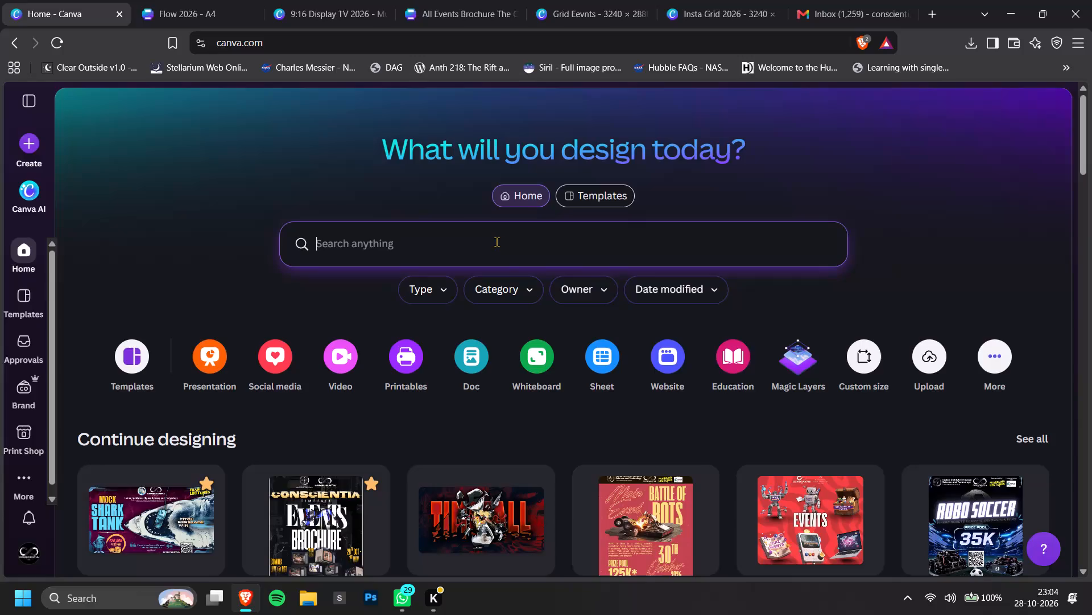
# Search the designs for "inaugu" and open the backdrop design showing the Inaugural Ceremony.
pyautogui.write('inaugu')
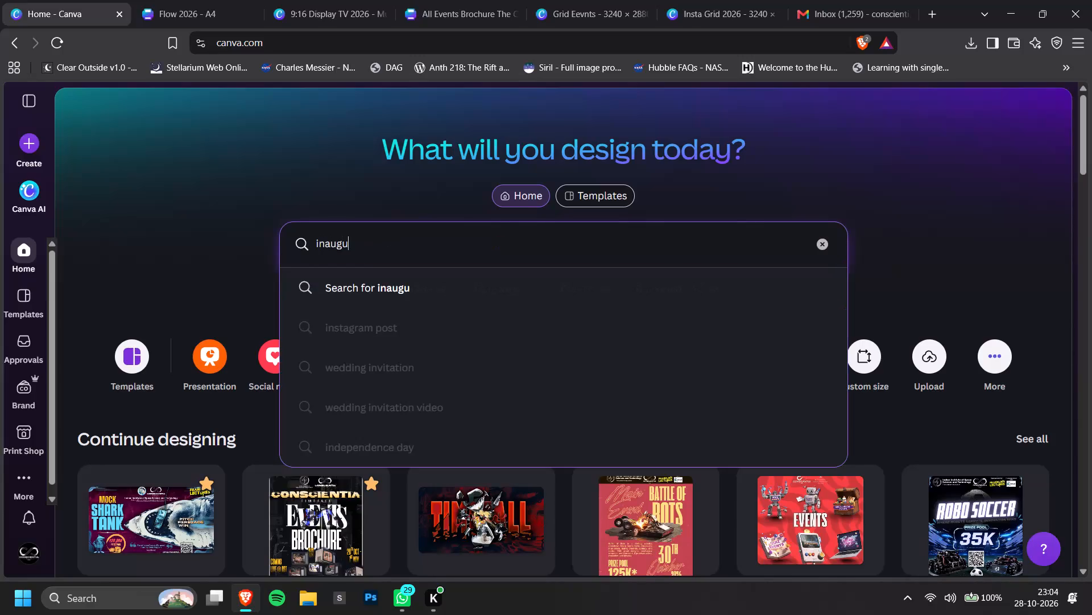
pyautogui.press('Return')
pyautogui.scroll(-1, 322, 357)
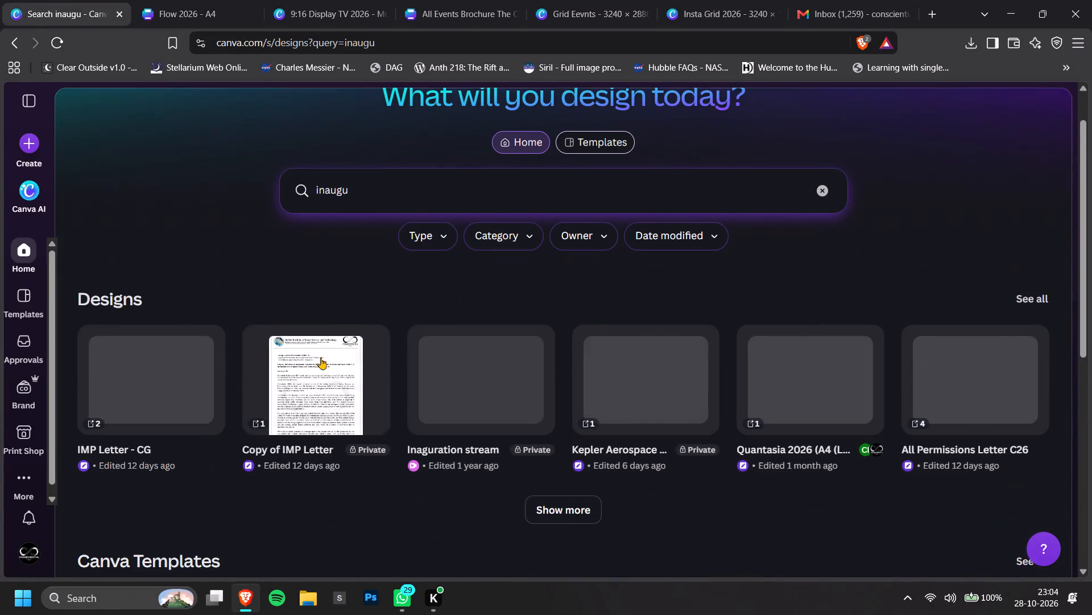
pyautogui.click(574, 471)
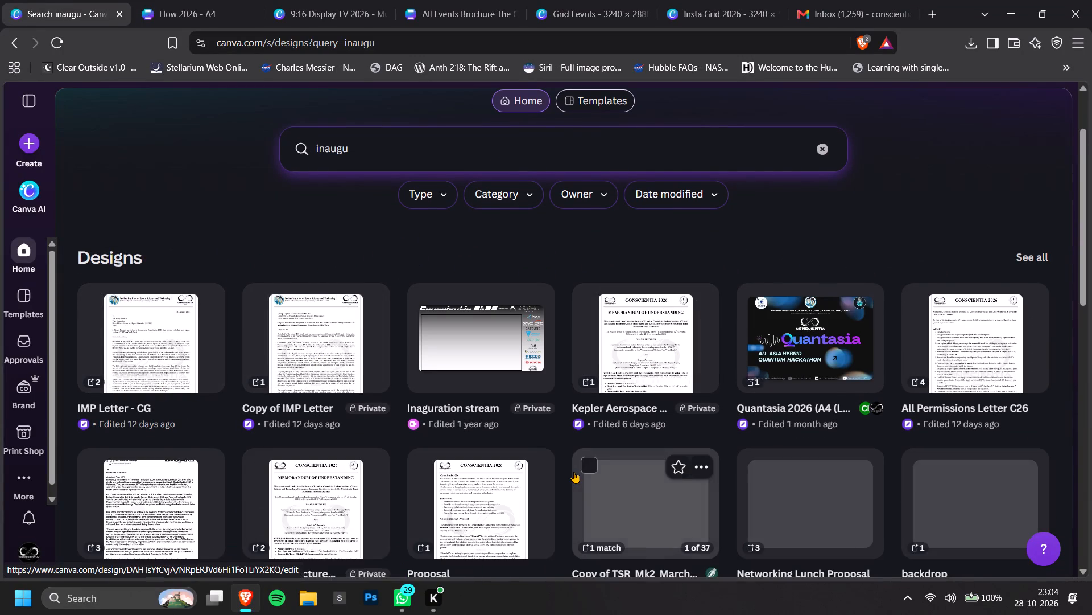
pyautogui.scroll(-4, 574, 471)
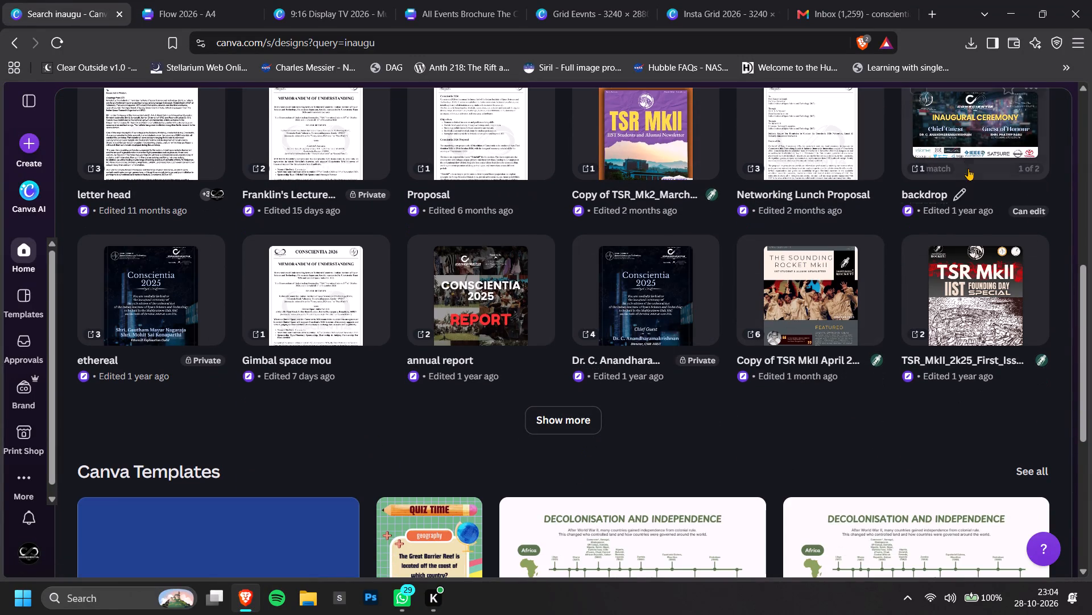
pyautogui.click(970, 140)
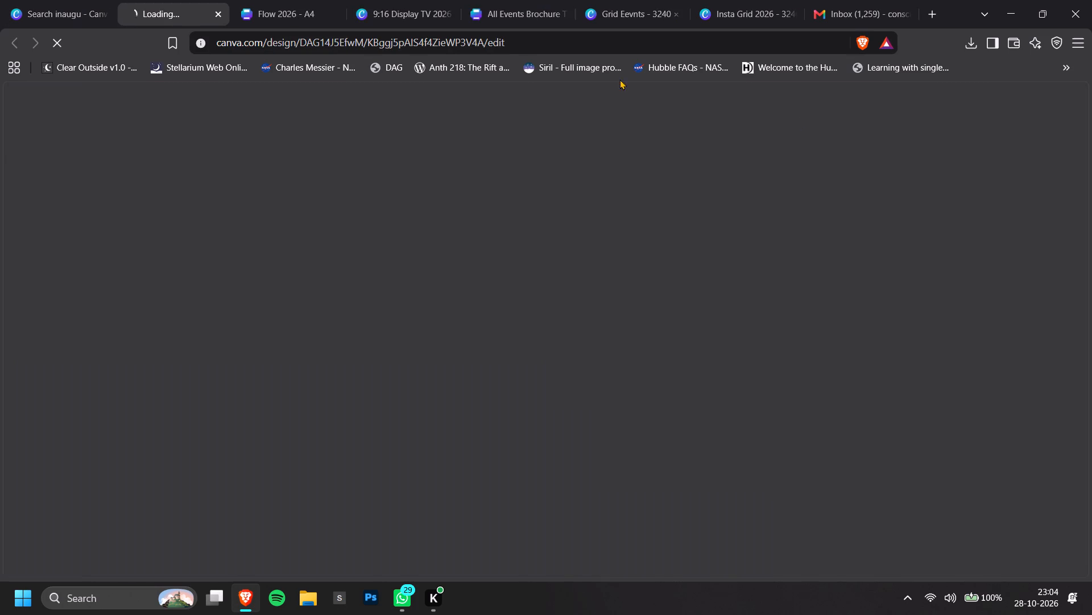
# Close the Flow 2026 design and return to the backdrop design.
pyautogui.click(305, 0)
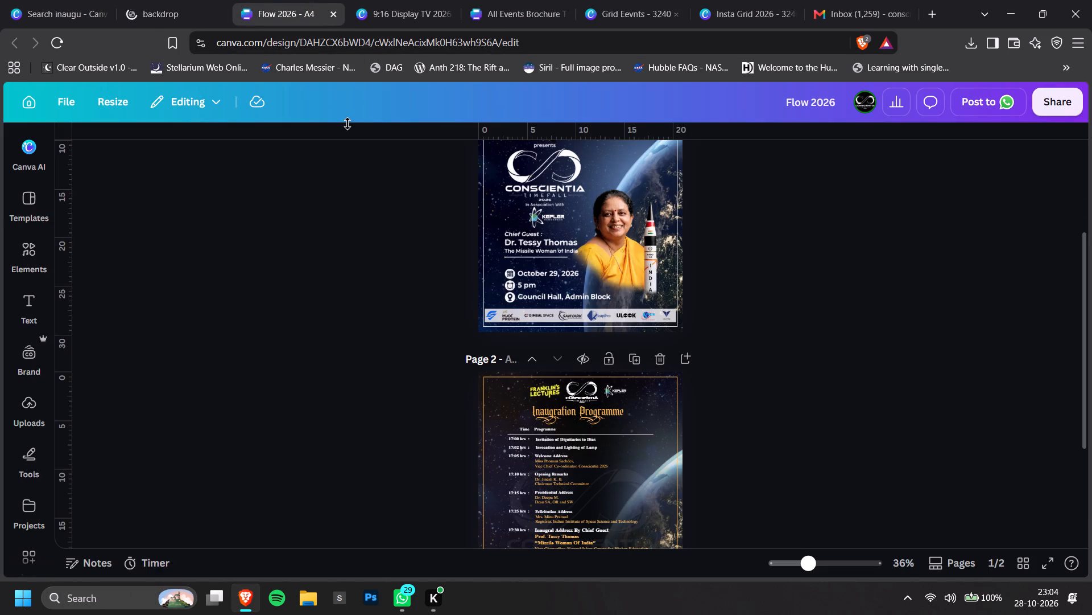
pyautogui.click(330, 18)
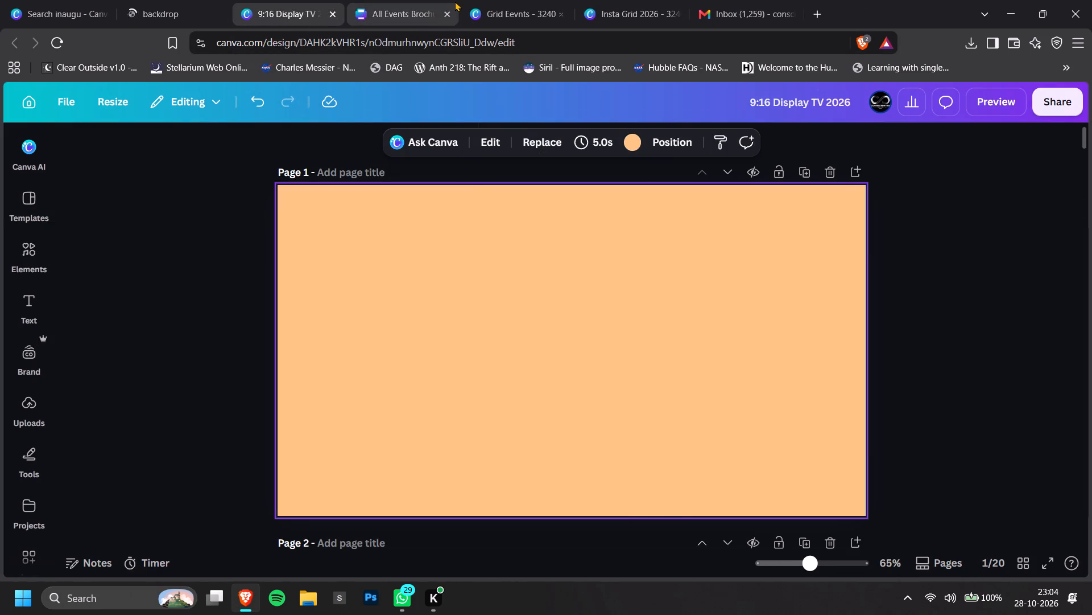
pyautogui.click(455, 1)
pyautogui.click(235, 0)
pyautogui.click(201, 0)
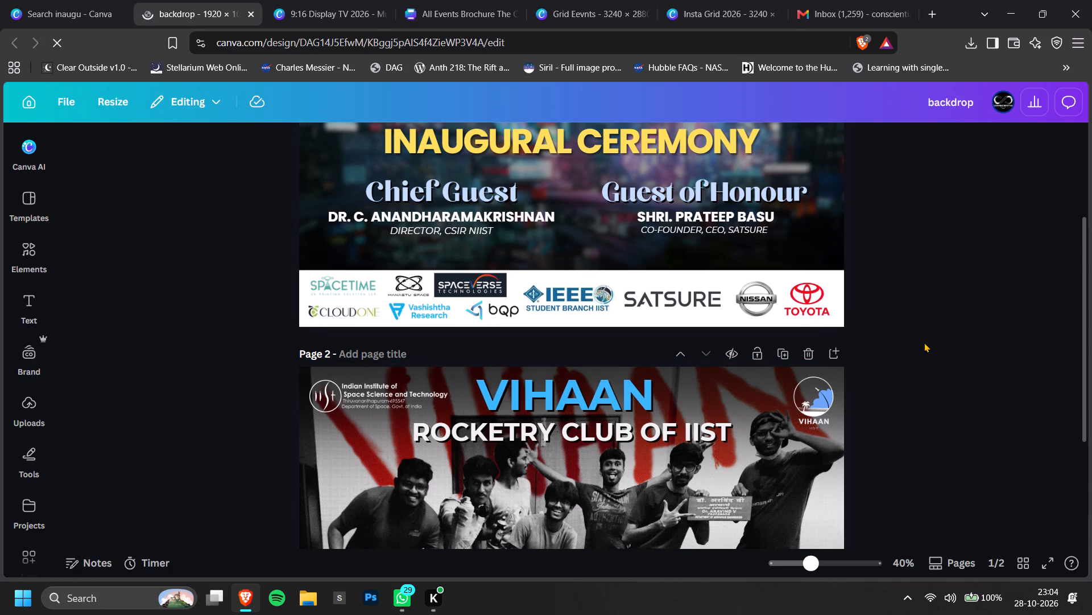
# Review both pages of the backdrop design and check its file details.
pyautogui.scroll(-3, 924, 342)
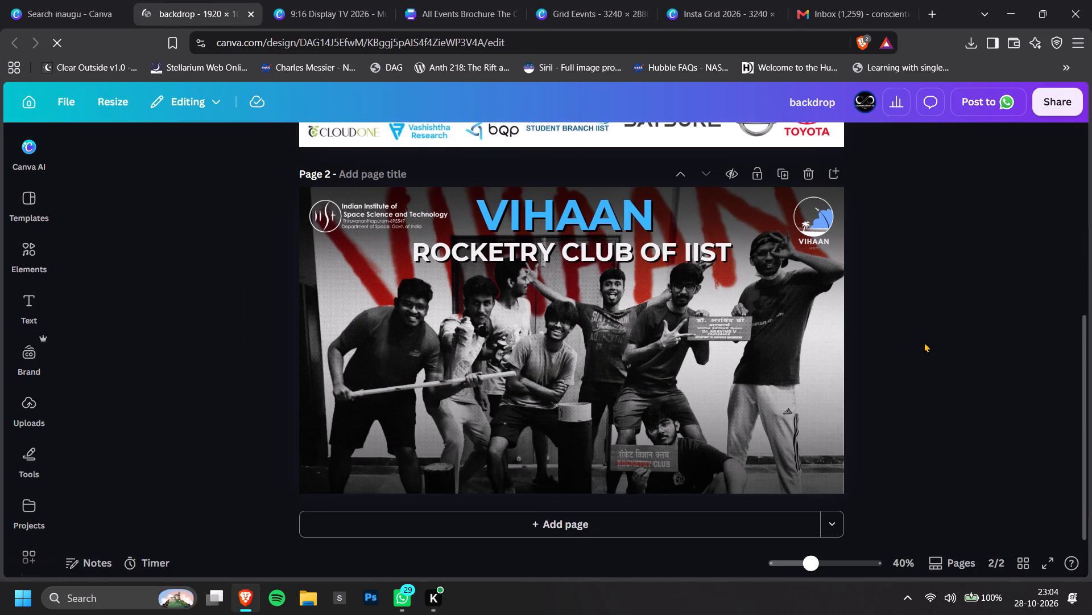
pyautogui.scroll(5, 924, 342)
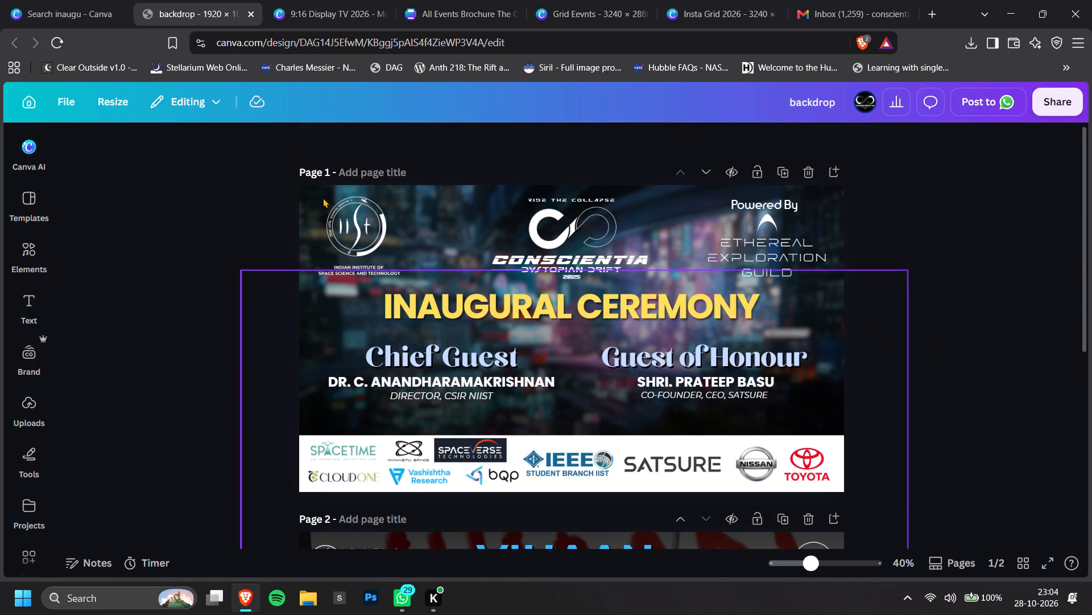
pyautogui.moveTo(241, 160); pyautogui.dragTo(985, 505)
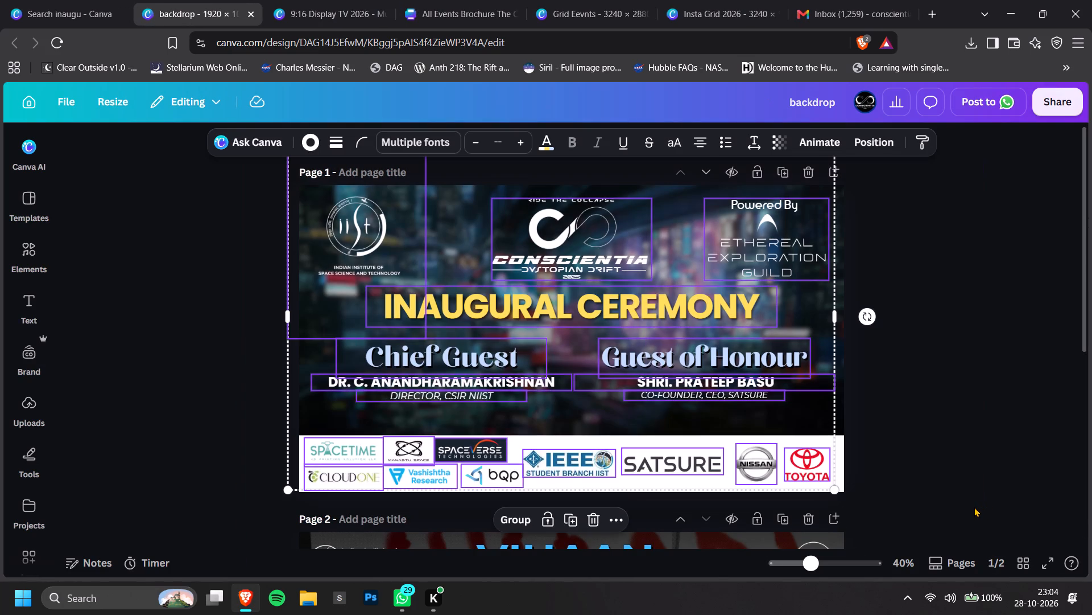
pyautogui.click(63, 105)
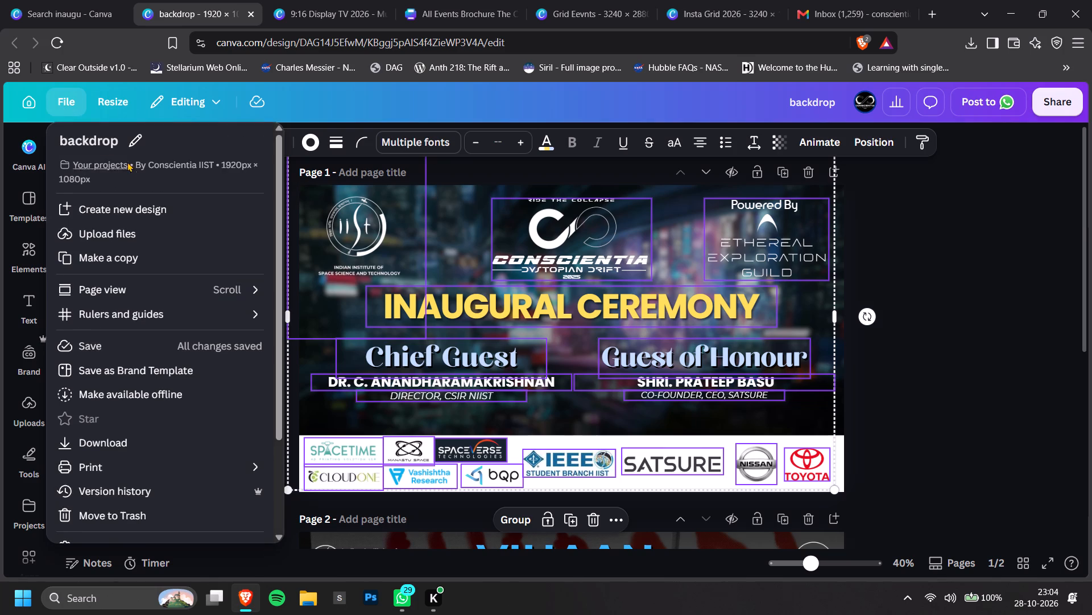
pyautogui.doubleClick(1017, 259)
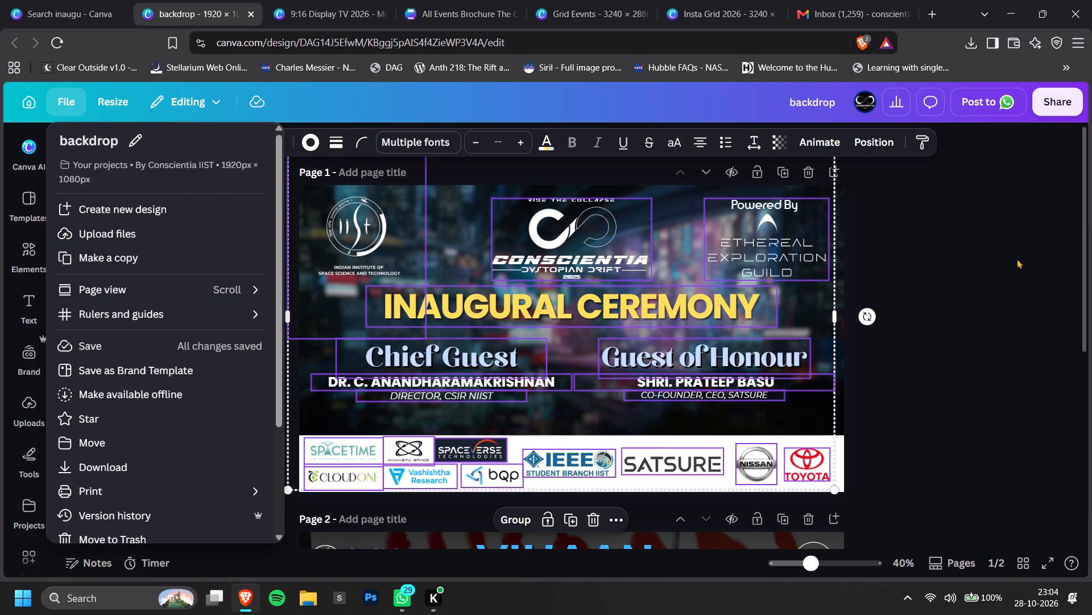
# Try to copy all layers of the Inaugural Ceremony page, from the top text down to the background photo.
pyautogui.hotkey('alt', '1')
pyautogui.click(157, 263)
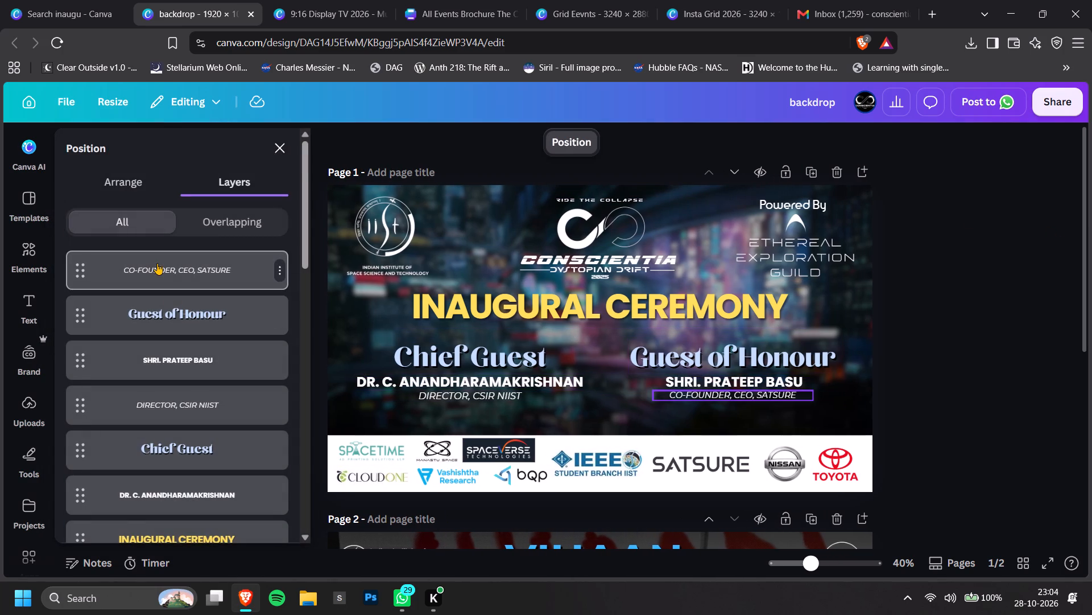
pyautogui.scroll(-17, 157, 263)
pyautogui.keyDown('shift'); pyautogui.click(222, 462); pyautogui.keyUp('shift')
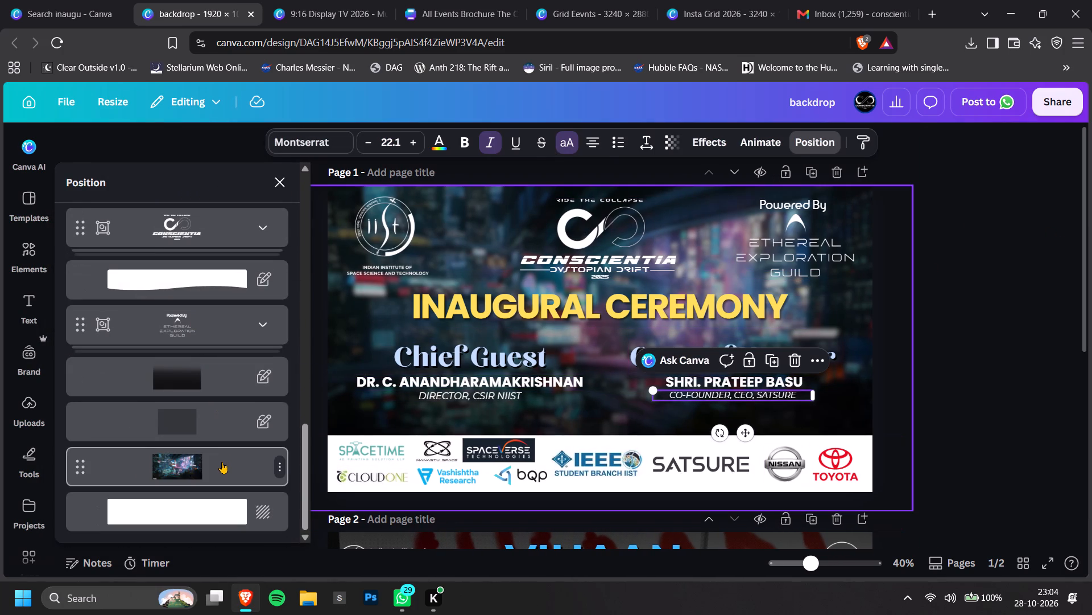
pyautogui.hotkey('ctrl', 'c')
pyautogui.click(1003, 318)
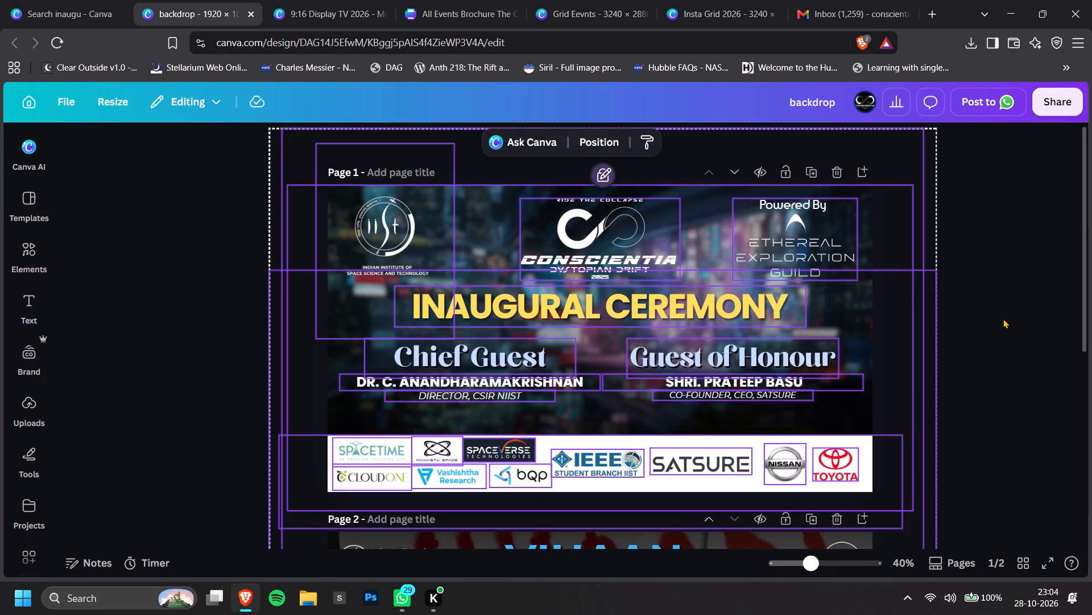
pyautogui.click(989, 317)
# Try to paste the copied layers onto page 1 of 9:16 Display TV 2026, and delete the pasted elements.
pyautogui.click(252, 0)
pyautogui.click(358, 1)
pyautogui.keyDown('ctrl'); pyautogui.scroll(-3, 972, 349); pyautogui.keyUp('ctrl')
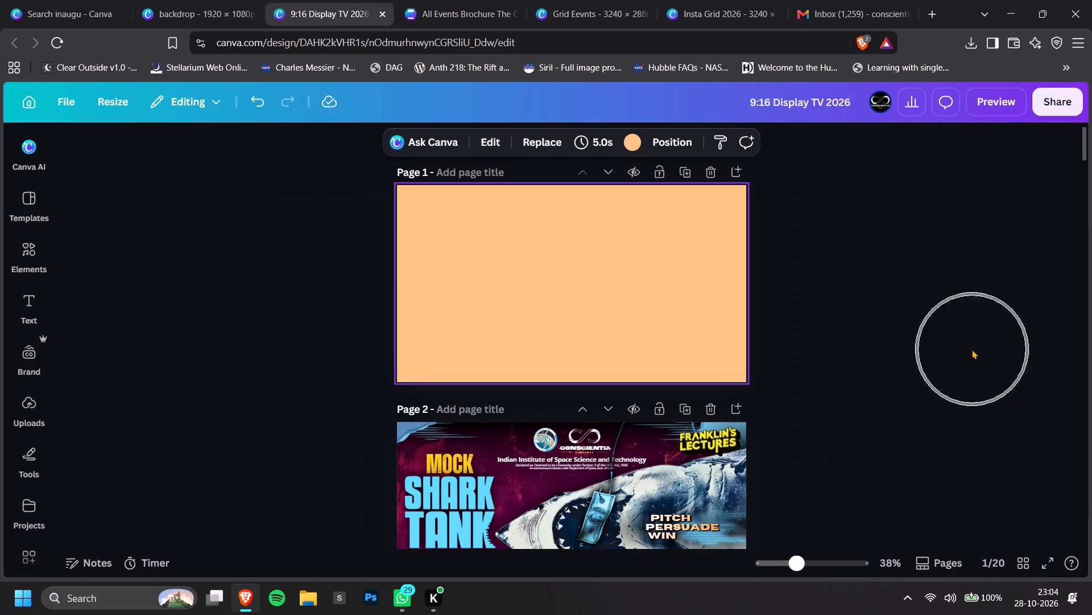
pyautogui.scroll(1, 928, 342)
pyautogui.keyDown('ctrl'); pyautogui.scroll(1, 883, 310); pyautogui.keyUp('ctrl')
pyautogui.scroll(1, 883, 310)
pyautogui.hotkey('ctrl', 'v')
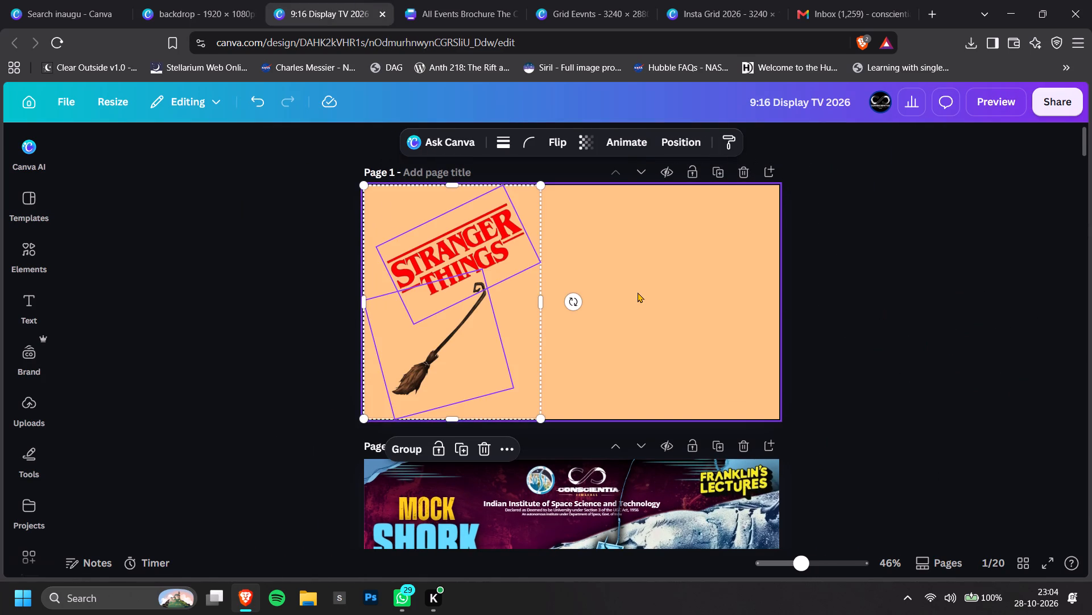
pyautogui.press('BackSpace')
# In the backdrop design, select all layers of the Inaugural Ceremony page including the background ones, unlock them and copy them.
pyautogui.click(197, 0)
pyautogui.moveTo(234, 149); pyautogui.dragTo(893, 502)
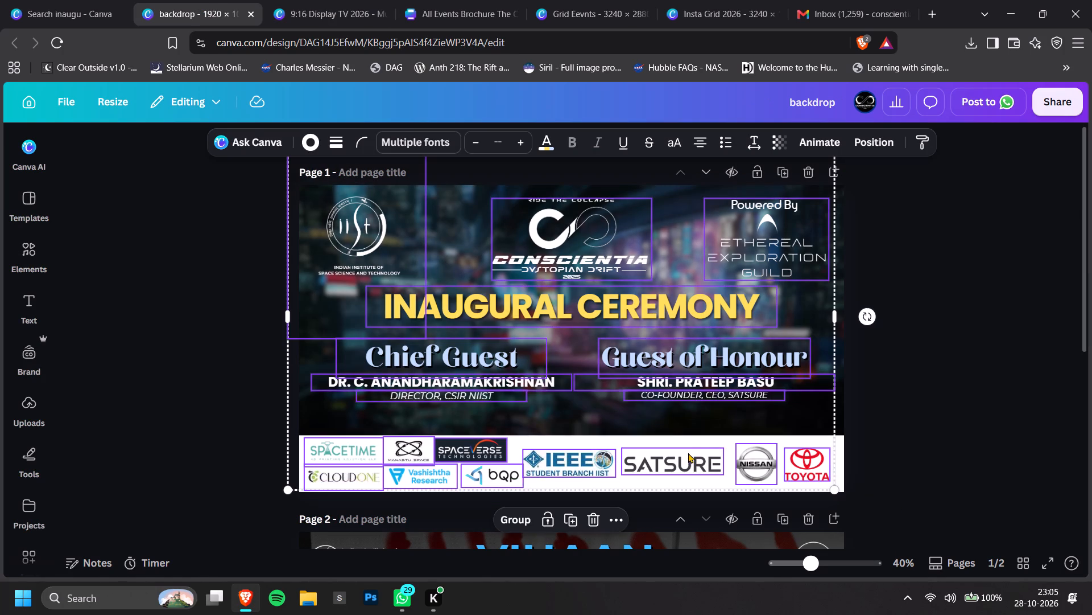
pyautogui.hotkey('alt', '1')
pyautogui.scroll(-9, 183, 317)
pyautogui.scroll(-2, 230, 420)
pyautogui.keyDown('shift'); pyautogui.click(222, 466); pyautogui.keyUp('shift')
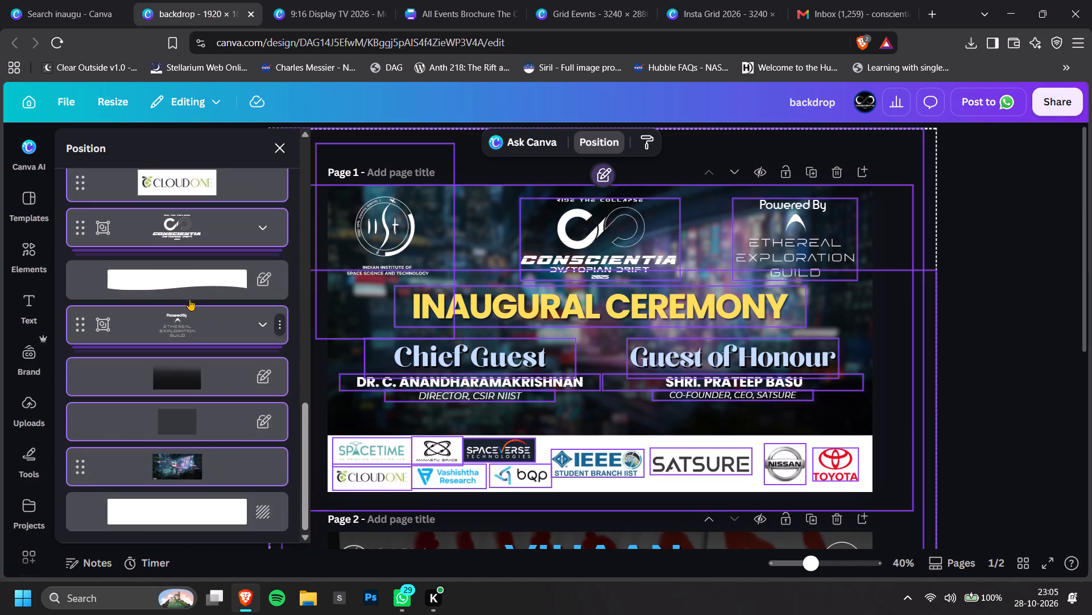
pyautogui.keyDown('shift'); pyautogui.click(192, 293); pyautogui.keyUp('shift')
pyautogui.hotkey('ctrl', 'c')
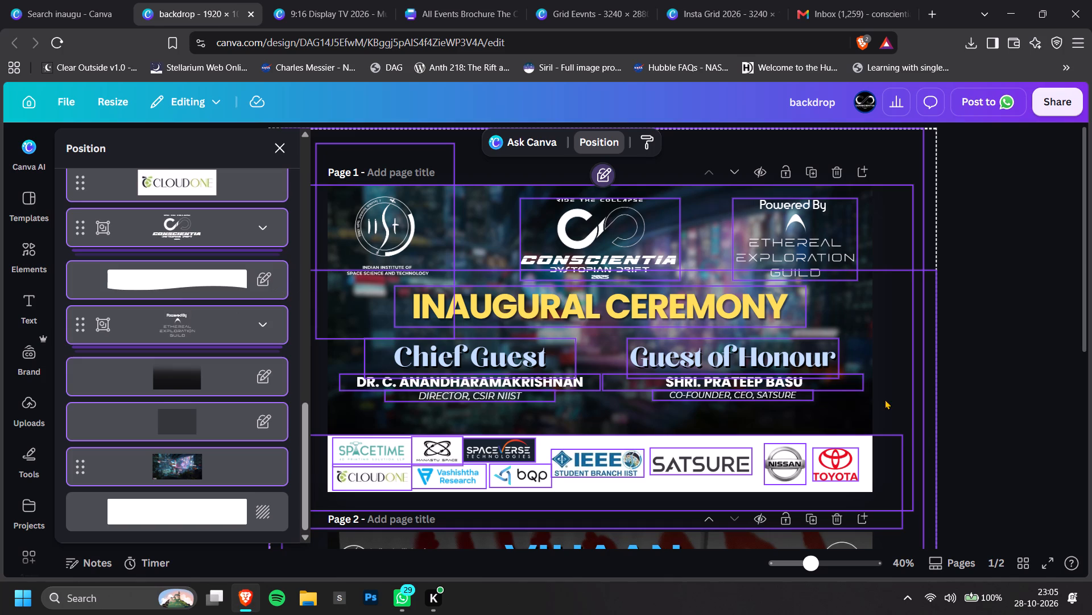
pyautogui.click(609, 172)
pyautogui.click(598, 182)
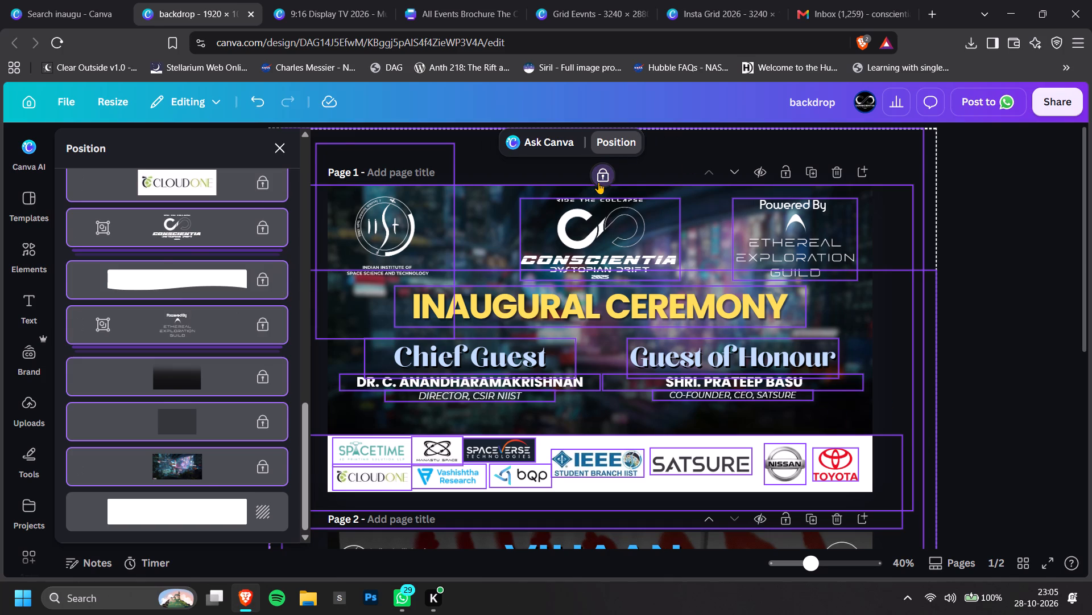
pyautogui.hotkey('ctrl', 'c')
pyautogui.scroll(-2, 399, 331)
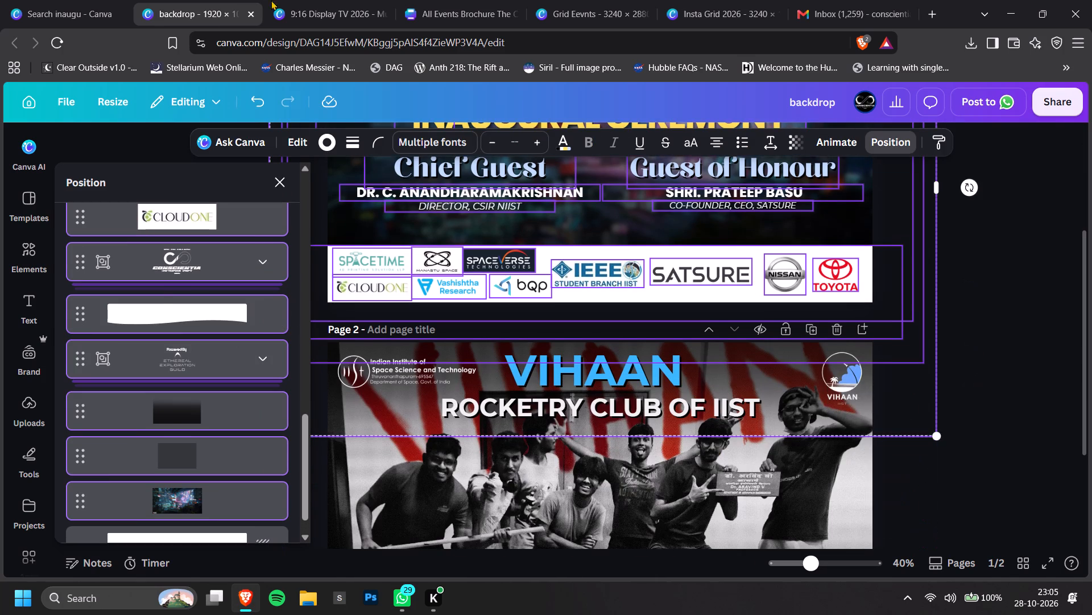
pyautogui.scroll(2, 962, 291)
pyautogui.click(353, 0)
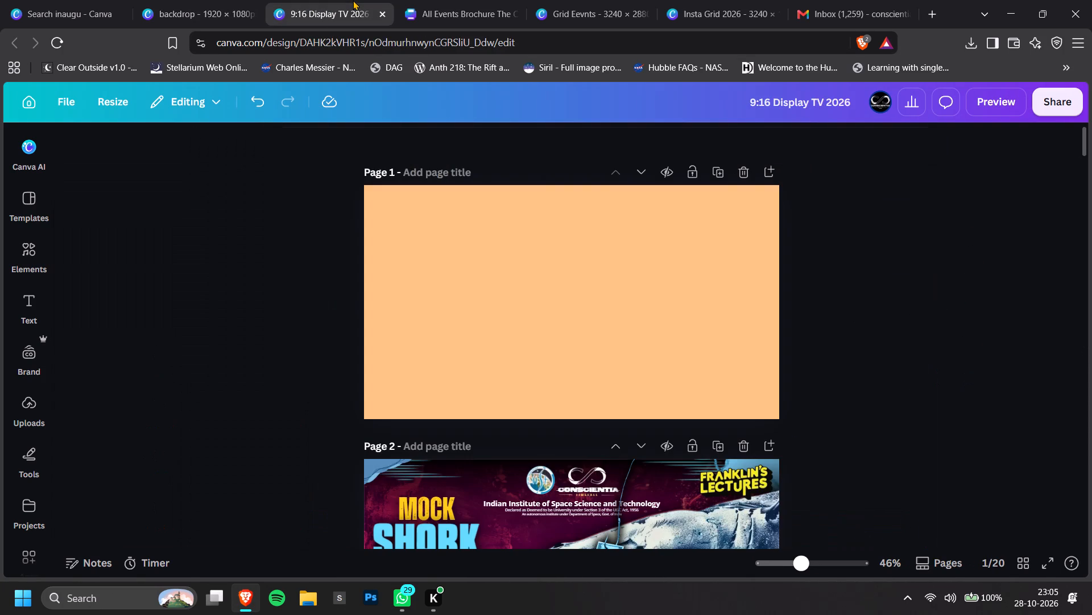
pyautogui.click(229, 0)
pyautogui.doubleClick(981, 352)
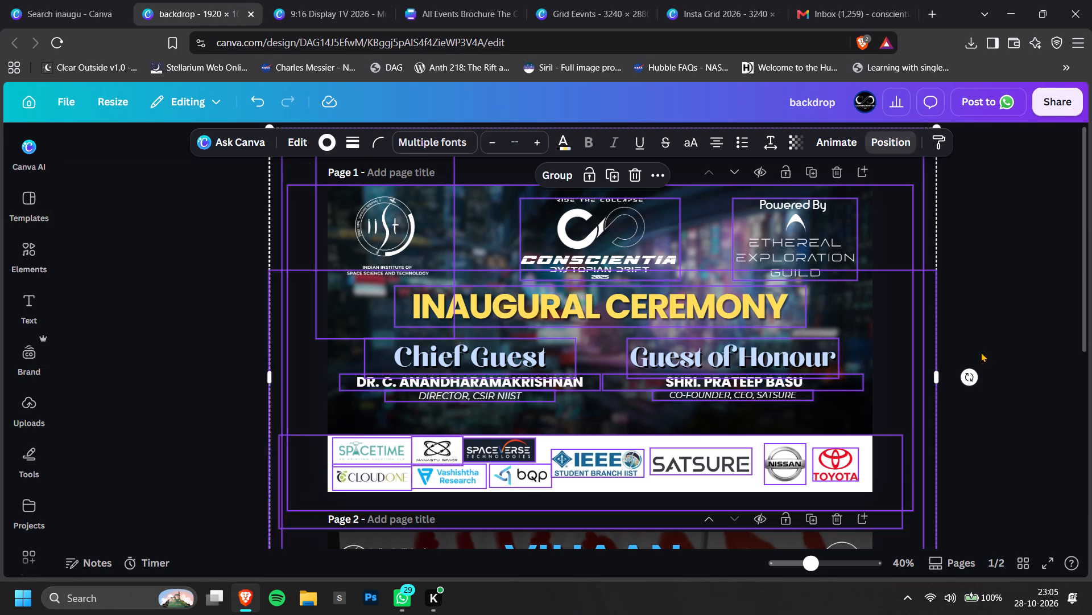
# Copy the whole Inaugural Ceremony page from the backdrop design and paste it into the 9:16 Display TV 2026 design.
pyautogui.click(960, 555)
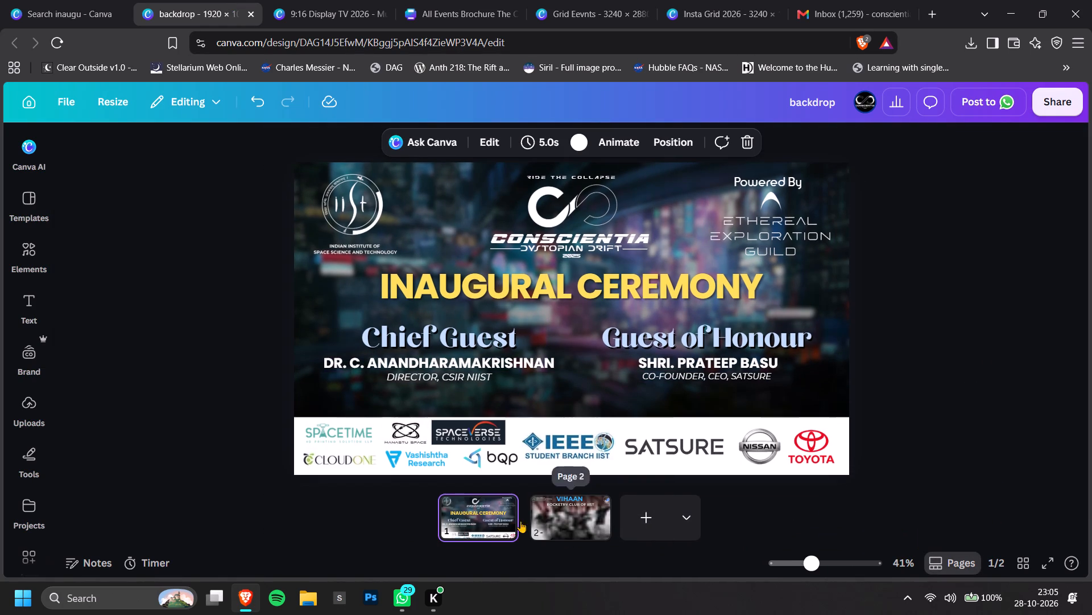
pyautogui.click(454, 520)
pyautogui.hotkey('ctrl', 'c')
pyautogui.hotkey('ctrl', 'c')
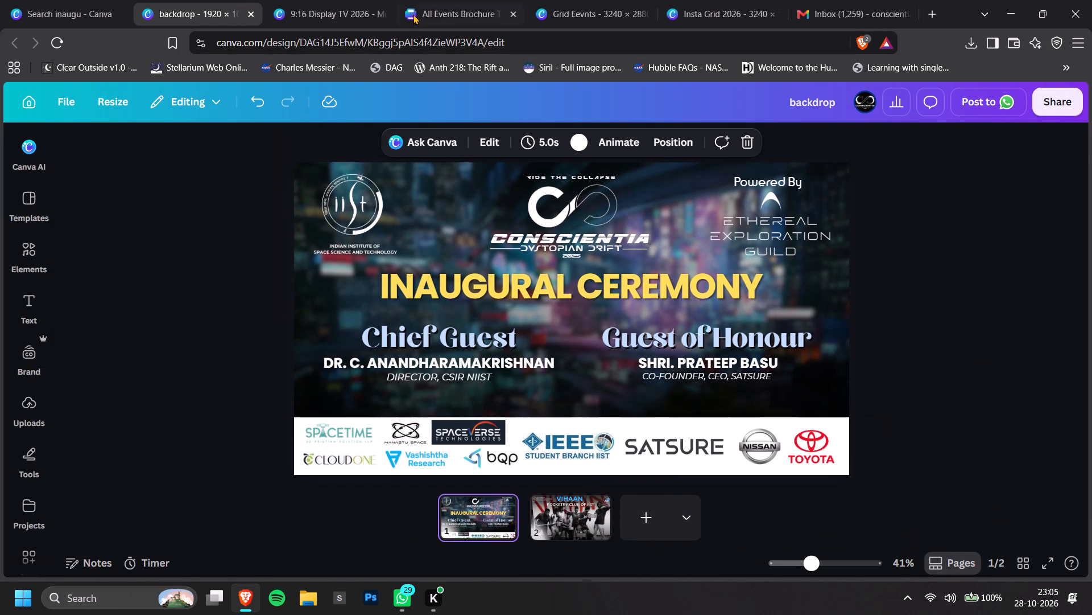
pyautogui.click(343, 0)
pyautogui.hotkey('ctrl', 'v')
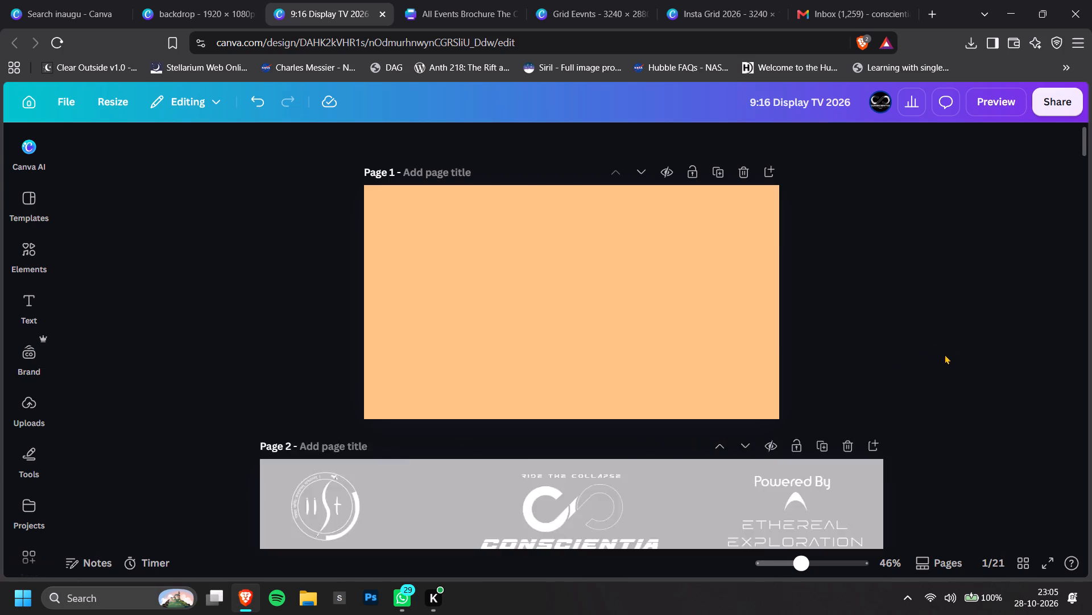
# Add a blank page directly after the pasted Inaugural Ceremony page.
pyautogui.scroll(4, 951, 398)
pyautogui.scroll(-4, 951, 398)
pyautogui.scroll(2, 951, 398)
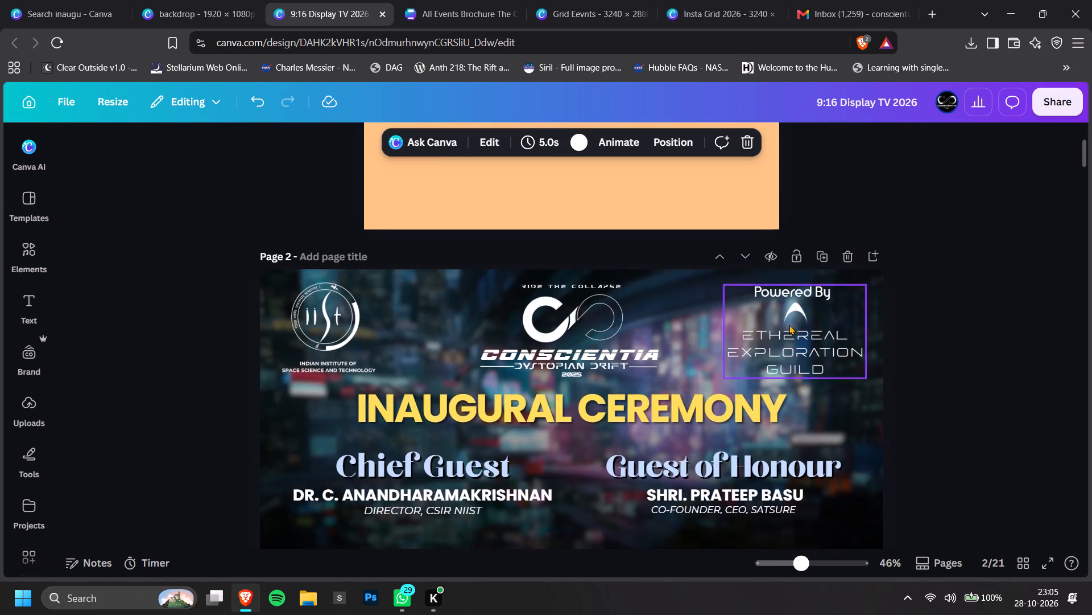
pyautogui.scroll(4, 487, 259)
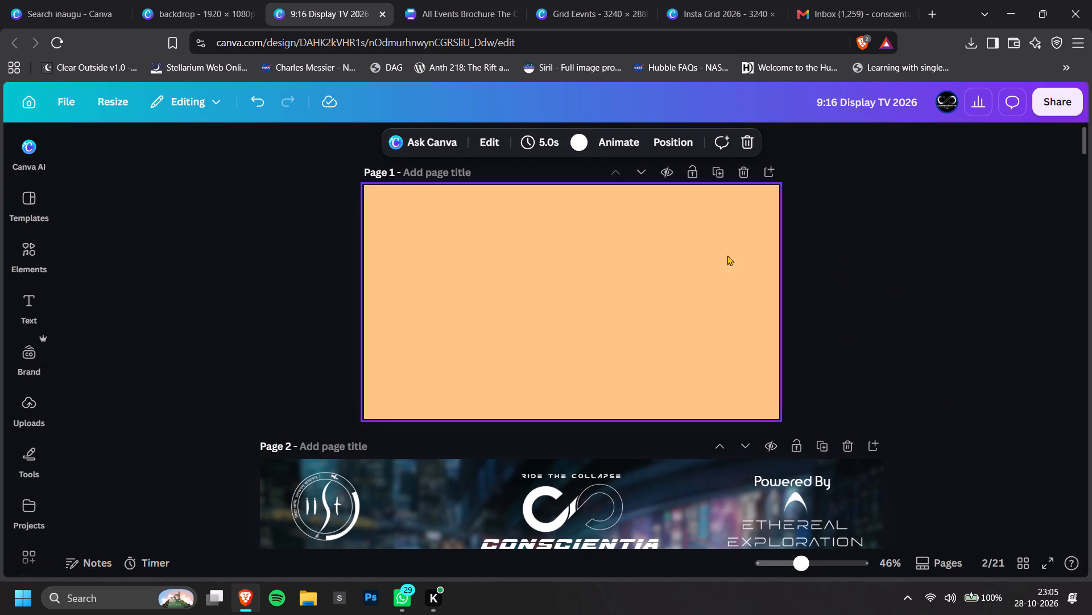
pyautogui.scroll(-1, 726, 255)
pyautogui.click(867, 351)
pyautogui.scroll(-2, 992, 356)
pyautogui.scroll(2, 992, 356)
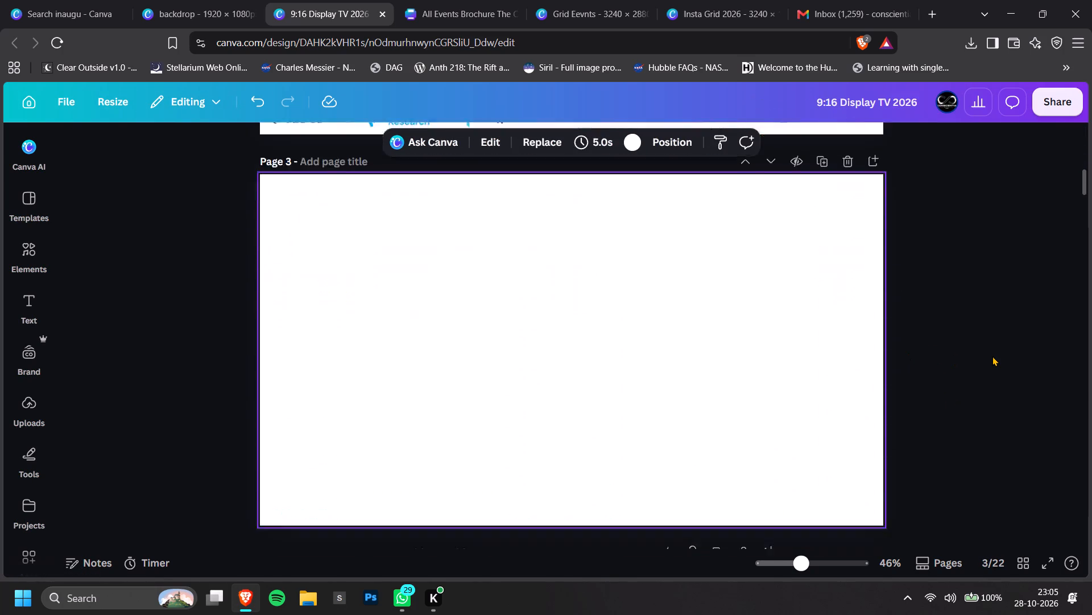
# Delete the plain orange first page.
pyautogui.scroll(5, 992, 356)
pyautogui.click(643, 289)
pyautogui.click(752, 161)
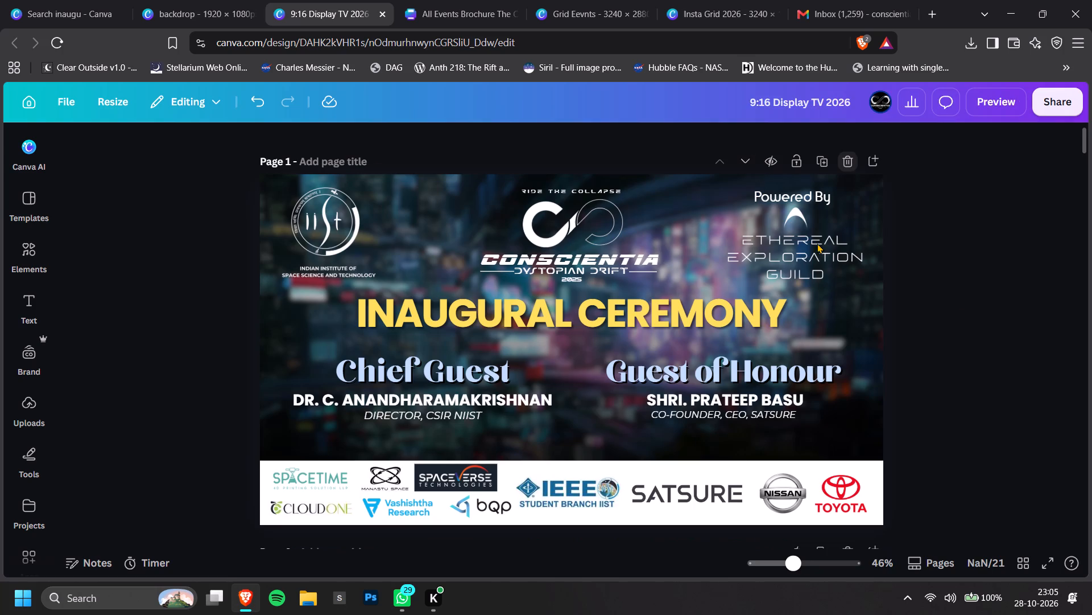
# Fill the blank page 2 below the Inaugural Ceremony page with the light orange default solid colour.
pyautogui.scroll(-4, 971, 328)
pyautogui.scroll(4, 924, 352)
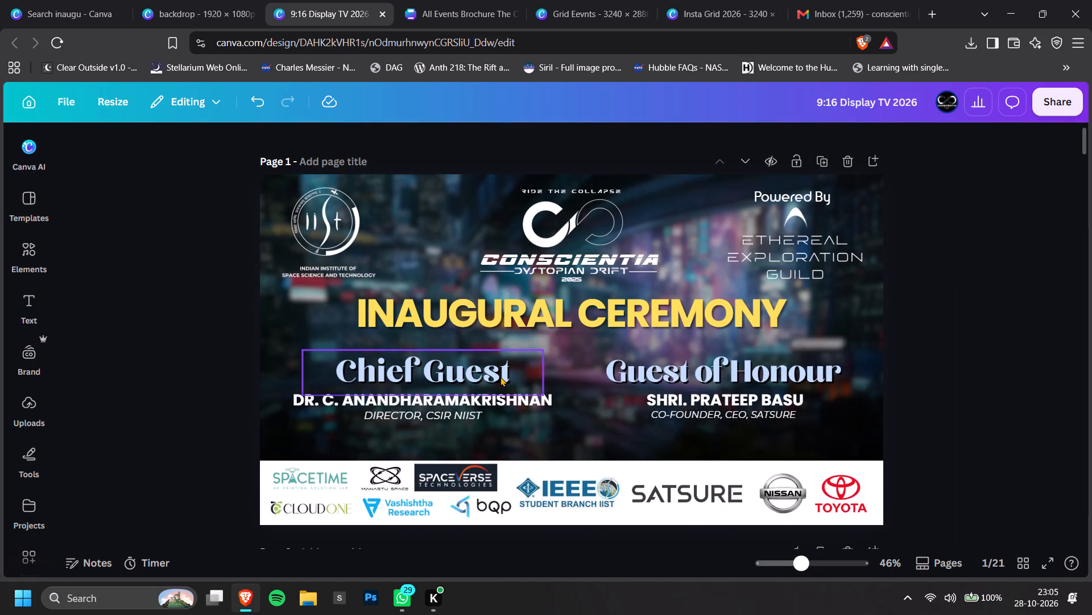
pyautogui.scroll(-4, 500, 376)
pyautogui.scroll(1, 549, 300)
pyautogui.click(564, 212)
pyautogui.scroll(2, 564, 212)
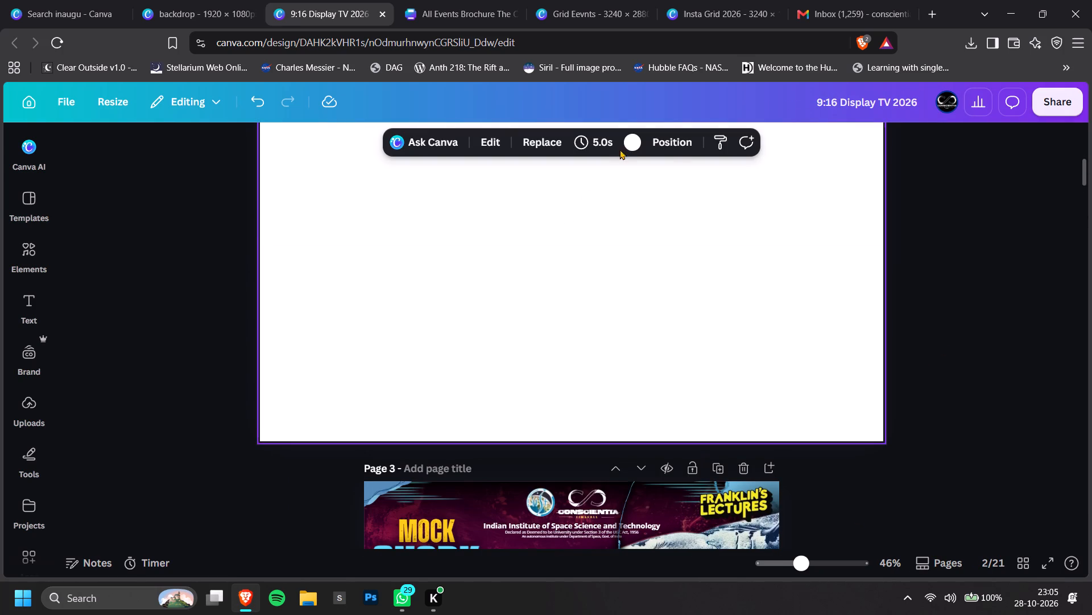
pyautogui.click(622, 149)
pyautogui.scroll(-2, 202, 380)
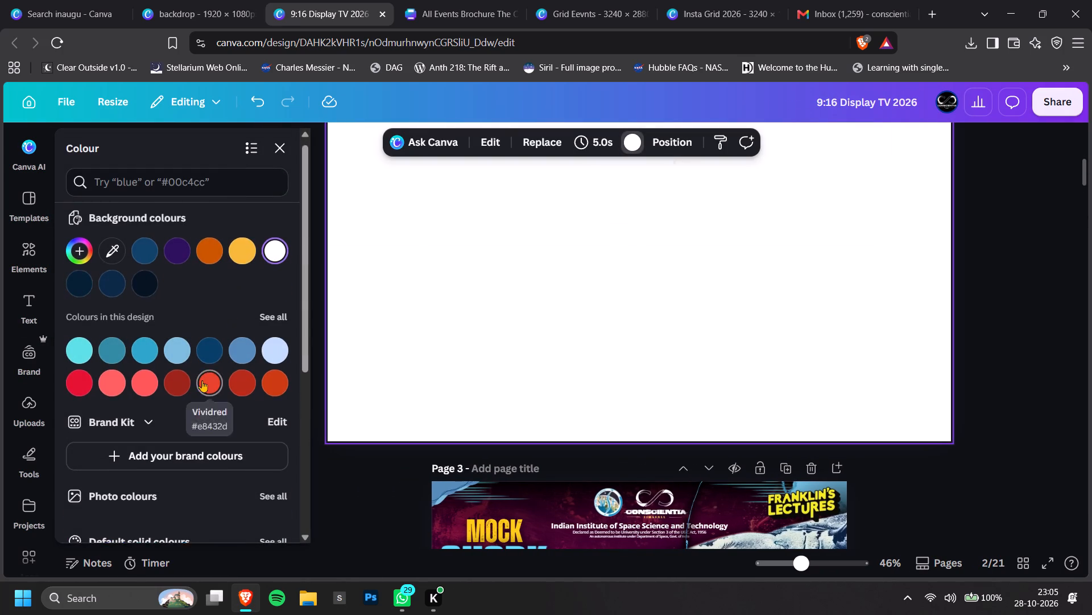
pyautogui.scroll(-1, 202, 380)
pyautogui.click(182, 387)
pyautogui.click(210, 391)
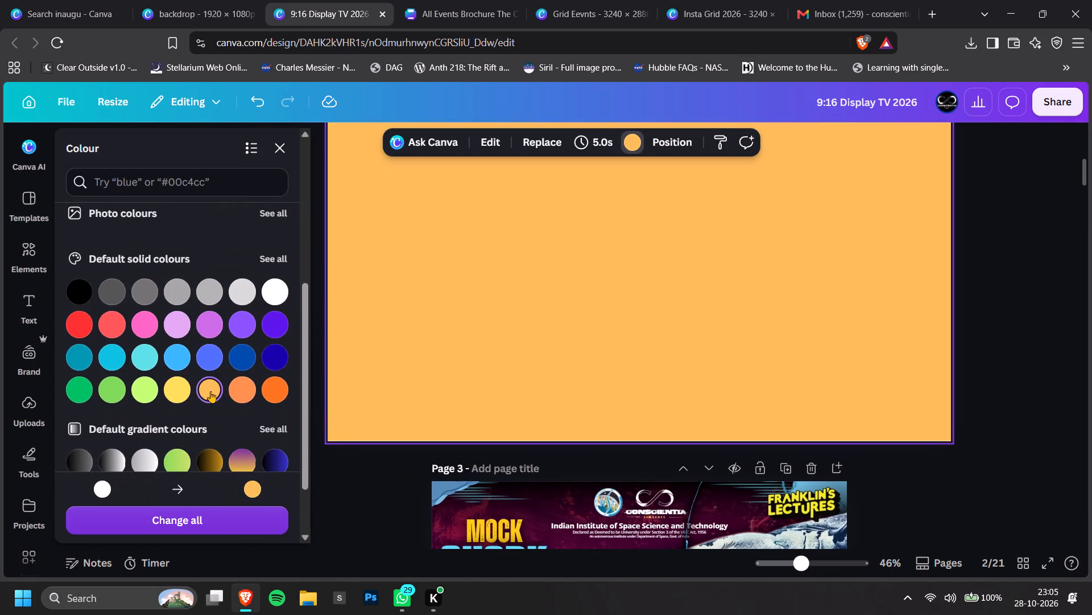
pyautogui.scroll(-2, 210, 391)
pyautogui.doubleClick(1014, 278)
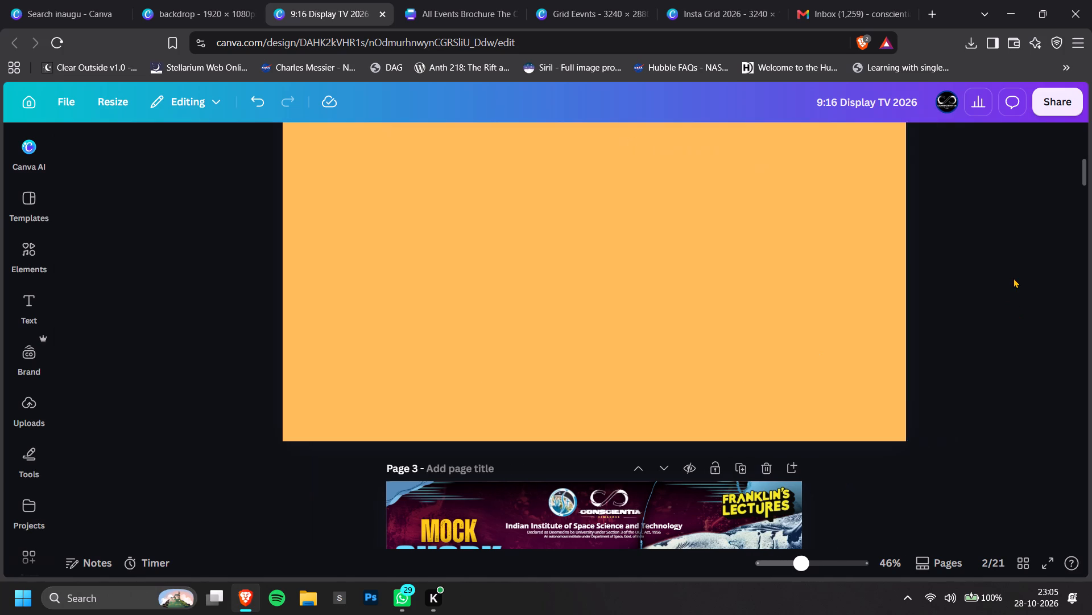
# Examine the title, Conscientia logo and overall layout of the Inaugural Ceremony reference page.
pyautogui.scroll(5, 988, 322)
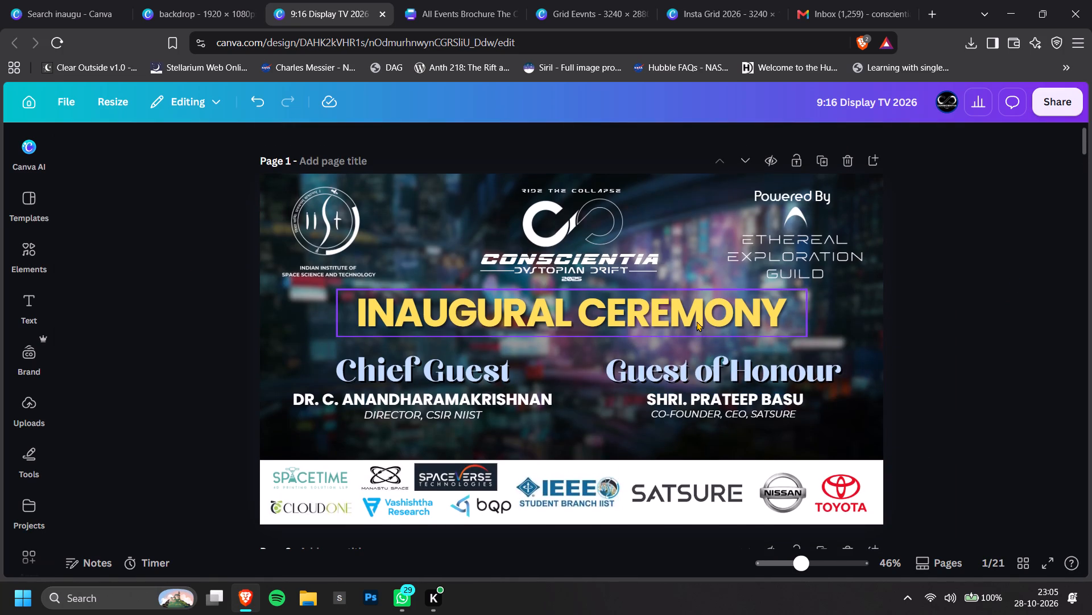
pyautogui.click(660, 314)
pyautogui.click(806, 314)
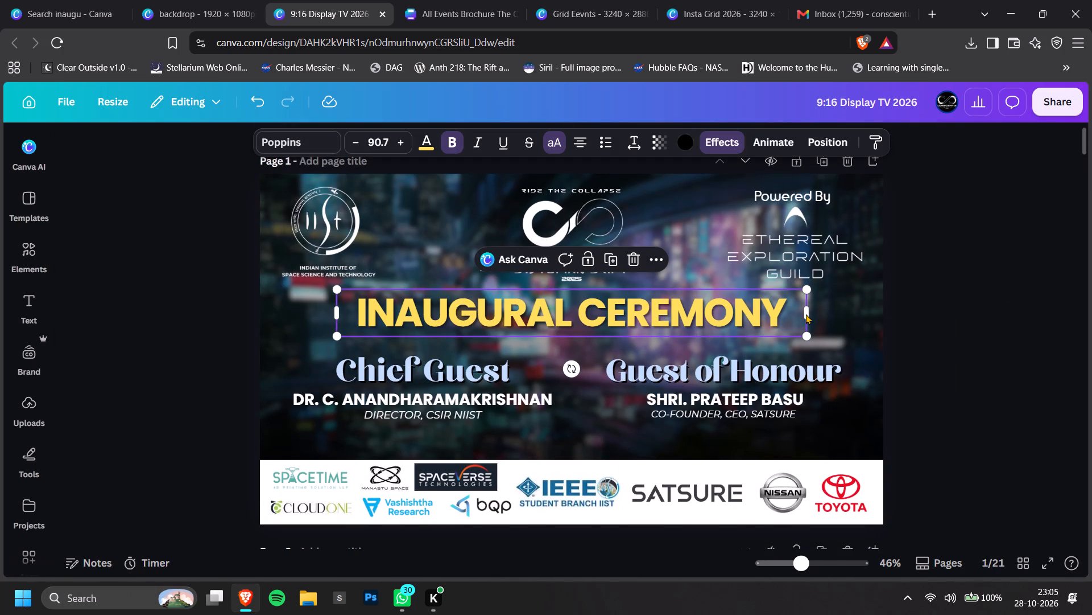
pyautogui.doubleClick(808, 314)
pyautogui.doubleClick(1012, 295)
pyautogui.keyDown('ctrl'); pyautogui.scroll(-1, 1012, 295); pyautogui.keyUp('ctrl')
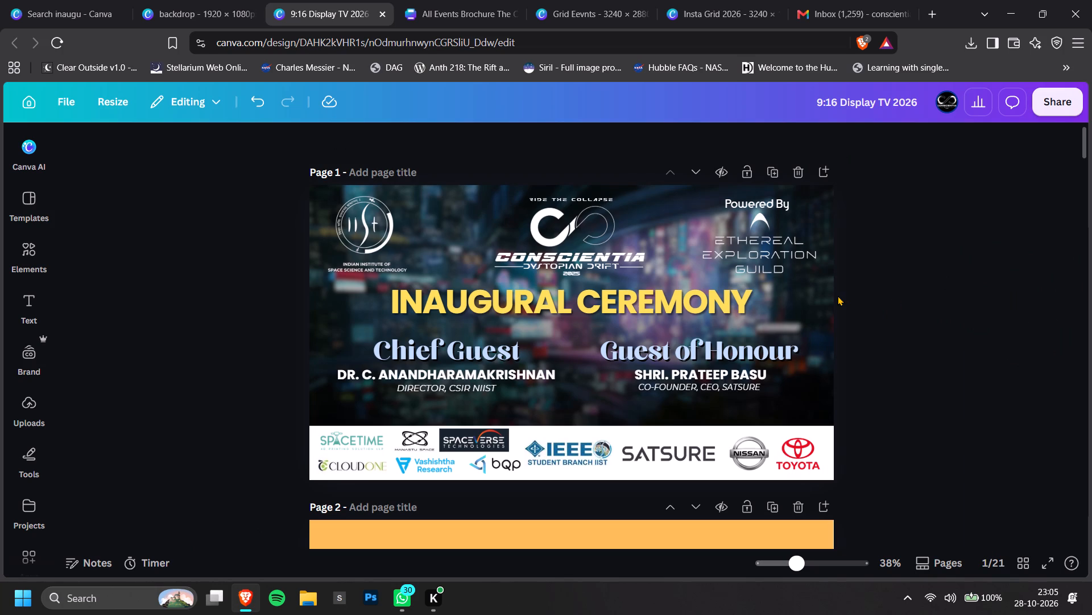
pyautogui.click(566, 245)
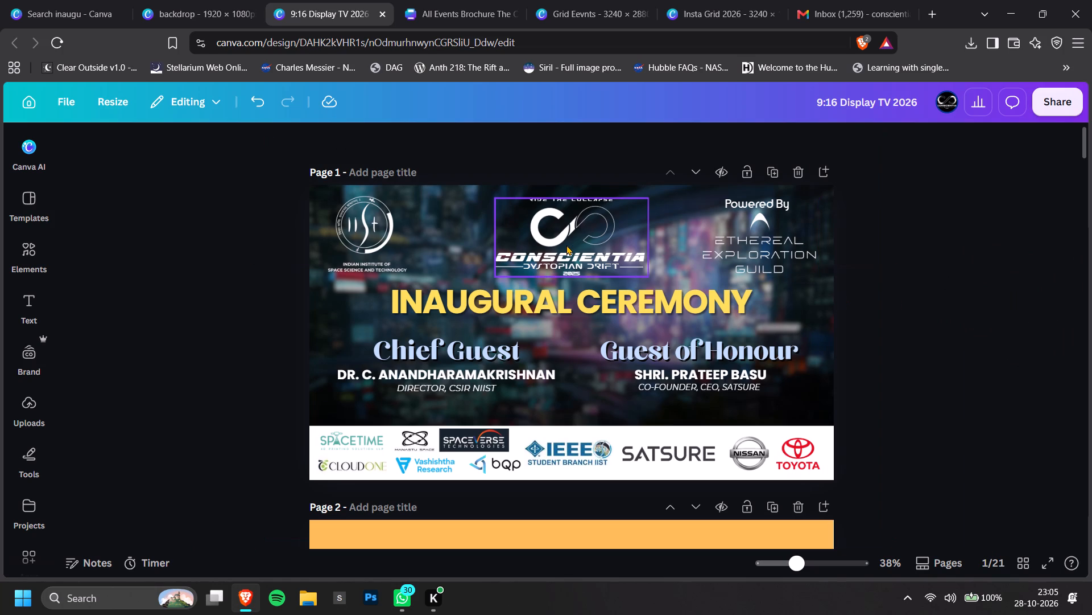
pyautogui.click(894, 245)
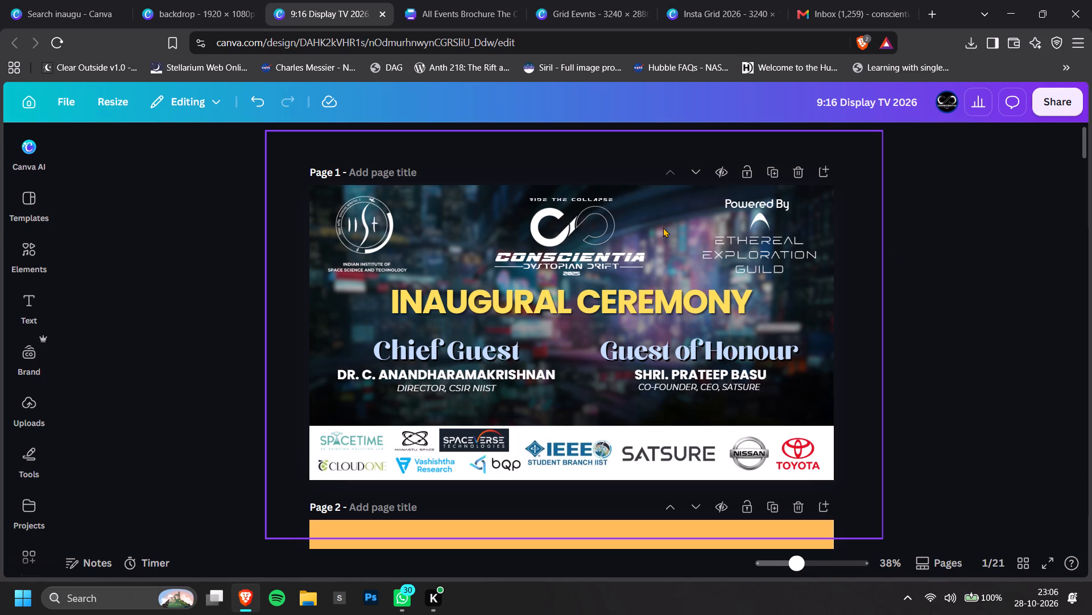
pyautogui.keyDown('ctrl'); pyautogui.scroll(4, 531, 228); pyautogui.keyUp('ctrl')
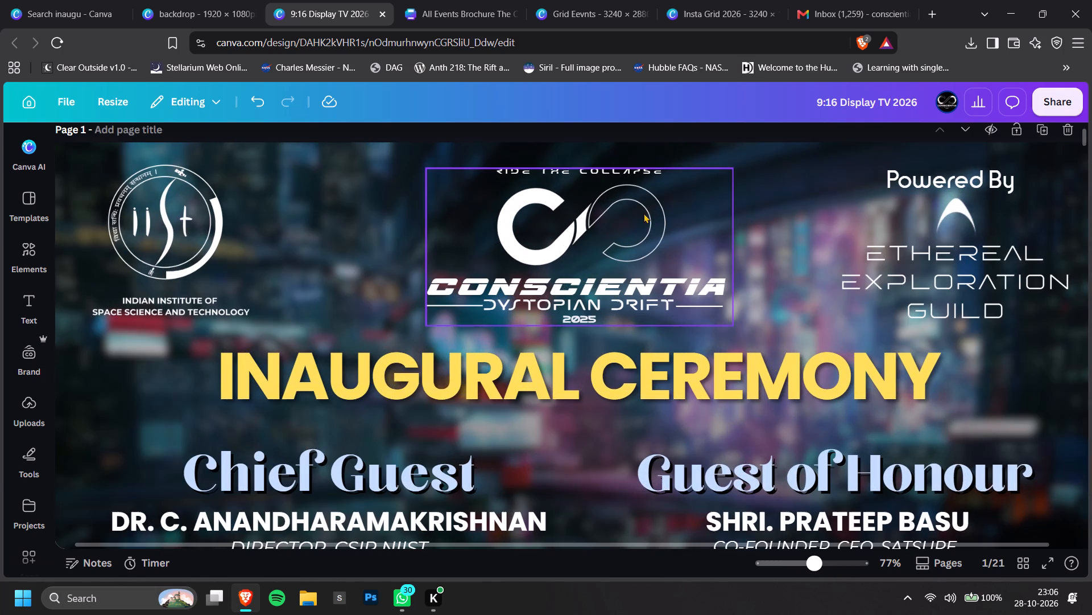
pyautogui.keyDown('ctrl'); pyautogui.scroll(-2, 914, 272); pyautogui.keyUp('ctrl')
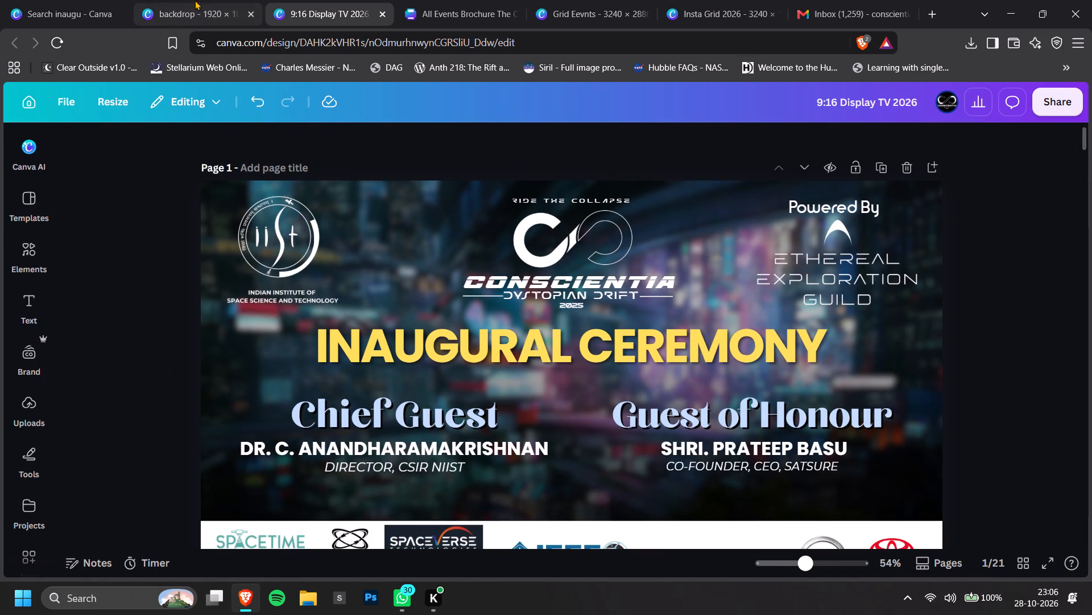
# Look through additional results of the existing design search for inauguration material.
pyautogui.click(84, 0)
pyautogui.scroll(2, 528, 338)
pyautogui.scroll(-2, 539, 372)
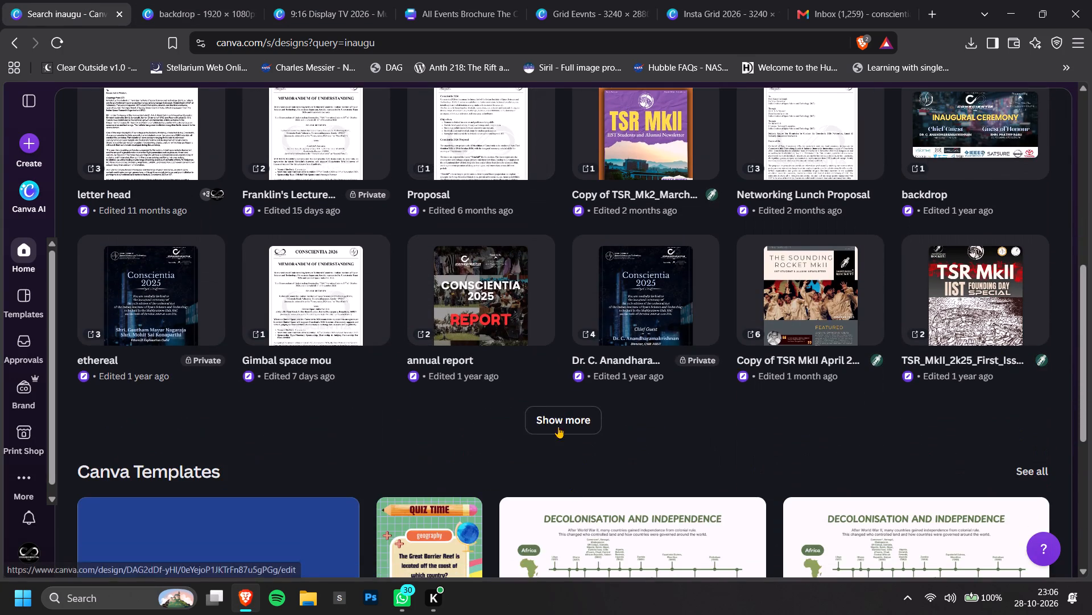
pyautogui.click(557, 419)
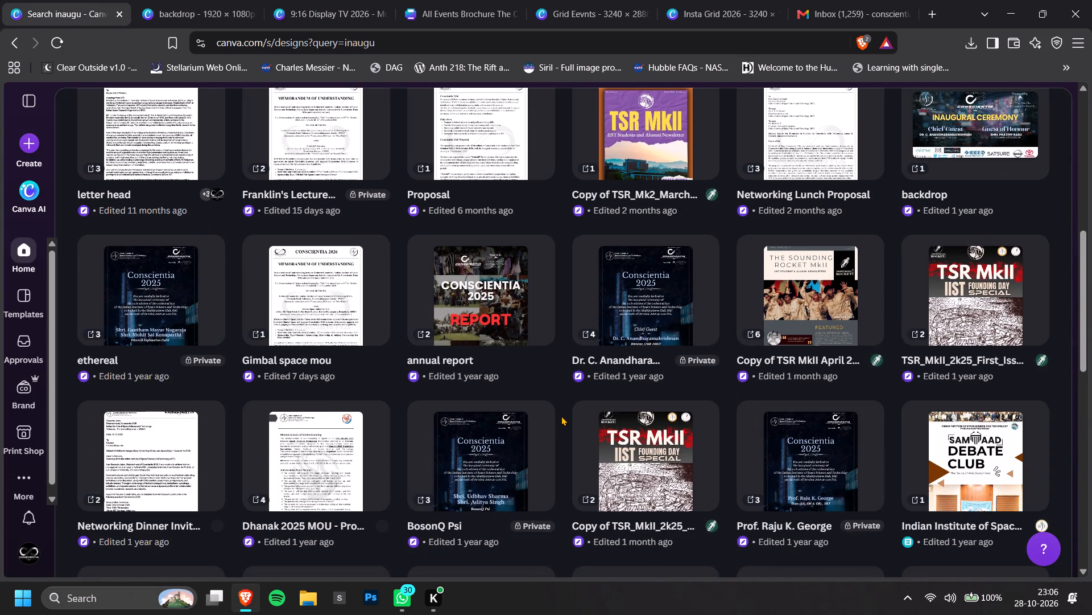
pyautogui.scroll(-3, 577, 400)
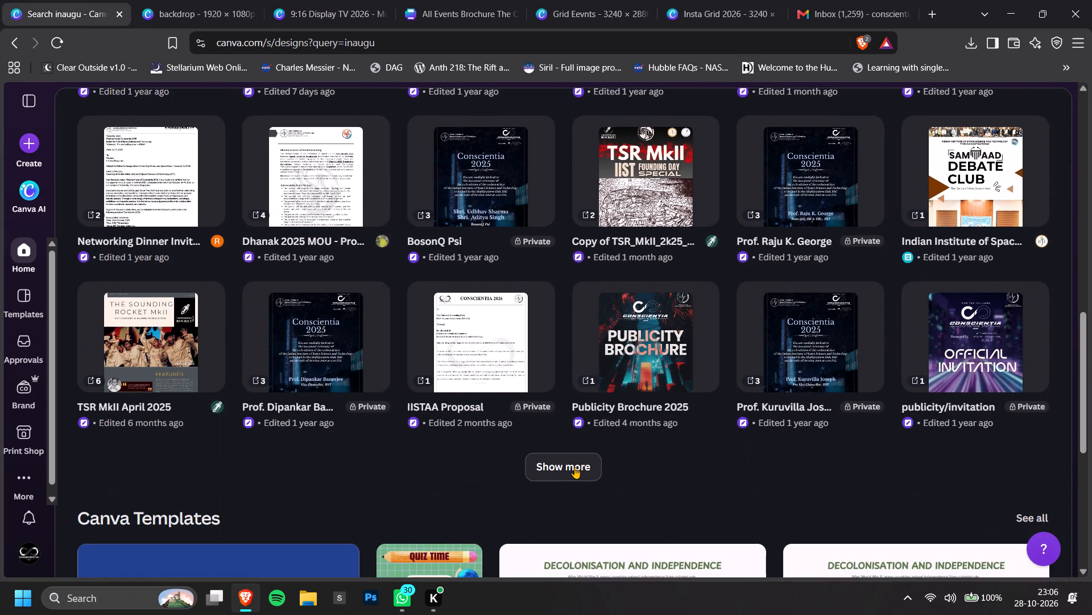
pyautogui.click(574, 467)
pyautogui.scroll(-1, 556, 432)
pyautogui.scroll(7, 566, 422)
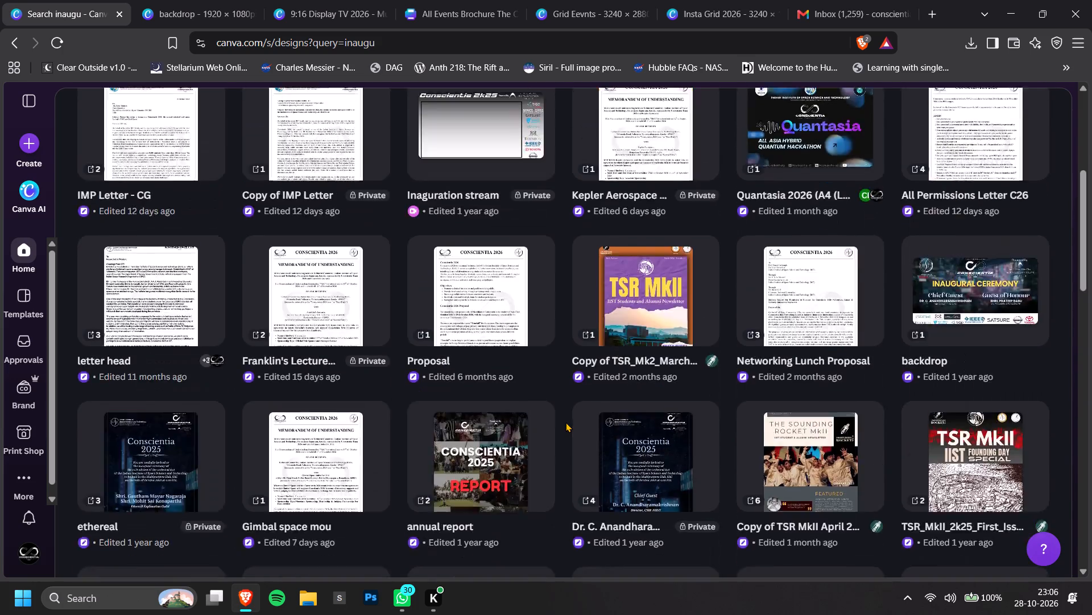
pyautogui.scroll(4, 566, 422)
# Clear the design search, browse further down the recent designs and open the Logos 2026 design.
pyautogui.click(836, 250)
pyautogui.click(822, 245)
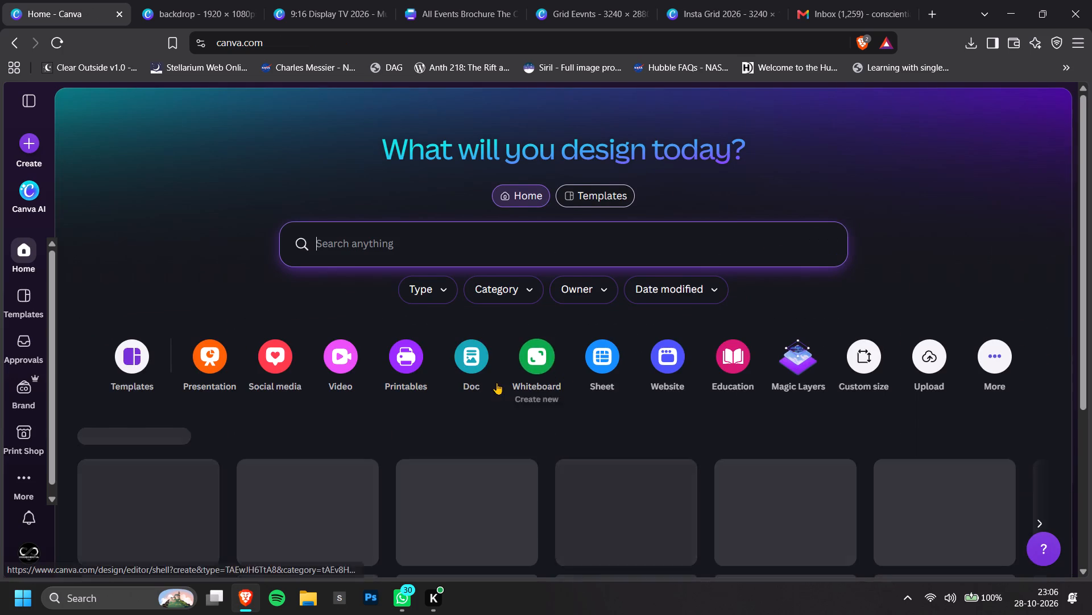
pyautogui.scroll(-2, 497, 383)
pyautogui.scroll(-2, 407, 357)
pyautogui.click(590, 436)
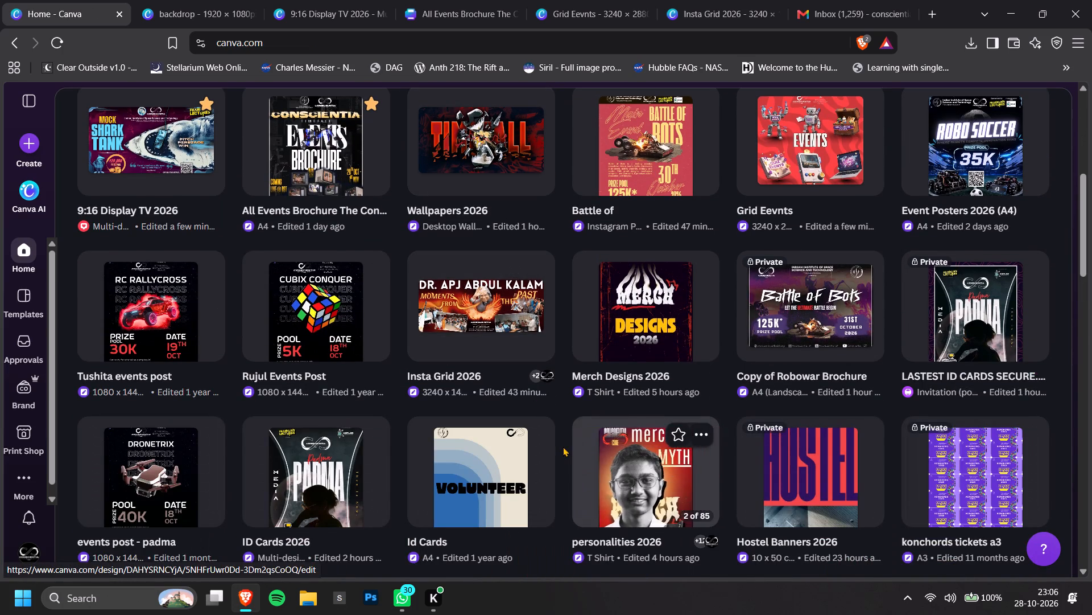
pyautogui.scroll(-2, 563, 446)
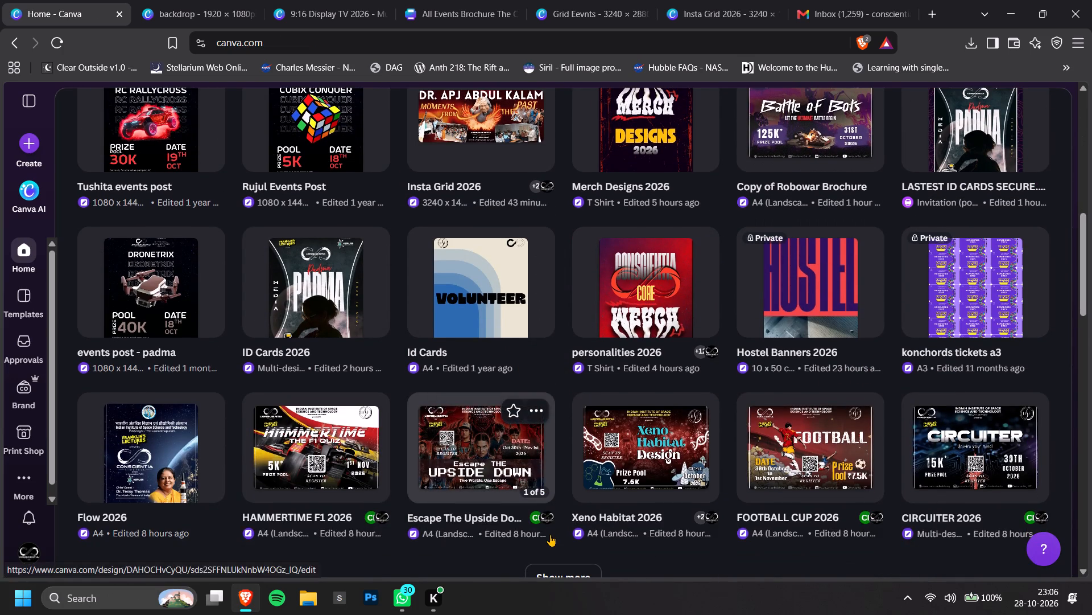
pyautogui.scroll(-1, 562, 556)
pyautogui.click(552, 481)
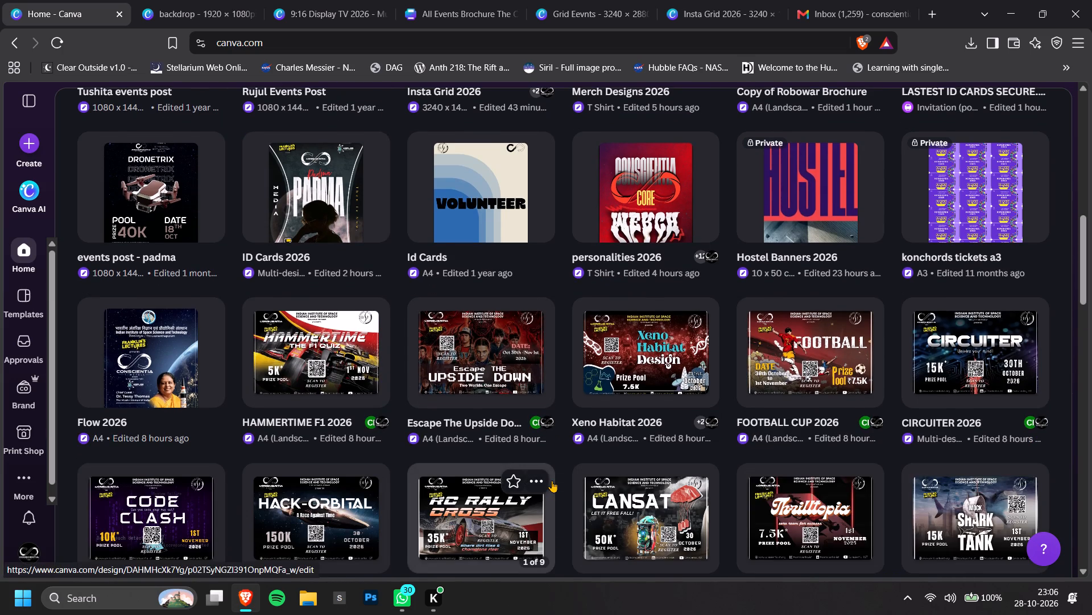
pyautogui.scroll(-2, 572, 432)
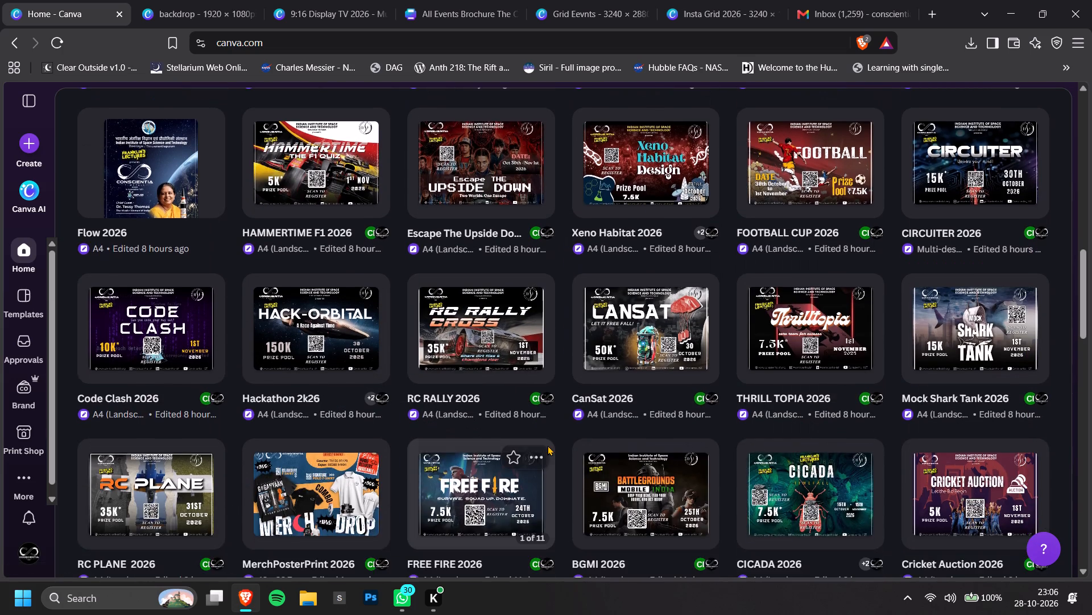
pyautogui.scroll(-2, 548, 445)
pyautogui.click(554, 442)
pyautogui.scroll(-3, 554, 442)
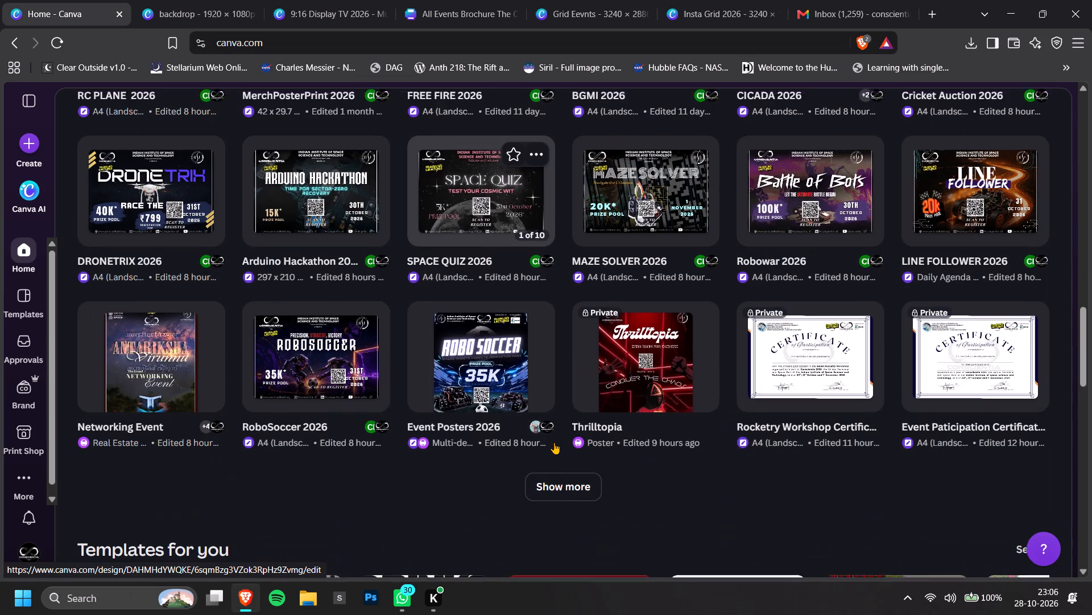
pyautogui.click(578, 504)
pyautogui.click(575, 483)
pyautogui.scroll(-2, 553, 432)
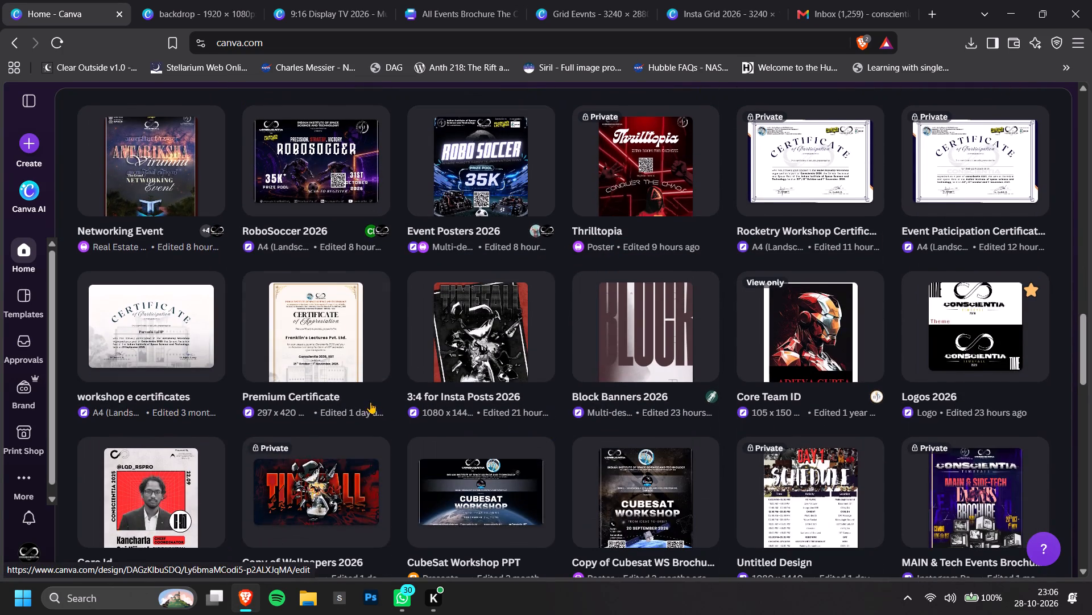
pyautogui.click(963, 348)
# Switch to the backdrop design showing the Inaugural Ceremony page.
pyautogui.click(293, 0)
pyautogui.scroll(3, 953, 315)
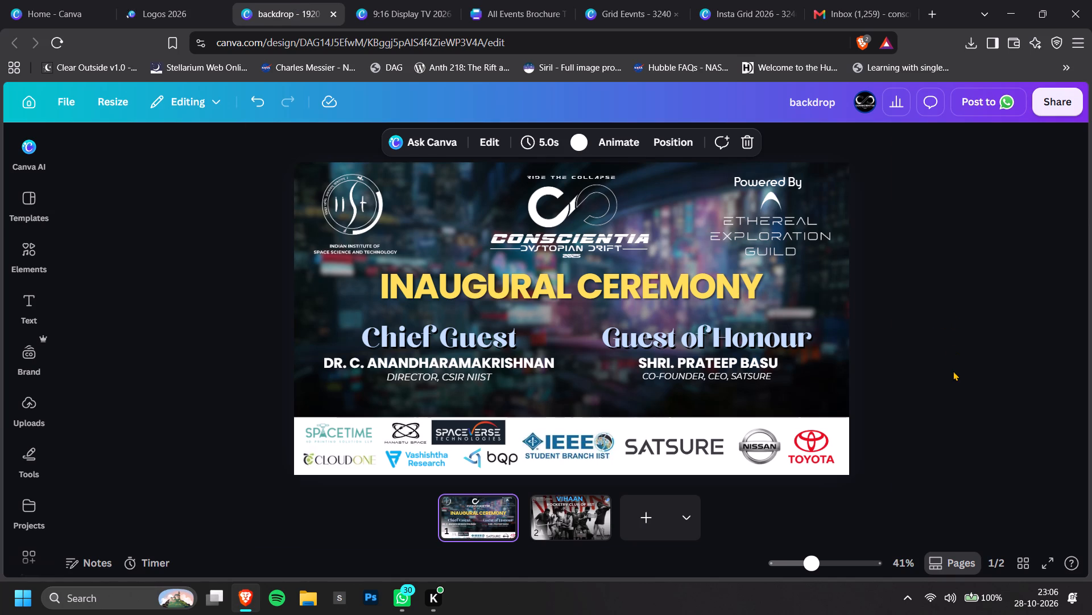
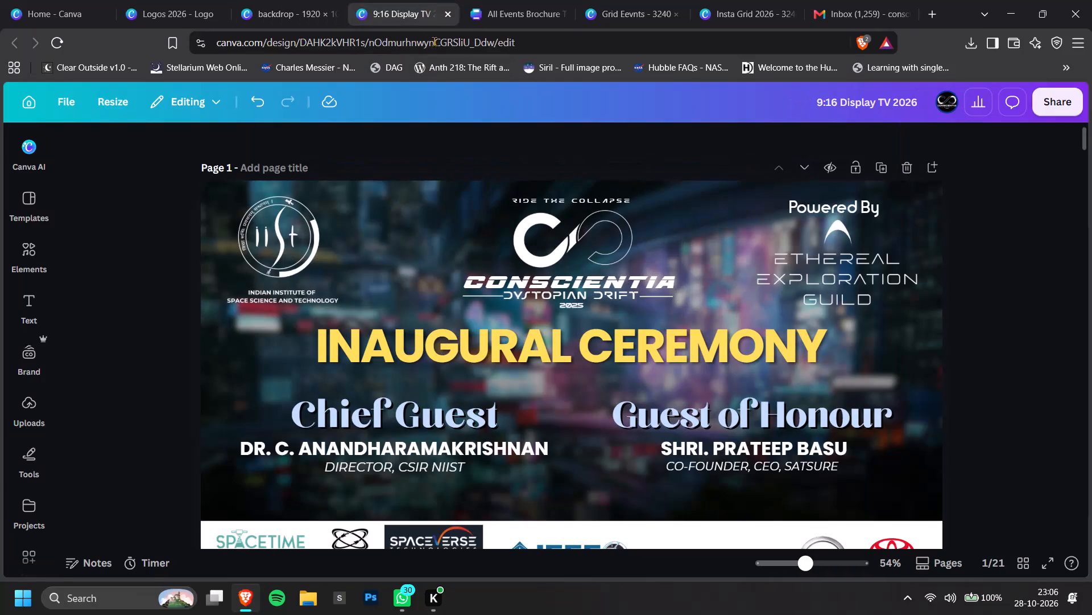
# Examine the Inaugural Ceremony reference on page 1 and the blank orange page 2 below it.
pyautogui.keyDown('ctrl'); pyautogui.scroll(-1, 966, 331); pyautogui.keyUp('ctrl')
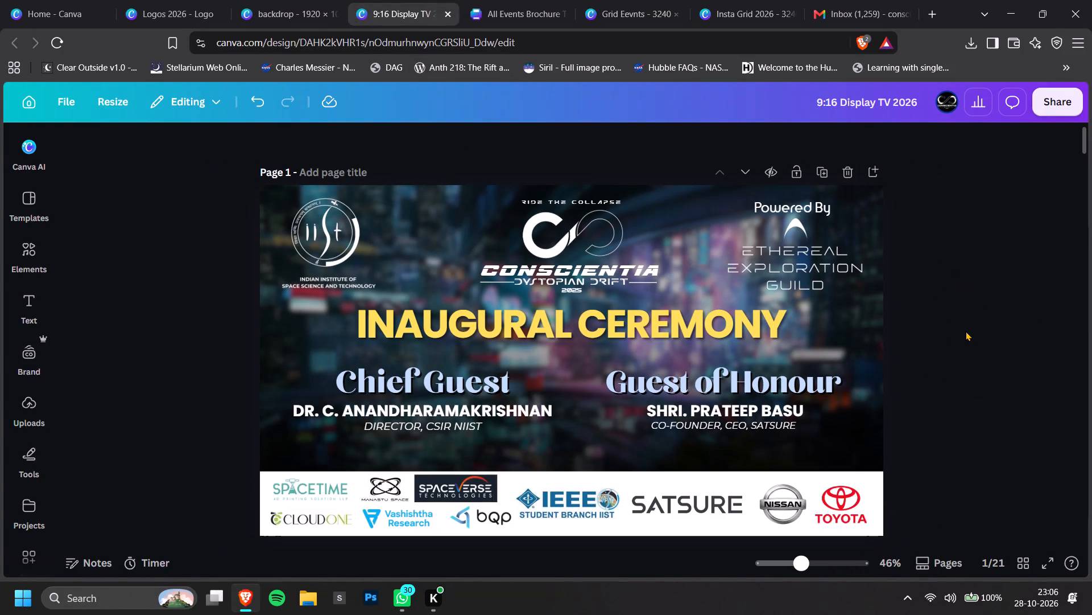
pyautogui.scroll(3, 803, 438)
pyautogui.scroll(-3, 803, 438)
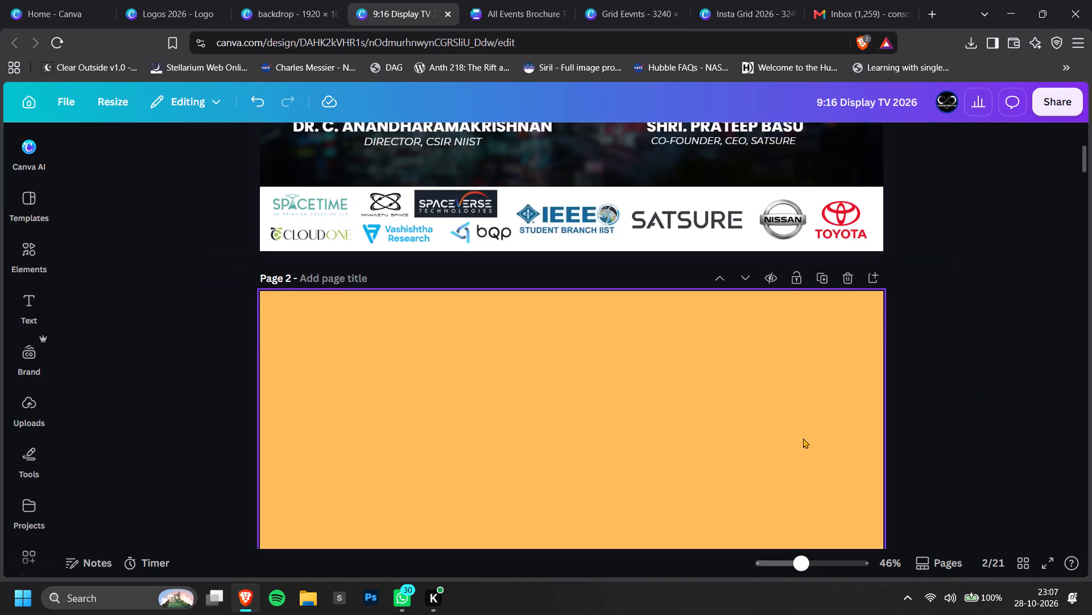
pyautogui.scroll(3, 803, 438)
pyautogui.keyDown('ctrl'); pyautogui.scroll(-2, 995, 347); pyautogui.keyUp('ctrl')
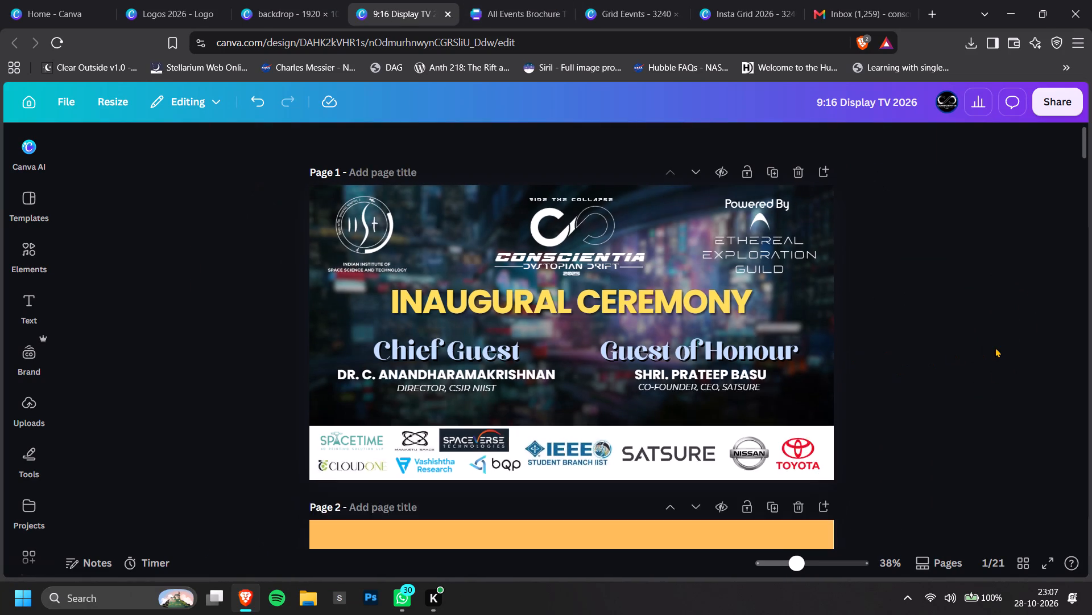
pyautogui.scroll(-1, 986, 351)
pyautogui.scroll(1, 986, 351)
pyautogui.keyDown('ctrl'); pyautogui.scroll(1, 940, 302); pyautogui.keyUp('ctrl')
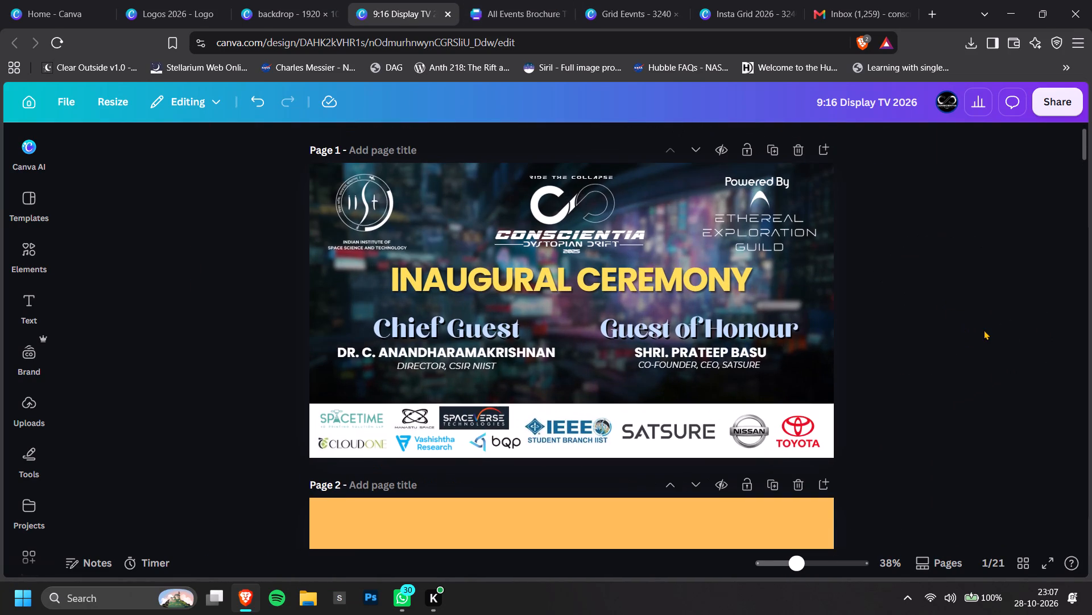
pyautogui.scroll(2, 966, 333)
pyautogui.scroll(-3, 966, 333)
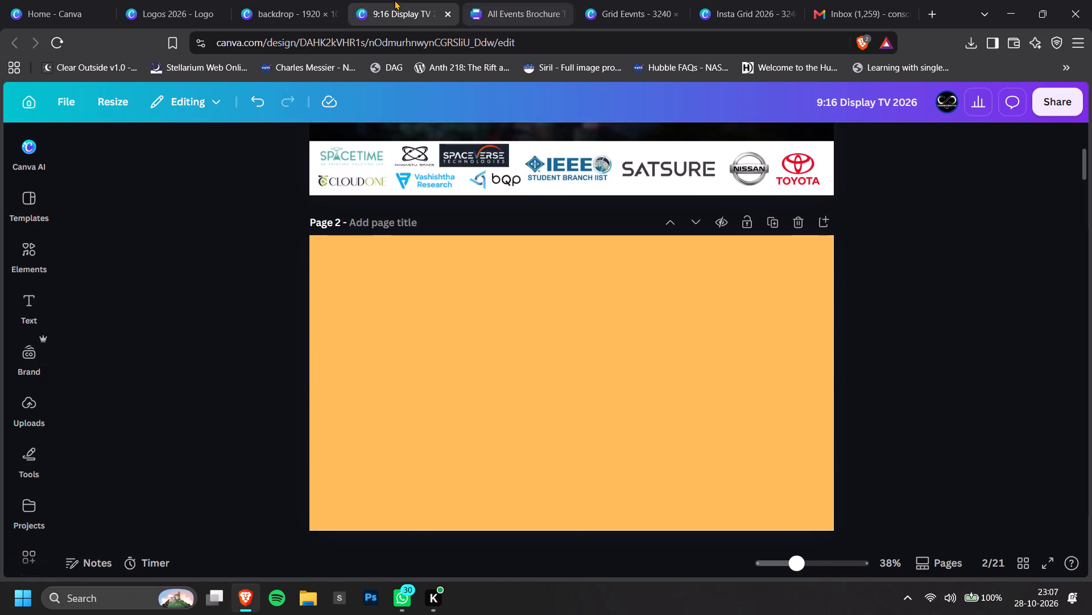
# Return to the Logos 2026 design and close the backdrop design.
pyautogui.click(300, 0)
pyautogui.click(122, 0)
pyautogui.click(332, 11)
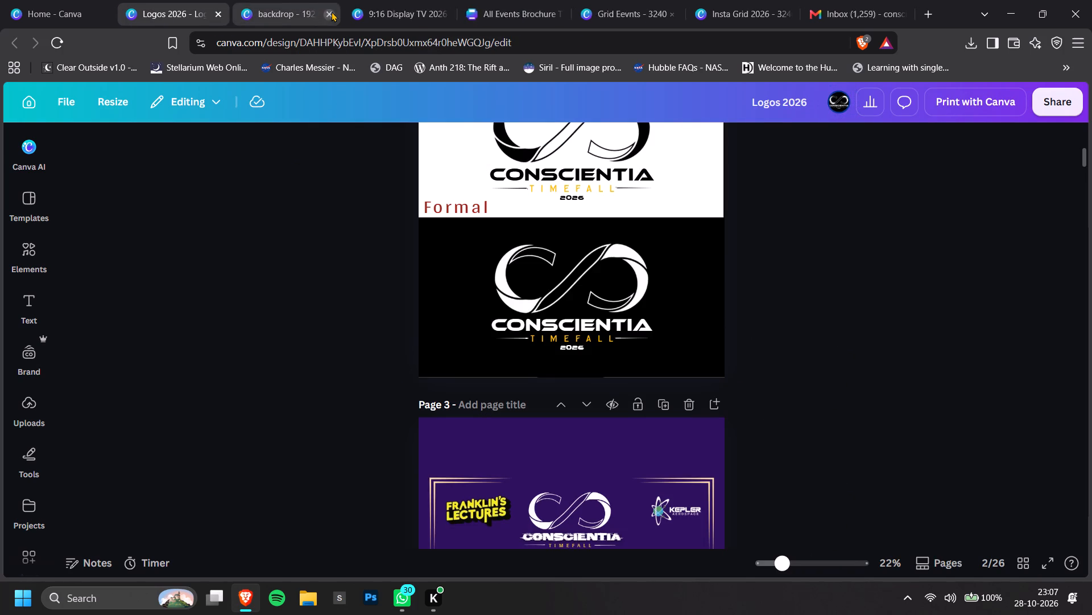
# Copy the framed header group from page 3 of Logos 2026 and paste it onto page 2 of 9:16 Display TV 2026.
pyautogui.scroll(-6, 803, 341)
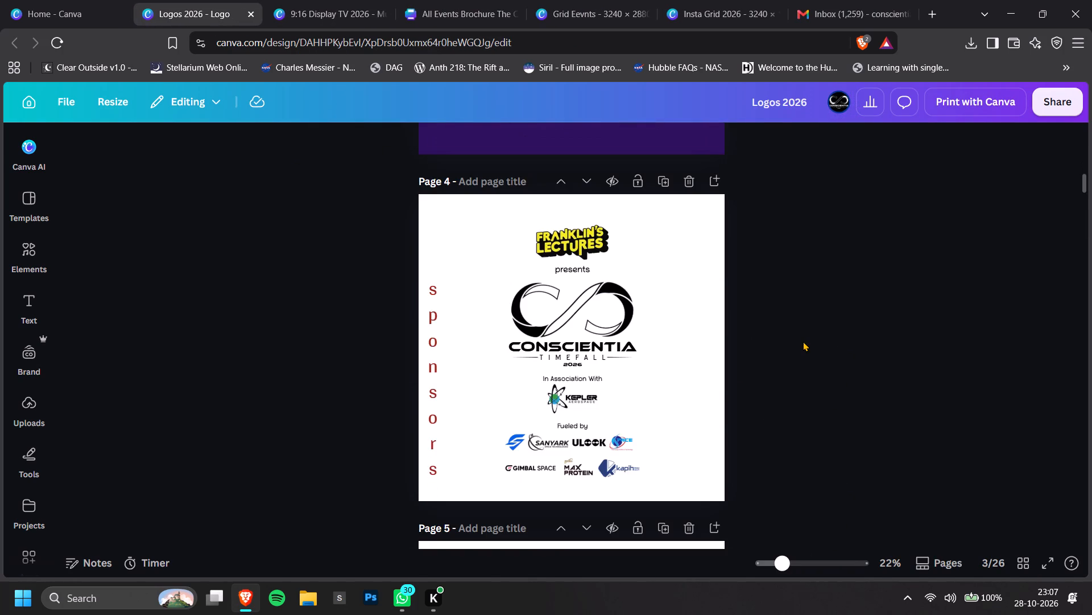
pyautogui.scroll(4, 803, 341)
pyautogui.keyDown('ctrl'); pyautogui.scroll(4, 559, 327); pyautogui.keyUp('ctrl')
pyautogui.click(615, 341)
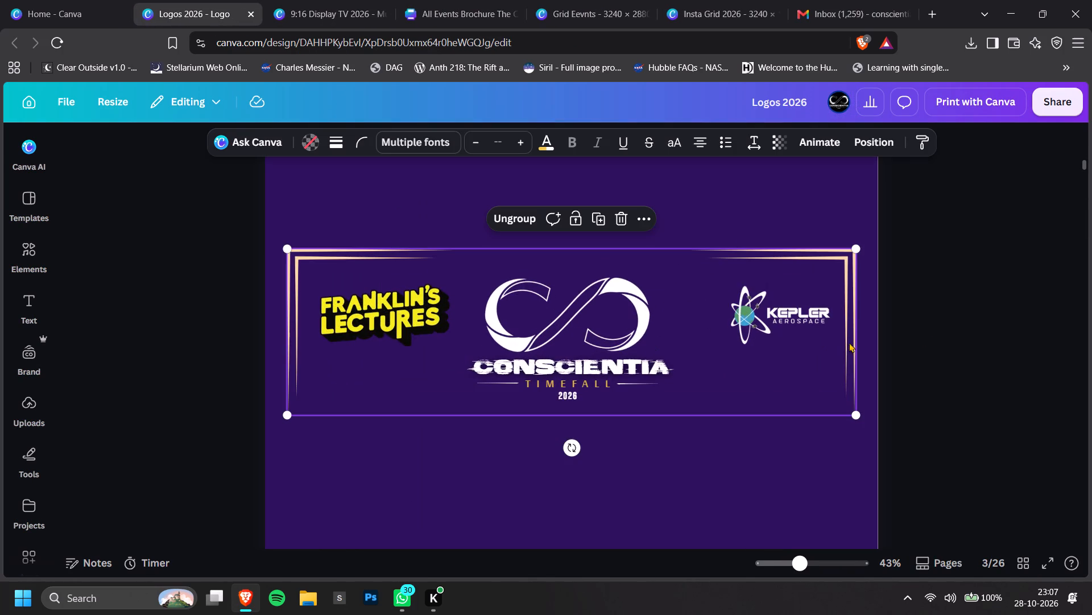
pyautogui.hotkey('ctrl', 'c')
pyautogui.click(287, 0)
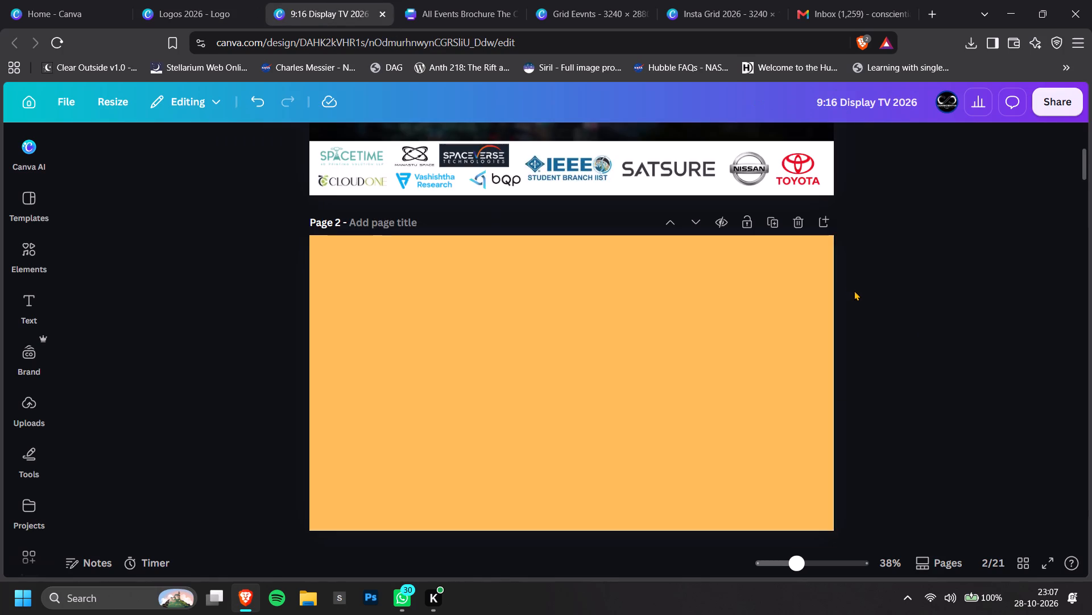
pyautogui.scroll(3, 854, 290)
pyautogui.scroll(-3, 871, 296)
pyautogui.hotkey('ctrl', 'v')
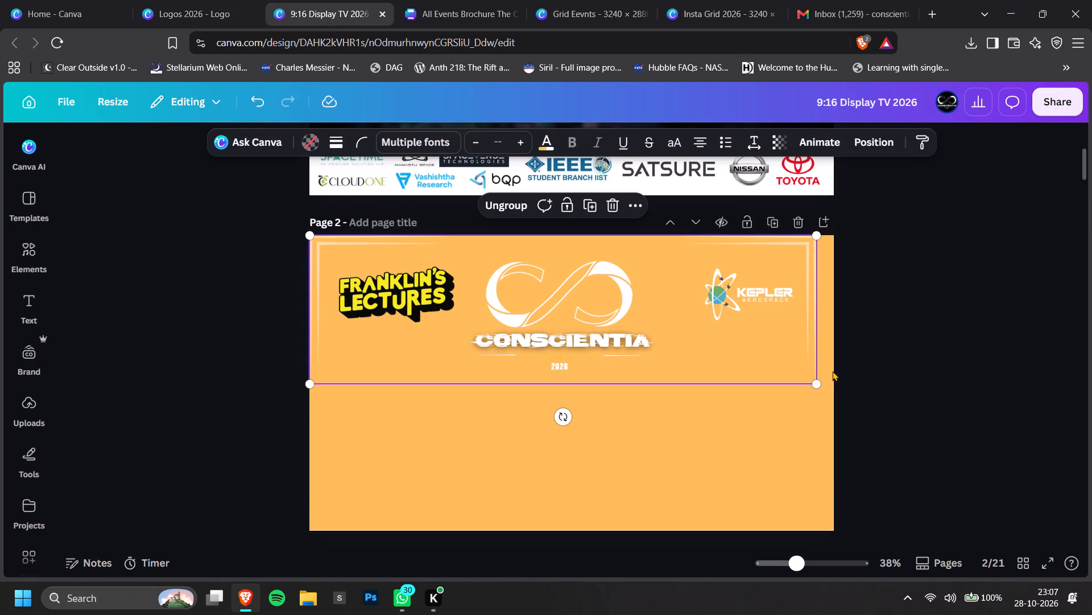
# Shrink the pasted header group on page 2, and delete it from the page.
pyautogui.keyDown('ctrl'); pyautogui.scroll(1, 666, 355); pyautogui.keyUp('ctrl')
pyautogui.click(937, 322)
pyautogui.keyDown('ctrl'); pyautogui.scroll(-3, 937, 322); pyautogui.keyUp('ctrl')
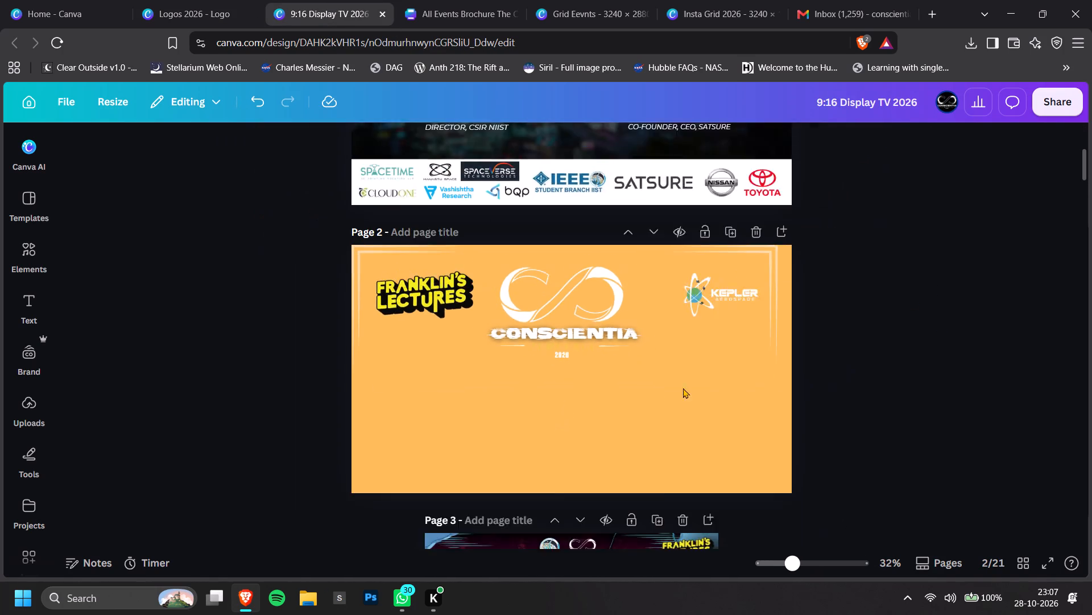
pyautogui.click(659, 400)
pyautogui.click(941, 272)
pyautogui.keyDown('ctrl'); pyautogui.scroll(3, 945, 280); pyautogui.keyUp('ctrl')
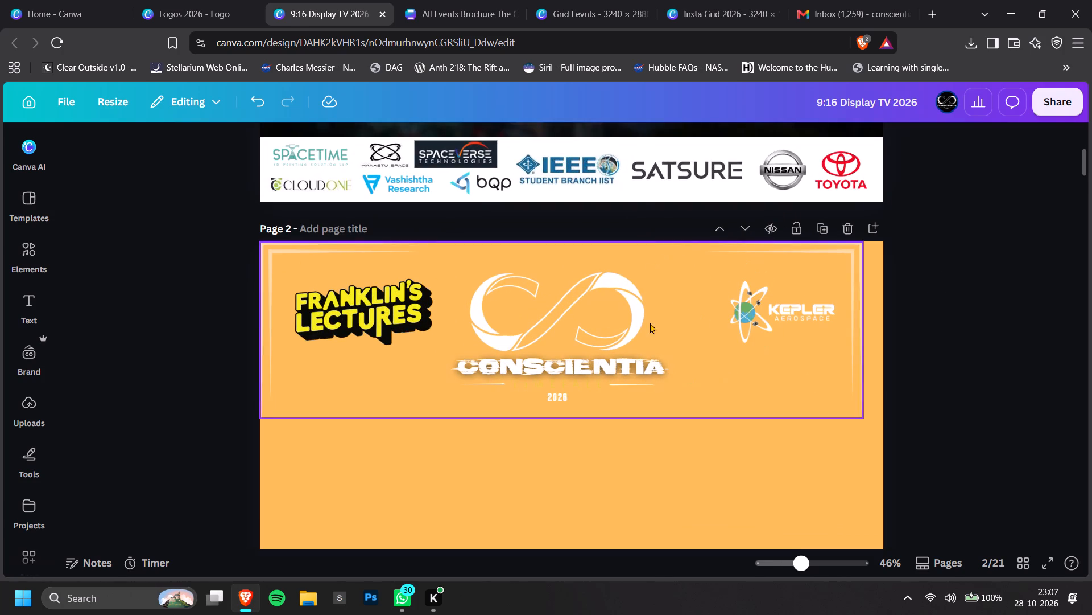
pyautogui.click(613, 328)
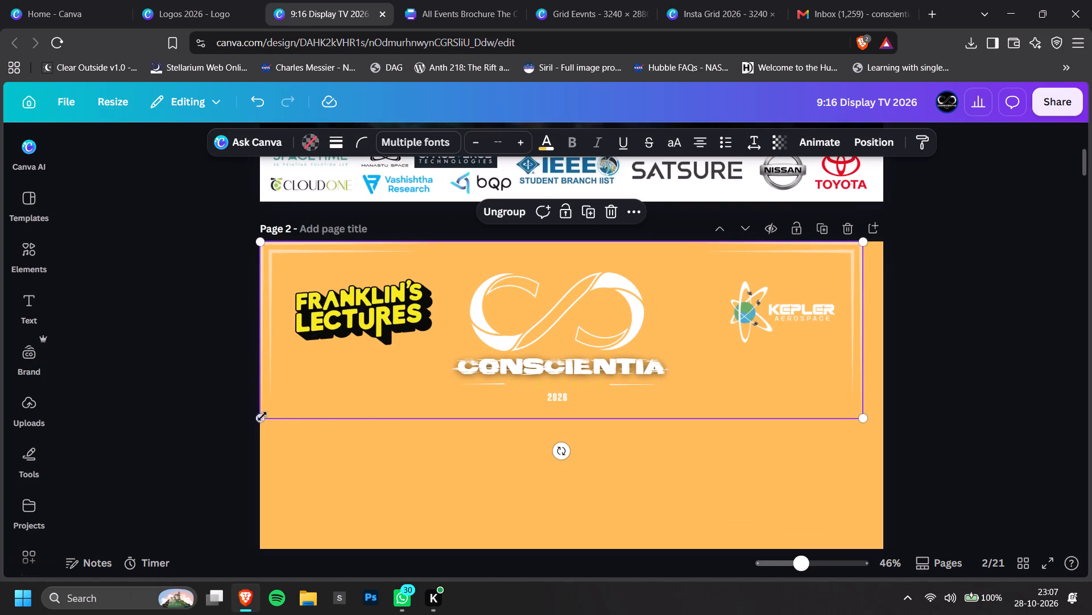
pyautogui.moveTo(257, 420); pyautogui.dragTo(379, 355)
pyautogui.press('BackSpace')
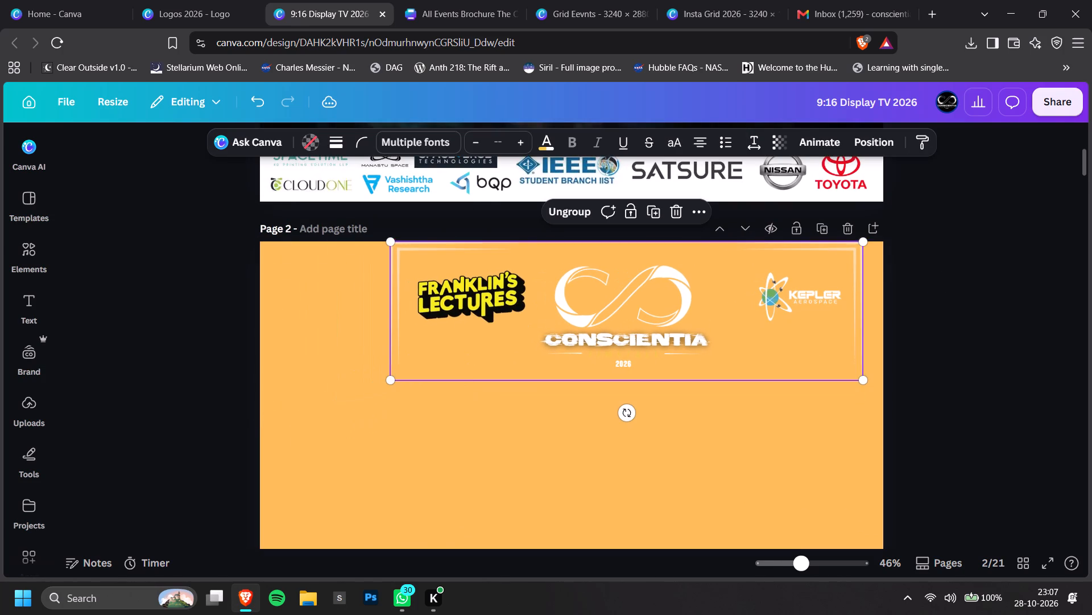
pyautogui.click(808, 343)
# Return to the Logos 2026 design and look through its first pages for a standalone Conscientia logo.
pyautogui.click(413, 0)
pyautogui.click(216, 0)
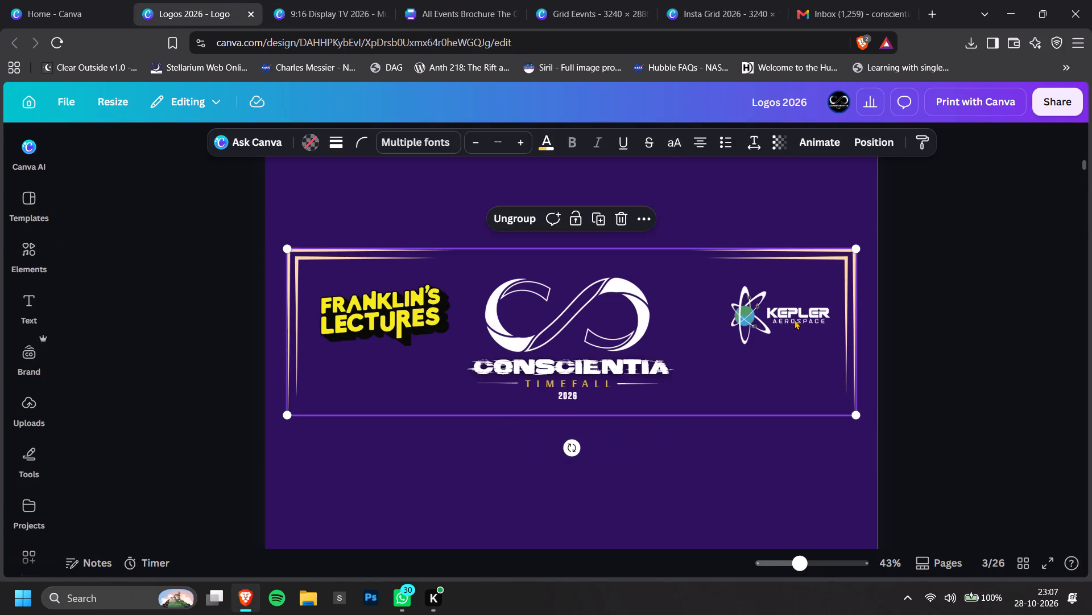
pyautogui.click(945, 302)
pyautogui.scroll(4, 963, 308)
pyautogui.keyDown('ctrl'); pyautogui.scroll(-3, 967, 310); pyautogui.keyUp('ctrl')
pyautogui.scroll(2, 901, 377)
pyautogui.scroll(-1, 901, 377)
pyautogui.scroll(2, 854, 322)
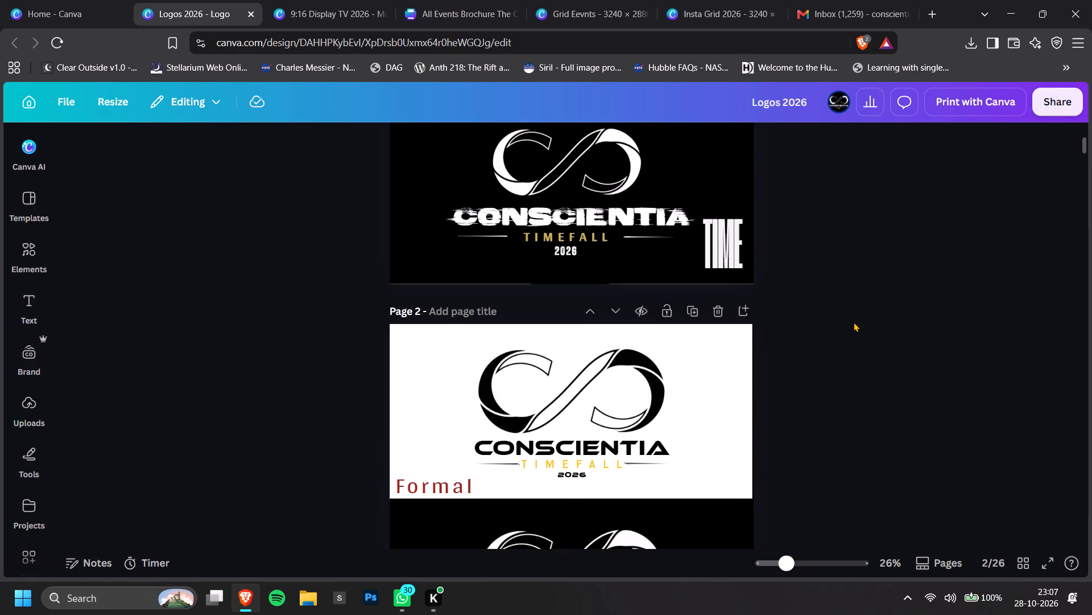
pyautogui.scroll(2, 854, 322)
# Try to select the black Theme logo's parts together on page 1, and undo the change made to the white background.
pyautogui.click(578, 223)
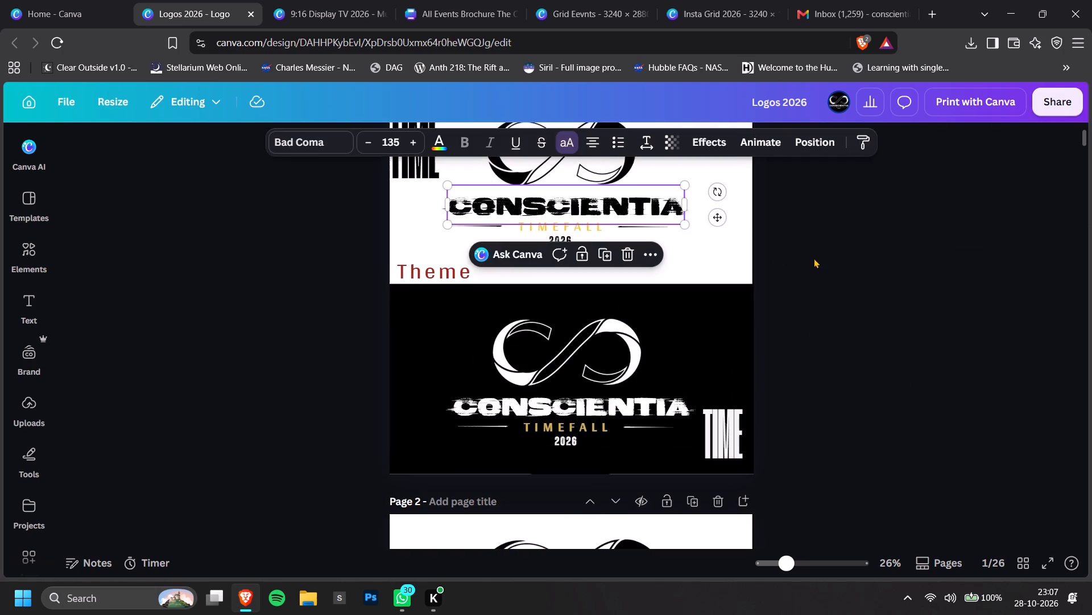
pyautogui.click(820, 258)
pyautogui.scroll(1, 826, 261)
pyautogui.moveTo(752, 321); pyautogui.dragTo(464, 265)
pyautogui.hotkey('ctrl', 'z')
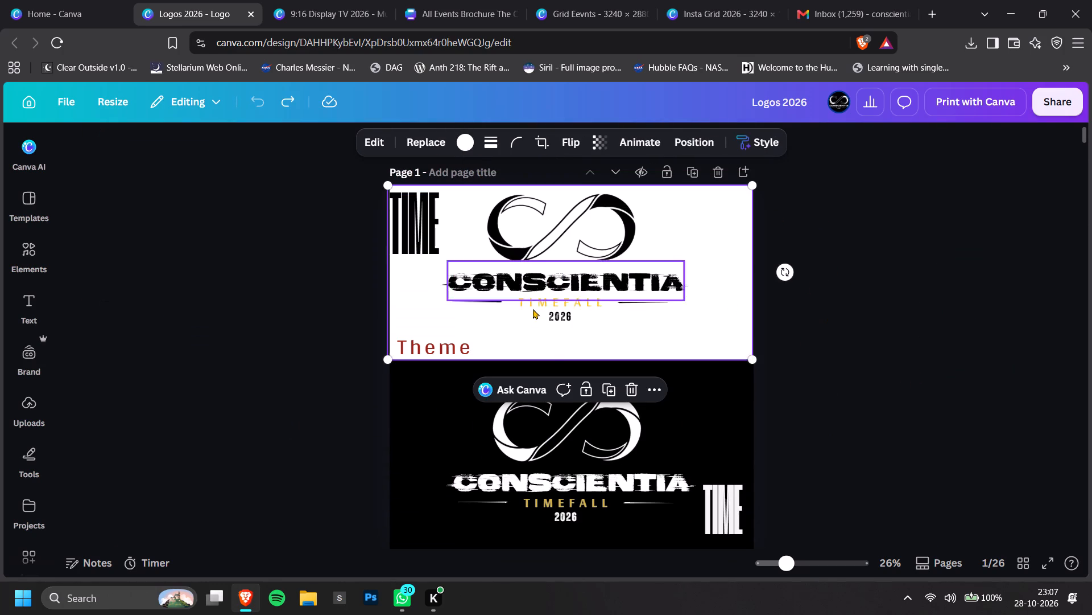
# Group the black Theme logo's symbol, CONSCIENTIA, TIMEFALL, 2026 and side lines on page 1, and copy the group.
pyautogui.click(561, 318)
pyautogui.keyDown('shift'); pyautogui.click(562, 298); pyautogui.keyUp('shift')
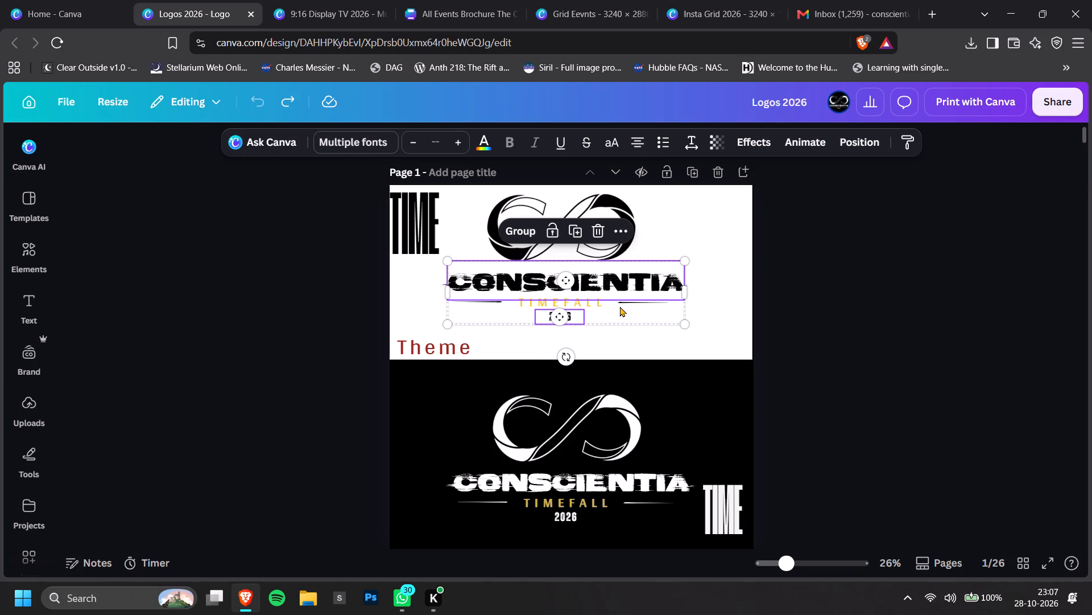
pyautogui.keyDown('shift'); pyautogui.click(590, 309); pyautogui.keyUp('shift')
pyautogui.keyDown('shift'); pyautogui.click(639, 304); pyautogui.keyUp('shift')
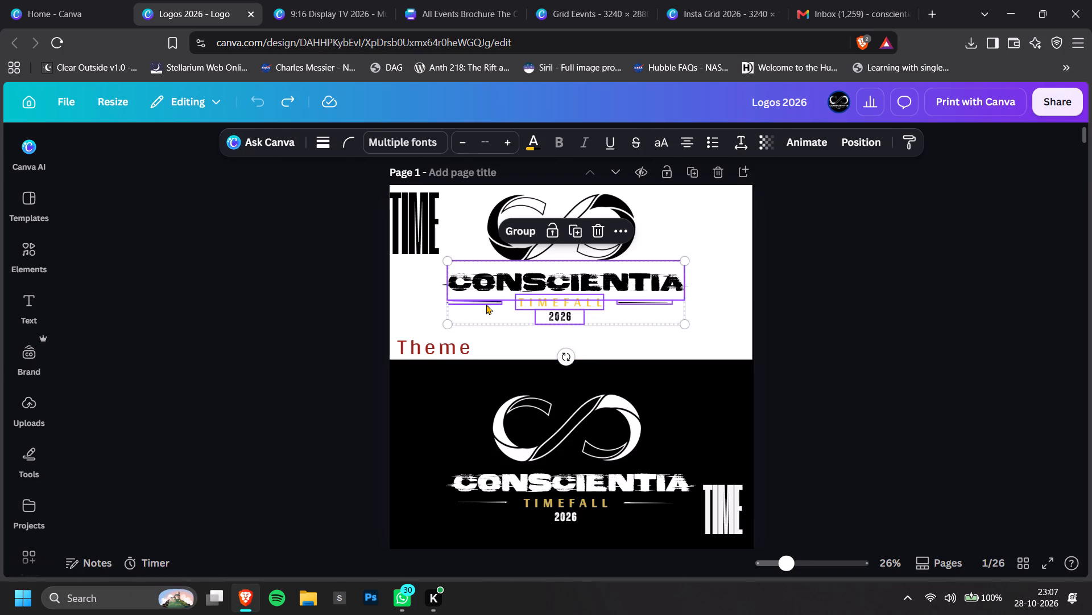
pyautogui.keyDown('shift'); pyautogui.click(484, 302); pyautogui.keyUp('shift')
pyautogui.keyDown('shift'); pyautogui.click(556, 256); pyautogui.keyUp('shift')
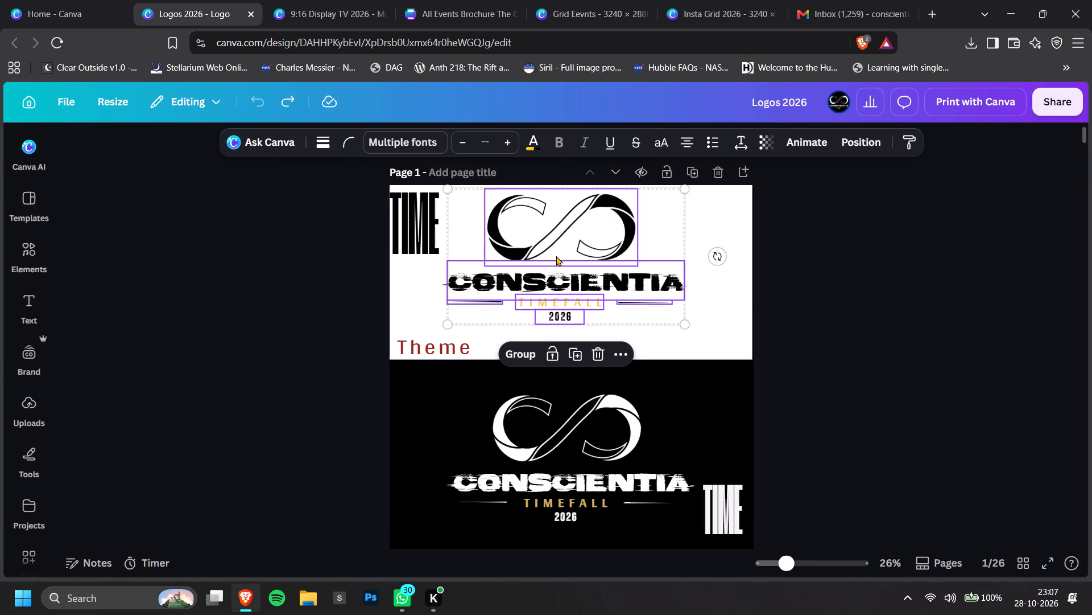
pyautogui.click(515, 352)
pyautogui.hotkey('ctrl', 'c')
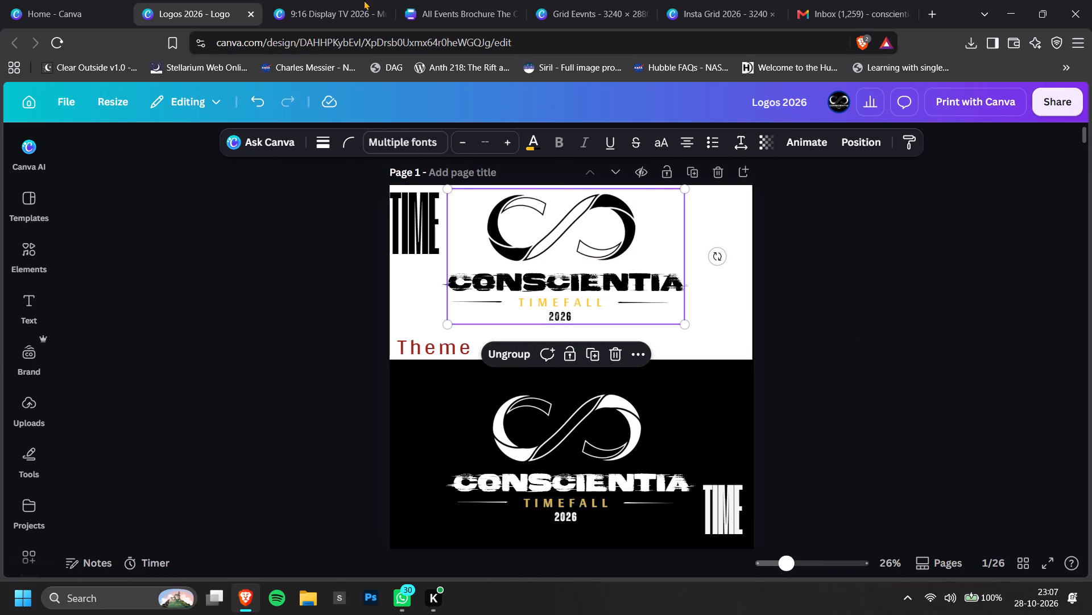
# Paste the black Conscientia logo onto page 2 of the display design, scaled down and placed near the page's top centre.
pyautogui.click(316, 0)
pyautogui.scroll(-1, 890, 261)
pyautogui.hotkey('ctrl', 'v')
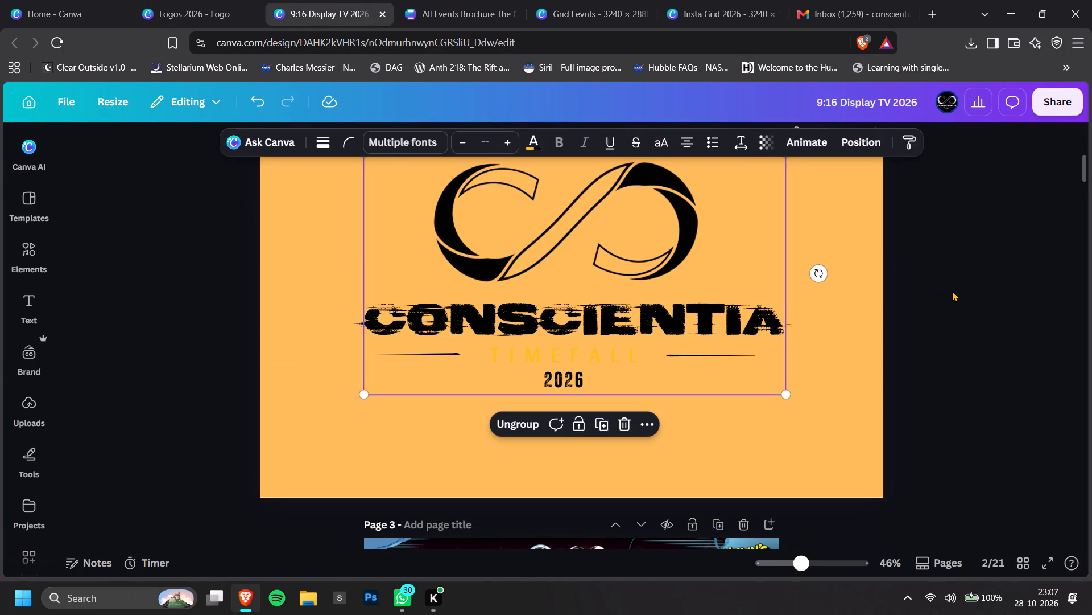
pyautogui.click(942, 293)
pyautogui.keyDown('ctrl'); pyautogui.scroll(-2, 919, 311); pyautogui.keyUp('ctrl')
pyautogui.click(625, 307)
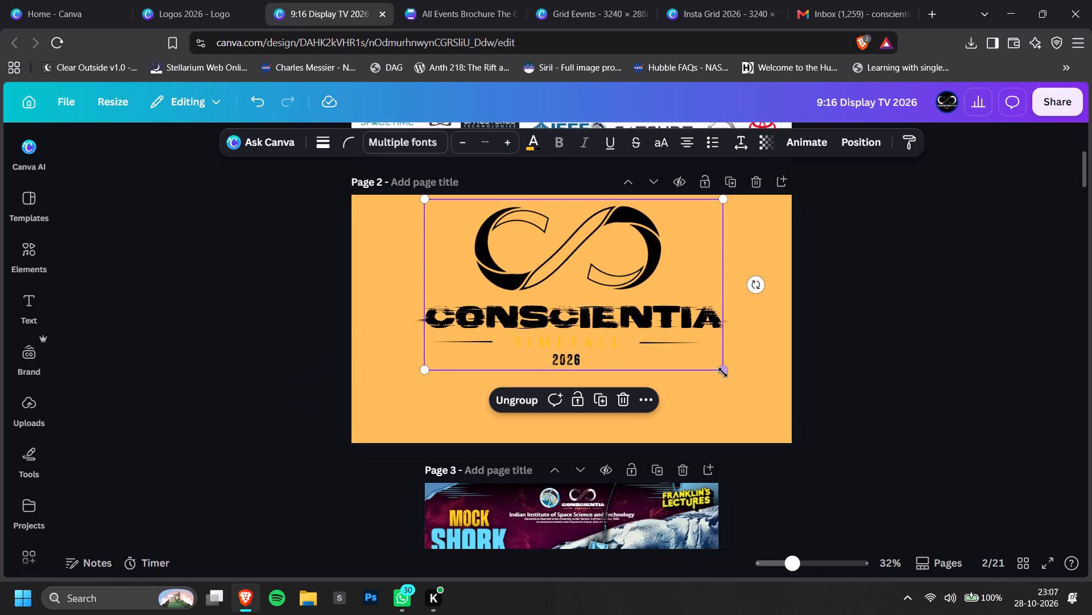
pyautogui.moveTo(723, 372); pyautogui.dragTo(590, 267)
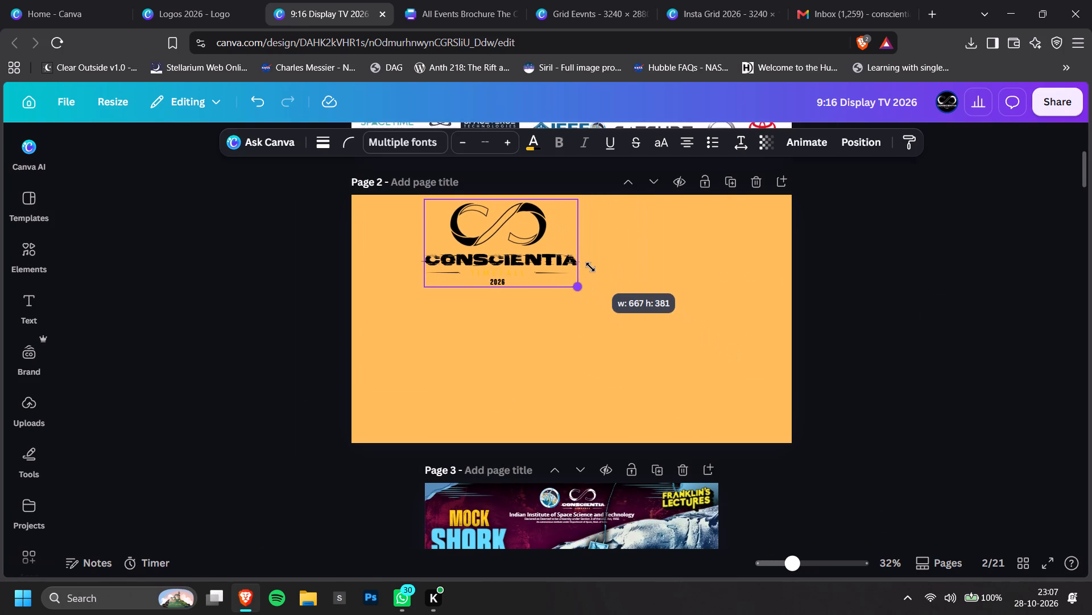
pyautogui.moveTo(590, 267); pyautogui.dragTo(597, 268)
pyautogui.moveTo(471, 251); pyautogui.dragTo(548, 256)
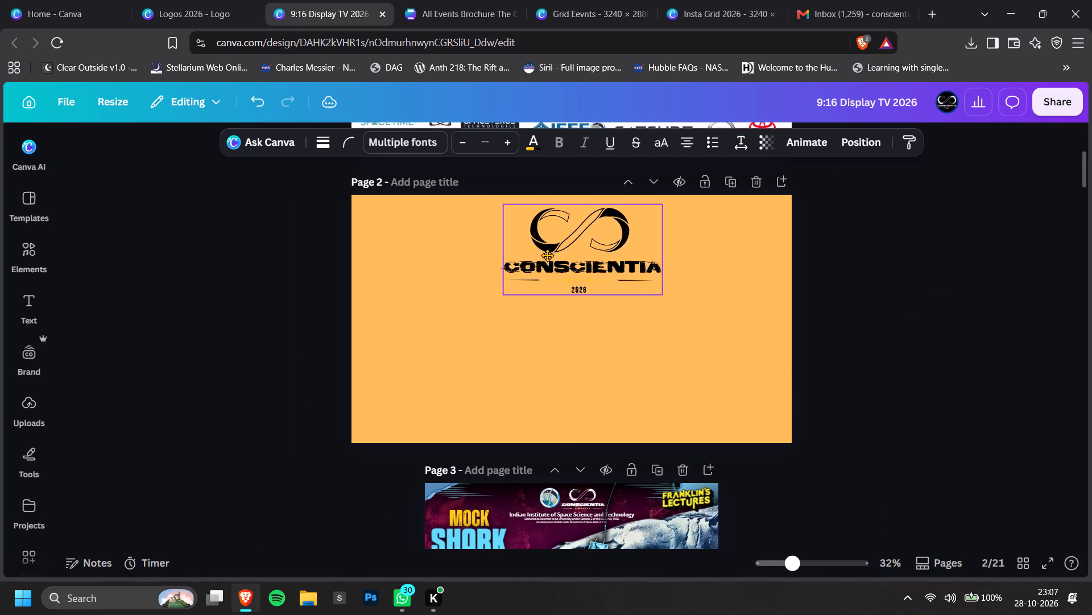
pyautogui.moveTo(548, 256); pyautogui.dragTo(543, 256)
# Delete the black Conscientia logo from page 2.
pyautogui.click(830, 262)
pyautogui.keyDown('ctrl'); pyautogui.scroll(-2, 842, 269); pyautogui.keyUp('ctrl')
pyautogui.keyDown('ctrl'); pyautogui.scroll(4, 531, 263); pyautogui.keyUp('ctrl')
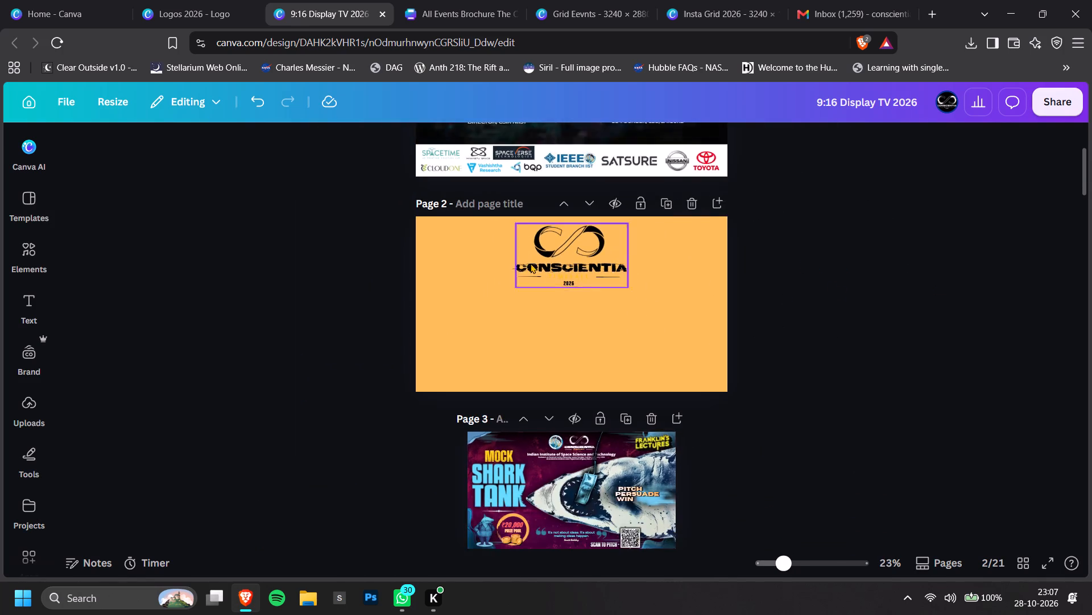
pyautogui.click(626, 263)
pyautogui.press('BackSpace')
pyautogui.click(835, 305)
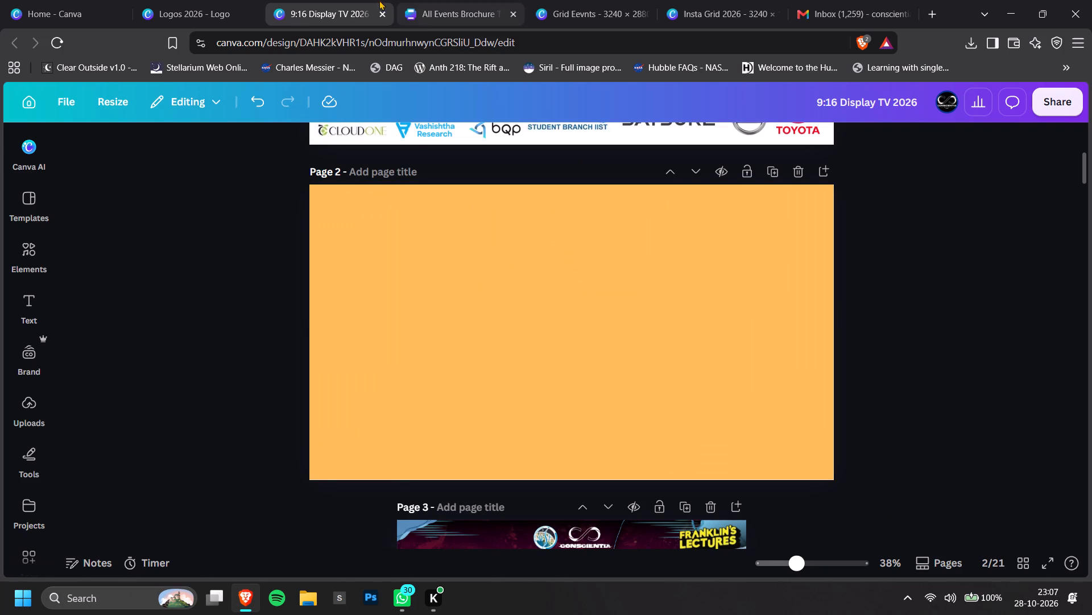
# Copy the white Theme logo from page 1 of Logos 2026 onto page 2, scaled down and centred near the page's top.
pyautogui.click(274, 0)
pyautogui.click(217, 0)
pyautogui.scroll(-1, 632, 276)
pyautogui.click(594, 285)
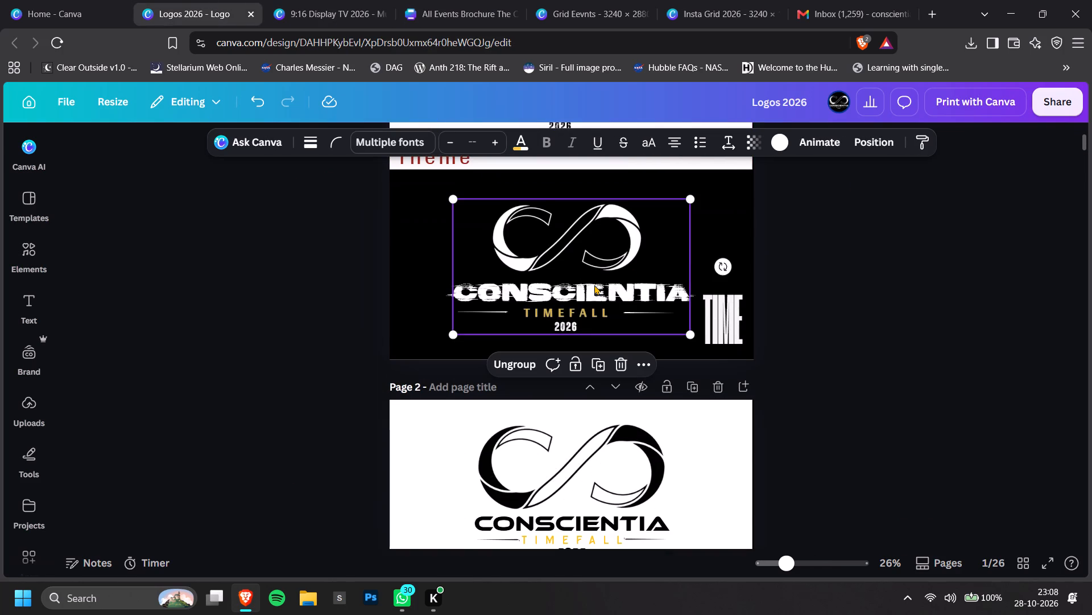
pyautogui.hotkey('ctrl', 'c')
pyautogui.click(326, 0)
pyautogui.hotkey('ctrl', 'v')
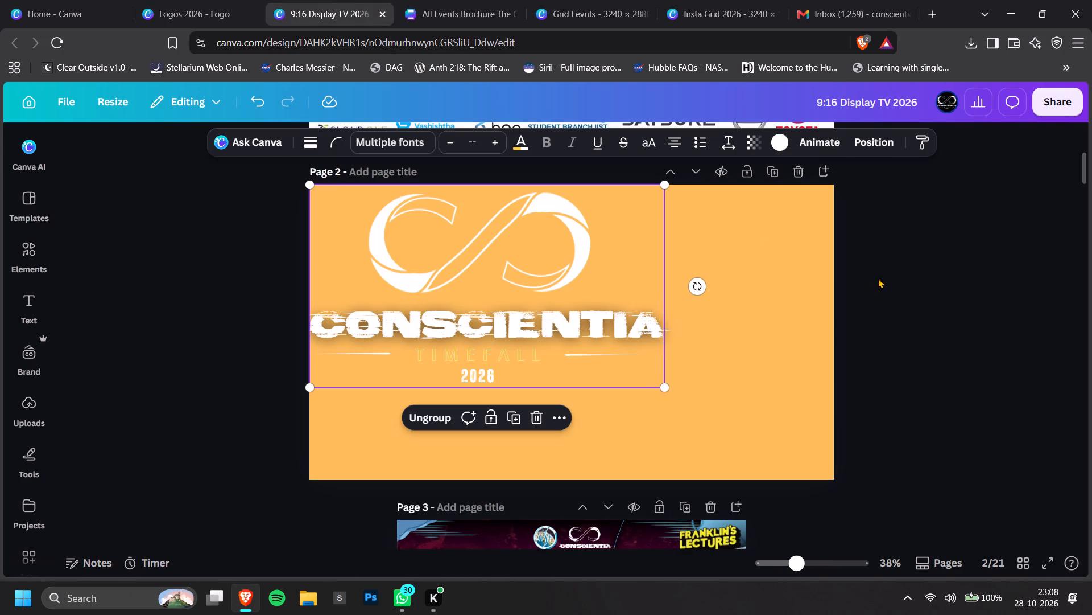
pyautogui.moveTo(661, 387); pyautogui.dragTo(454, 306)
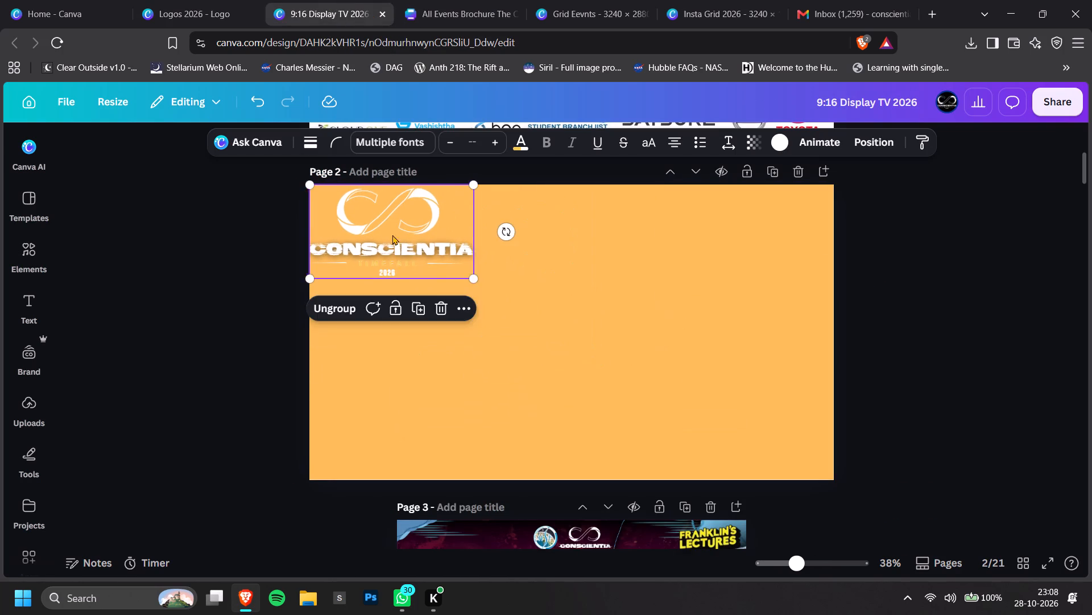
pyautogui.moveTo(391, 233); pyautogui.dragTo(573, 251)
pyautogui.doubleClick(935, 261)
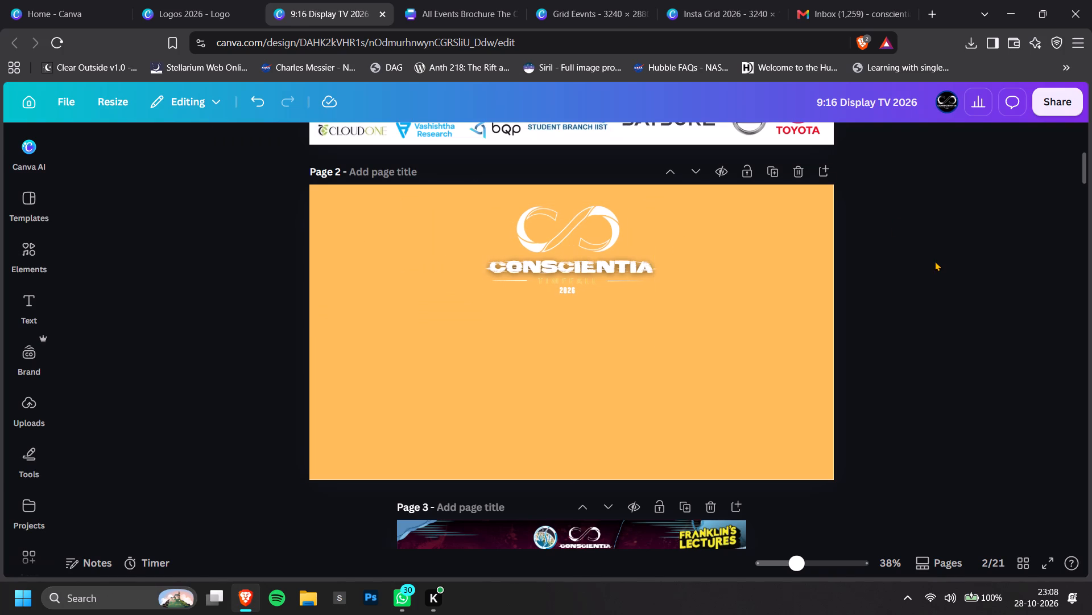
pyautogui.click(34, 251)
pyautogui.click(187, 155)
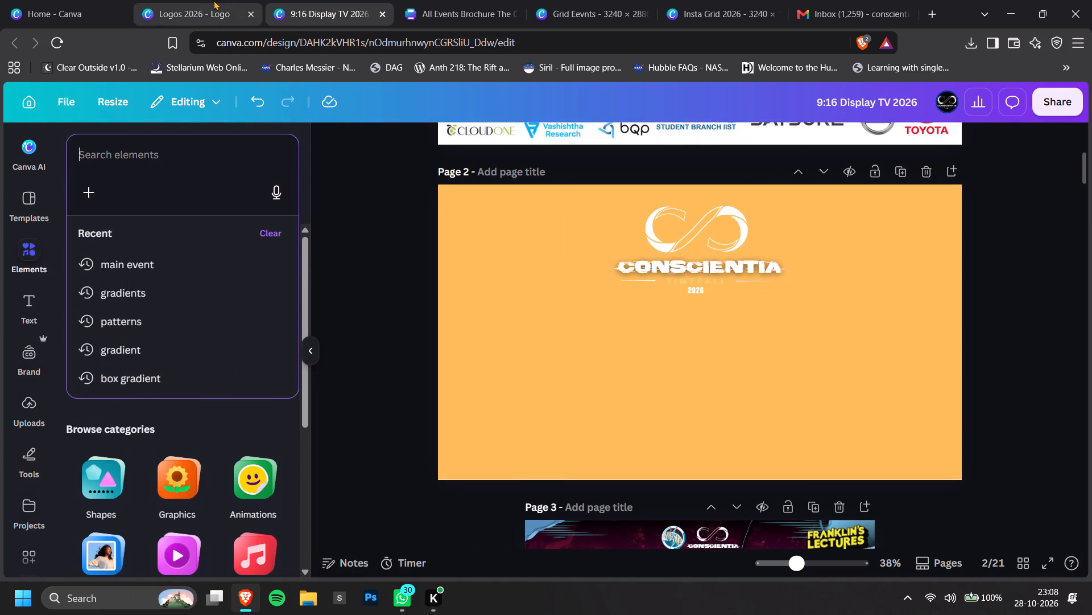
# Search the existing designs for "pen" and open Pen Sticker 2026.
pyautogui.click(225, 22)
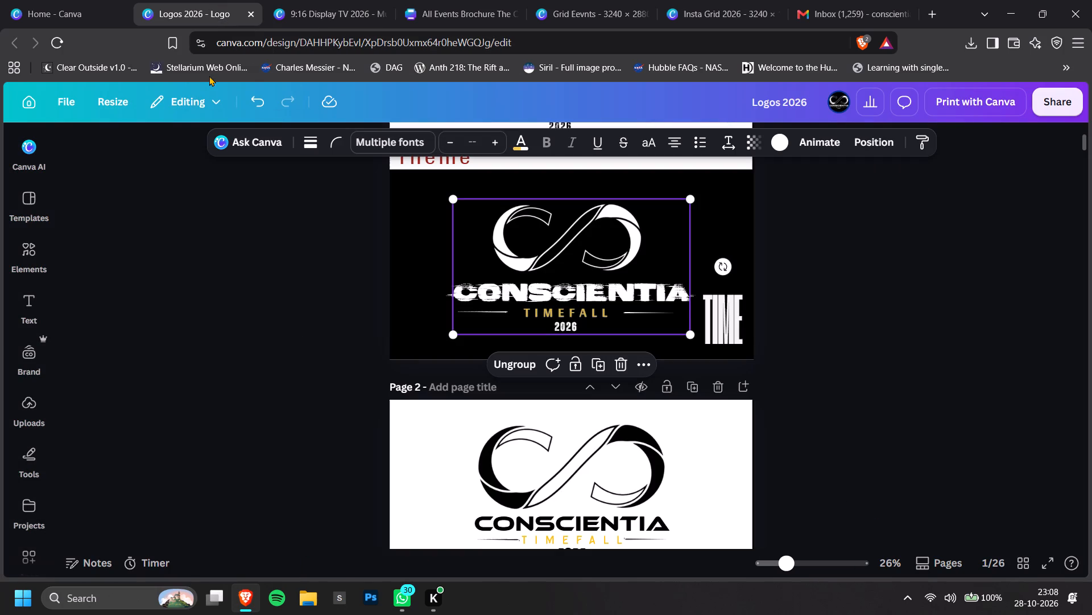
pyautogui.click(860, 330)
pyautogui.click(124, 0)
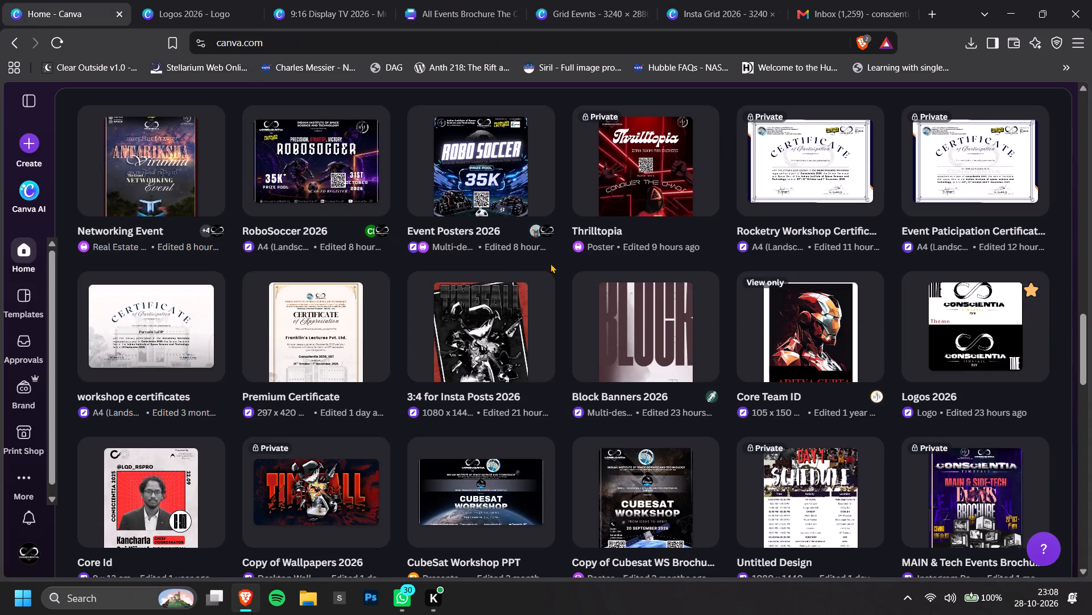
pyautogui.scroll(5, 542, 298)
pyautogui.scroll(15, 493, 180)
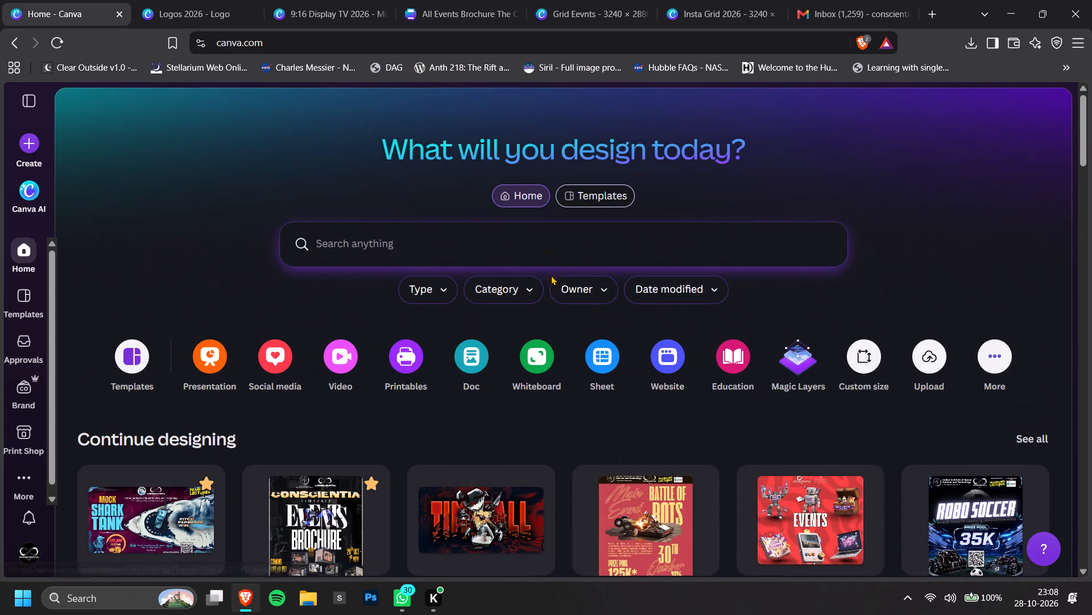
pyautogui.click(552, 256)
pyautogui.write('pen')
pyautogui.press('Return')
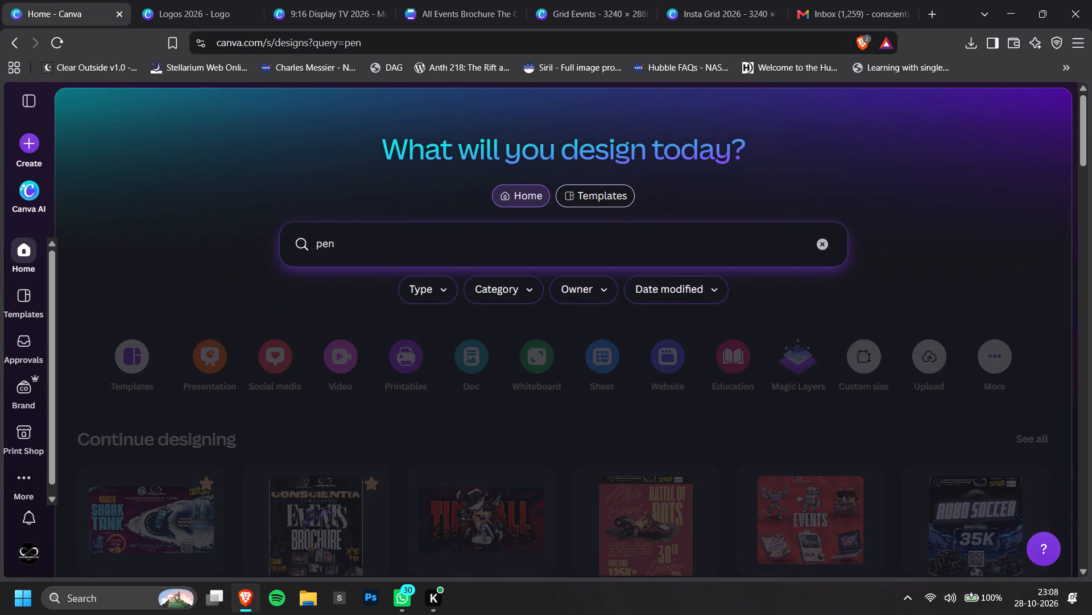
pyautogui.scroll(-2, 439, 351)
pyautogui.scroll(1, 367, 368)
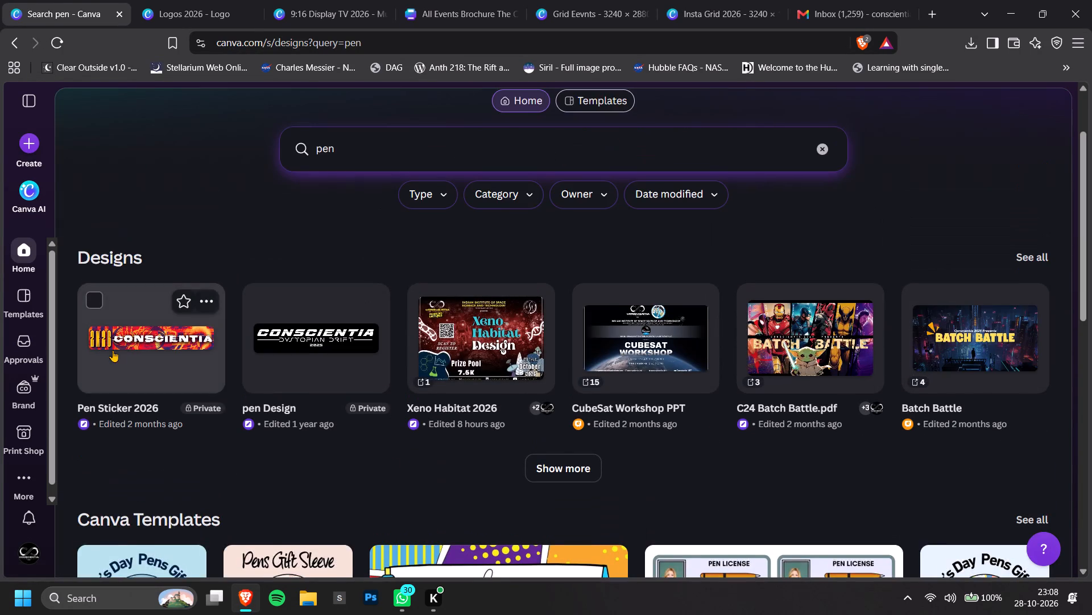
pyautogui.click(113, 350)
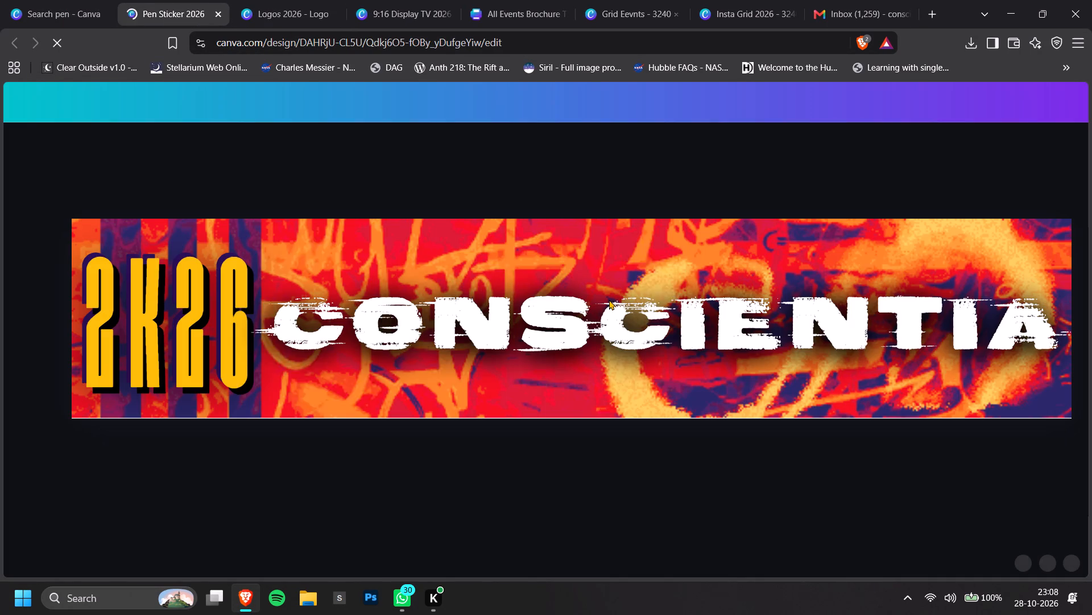
# Copy the red and orange graffiti background from Pen Sticker 2026 onto page 2 of 9:16 Display TV 2026.
pyautogui.click(544, 264)
pyautogui.click(450, 226)
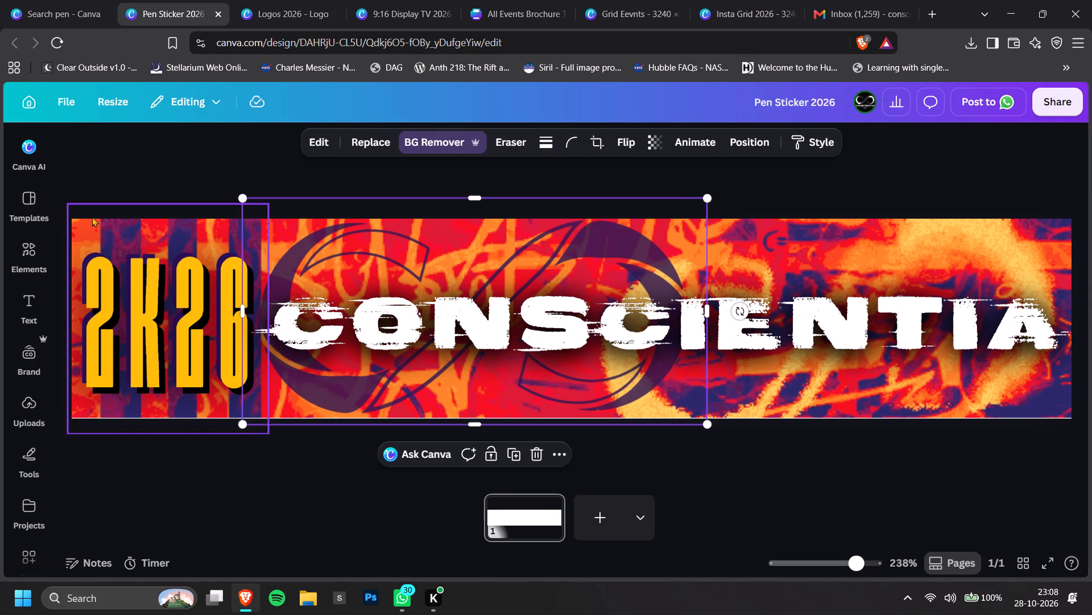
pyautogui.click(960, 240)
pyautogui.hotkey('ctrl', 'c')
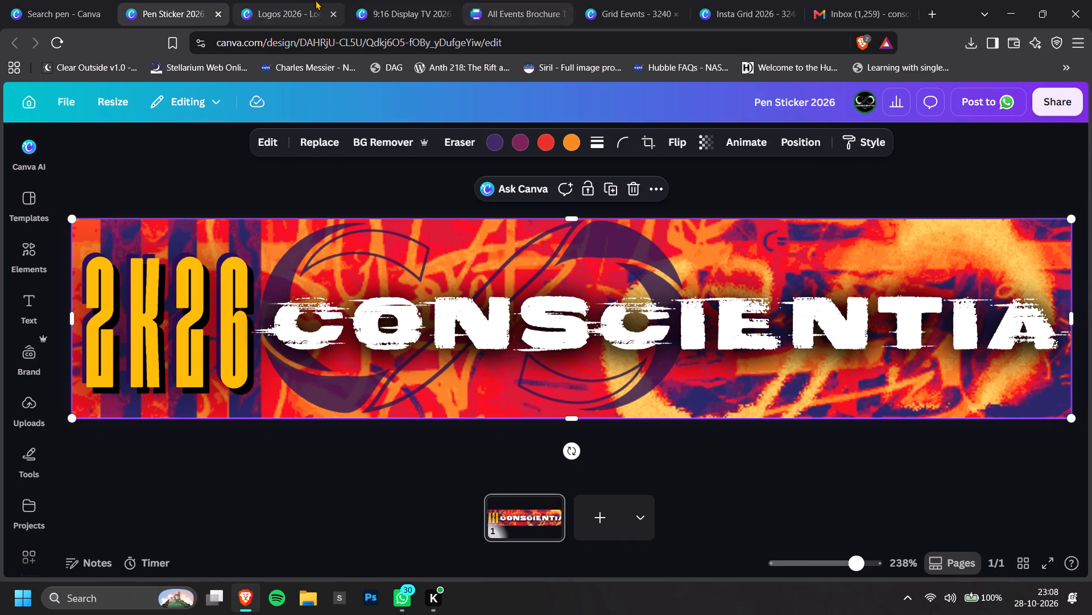
pyautogui.click(267, 0)
pyautogui.click(431, 0)
pyautogui.hotkey('ctrl', 'v')
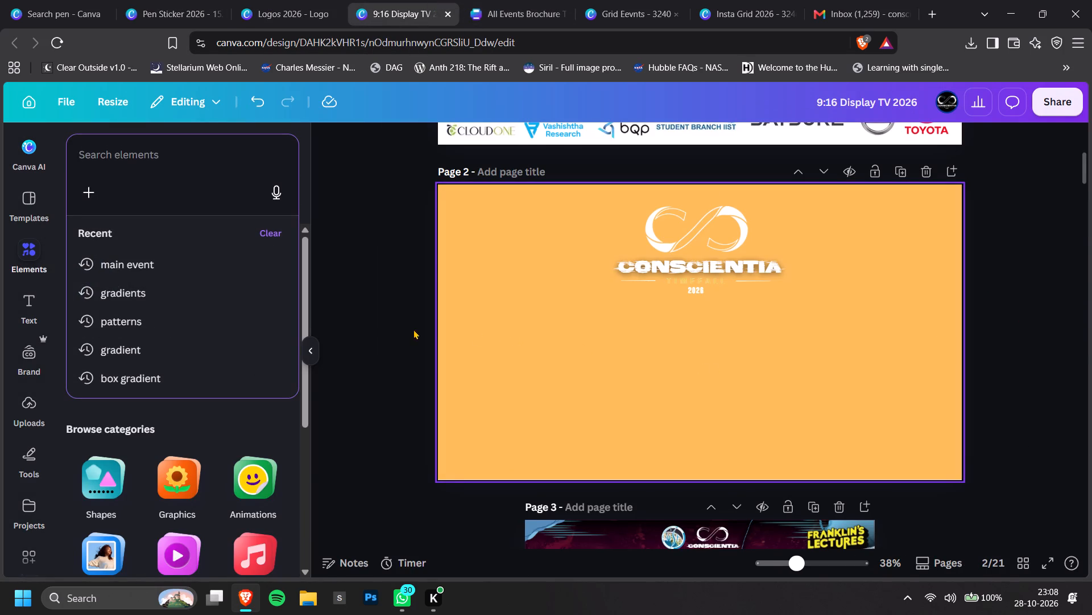
pyautogui.click(309, 344)
pyautogui.click(945, 358)
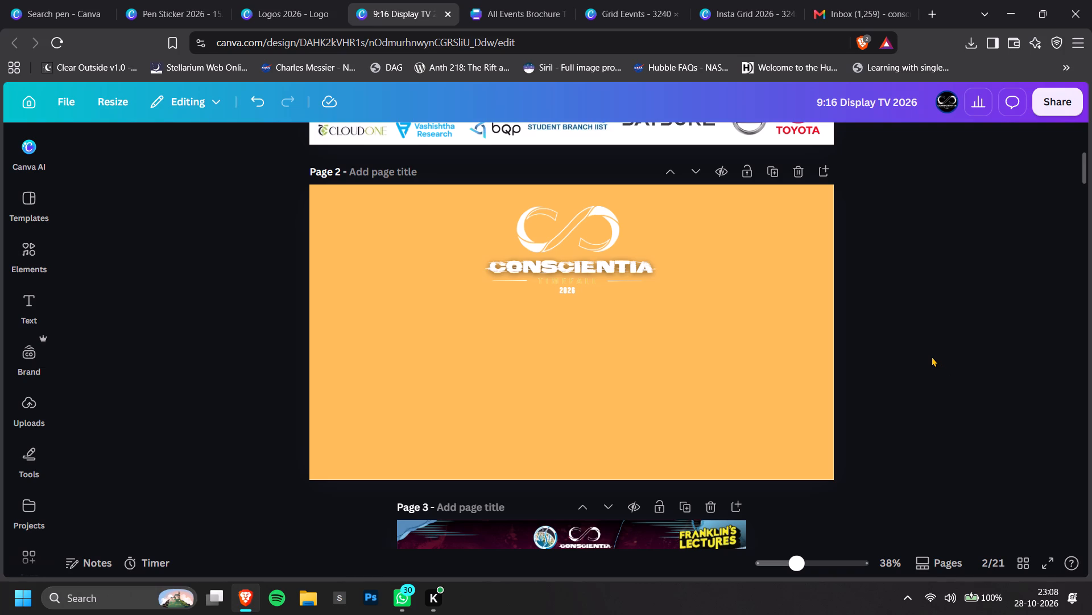
pyautogui.hotkey('ctrl', 'v')
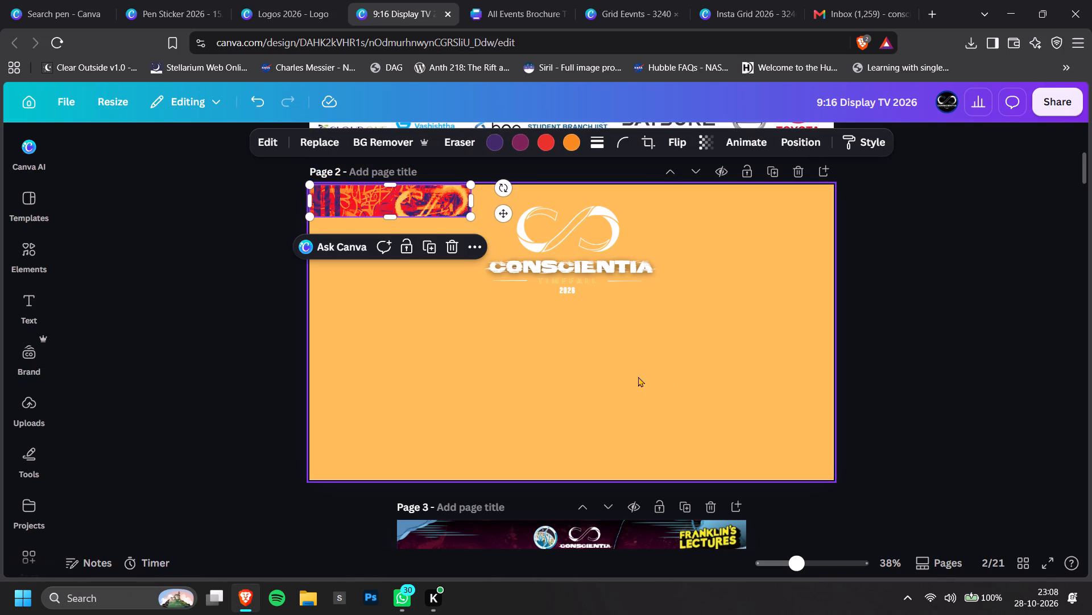
# Enlarge the graffiti image to span page 2's full width as a band along the page's top edge.
pyautogui.moveTo(469, 221); pyautogui.dragTo(825, 354)
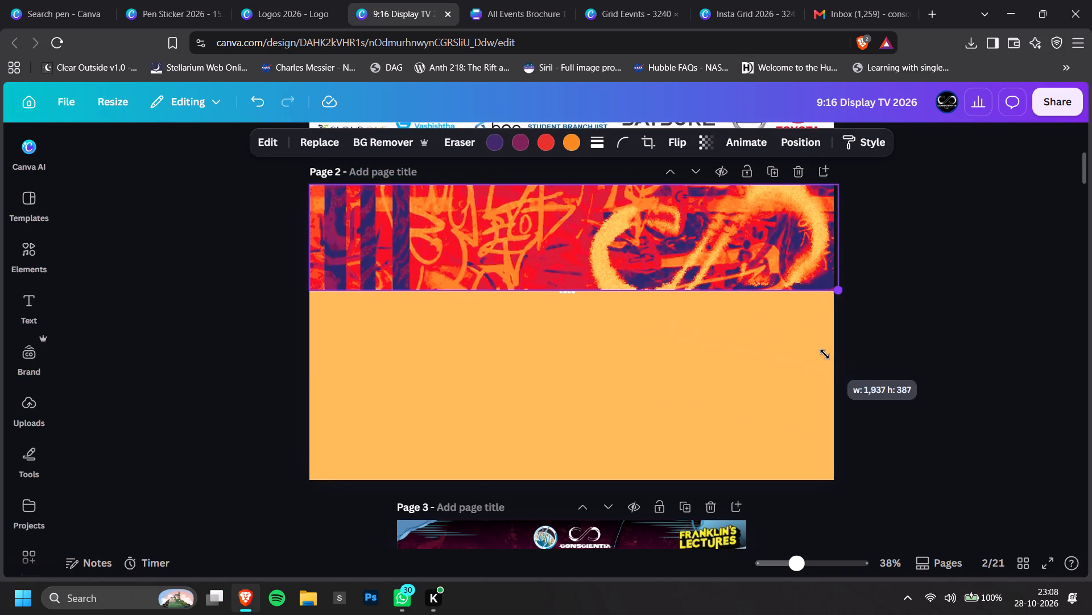
pyautogui.moveTo(825, 354); pyautogui.dragTo(817, 354)
pyautogui.click(970, 305)
pyautogui.click(911, 319)
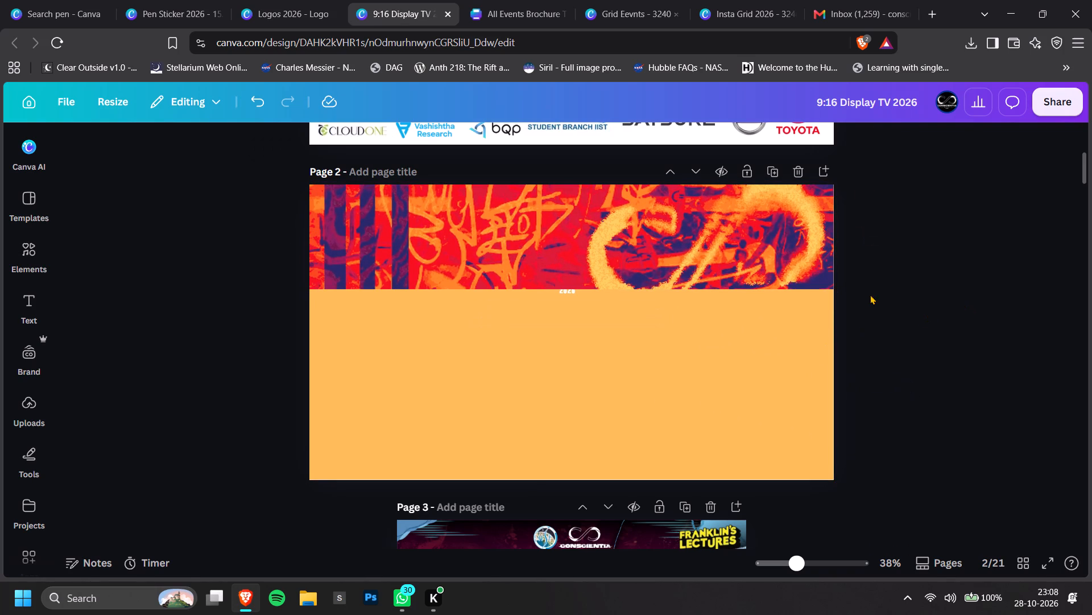
# Send the graffiti band backward so it sits behind the white Conscientia logo on page 2.
pyautogui.keyDown('ctrl'); pyautogui.scroll(3, 414, 208); pyautogui.keyUp('ctrl')
pyautogui.click(399, 208)
pyautogui.hotkey('ctrl', '[')
pyautogui.hotkey('ctrl', '[')
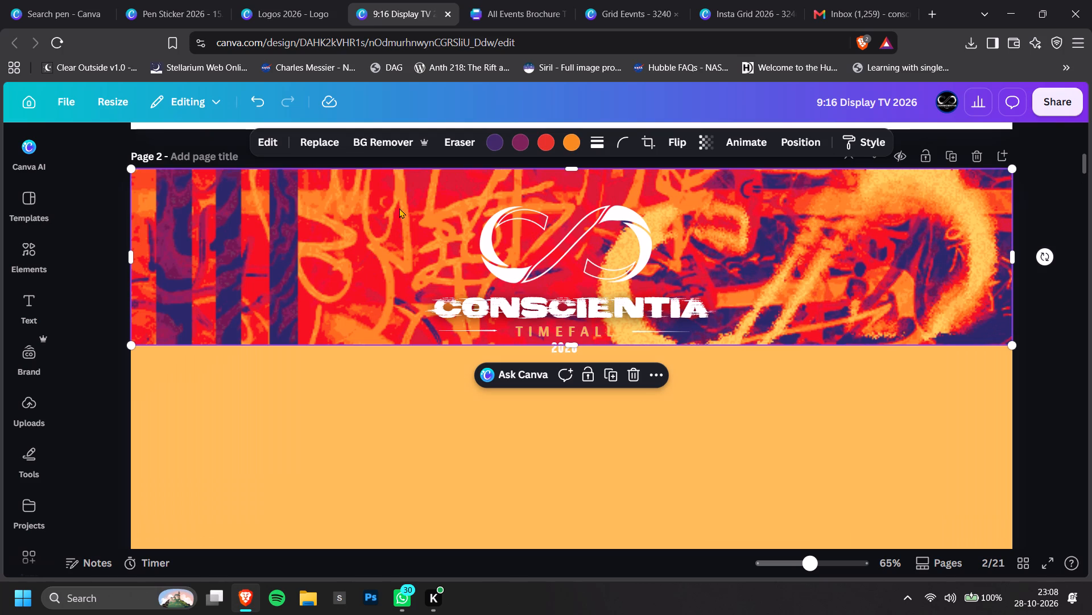
pyautogui.hotkey('ctrl', '[')
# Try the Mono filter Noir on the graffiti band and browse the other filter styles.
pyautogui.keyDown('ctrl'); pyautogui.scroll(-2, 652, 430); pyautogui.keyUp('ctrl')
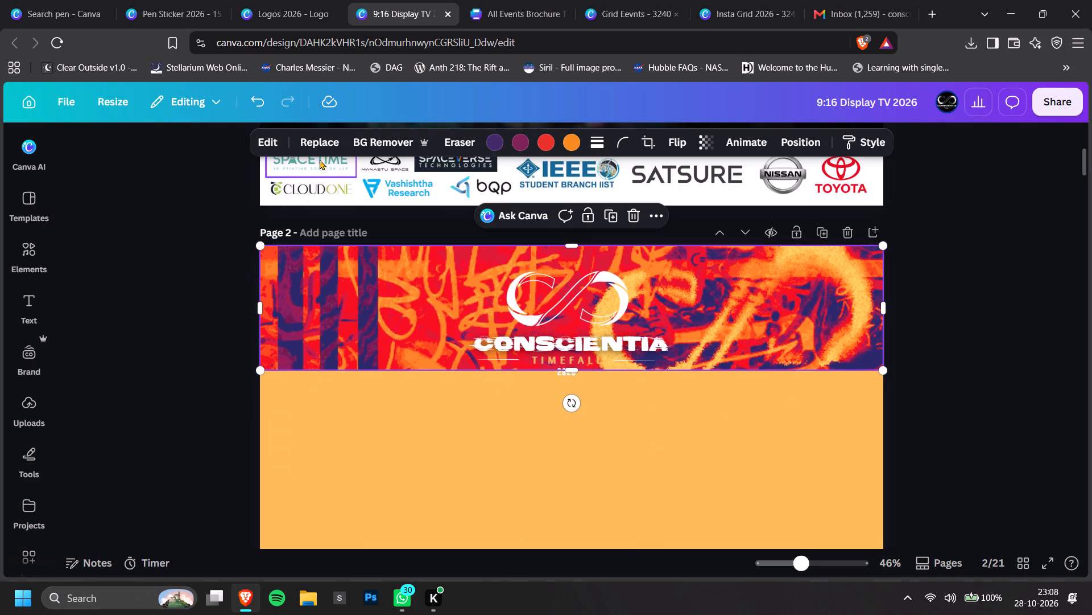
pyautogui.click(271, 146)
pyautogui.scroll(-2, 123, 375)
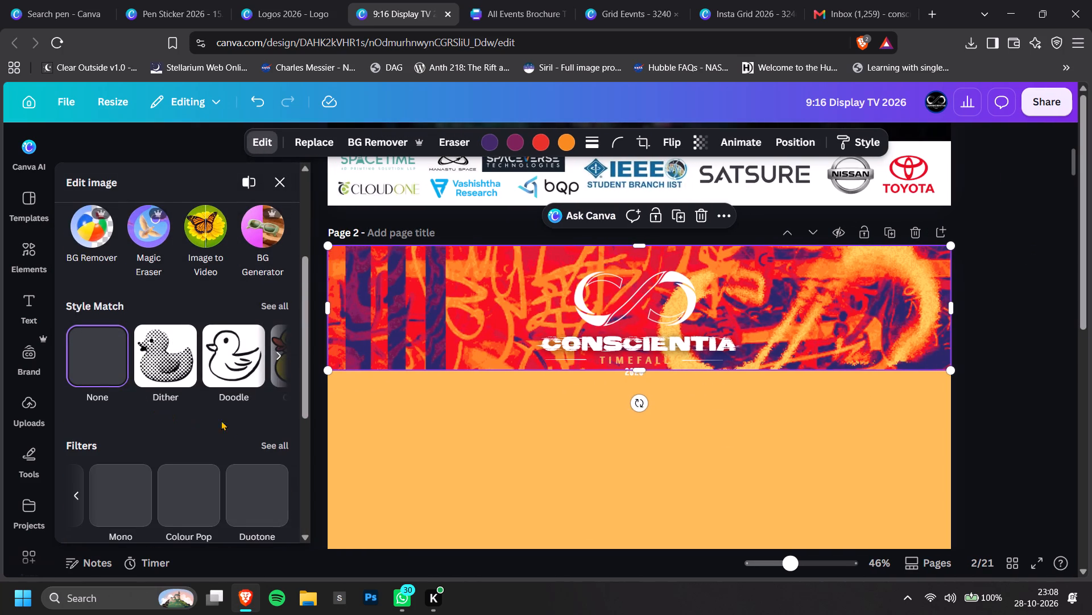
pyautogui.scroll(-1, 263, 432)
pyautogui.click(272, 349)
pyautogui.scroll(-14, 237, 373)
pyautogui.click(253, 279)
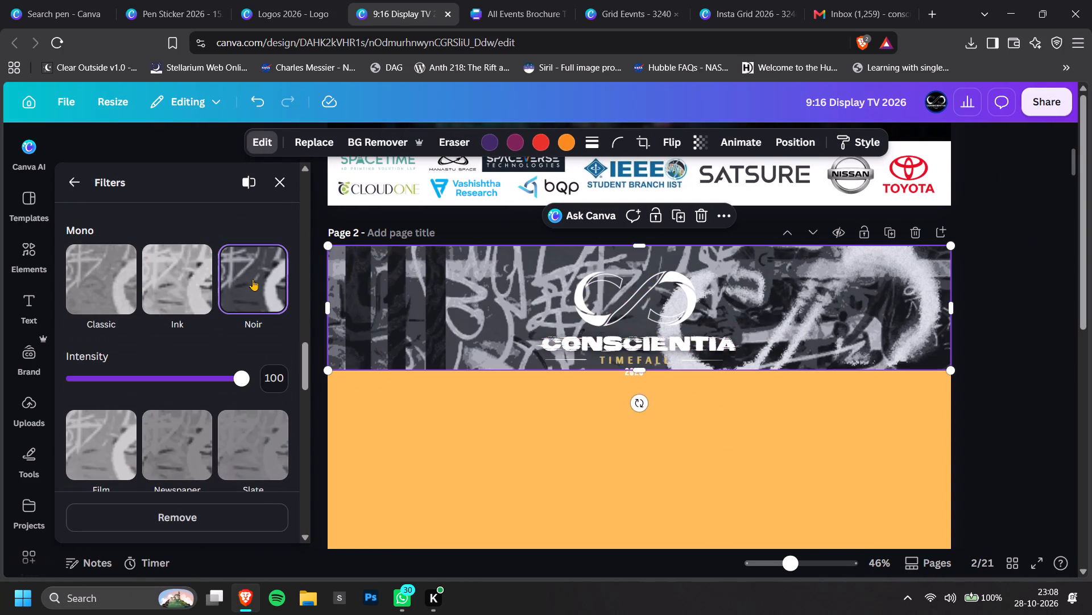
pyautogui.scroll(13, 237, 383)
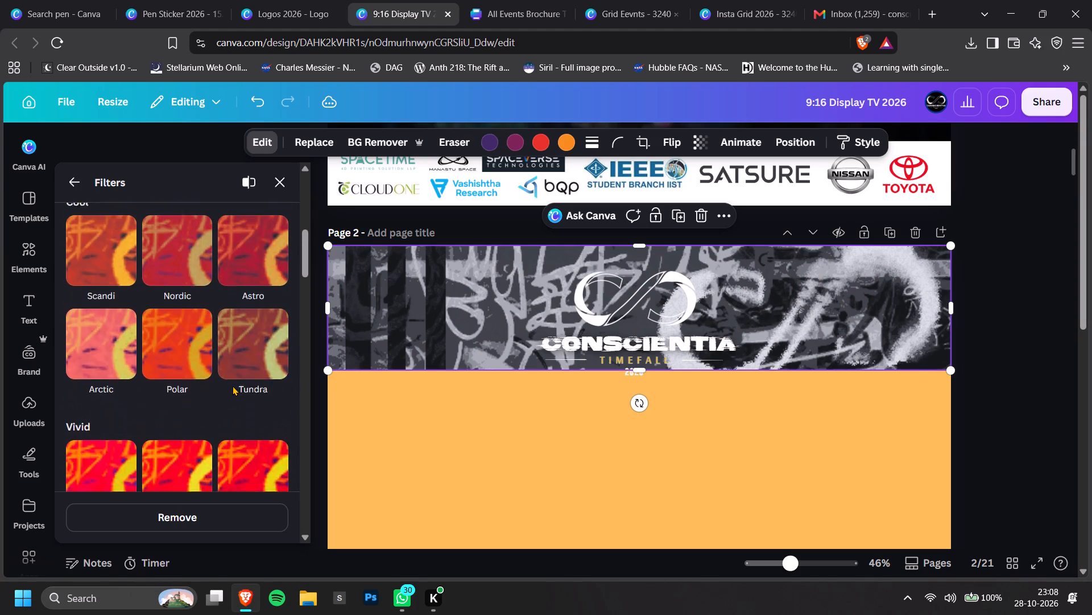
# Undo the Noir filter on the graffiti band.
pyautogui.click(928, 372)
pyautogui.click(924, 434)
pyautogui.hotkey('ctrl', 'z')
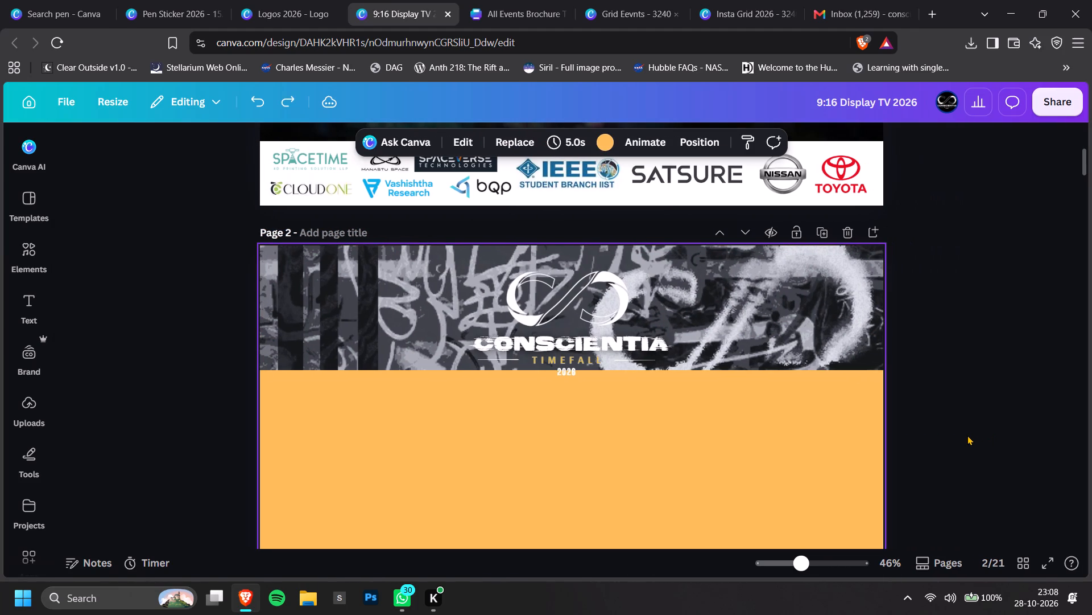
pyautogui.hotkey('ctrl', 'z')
# Darken the graffiti band by setting brightness to -66, contrast to -15, and shadows to -33, keeping highlights at 0.
pyautogui.keyDown('ctrl'); pyautogui.scroll(-2, 955, 416); pyautogui.keyUp('ctrl')
pyautogui.click(711, 372)
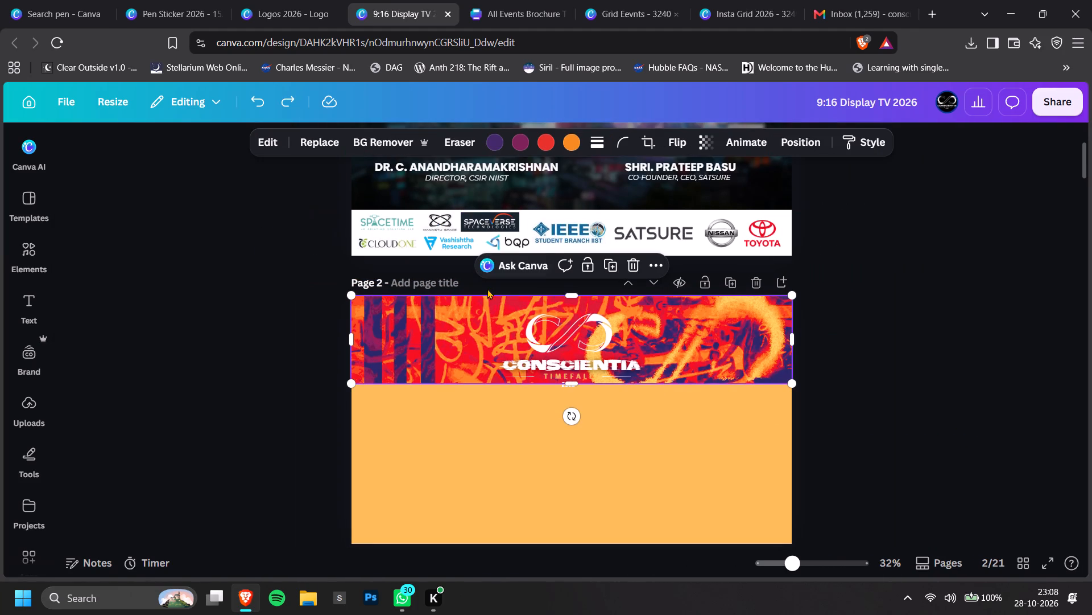
pyautogui.click(271, 138)
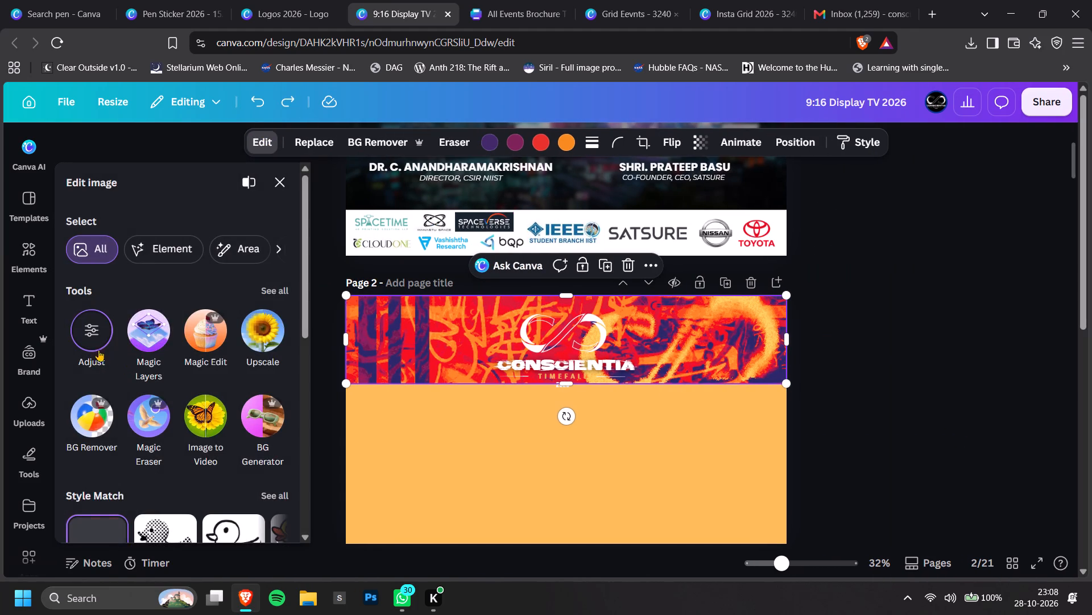
pyautogui.click(97, 345)
pyautogui.scroll(-3, 150, 393)
pyautogui.scroll(1, 144, 343)
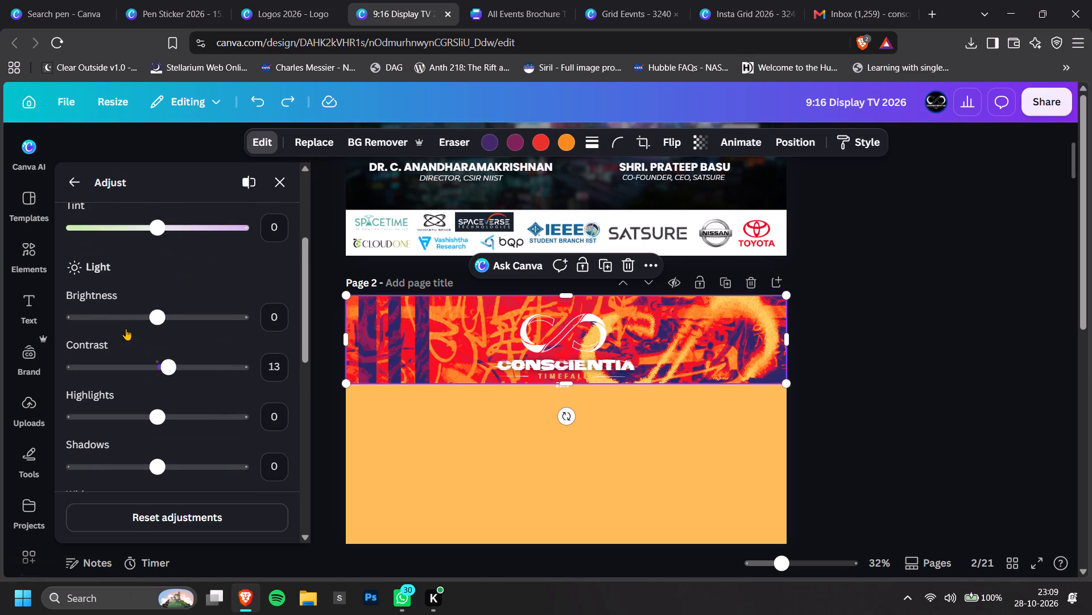
pyautogui.moveTo(124, 327); pyautogui.dragTo(106, 329)
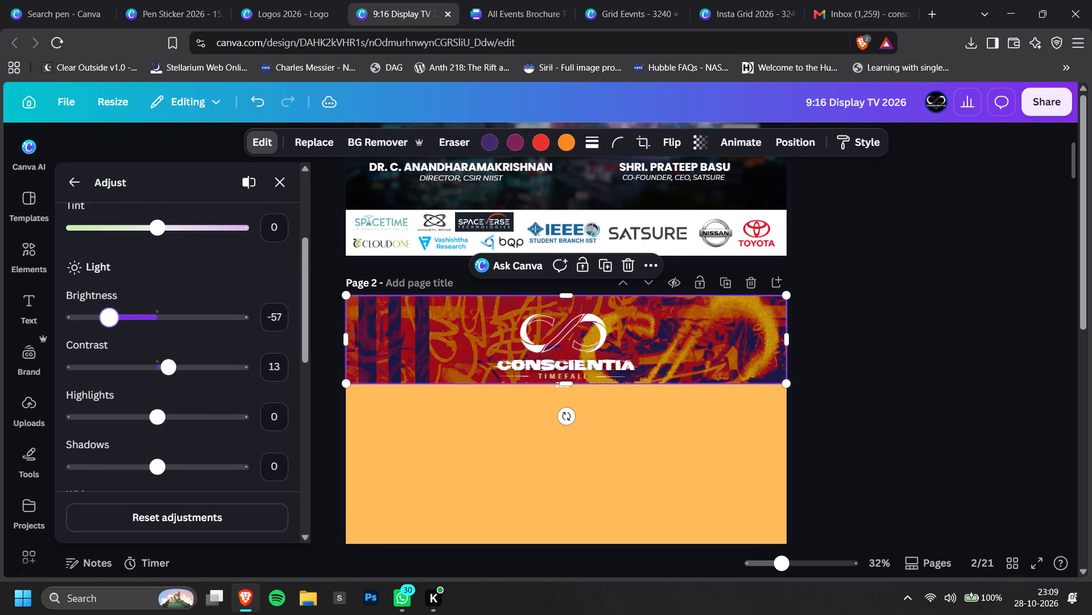
pyautogui.moveTo(106, 329); pyautogui.dragTo(109, 335)
pyautogui.moveTo(170, 374); pyautogui.dragTo(127, 378)
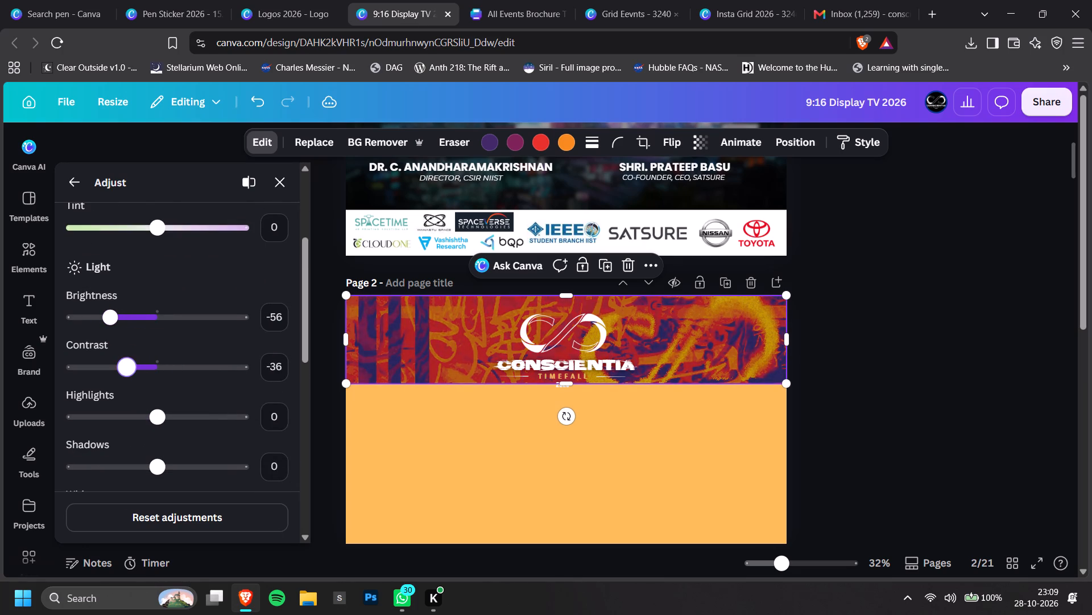
pyautogui.moveTo(127, 378); pyautogui.dragTo(144, 388)
pyautogui.click(99, 327)
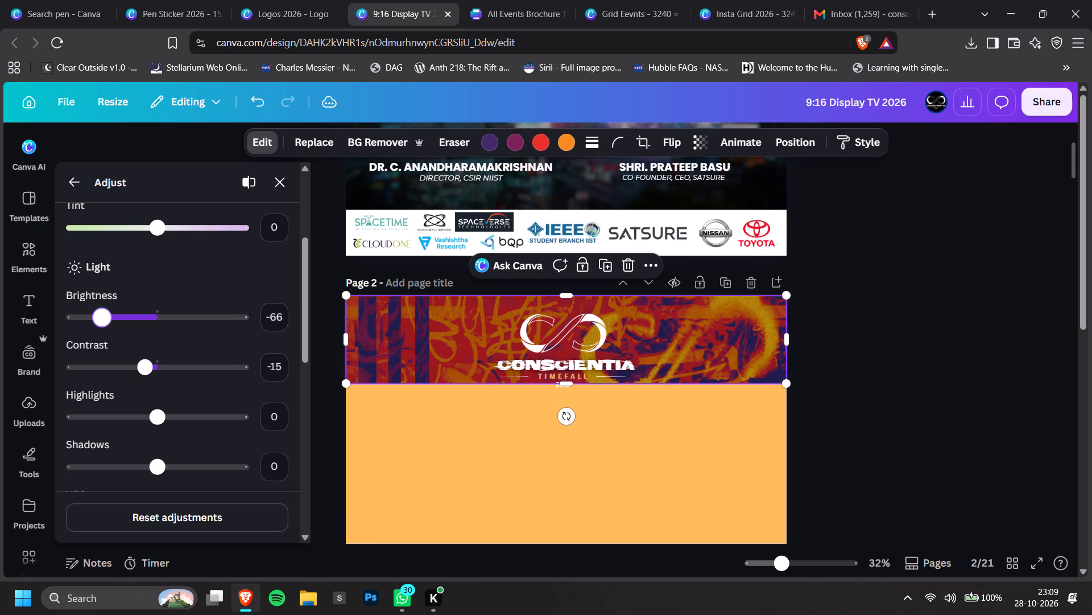
pyautogui.moveTo(158, 423); pyautogui.dragTo(111, 441)
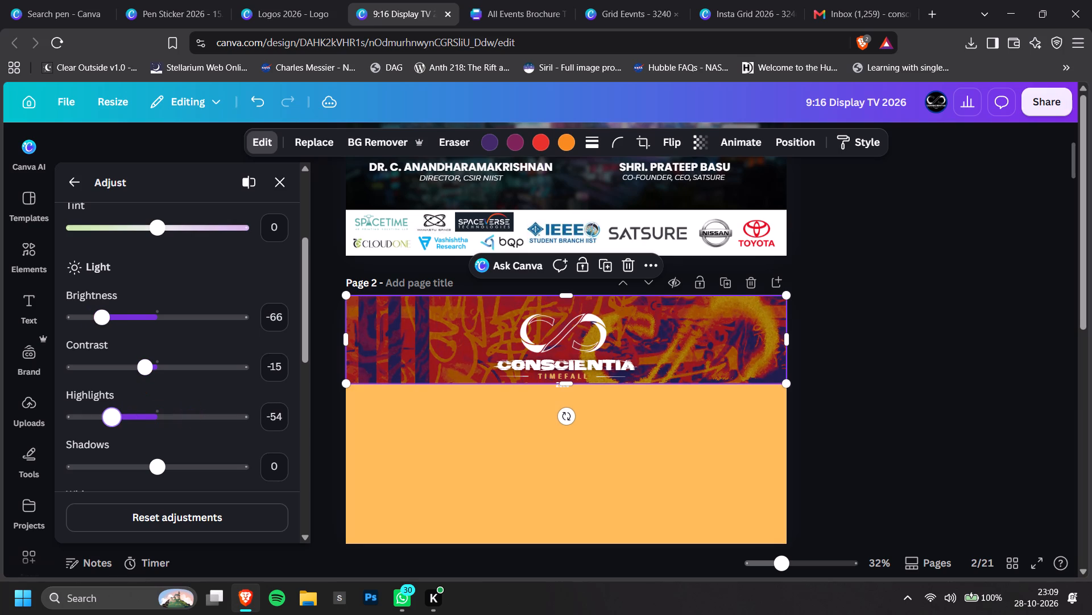
pyautogui.moveTo(111, 441); pyautogui.dragTo(161, 452)
pyautogui.moveTo(158, 475); pyautogui.dragTo(130, 474)
# Set the graffiti band's whites to 1 and vibrance to -41.
pyautogui.scroll(-2, 184, 456)
pyautogui.click(176, 425)
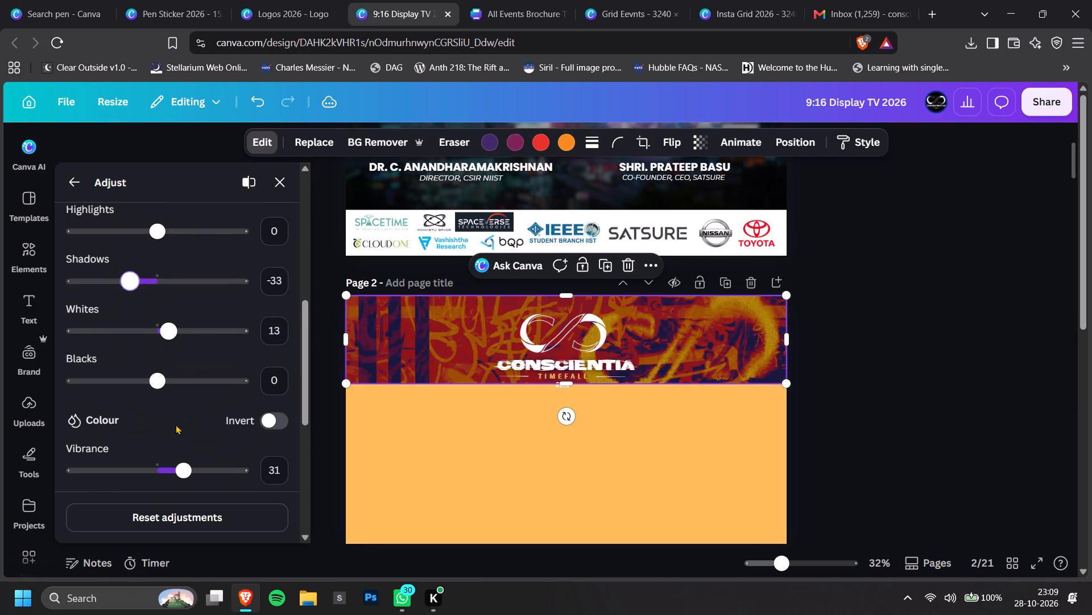
pyautogui.click(162, 334)
pyautogui.moveTo(169, 460); pyautogui.dragTo(172, 461)
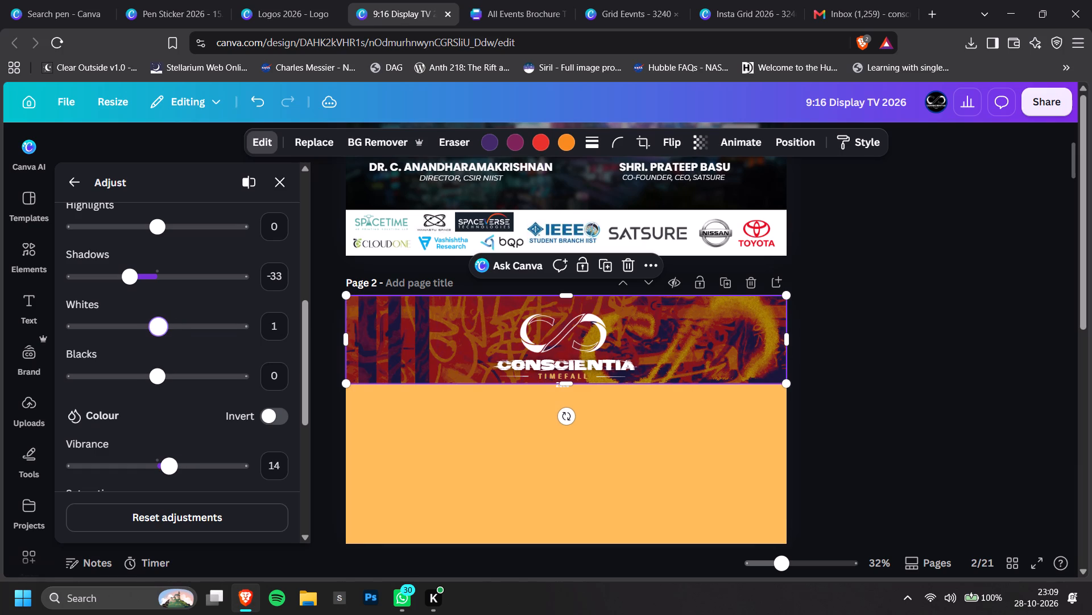
pyautogui.moveTo(172, 461); pyautogui.dragTo(122, 477)
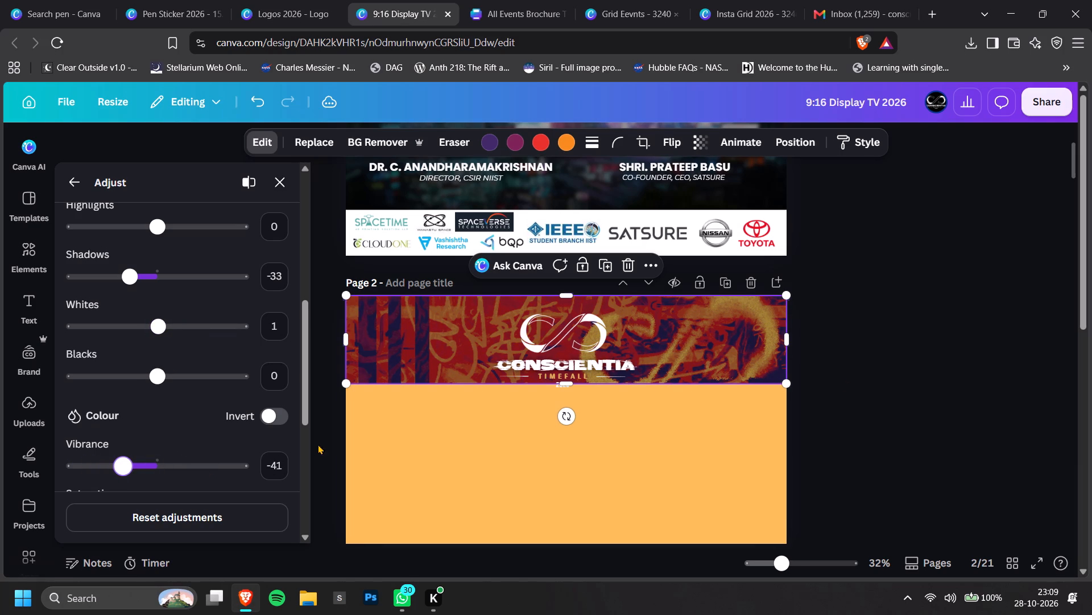
pyautogui.doubleClick(887, 371)
# Move the white Conscientia logo up so it fits inside the graffiti band, and align it to the page's horizontal centre.
pyautogui.keyDown('ctrl'); pyautogui.scroll(4, 588, 323); pyautogui.keyUp('ctrl')
pyautogui.moveTo(572, 358); pyautogui.dragTo(576, 348)
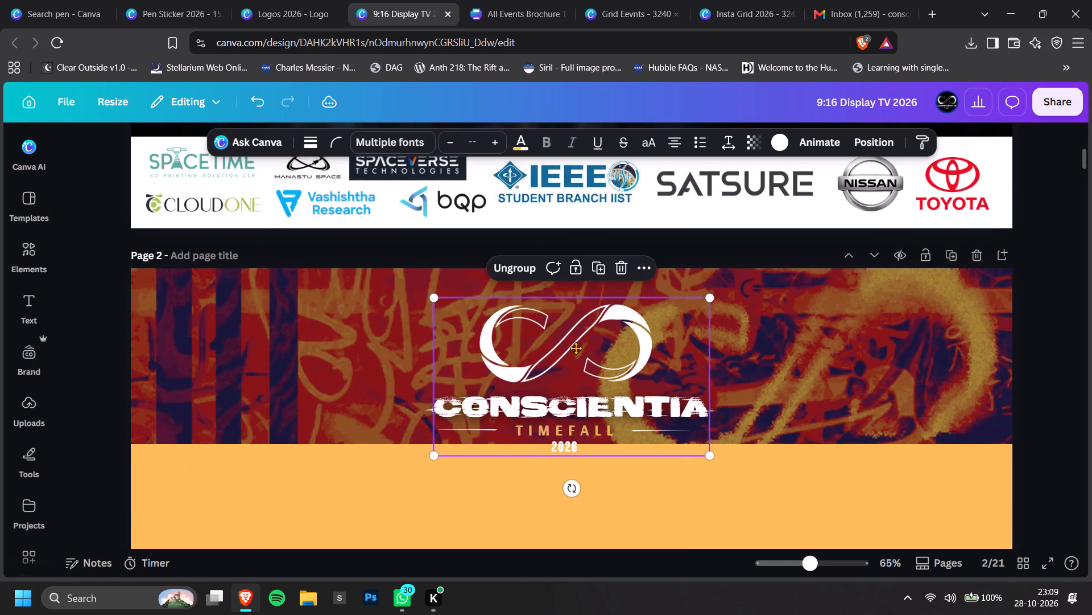
pyautogui.moveTo(576, 348); pyautogui.dragTo(582, 337)
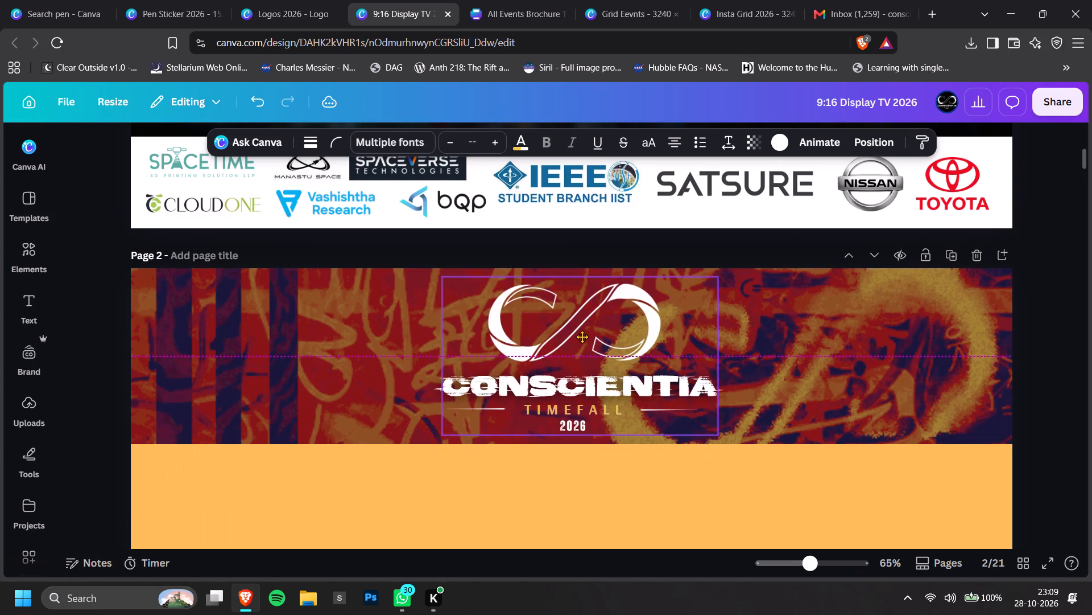
pyautogui.moveTo(582, 337); pyautogui.dragTo(582, 338)
pyautogui.click(878, 134)
pyautogui.click(233, 398)
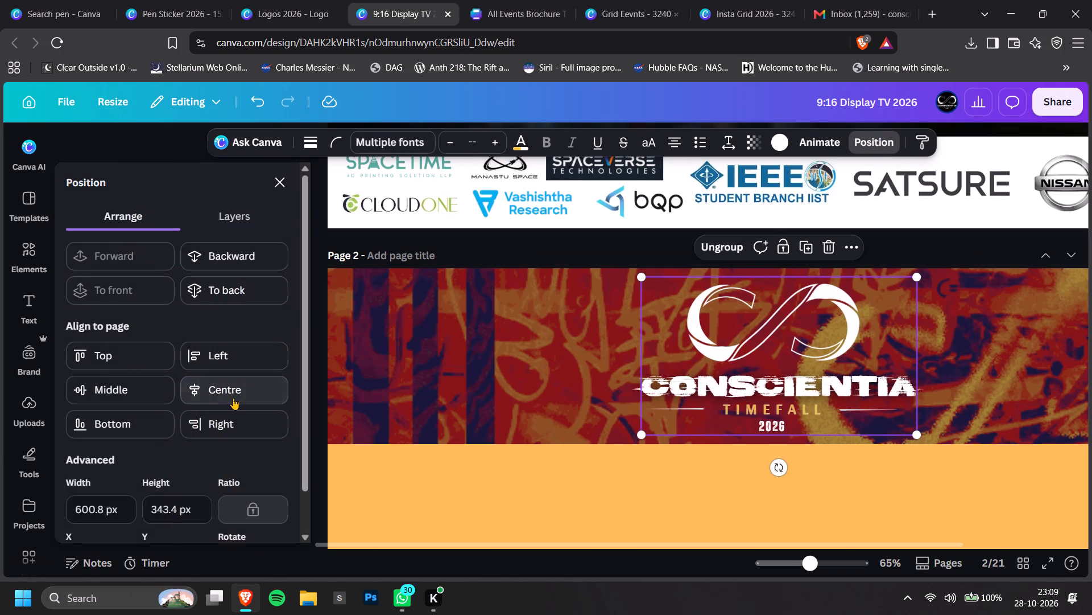
pyautogui.keyDown('ctrl'); pyautogui.scroll(-4, 671, 387); pyautogui.keyUp('ctrl')
pyautogui.click(1079, 374)
pyautogui.click(1017, 383)
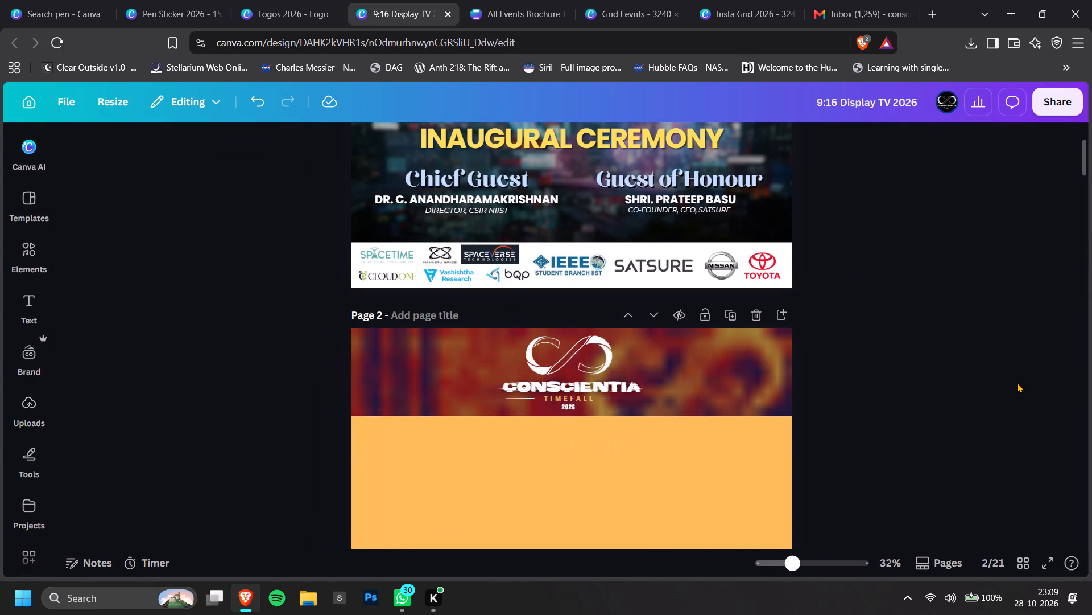
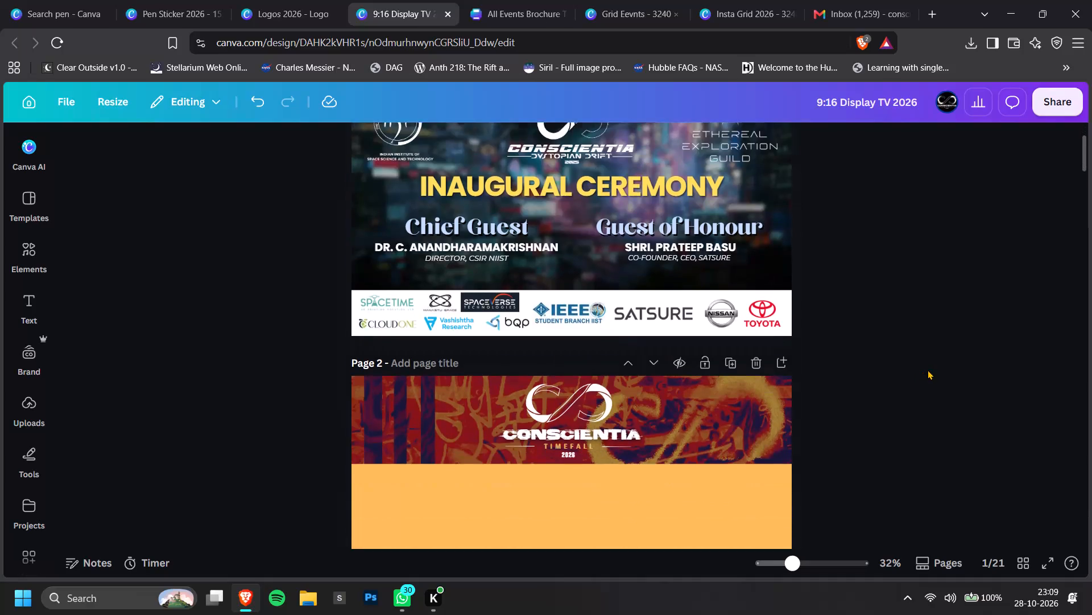
# Compare the new header on page 2 with the layout of the 2025 inaugural ceremony design on page 1.
pyautogui.keyDown('ctrl'); pyautogui.scroll(3, 615, 346); pyautogui.keyUp('ctrl')
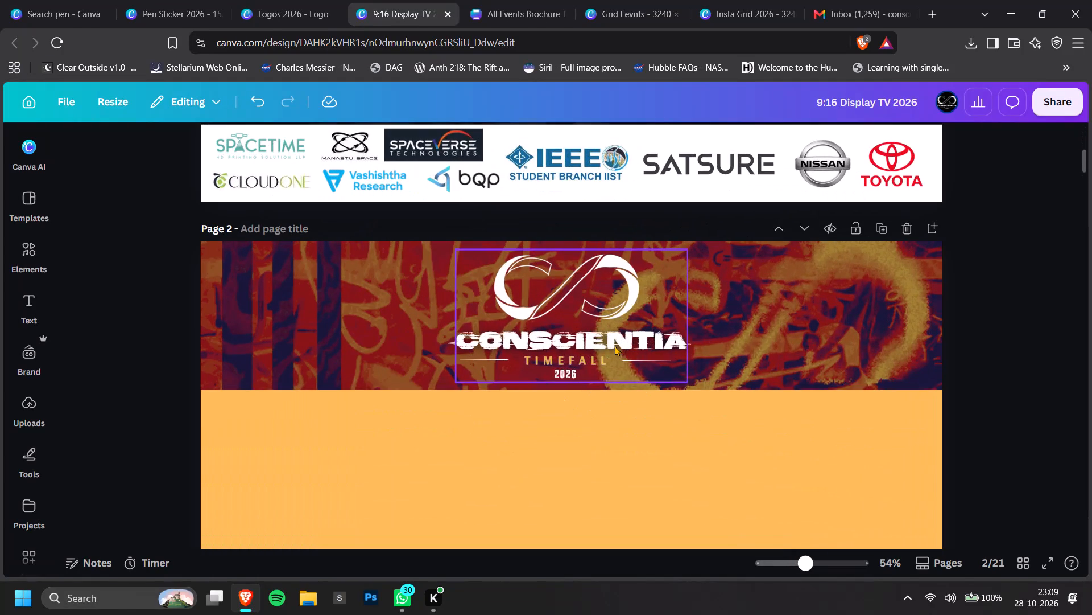
pyautogui.keyDown('ctrl'); pyautogui.scroll(-2, 966, 370); pyautogui.keyUp('ctrl')
pyautogui.click(969, 371)
pyautogui.scroll(3, 969, 371)
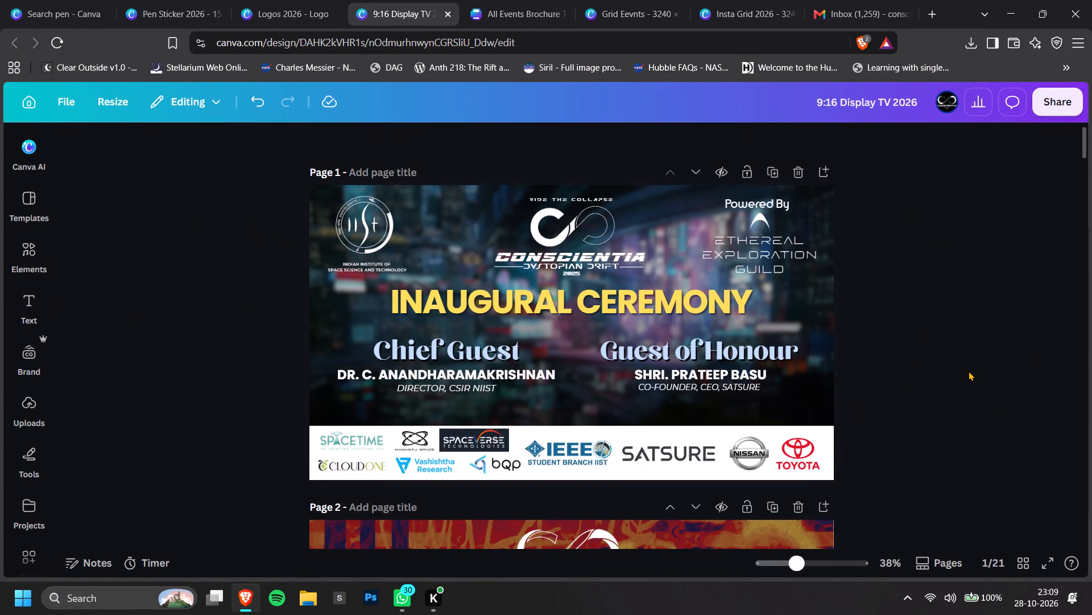
pyautogui.scroll(-2, 969, 371)
pyautogui.scroll(2, 969, 371)
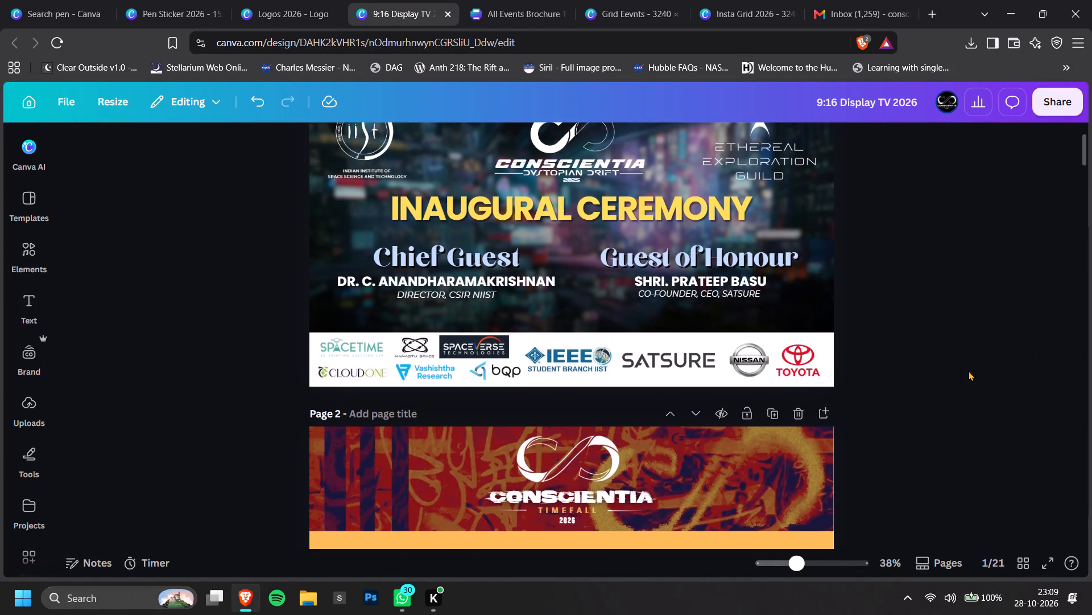
pyautogui.scroll(-2, 969, 371)
pyautogui.keyDown('ctrl'); pyautogui.scroll(1, 969, 371); pyautogui.keyUp('ctrl')
pyautogui.keyDown('ctrl'); pyautogui.scroll(-2, 969, 371); pyautogui.keyUp('ctrl')
pyautogui.scroll(3, 969, 371)
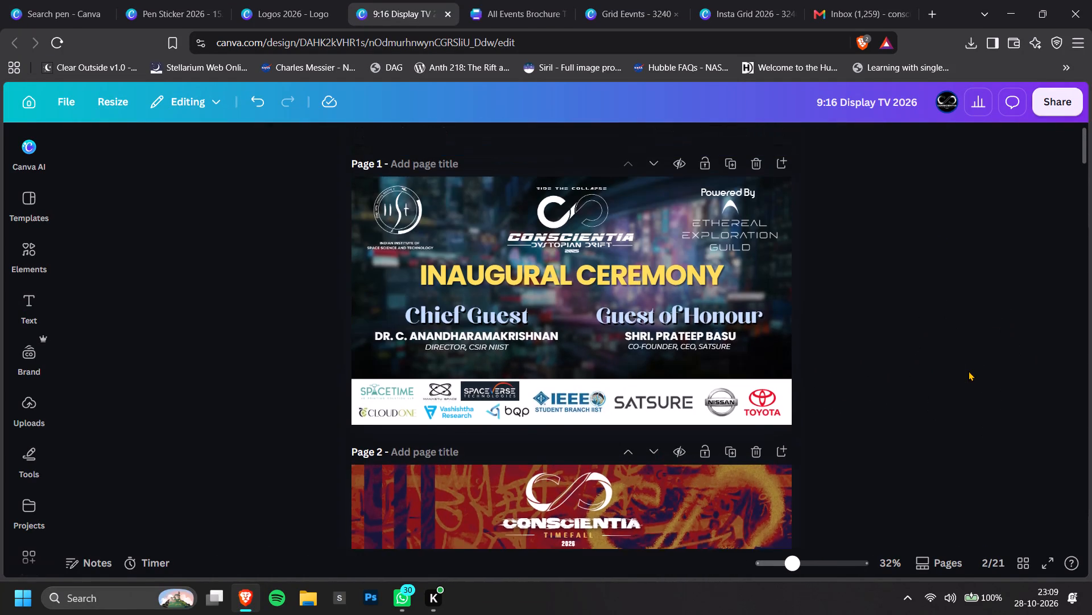
# Copy the "Powered By" text from page 1's sponsor group and paste it onto the graffiti band on page 2.
pyautogui.keyDown('ctrl'); pyautogui.scroll(4, 935, 227); pyautogui.keyUp('ctrl')
pyautogui.doubleClick(908, 175)
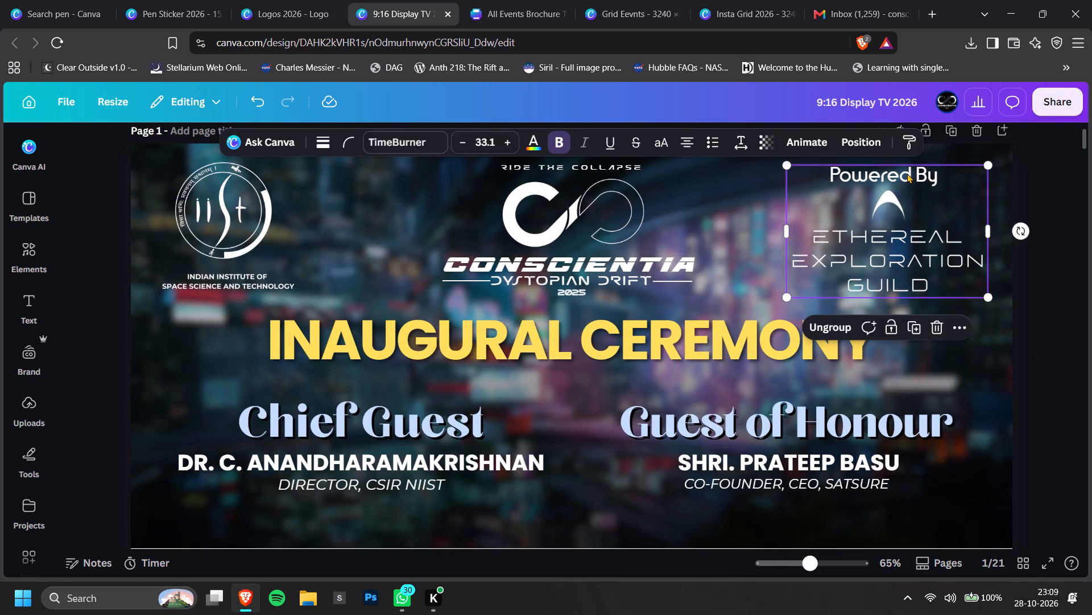
pyautogui.hotkey('ctrl', 'c')
pyautogui.scroll(-4, 1049, 272)
pyautogui.click(1044, 281)
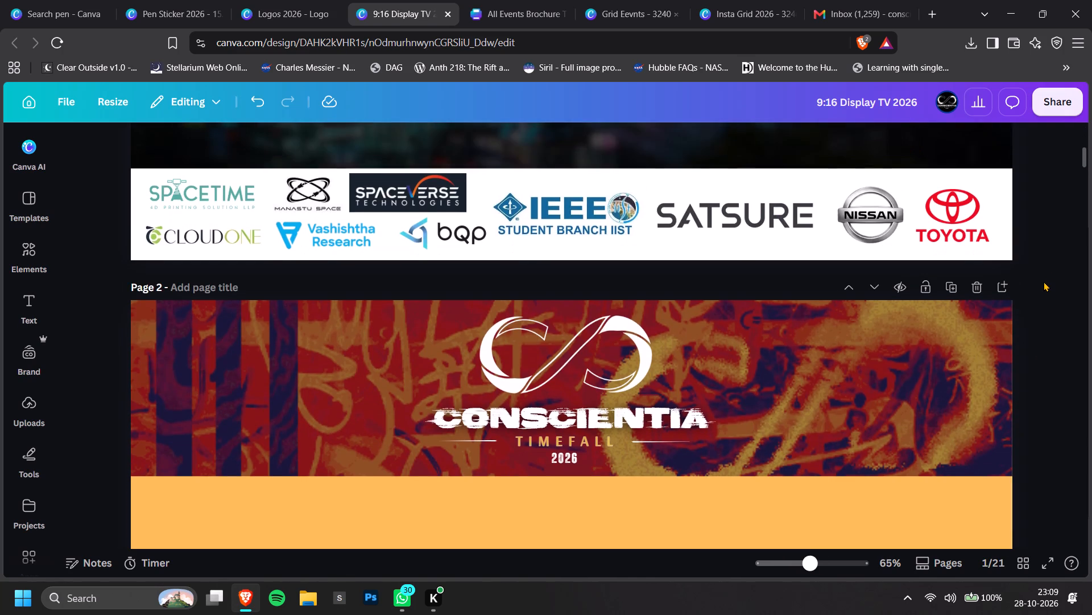
pyautogui.hotkey('ctrl', 'v')
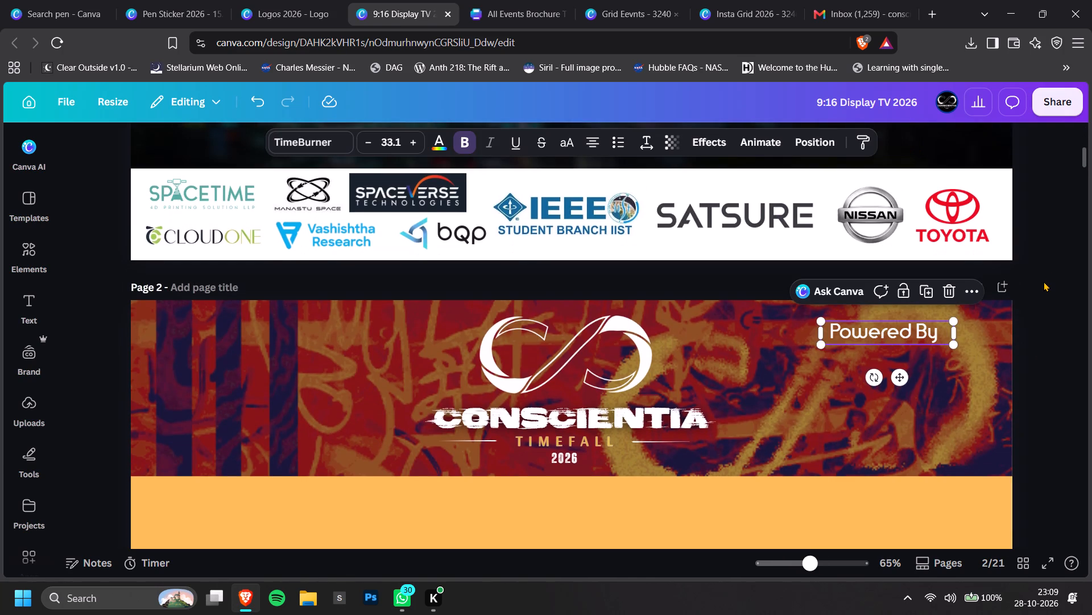
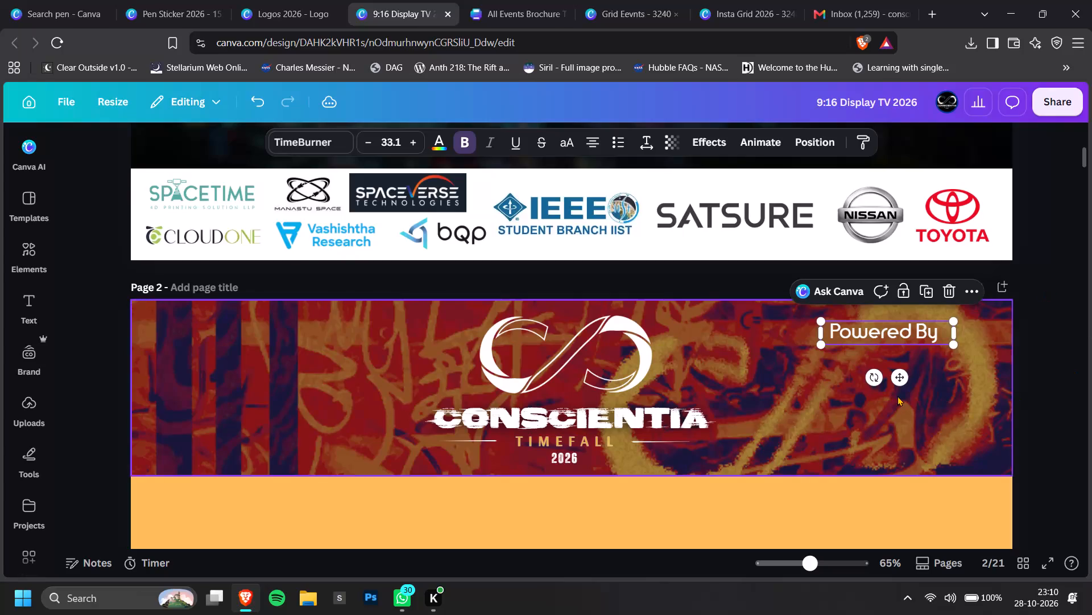
# Add a thin solid white border around the graffiti band image at the top of page 2.
pyautogui.keyDown('ctrl'); pyautogui.scroll(-2, 847, 417); pyautogui.keyUp('ctrl')
pyautogui.click(940, 426)
pyautogui.scroll(-1, 940, 426)
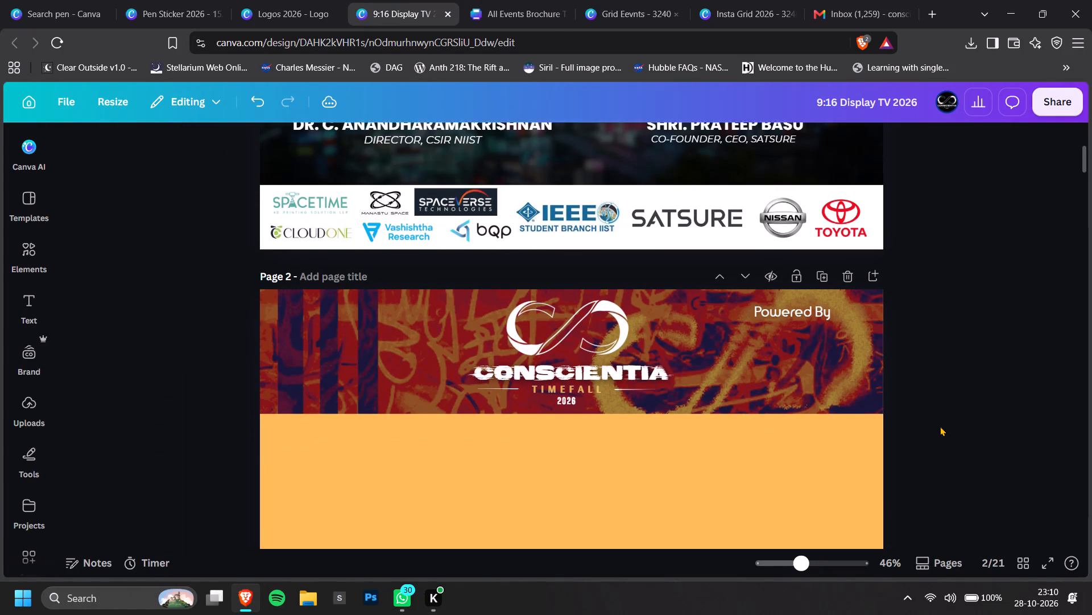
pyautogui.click(752, 364)
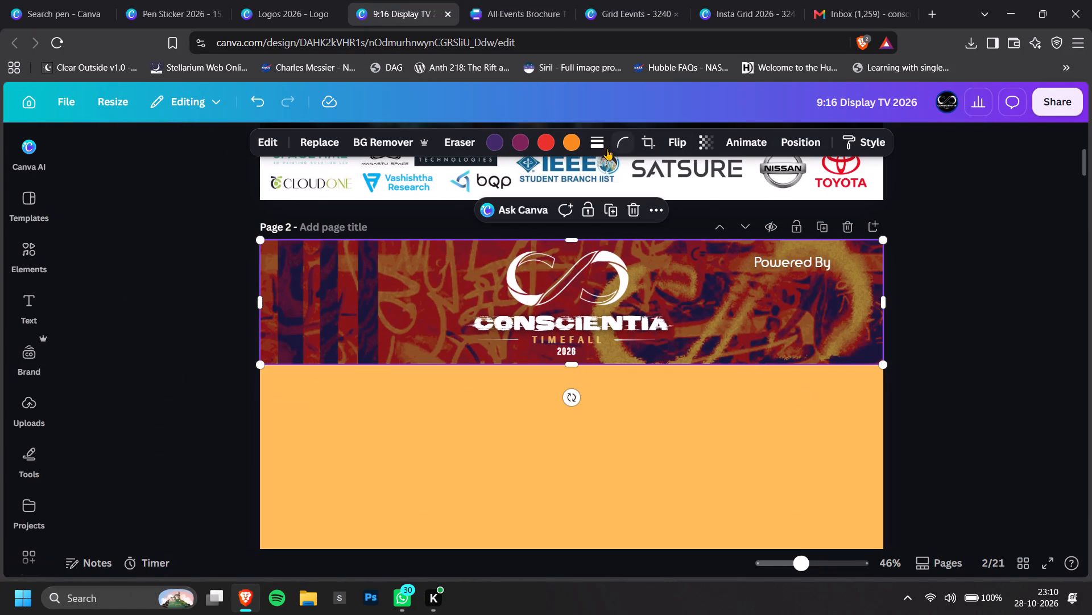
pyautogui.click(601, 147)
pyautogui.moveTo(502, 244); pyautogui.dragTo(520, 251)
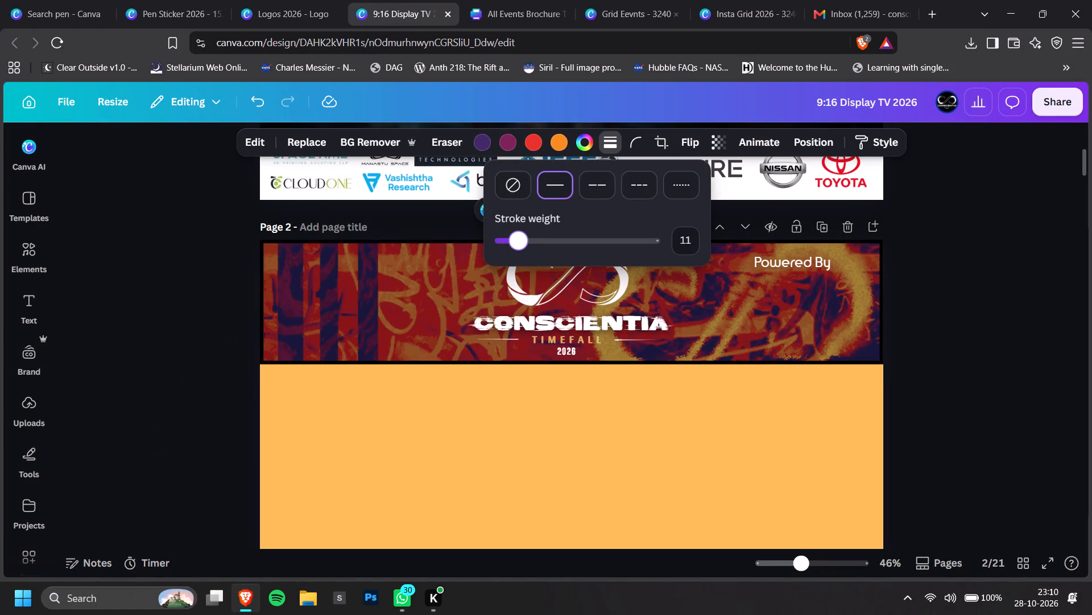
pyautogui.moveTo(520, 251); pyautogui.dragTo(516, 253)
pyautogui.click(594, 140)
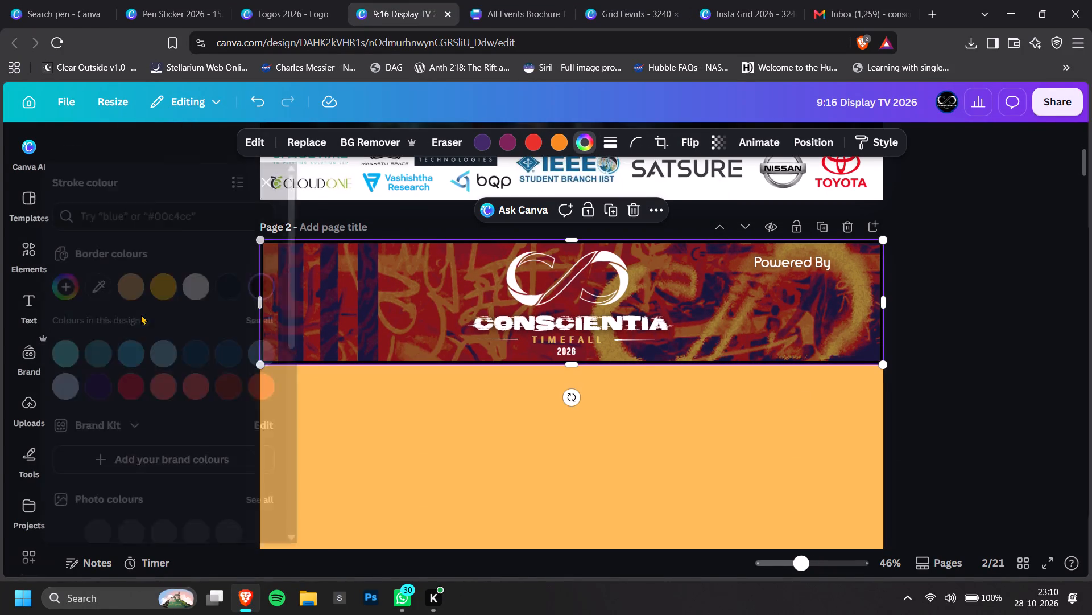
pyautogui.click(218, 290)
pyautogui.doubleClick(991, 326)
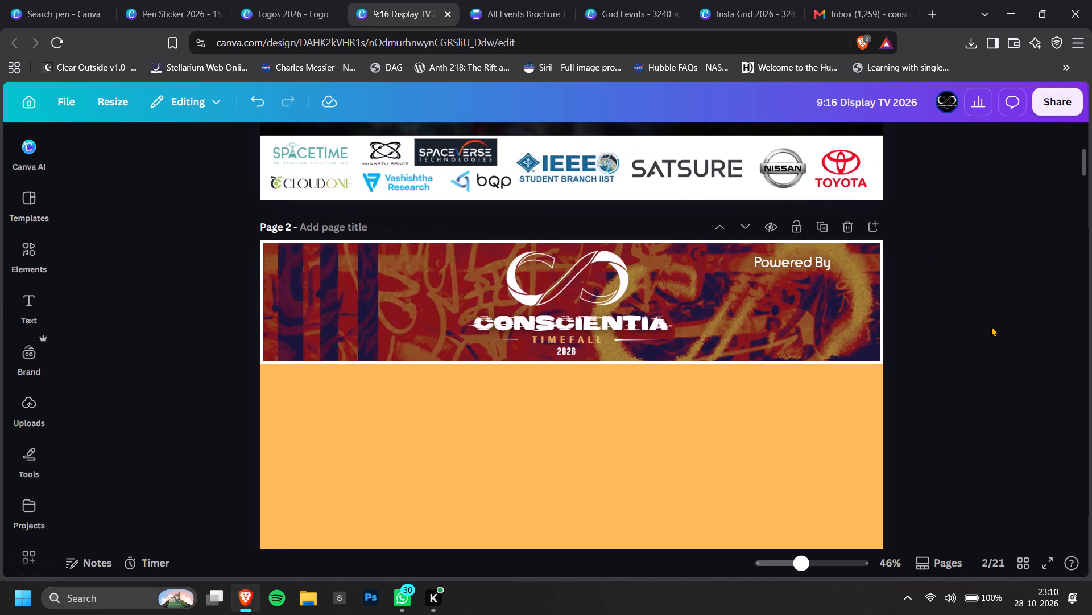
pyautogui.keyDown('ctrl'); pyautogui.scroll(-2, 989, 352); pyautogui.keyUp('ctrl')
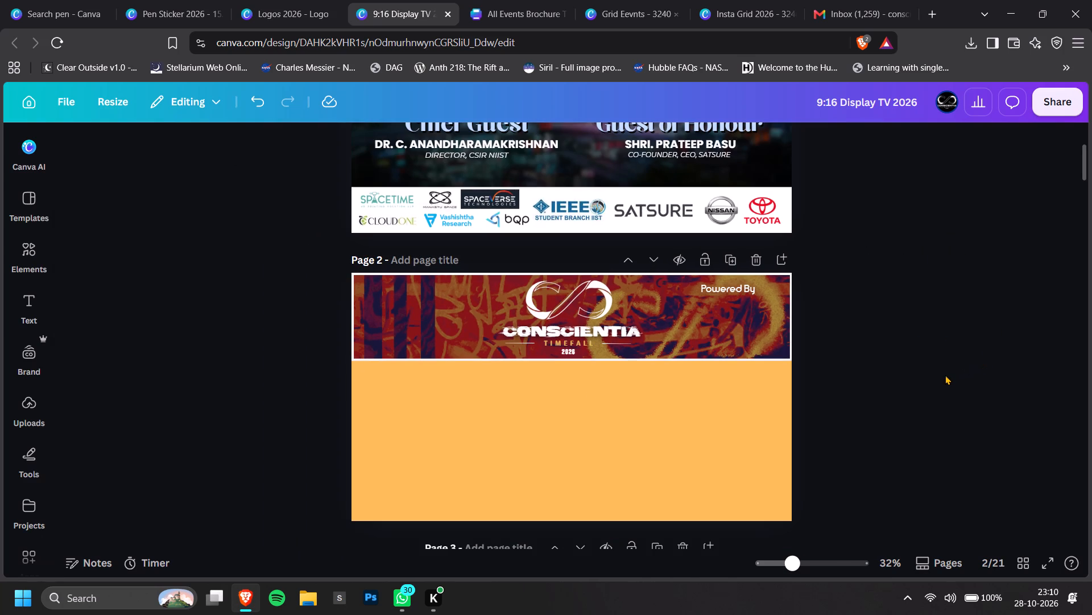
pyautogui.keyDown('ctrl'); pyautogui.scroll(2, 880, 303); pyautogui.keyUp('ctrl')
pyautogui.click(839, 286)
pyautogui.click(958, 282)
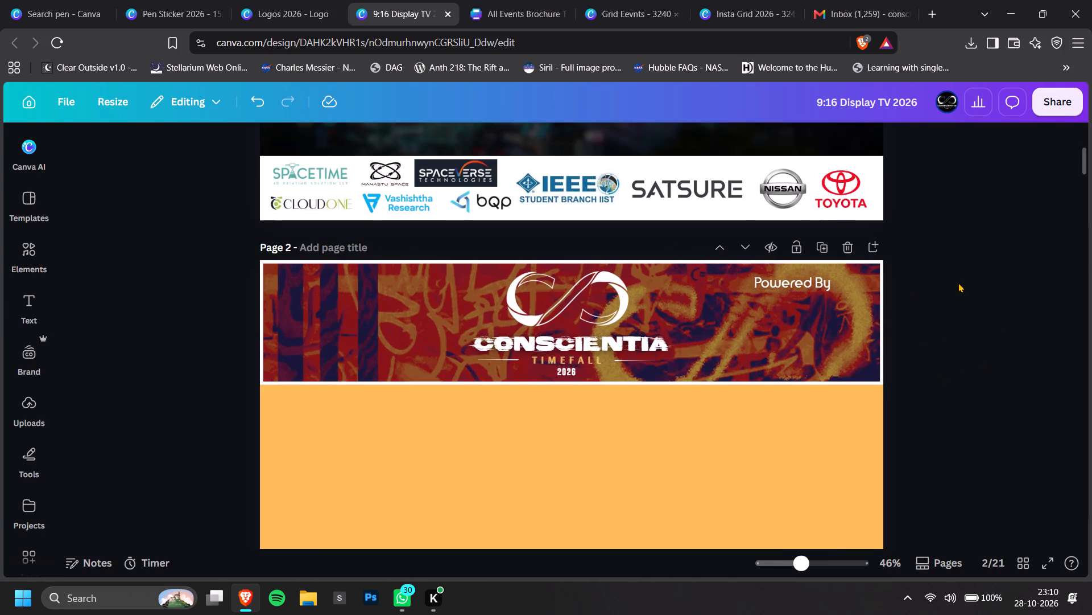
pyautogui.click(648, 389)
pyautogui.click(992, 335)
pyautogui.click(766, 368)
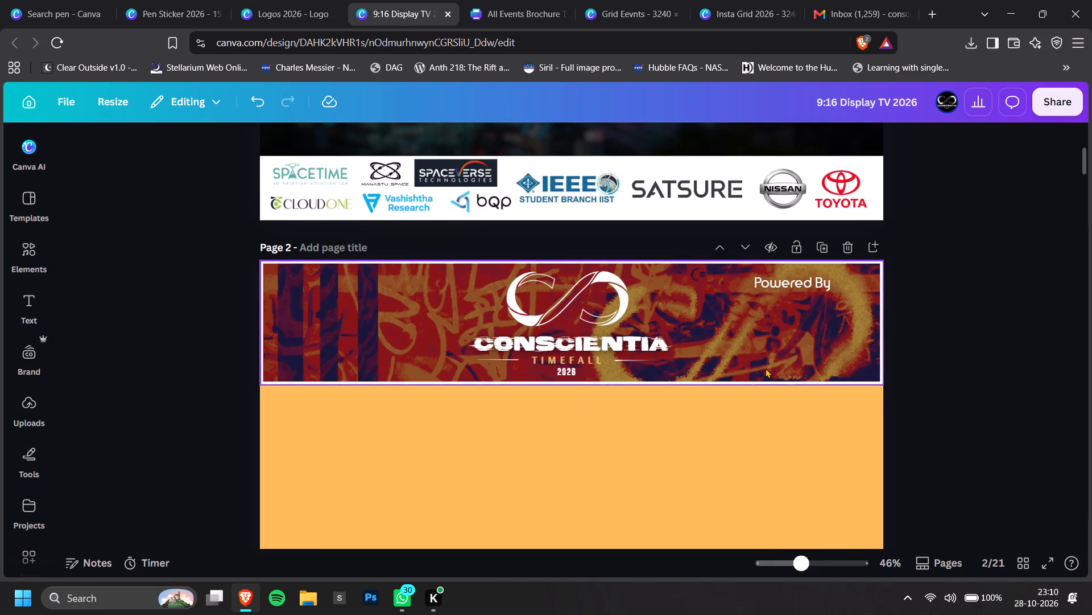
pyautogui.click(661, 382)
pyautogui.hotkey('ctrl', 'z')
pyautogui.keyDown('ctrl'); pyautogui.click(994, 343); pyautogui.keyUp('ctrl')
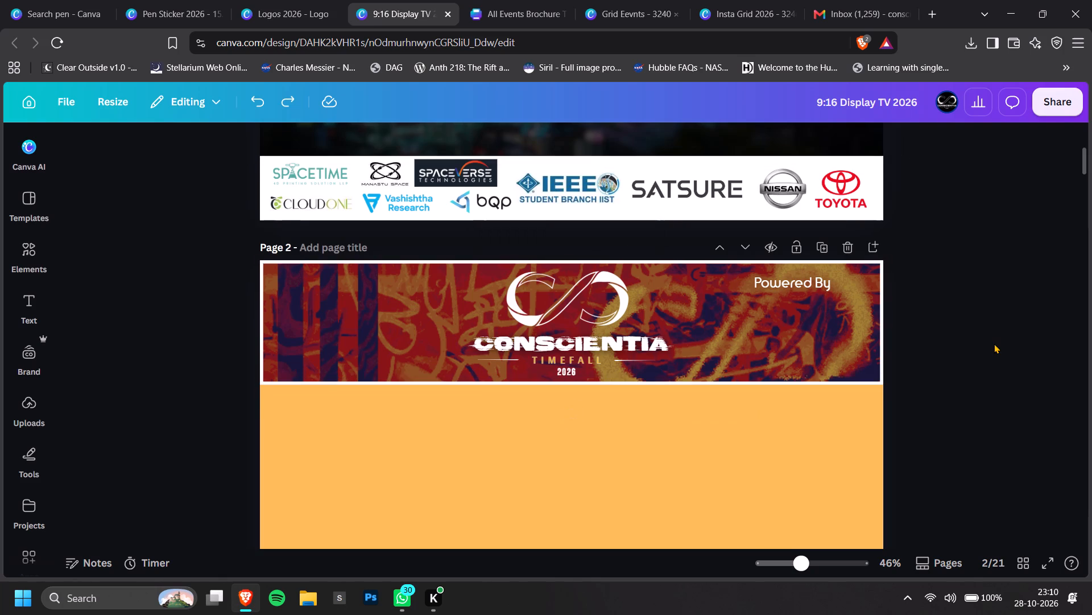
# Copy the yellow Franklin's Lectures logo from the sponsors layout on page 4 of the Logos 2026 design.
pyautogui.click(543, 0)
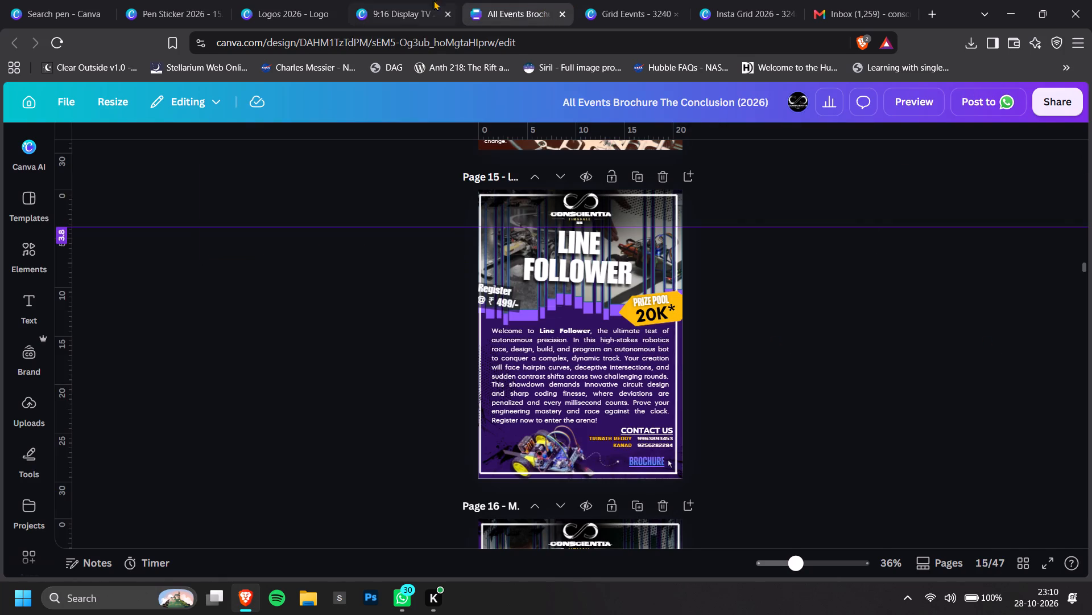
pyautogui.click(329, 0)
pyautogui.click(408, 3)
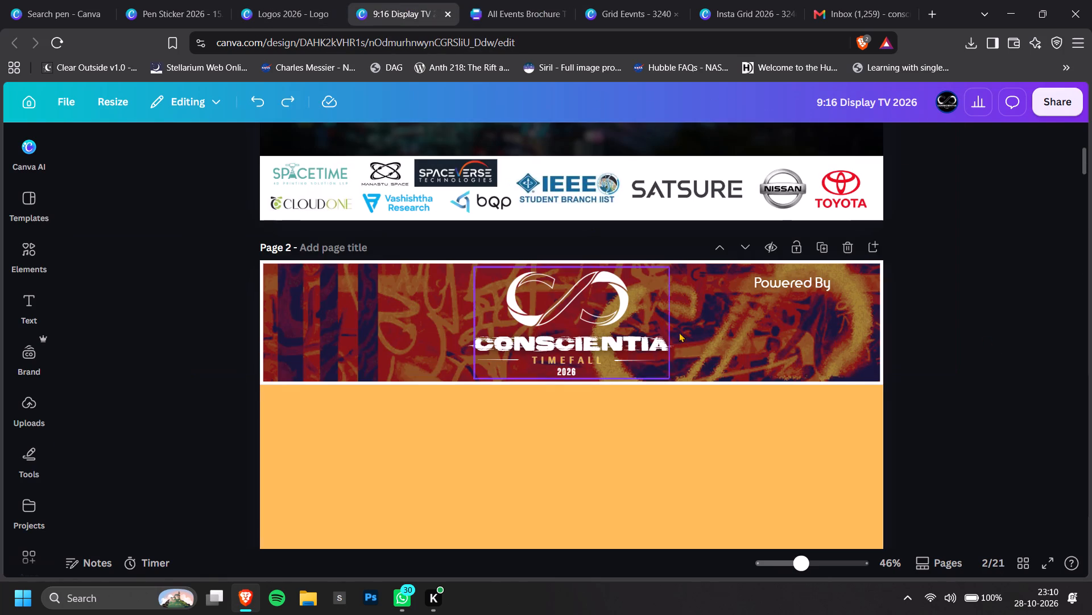
pyautogui.click(262, 0)
pyautogui.scroll(3, 872, 311)
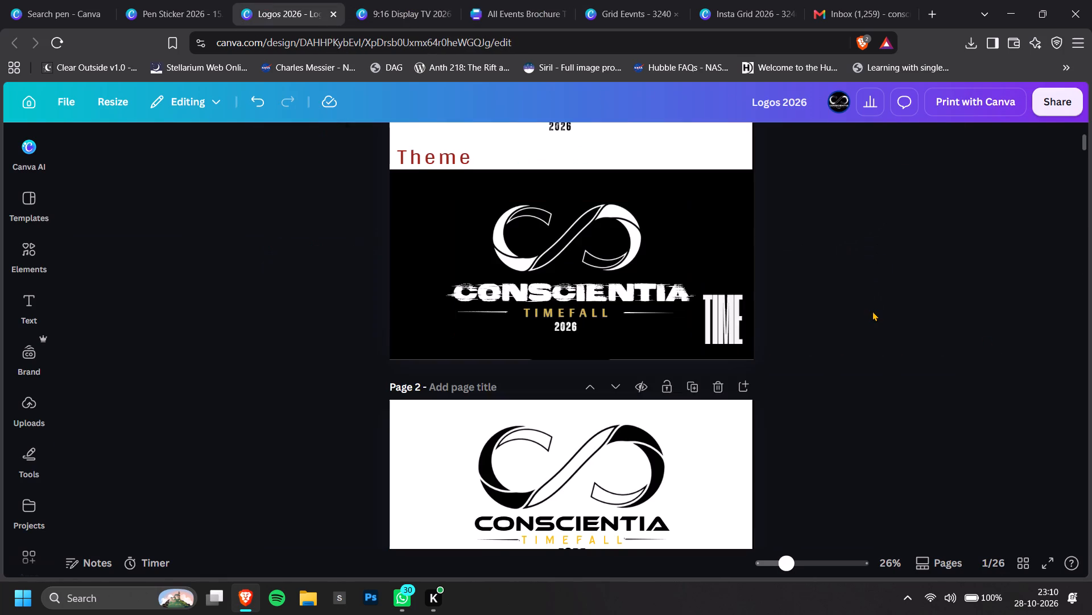
pyautogui.scroll(2, 872, 311)
pyautogui.scroll(-10, 872, 311)
pyautogui.scroll(2, 872, 311)
pyautogui.scroll(-4, 874, 314)
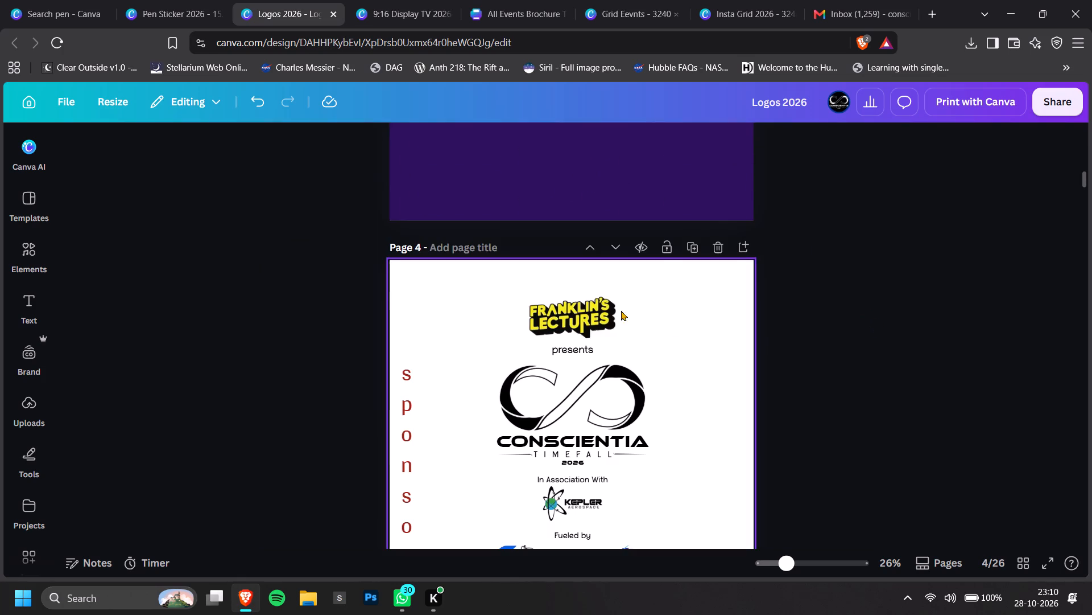
pyautogui.click(618, 310)
pyautogui.hotkey('ctrl', 'c')
# Paste the Franklin's Lectures logo into 9:16 Display TV 2026 and fit it directly under "Powered By" on page 2's graffiti band.
pyautogui.click(354, 0)
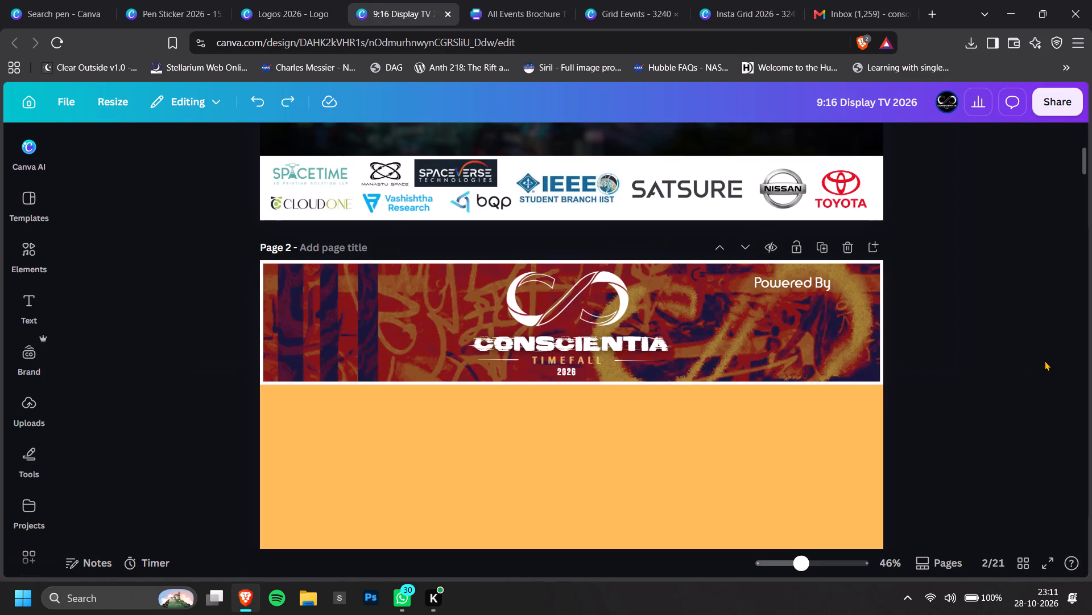
pyautogui.hotkey('ctrl', 'v')
pyautogui.moveTo(510, 379); pyautogui.dragTo(706, 347)
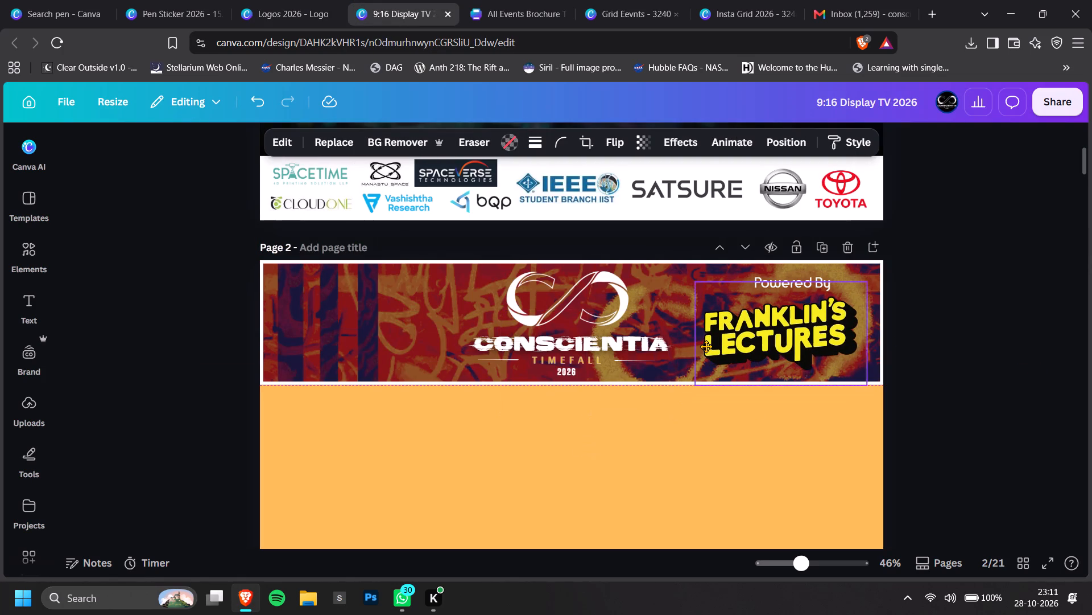
pyautogui.moveTo(706, 347); pyautogui.dragTo(709, 347)
pyautogui.moveTo(697, 387); pyautogui.dragTo(718, 369)
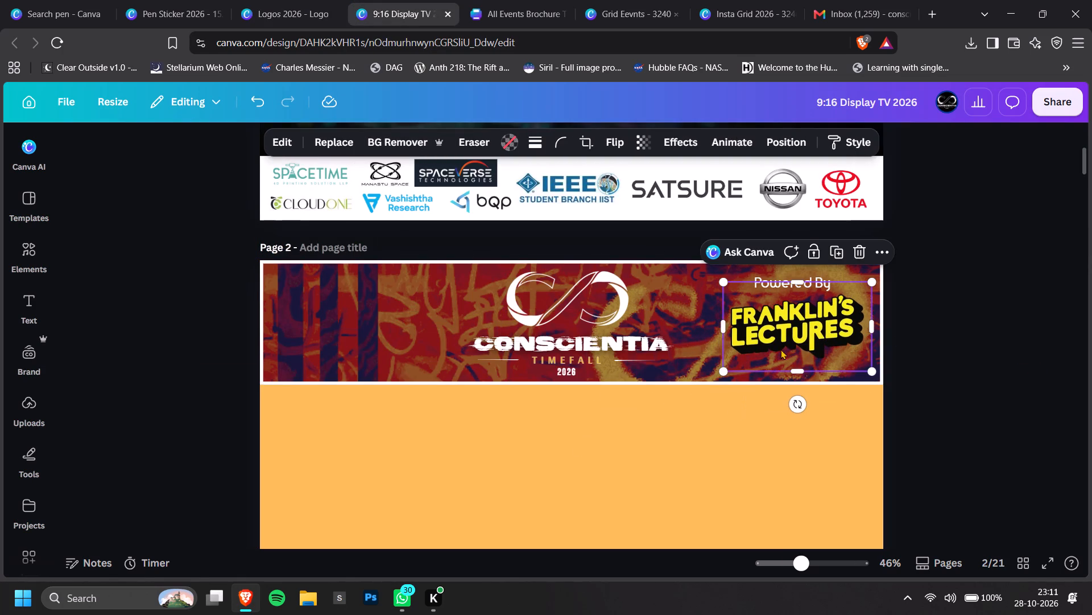
pyautogui.moveTo(801, 345); pyautogui.dragTo(795, 347)
pyautogui.click(942, 292)
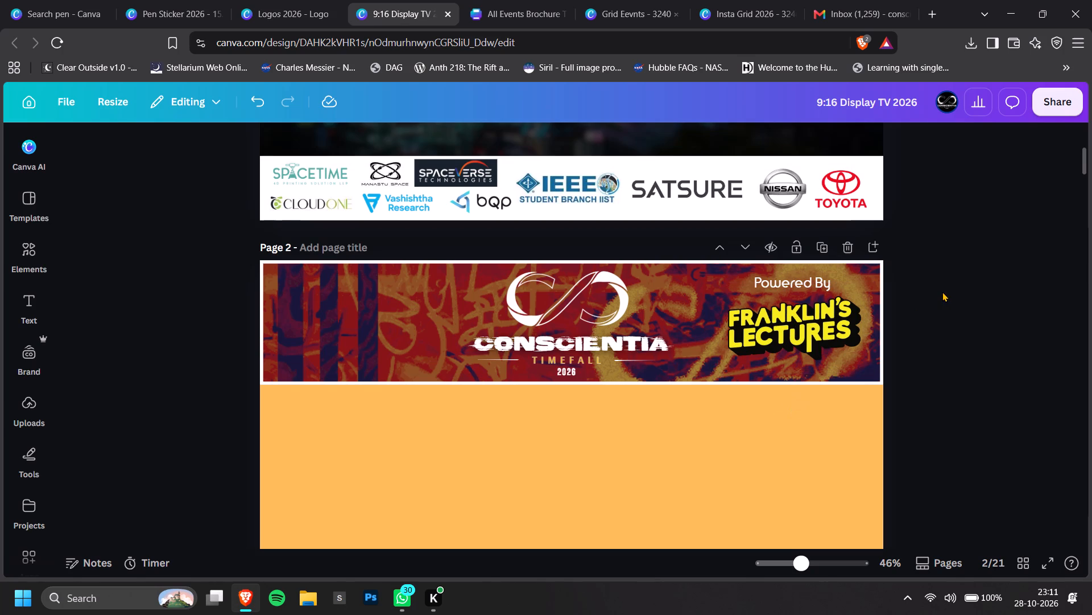
# Review the page 2 header's composition with the sponsor logo under the "Powered By" text.
pyautogui.scroll(-1, 941, 298)
pyautogui.keyDown('ctrl'); pyautogui.scroll(-2, 941, 298); pyautogui.keyUp('ctrl')
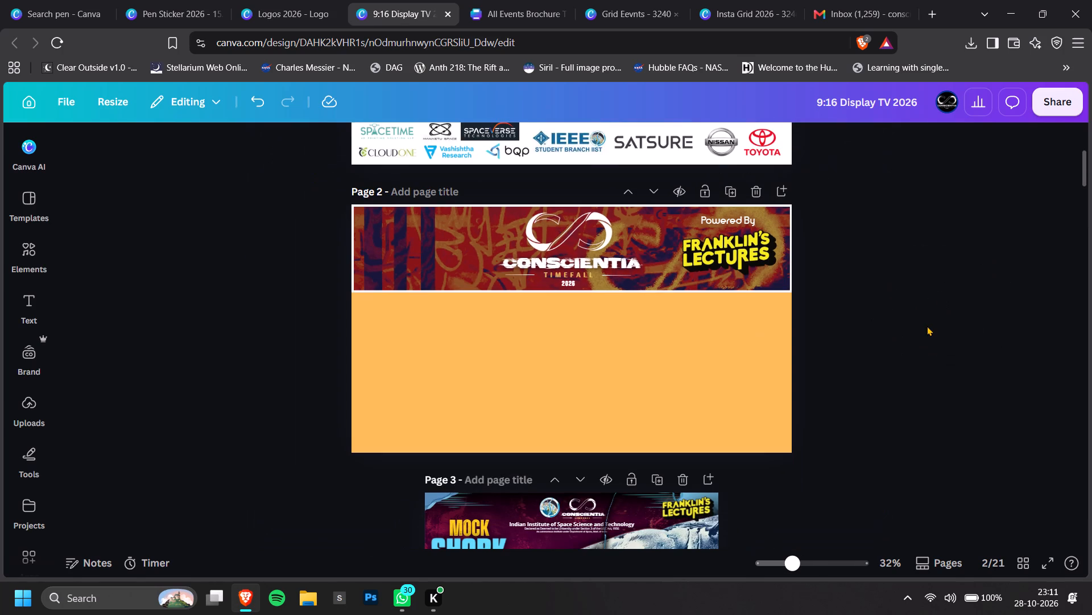
pyautogui.keyDown('ctrl'); pyautogui.scroll(2, 920, 250); pyautogui.keyUp('ctrl')
pyautogui.keyDown('ctrl'); pyautogui.scroll(2, 1013, 267); pyautogui.keyUp('ctrl')
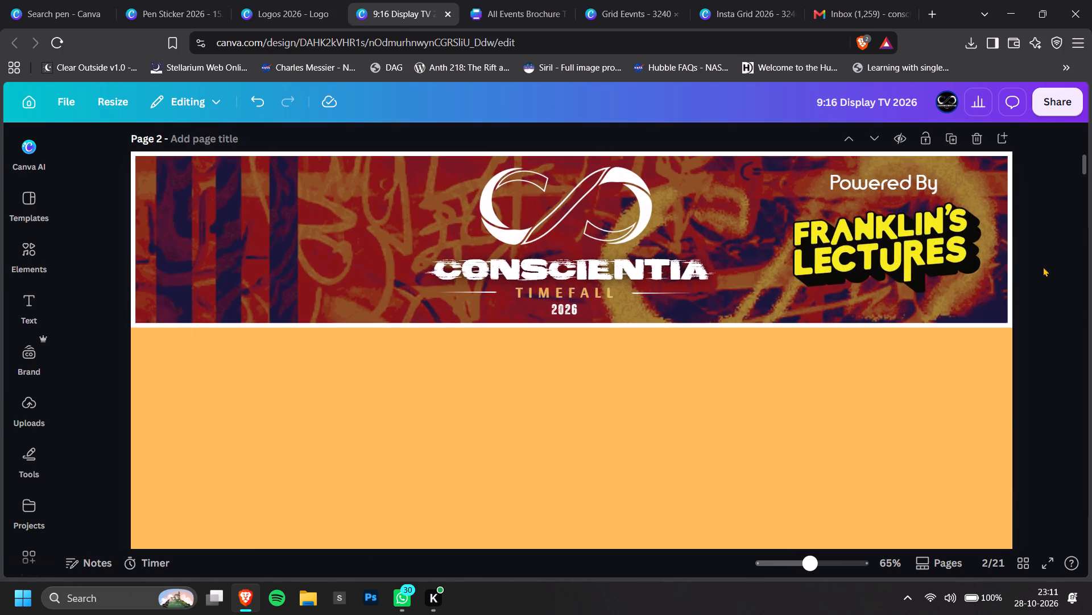
pyautogui.scroll(1, 1043, 266)
pyautogui.click(932, 352)
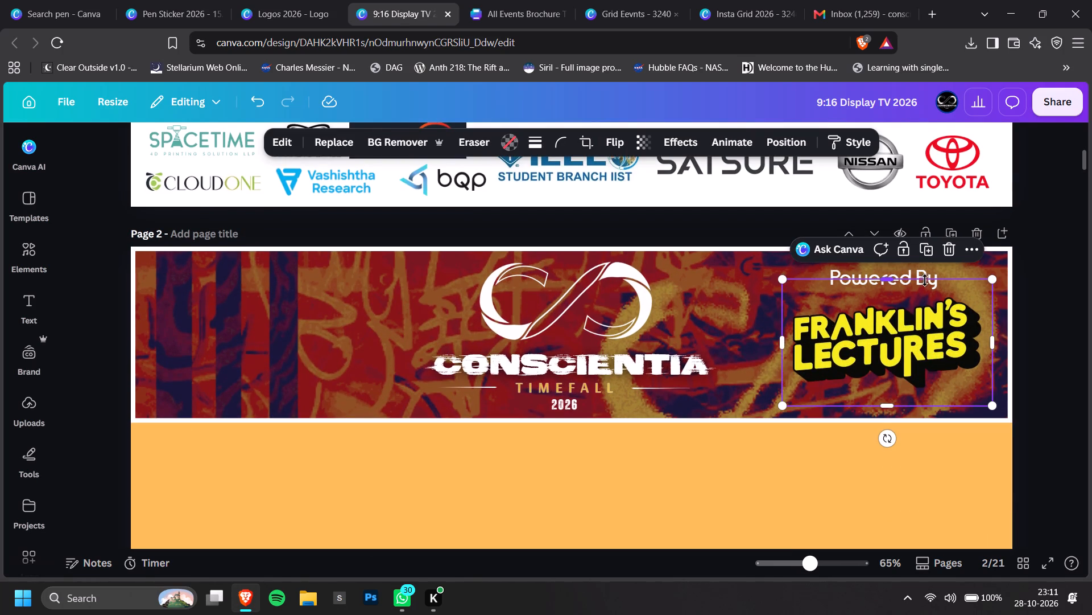
pyautogui.click(1048, 281)
pyautogui.keyDown('ctrl'); pyautogui.scroll(-2, 1048, 281); pyautogui.keyUp('ctrl')
pyautogui.keyDown('ctrl'); pyautogui.scroll(2, 314, 330); pyautogui.keyUp('ctrl')
# Delete the central Conscientia Timefall 2026 logo from the graffiti band on page 2.
pyautogui.click(635, 325)
pyautogui.press('BackSpace')
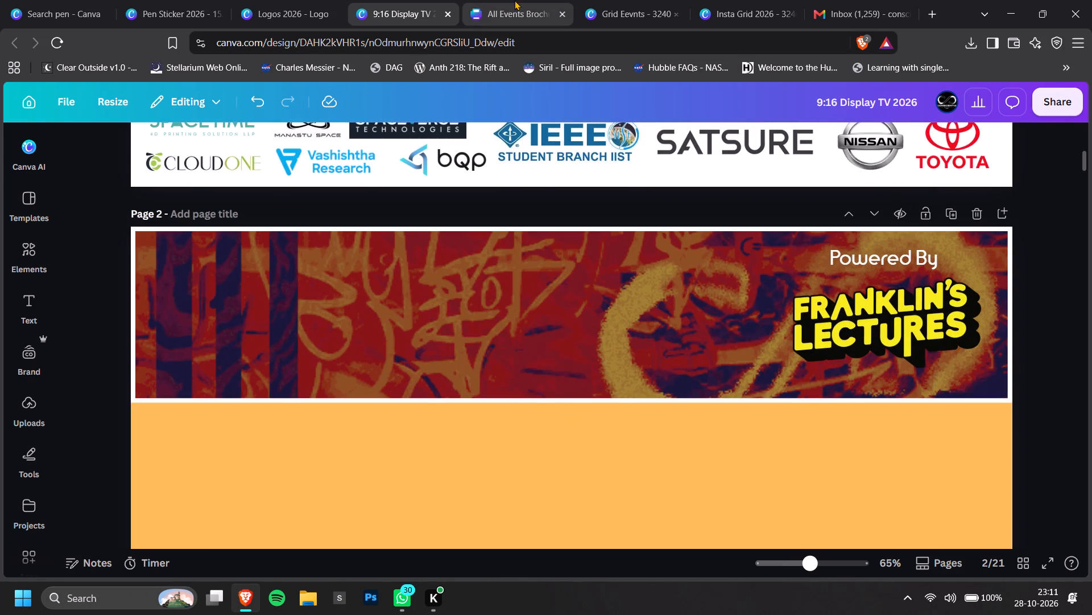
# Copy the white-lettered Kepler Aerospace logo from the purple header layout on page 3 of the Logos 2026 design.
pyautogui.click(293, 0)
pyautogui.scroll(-4, 841, 383)
pyautogui.click(755, 401)
pyautogui.scroll(3, 755, 401)
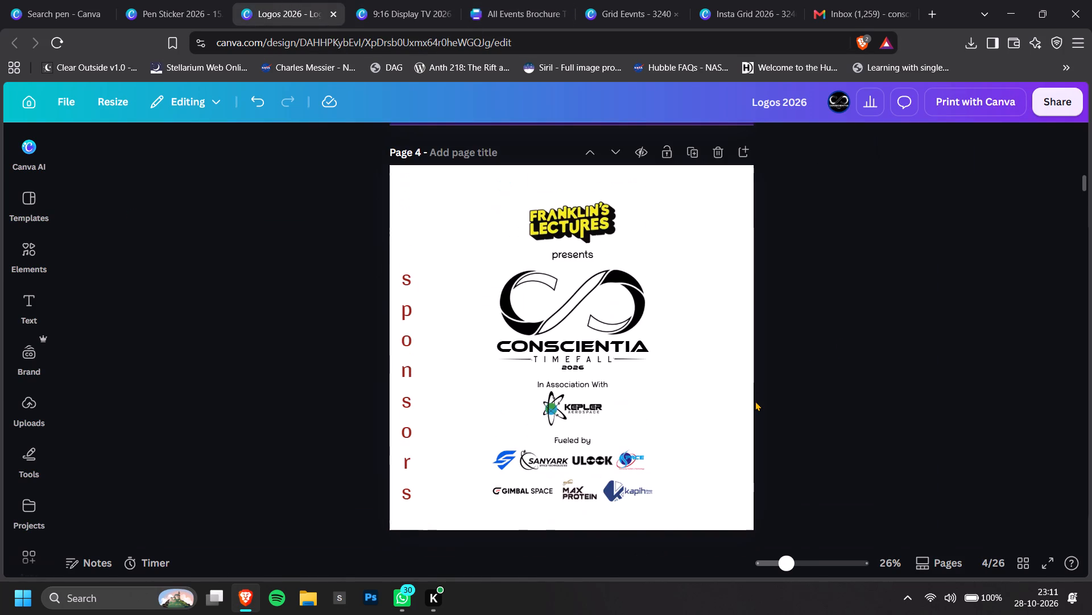
pyautogui.keyDown('ctrl'); pyautogui.scroll(3, 571, 401); pyautogui.keyUp('ctrl')
pyautogui.click(566, 430)
pyautogui.scroll(-1, 953, 396)
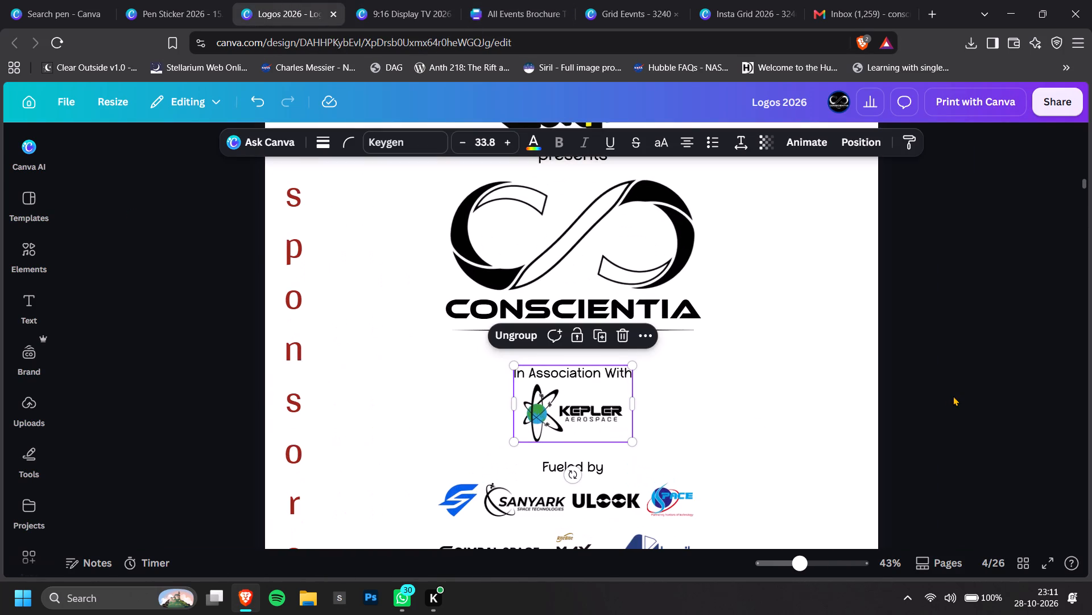
pyautogui.click(953, 396)
pyautogui.scroll(13, 953, 396)
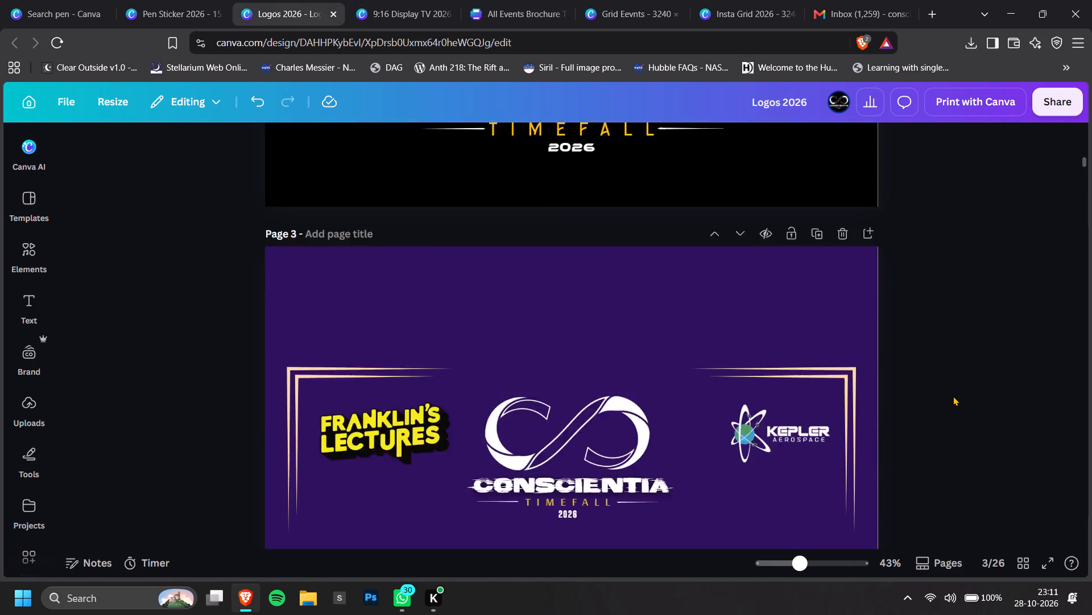
pyautogui.scroll(-3, 953, 396)
pyautogui.click(771, 364)
pyautogui.click(784, 397)
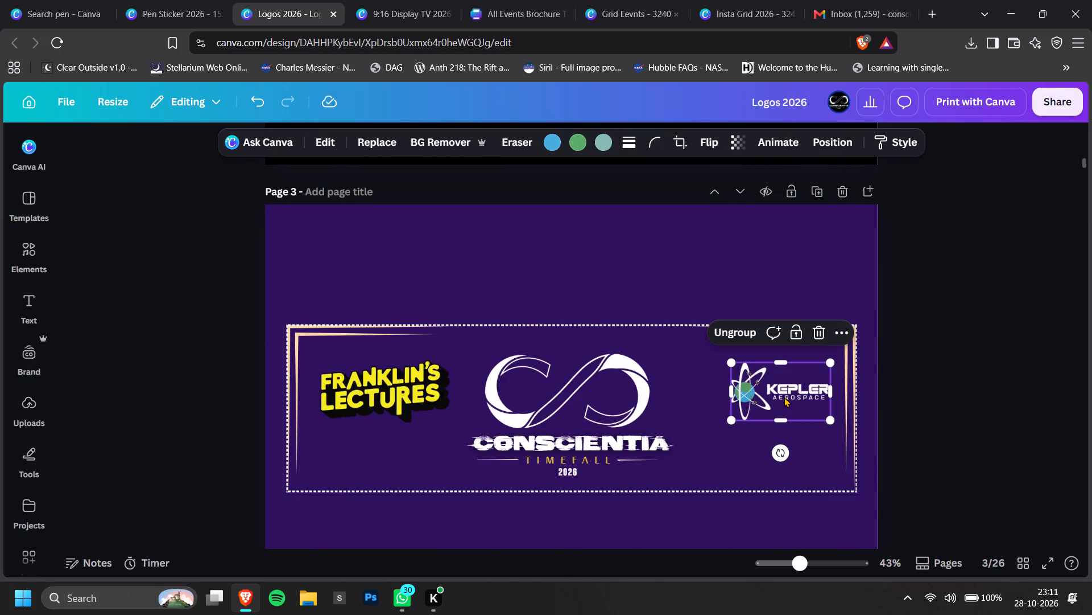
pyautogui.hotkey('ctrl', 'c')
pyautogui.click(966, 395)
pyautogui.keyDown('ctrl'); pyautogui.scroll(5, 966, 395); pyautogui.keyUp('ctrl')
pyautogui.keyDown('ctrl'); pyautogui.scroll(-2, 966, 395); pyautogui.keyUp('ctrl')
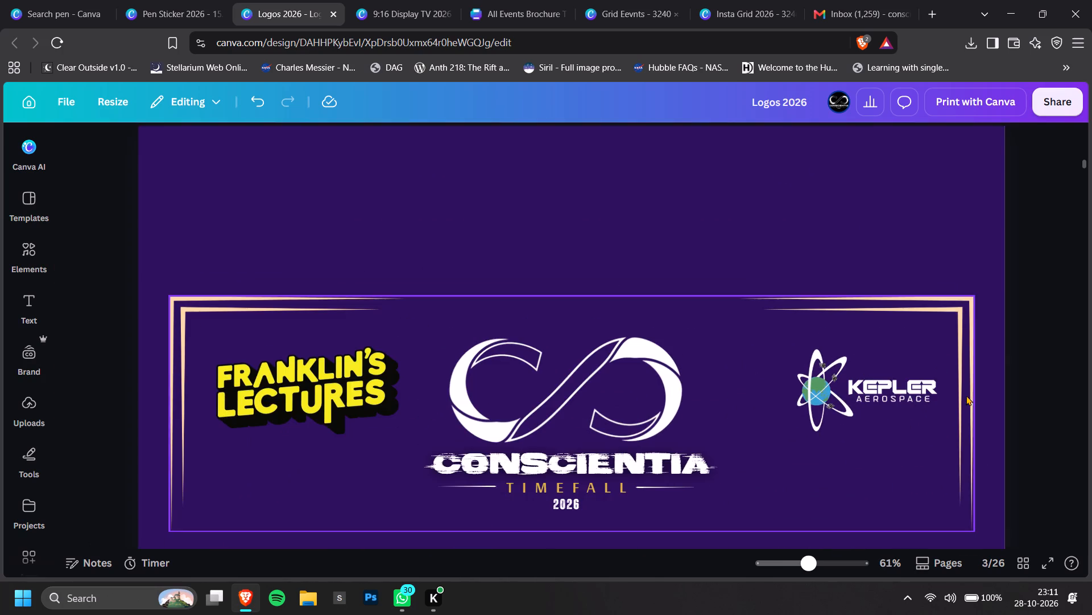
# Paste the Kepler Aerospace logo into 9:16 Display TV 2026, then enlarge it on the band's side opposite Franklin's Lectures.
pyautogui.click(391, 0)
pyautogui.hotkey('ctrl', 'v')
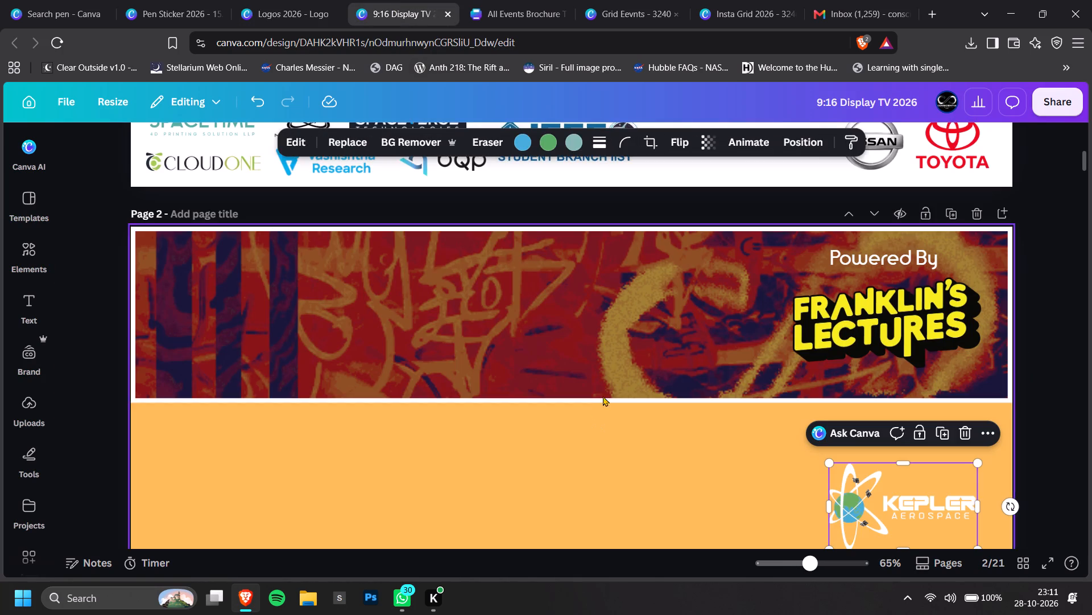
pyautogui.moveTo(886, 502); pyautogui.dragTo(237, 297)
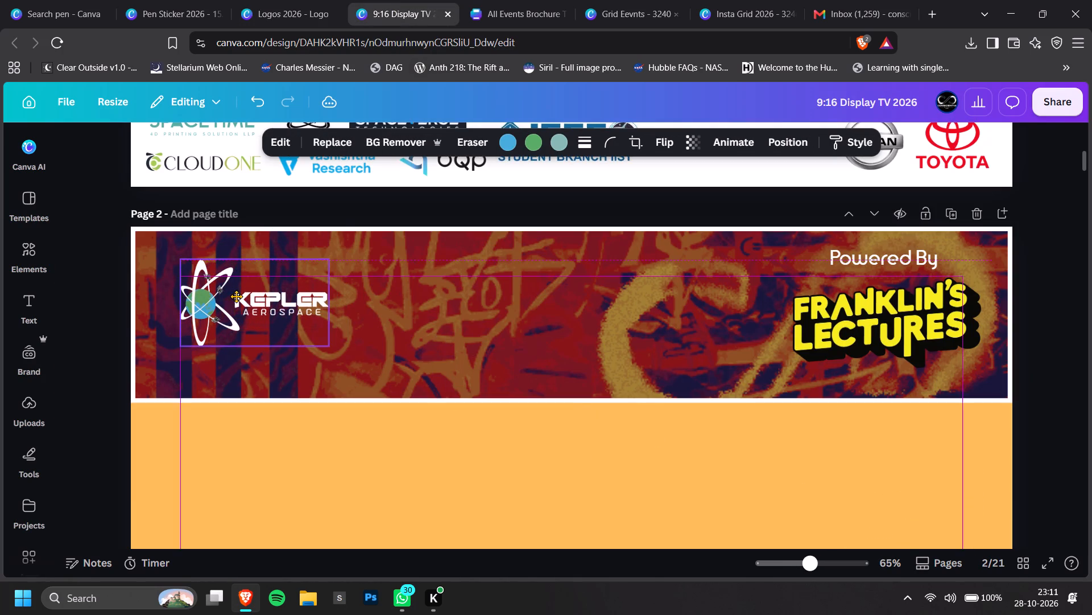
pyautogui.moveTo(237, 297); pyautogui.dragTo(231, 297)
pyautogui.moveTo(329, 343); pyautogui.dragTo(391, 384)
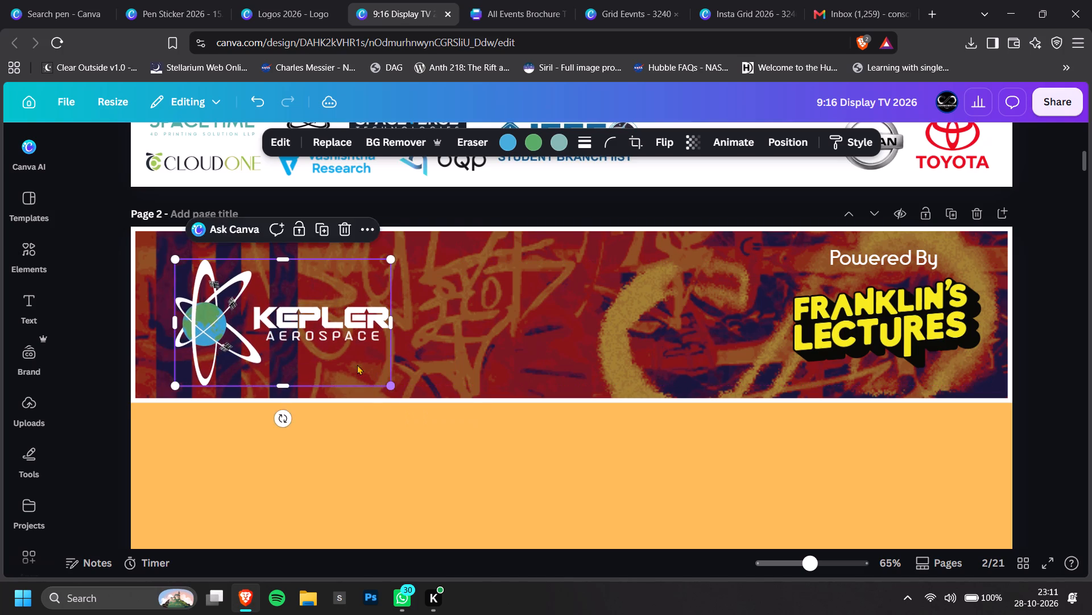
pyautogui.moveTo(349, 358); pyautogui.dragTo(346, 350)
pyautogui.keyDown('ctrl'); pyautogui.scroll(-3, 730, 360); pyautogui.keyUp('ctrl')
pyautogui.click(834, 337)
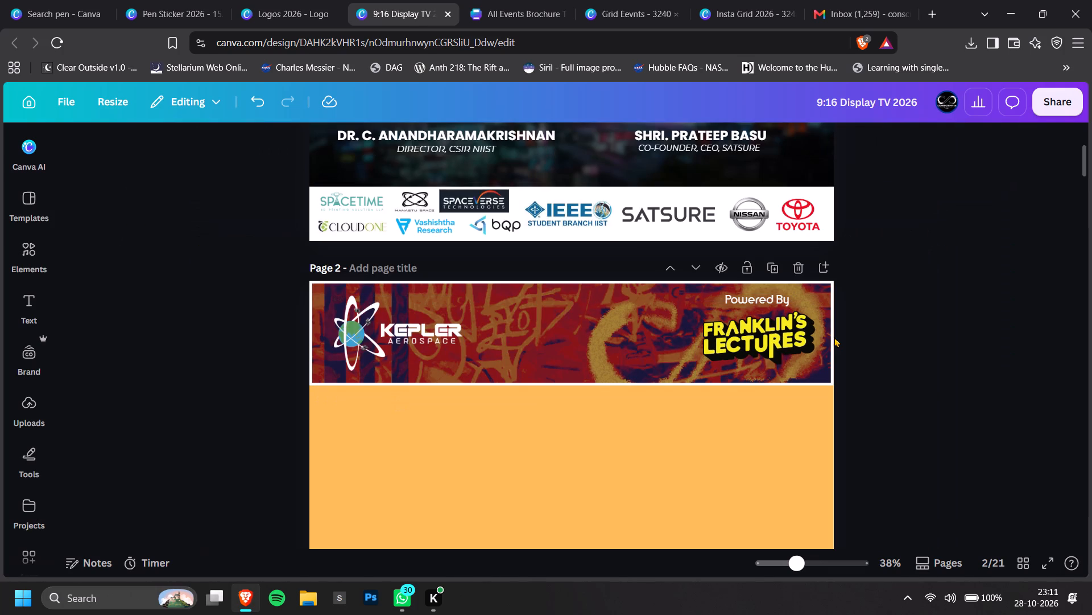
pyautogui.click(936, 356)
# Scale down the "Powered By" text and Franklin's Lectures logo together, bringing the text size to 28.4.
pyautogui.keyDown('ctrl'); pyautogui.scroll(2, 810, 389); pyautogui.keyUp('ctrl')
pyautogui.click(841, 333)
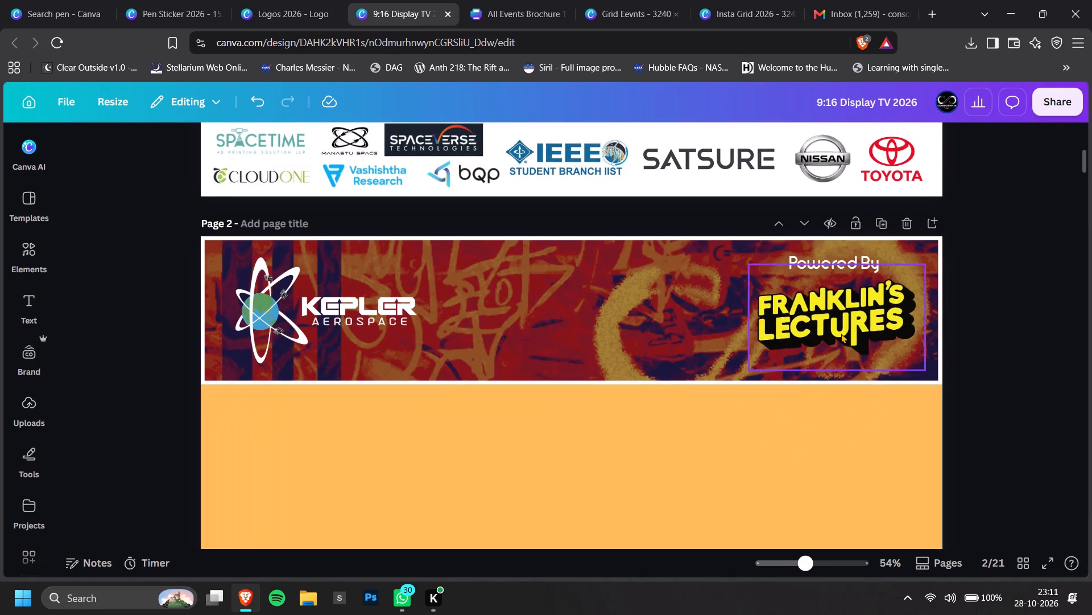
pyautogui.keyDown('shift'); pyautogui.click(818, 260); pyautogui.keyUp('shift')
pyautogui.keyDown('shift'); pyautogui.click(810, 259); pyautogui.keyUp('shift')
pyautogui.keyDown('shift'); pyautogui.click(799, 255); pyautogui.keyUp('shift')
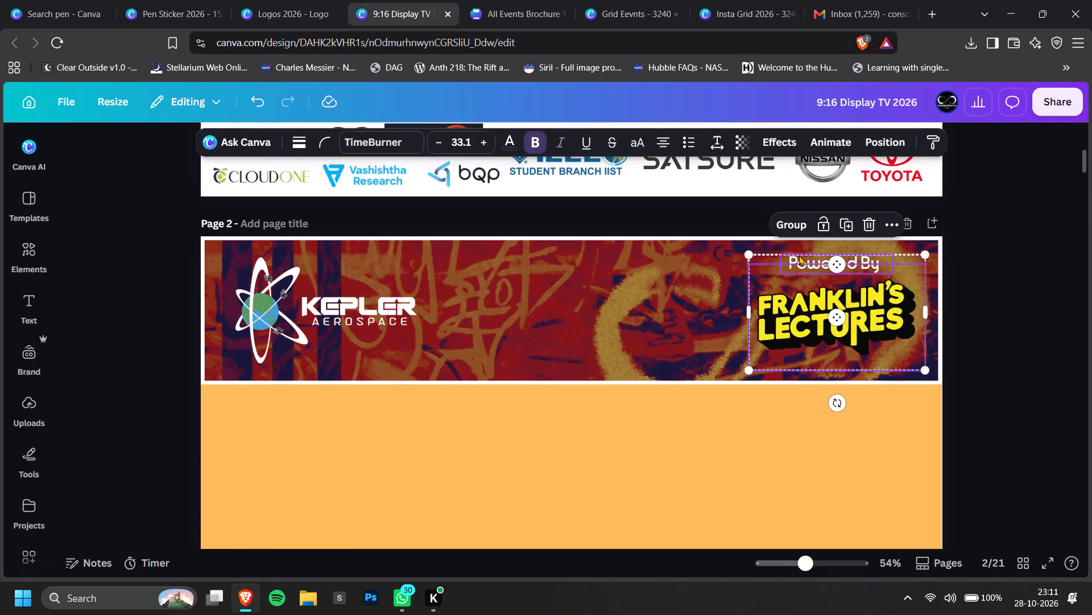
pyautogui.moveTo(750, 256); pyautogui.dragTo(779, 268)
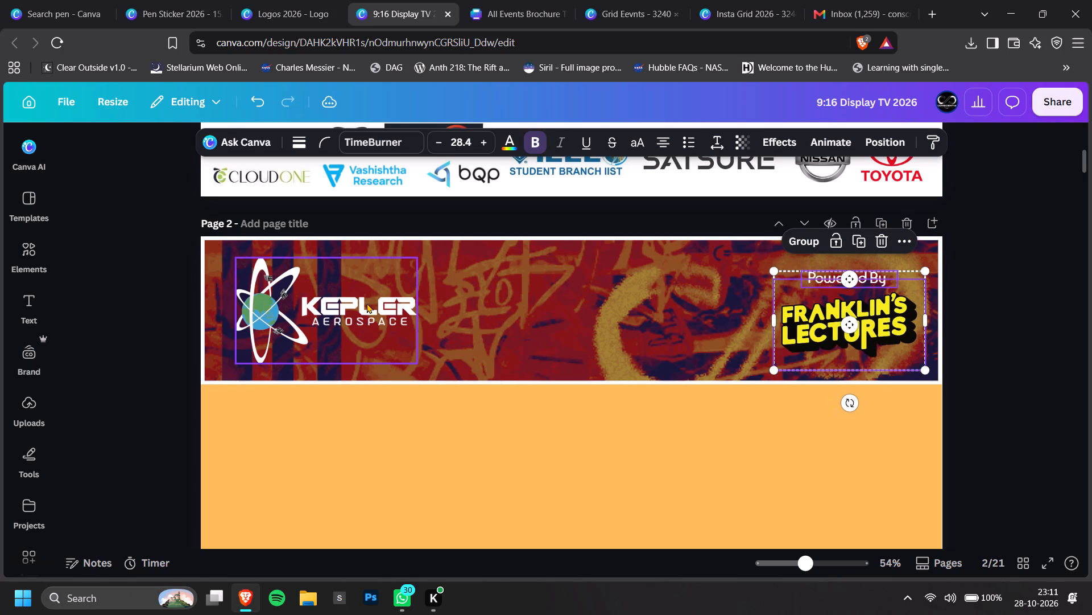
# Shrink the Kepler Aerospace logo to balance the Franklin's Lectures credit and move it slightly up on the band.
pyautogui.click(367, 303)
pyautogui.moveTo(417, 258); pyautogui.dragTo(375, 280)
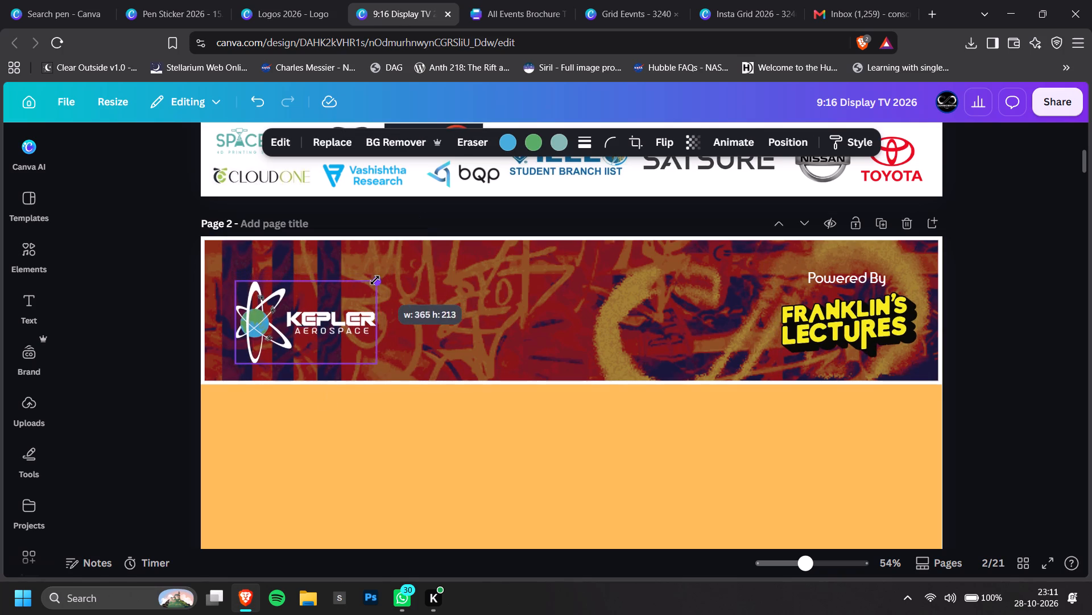
pyautogui.moveTo(375, 280); pyautogui.dragTo(371, 282)
pyautogui.moveTo(324, 343); pyautogui.dragTo(320, 333)
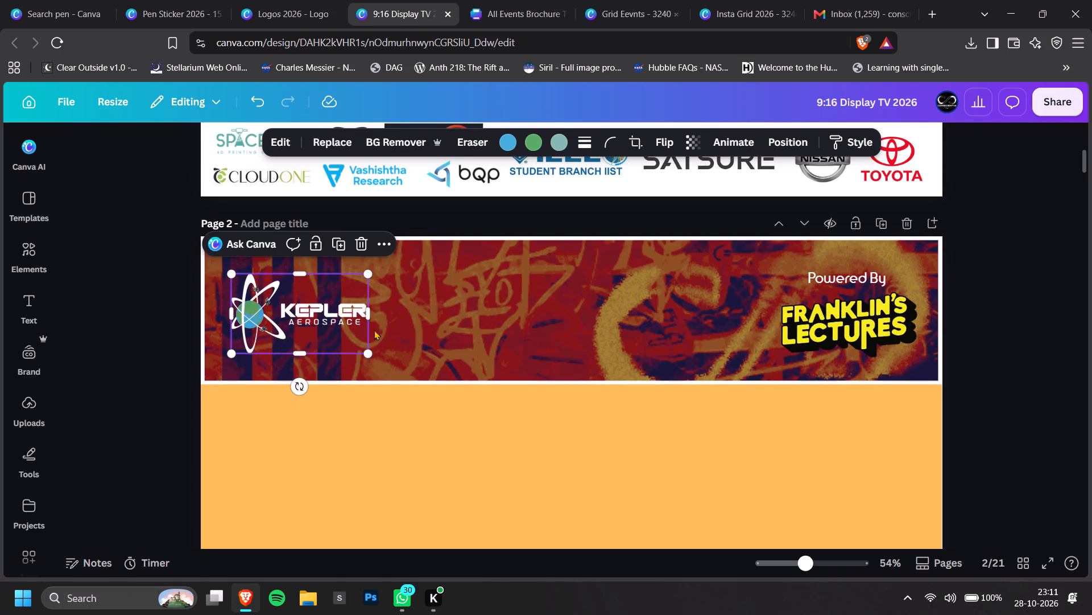
# Copy the grouped single row of sponsor logos under "Fueled by" on page 5 of the Logos 2026 design.
pyautogui.doubleClick(993, 329)
pyautogui.keyDown('ctrl'); pyautogui.scroll(-2, 993, 329); pyautogui.keyUp('ctrl')
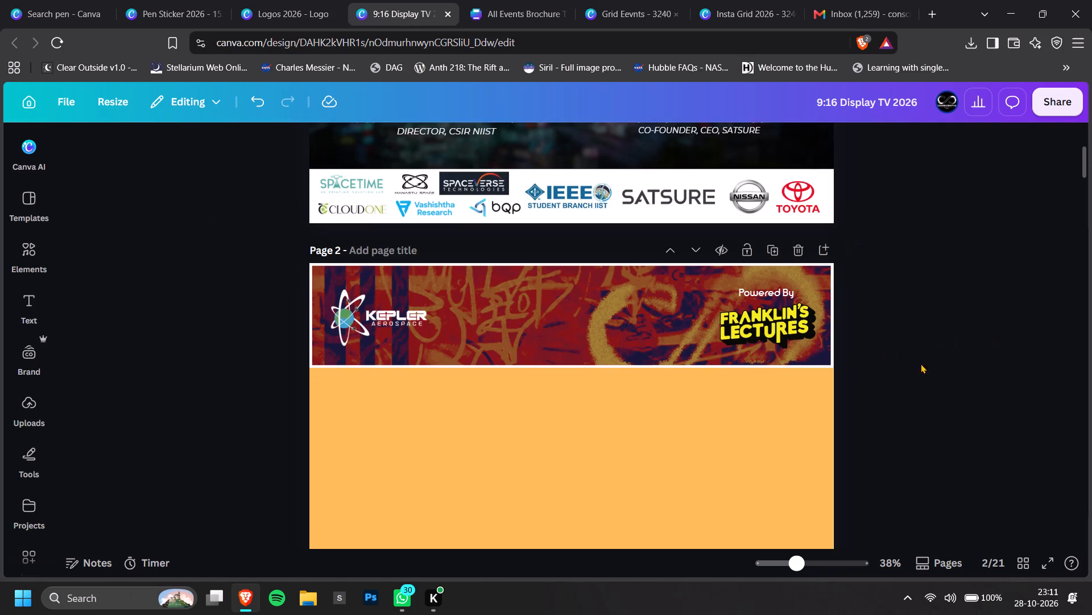
pyautogui.click(321, 0)
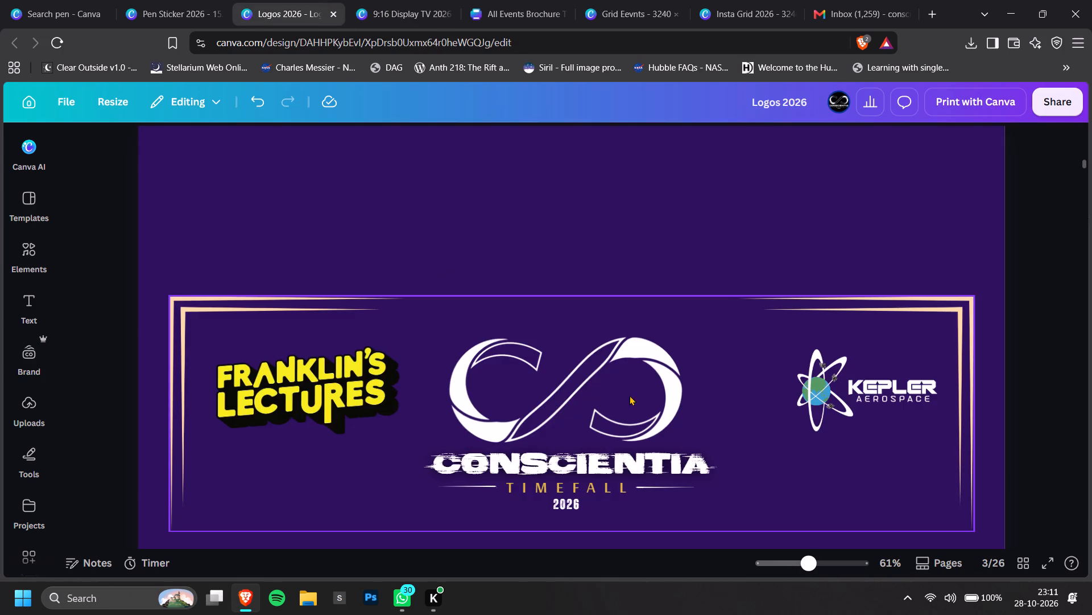
pyautogui.scroll(-3, 736, 402)
pyautogui.keyDown('ctrl'); pyautogui.scroll(-1, 736, 402); pyautogui.keyUp('ctrl')
pyautogui.click(402, 0)
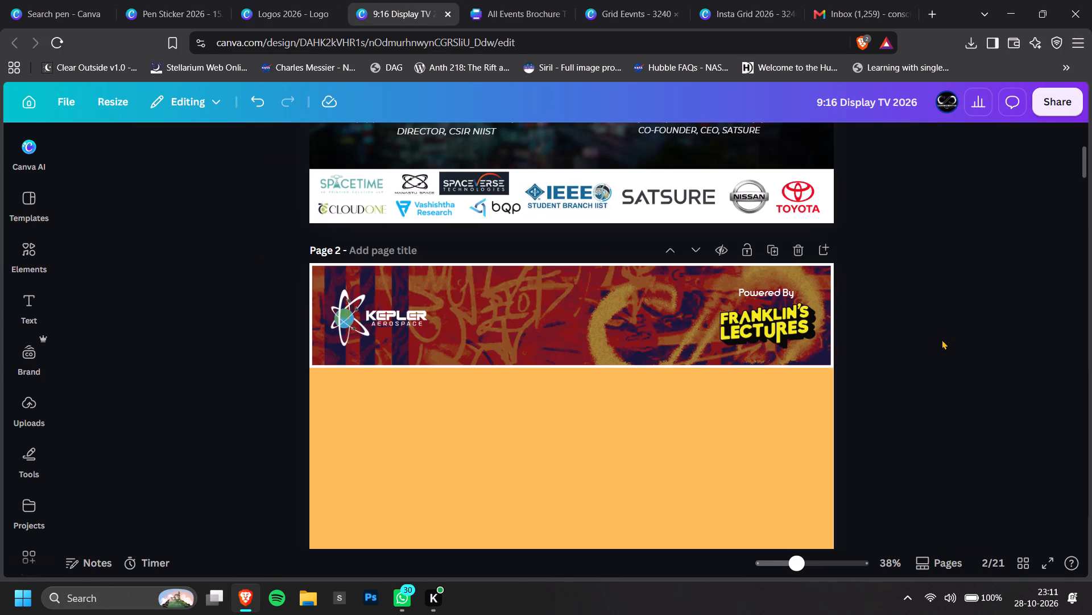
pyautogui.click(942, 339)
pyautogui.click(312, 0)
pyautogui.scroll(-4, 773, 315)
pyautogui.keyDown('ctrl'); pyautogui.scroll(-4, 860, 342); pyautogui.keyUp('ctrl')
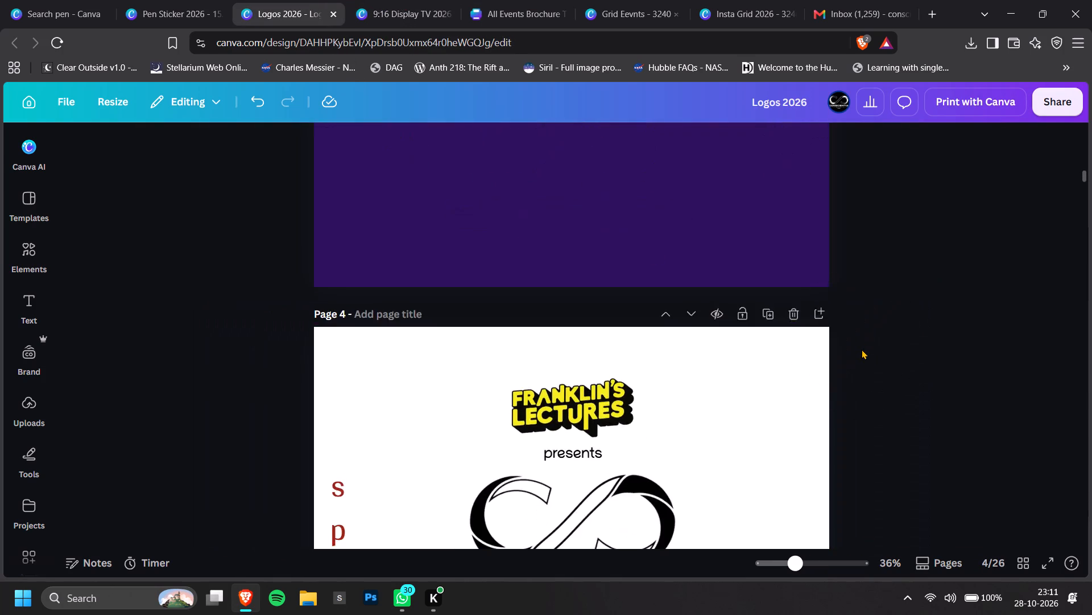
pyautogui.keyDown('ctrl'); pyautogui.scroll(-6, 862, 349); pyautogui.keyUp('ctrl')
pyautogui.scroll(-5, 862, 349)
pyautogui.scroll(3, 862, 349)
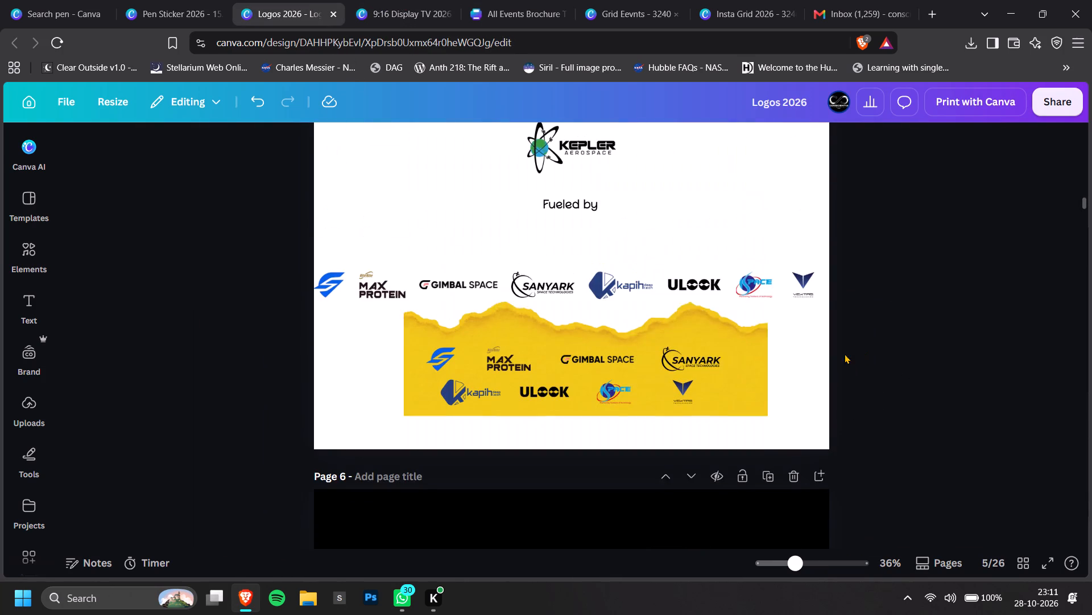
pyautogui.click(712, 289)
pyautogui.hotkey('ctrl', 'c')
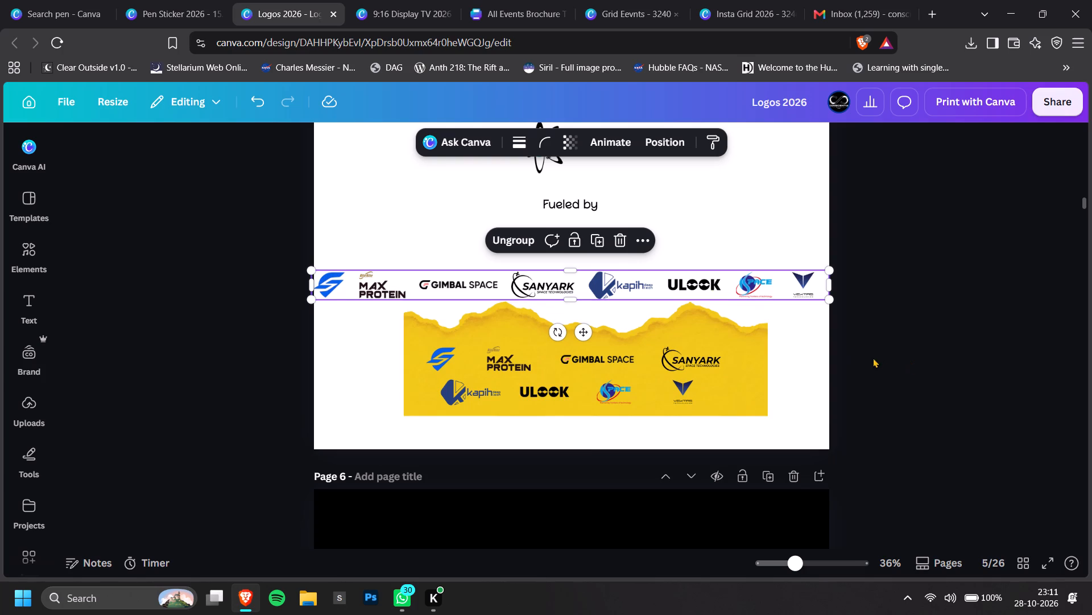
pyautogui.click(655, 370)
# Paste the sponsor logo row onto page 2 of 9:16 Display TV 2026 and move it near the page's bottom edge.
pyautogui.click(365, 0)
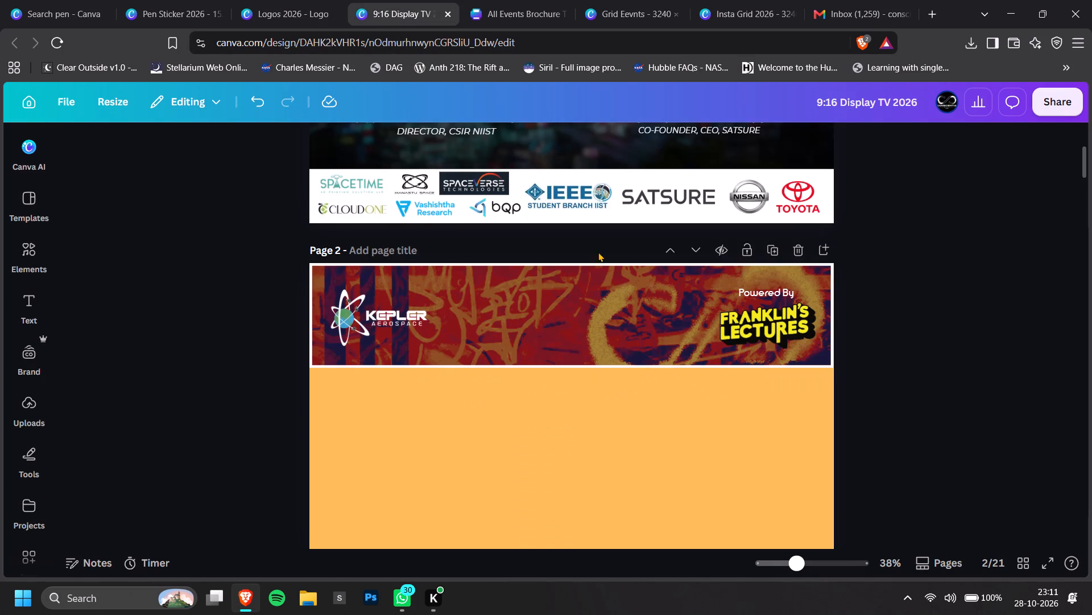
pyautogui.scroll(-1, 985, 351)
pyautogui.hotkey('ctrl', 'v')
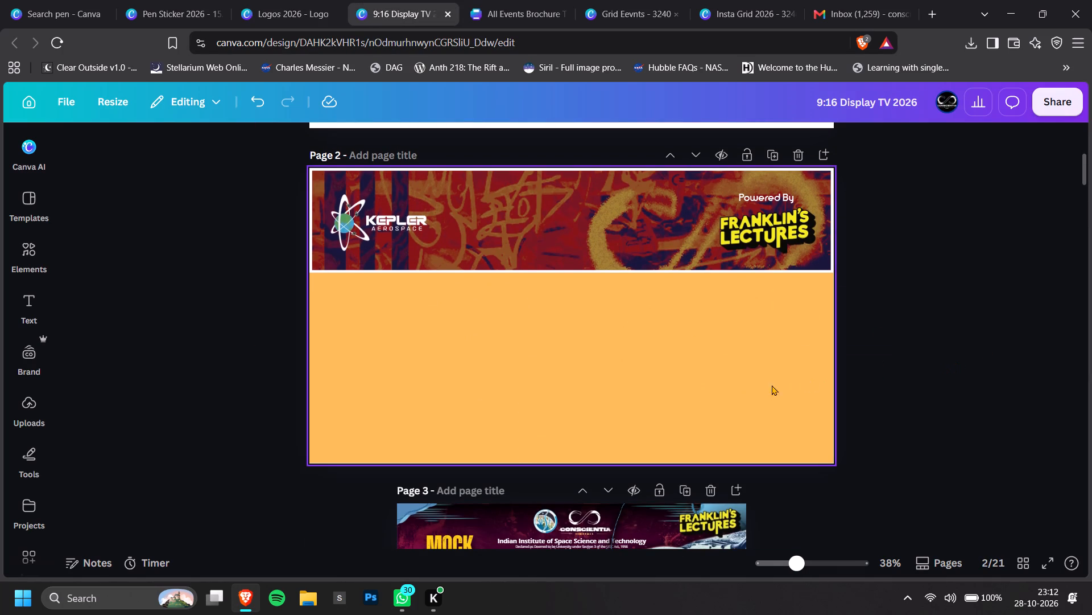
pyautogui.moveTo(701, 183); pyautogui.dragTo(695, 394)
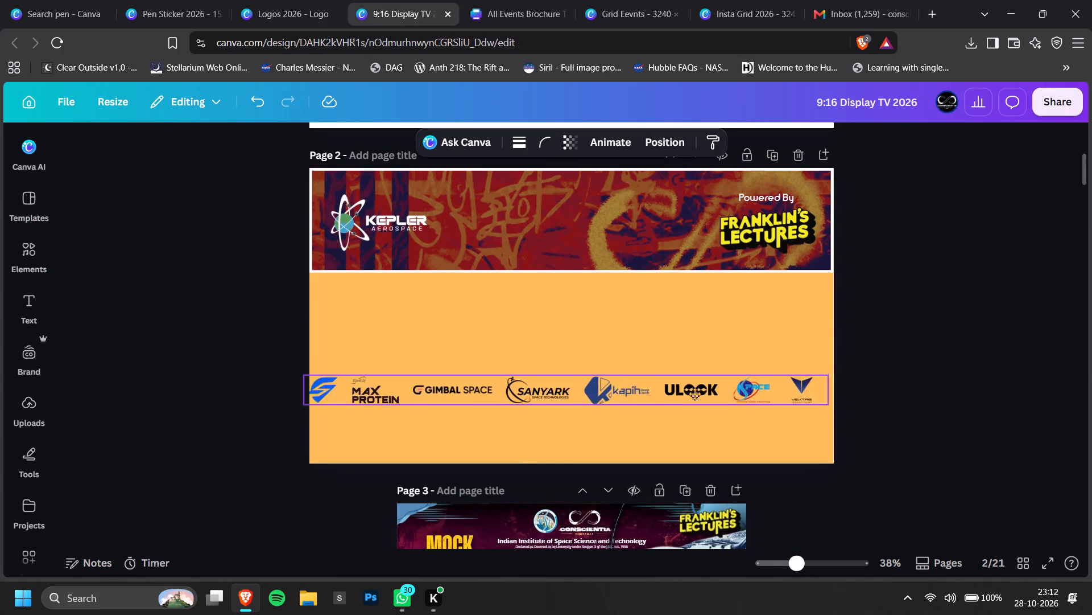
pyautogui.moveTo(695, 394); pyautogui.dragTo(701, 432)
pyautogui.click(991, 361)
pyautogui.scroll(-1, 991, 361)
pyautogui.keyDown('ctrl'); pyautogui.scroll(2, 735, 350); pyautogui.keyUp('ctrl')
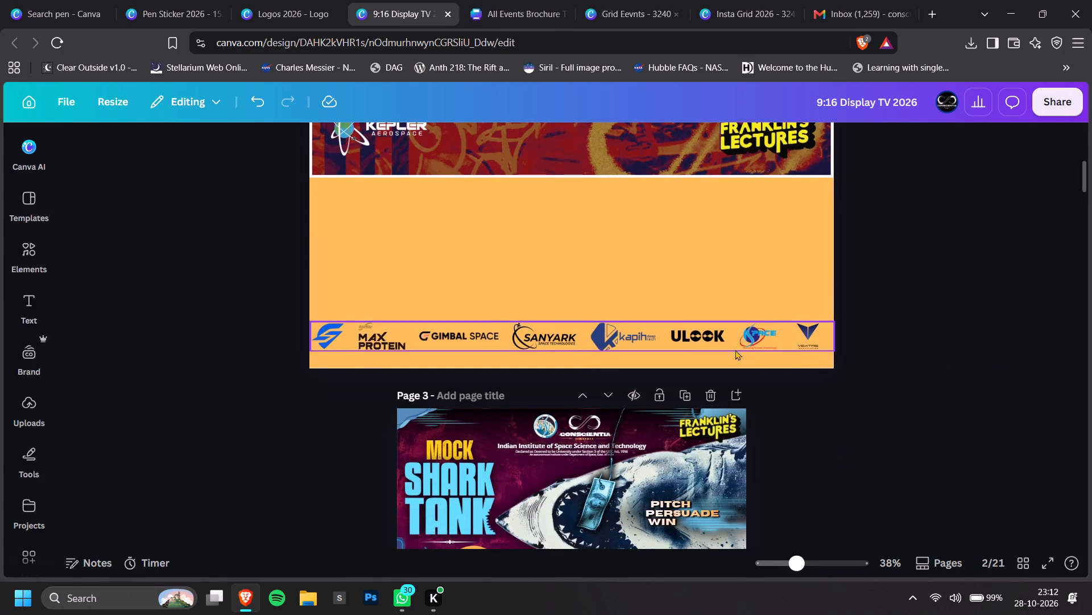
# Scale the sponsor logo row down slightly to leave side margins and lower it closer to page 2's bottom edge.
pyautogui.keyDown('ctrl'); pyautogui.scroll(1, 735, 350); pyautogui.keyUp('ctrl')
pyautogui.click(750, 338)
pyautogui.moveTo(1013, 304); pyautogui.dragTo(1002, 308)
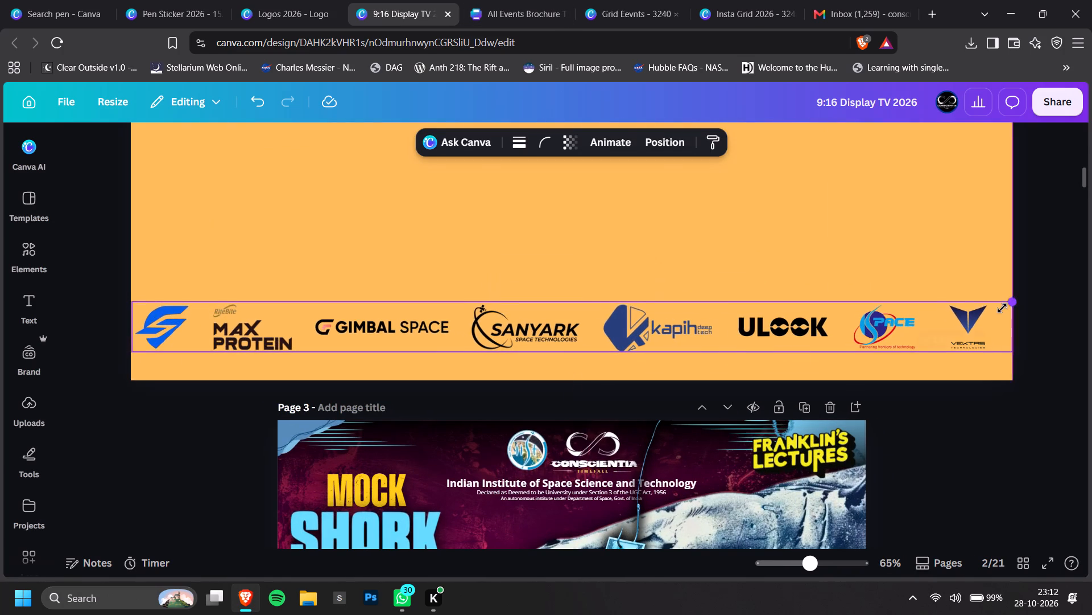
pyautogui.moveTo(1002, 308); pyautogui.dragTo(995, 314)
pyautogui.moveTo(961, 332); pyautogui.dragTo(970, 354)
pyautogui.click(1091, 300)
pyautogui.click(1041, 315)
pyautogui.keyDown('ctrl'); pyautogui.scroll(-4, 1041, 315); pyautogui.keyUp('ctrl')
pyautogui.keyDown('ctrl'); pyautogui.scroll(2, 631, 298); pyautogui.keyUp('ctrl')
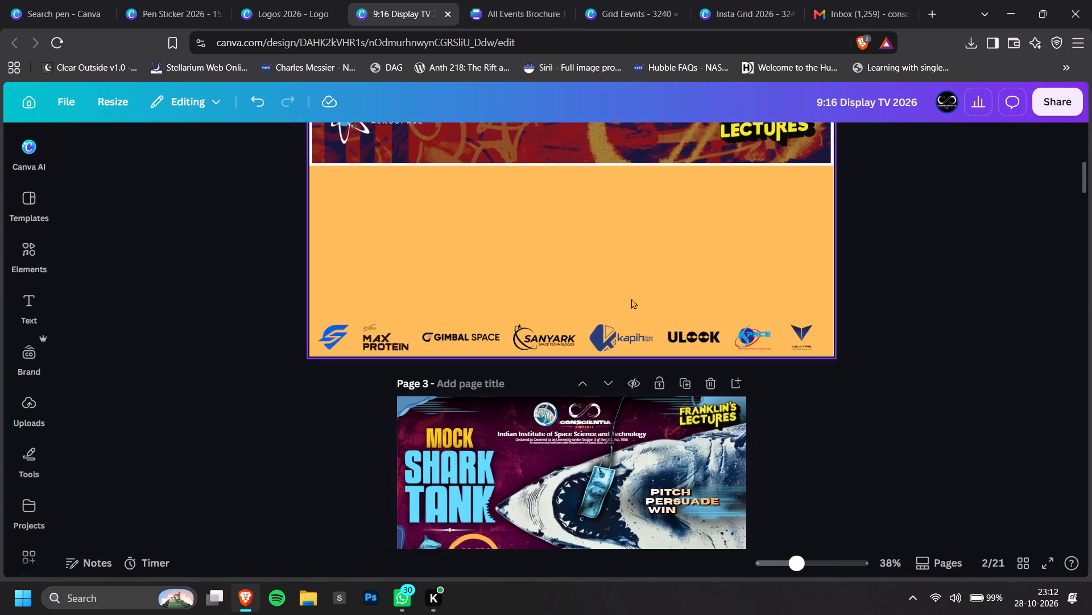
pyautogui.keyDown('ctrl'); pyautogui.scroll(1, 631, 298); pyautogui.keyUp('ctrl')
pyautogui.click(635, 343)
pyautogui.keyDown('ctrl'); pyautogui.scroll(-2, 794, 348); pyautogui.keyUp('ctrl')
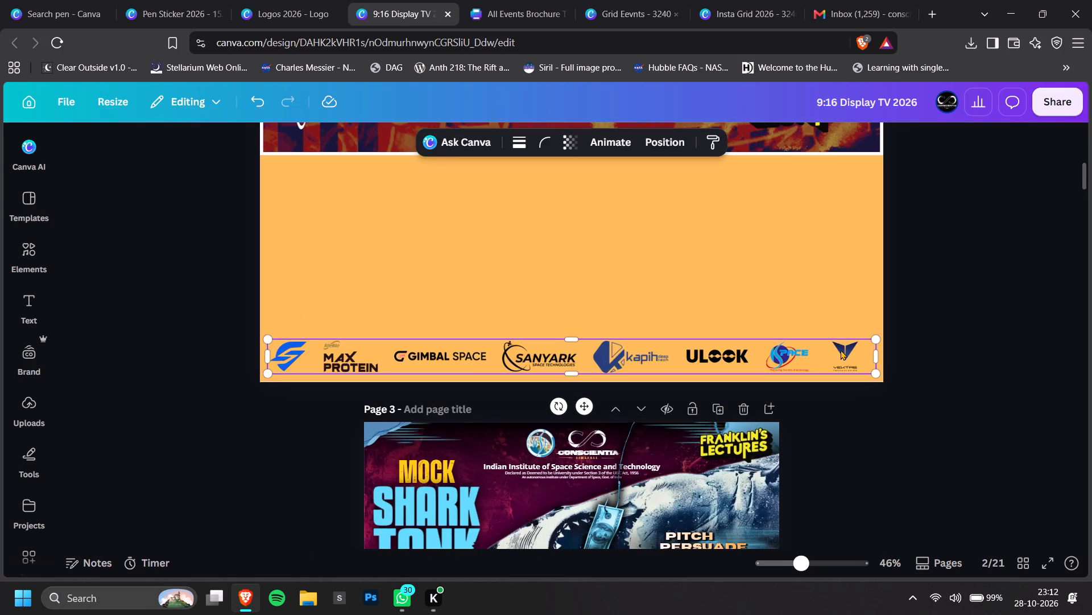
pyautogui.doubleClick(949, 330)
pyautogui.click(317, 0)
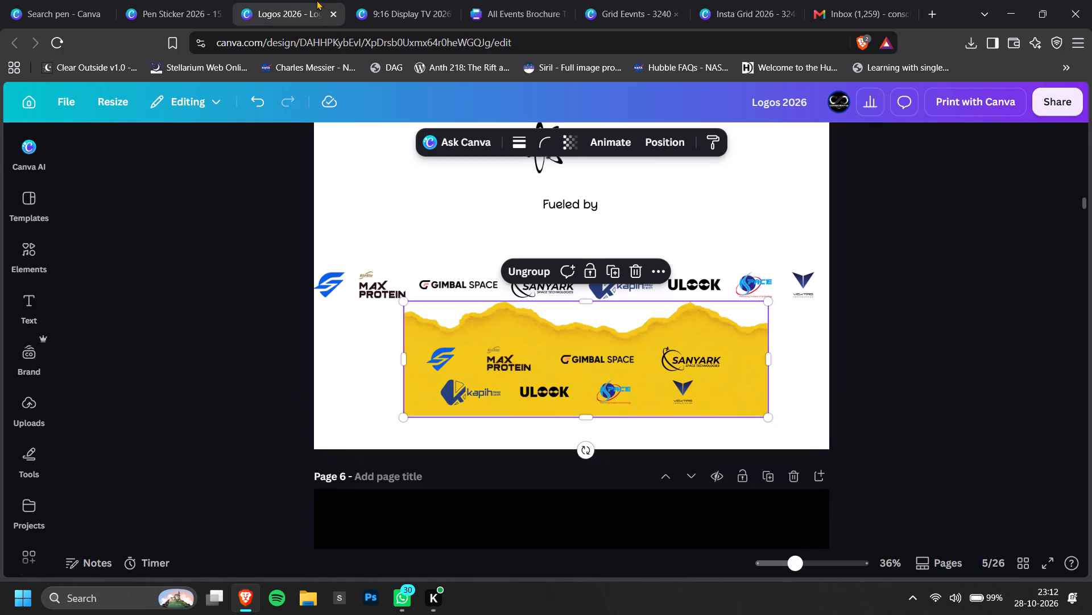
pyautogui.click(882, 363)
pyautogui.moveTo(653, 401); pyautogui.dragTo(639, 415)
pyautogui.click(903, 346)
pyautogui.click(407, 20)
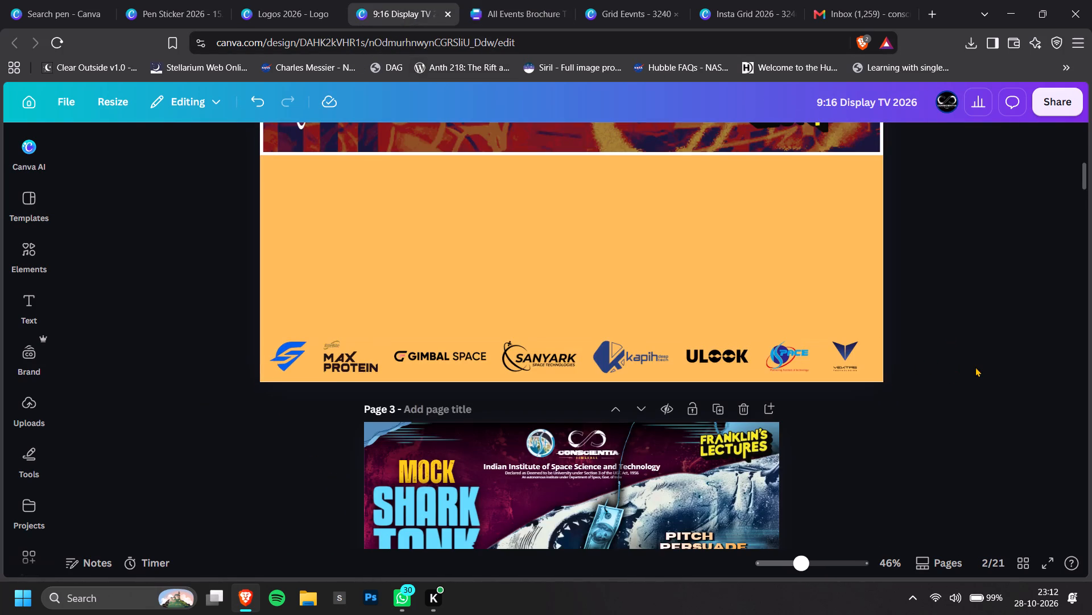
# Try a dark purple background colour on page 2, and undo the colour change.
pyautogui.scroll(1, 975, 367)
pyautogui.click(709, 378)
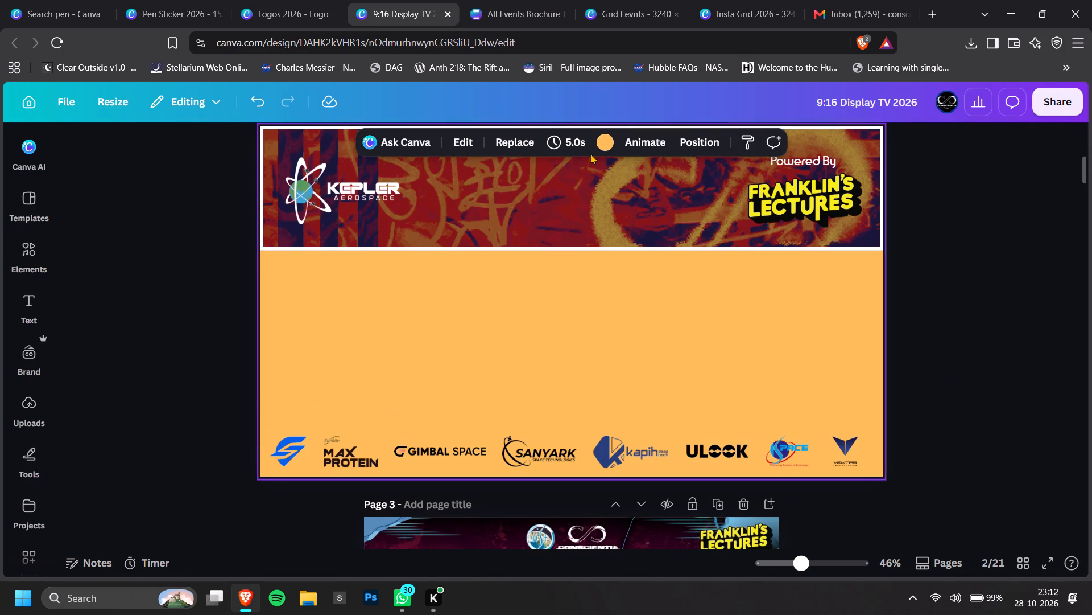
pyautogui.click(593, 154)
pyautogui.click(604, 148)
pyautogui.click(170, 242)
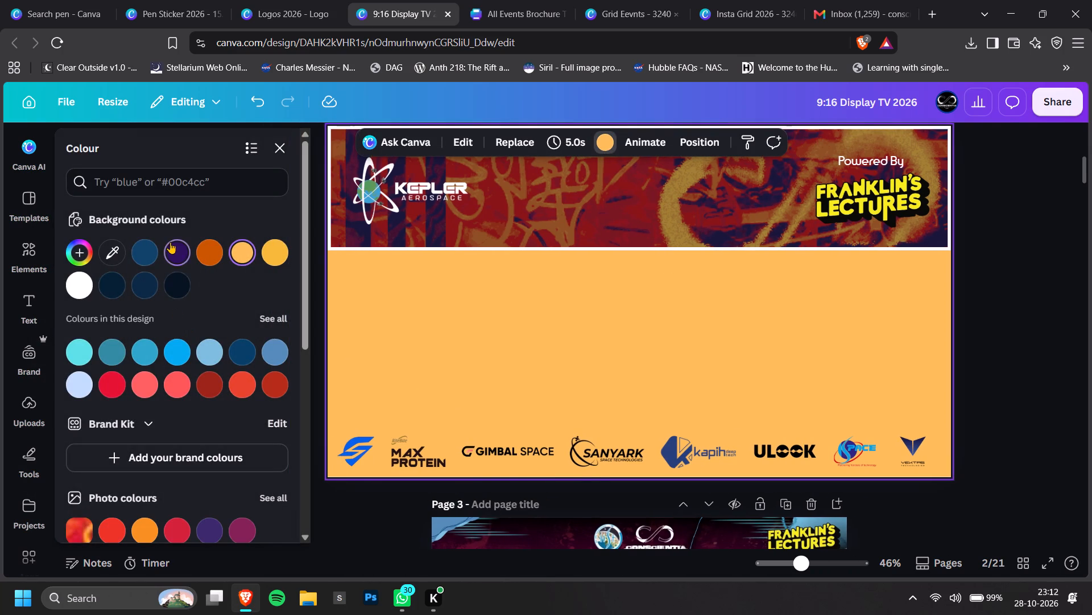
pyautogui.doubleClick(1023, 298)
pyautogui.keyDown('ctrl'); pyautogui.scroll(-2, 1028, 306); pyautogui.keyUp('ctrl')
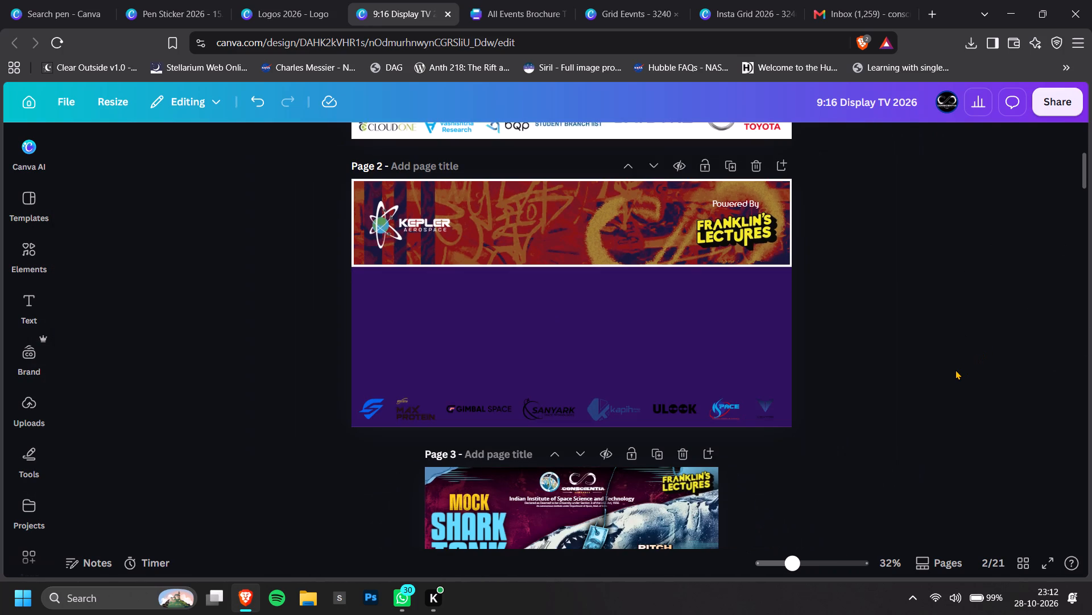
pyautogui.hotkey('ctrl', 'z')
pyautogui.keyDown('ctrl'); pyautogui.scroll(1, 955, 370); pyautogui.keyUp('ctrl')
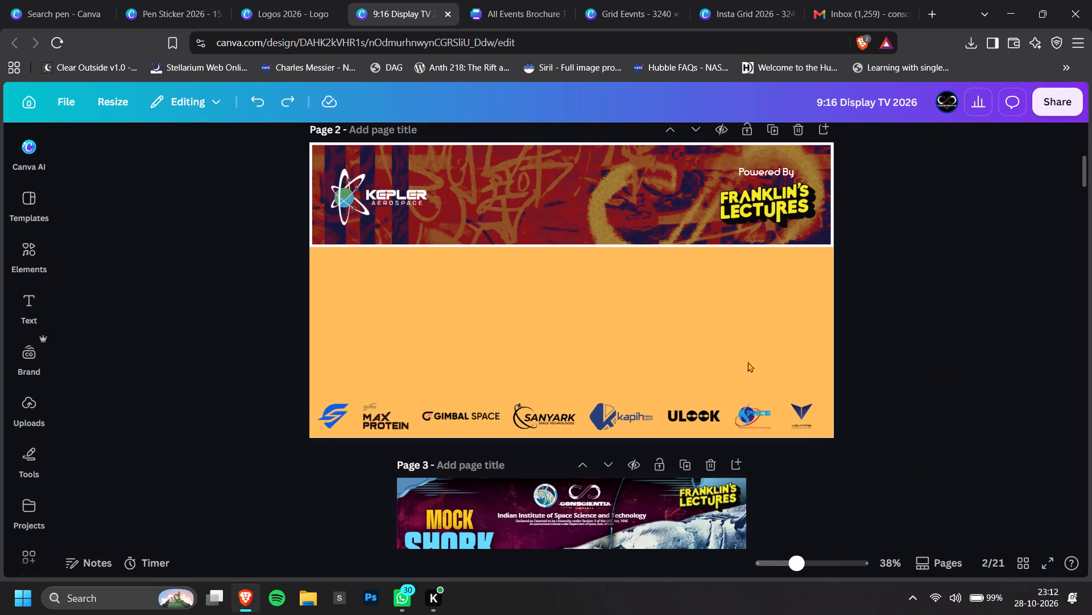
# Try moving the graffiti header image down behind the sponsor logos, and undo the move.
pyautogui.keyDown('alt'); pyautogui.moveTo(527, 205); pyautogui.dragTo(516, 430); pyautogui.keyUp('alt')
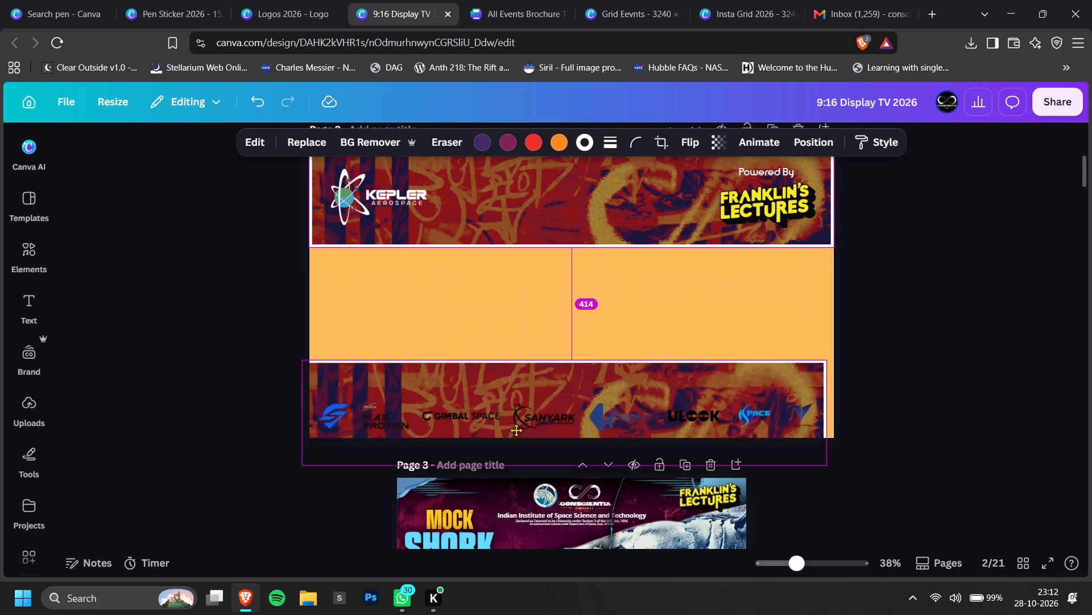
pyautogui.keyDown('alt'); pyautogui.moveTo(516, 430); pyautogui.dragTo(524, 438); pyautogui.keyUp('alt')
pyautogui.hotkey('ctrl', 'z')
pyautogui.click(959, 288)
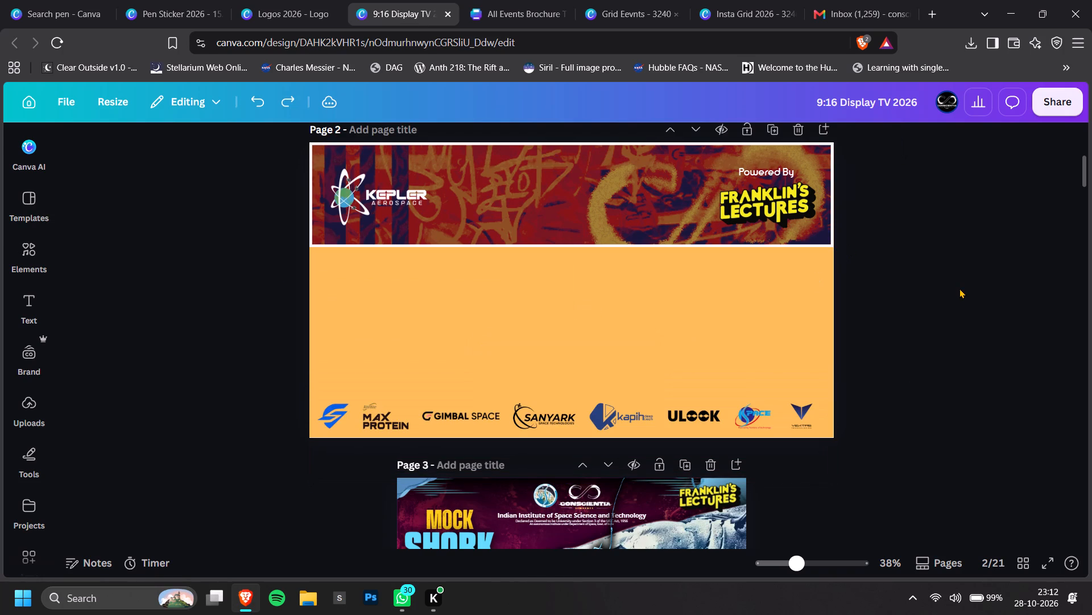
# Search the elements for "paper" graphics and add the wide white torn-paper strip to page 2.
pyautogui.keyDown('ctrl'); pyautogui.scroll(1, 946, 368); pyautogui.keyUp('ctrl')
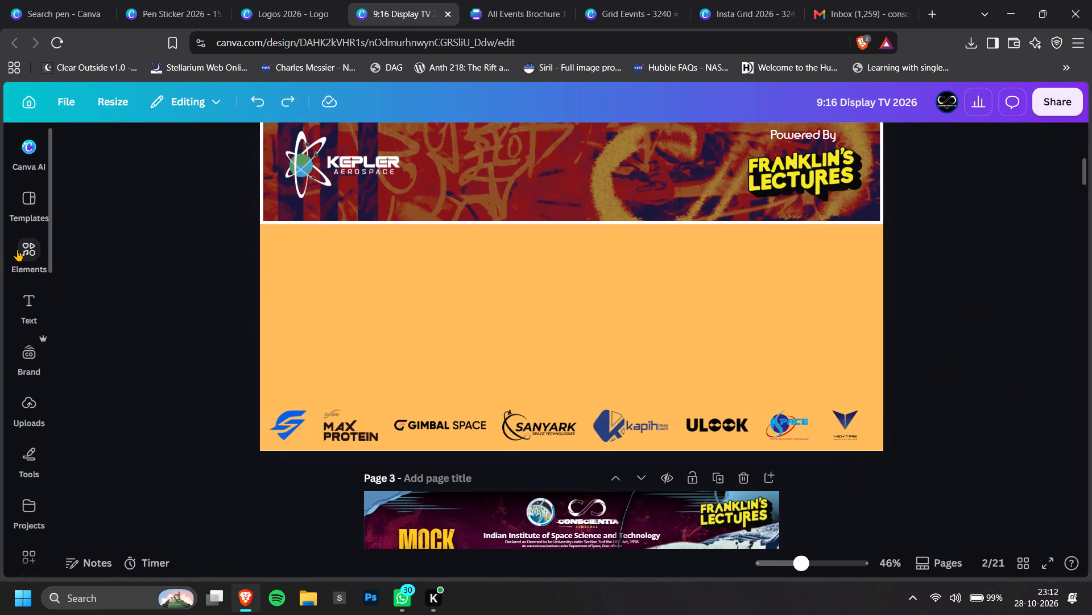
pyautogui.click(25, 249)
pyautogui.click(200, 166)
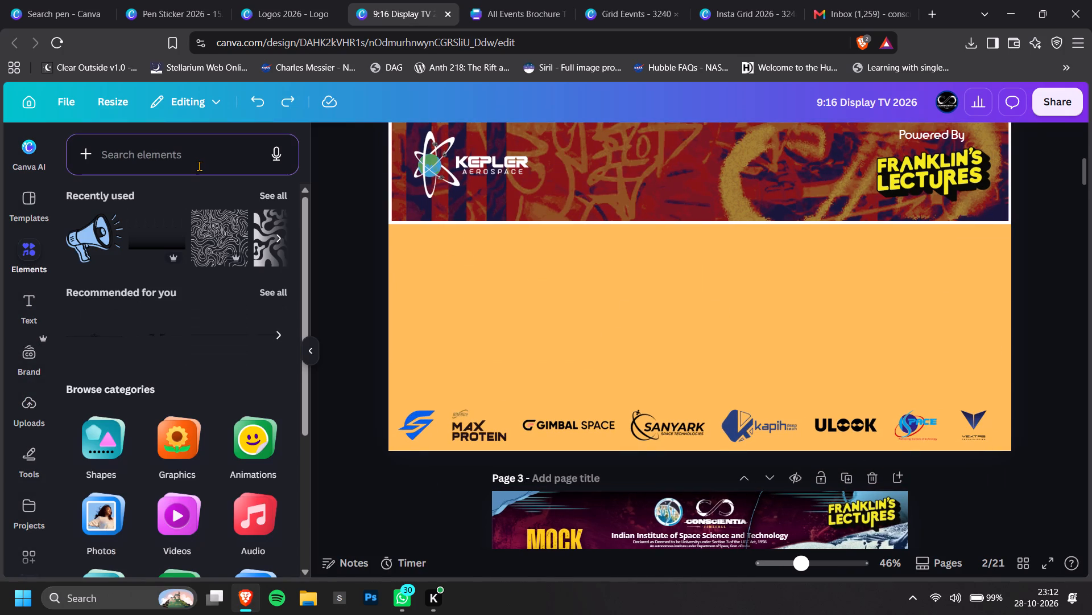
pyautogui.click(170, 160)
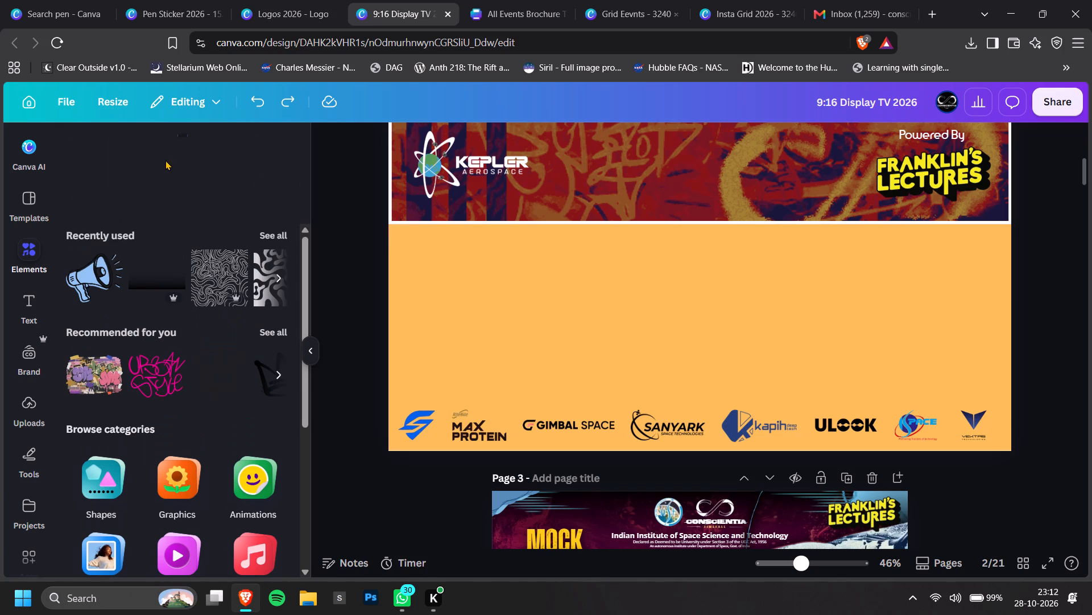
pyautogui.write('pp')
pyautogui.press('BackSpace')
pyautogui.write('aper4')
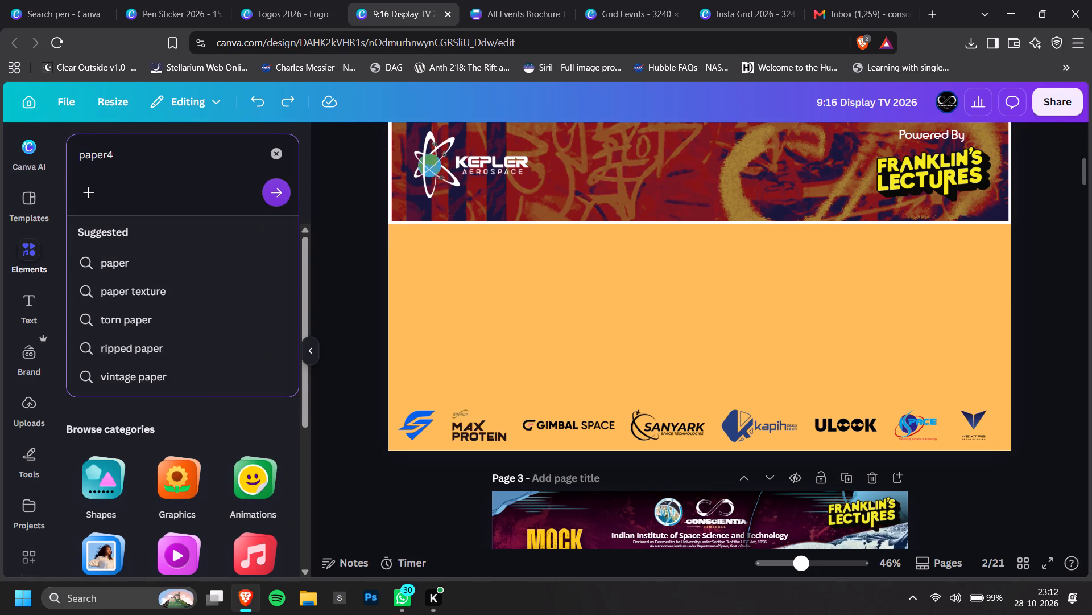
pyautogui.press('BackSpace')
pyautogui.press('Return')
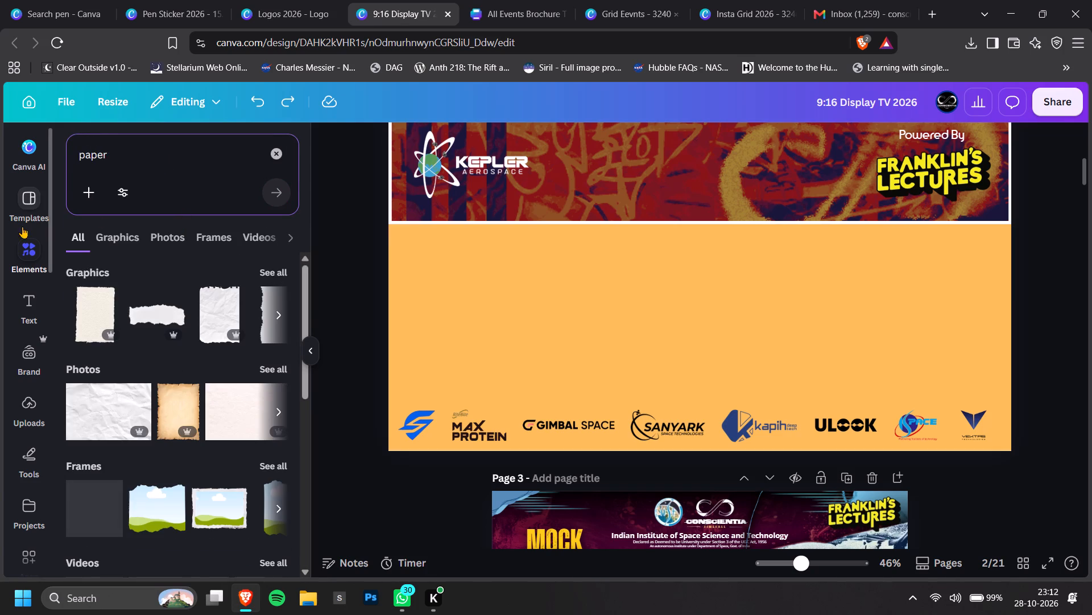
pyautogui.click(123, 236)
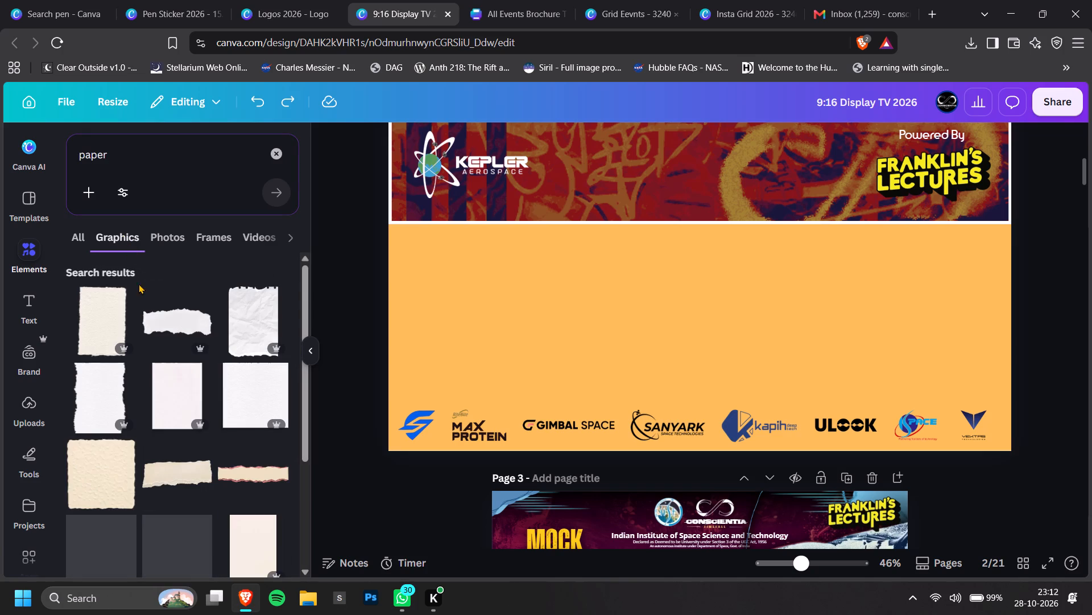
pyautogui.scroll(-4, 225, 473)
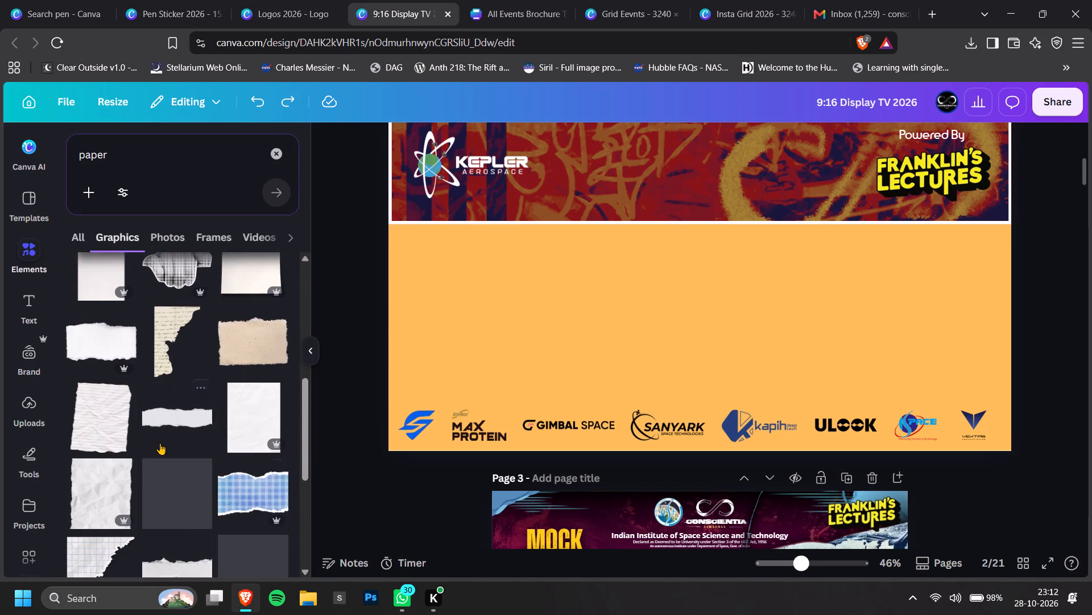
pyautogui.scroll(-2, 164, 448)
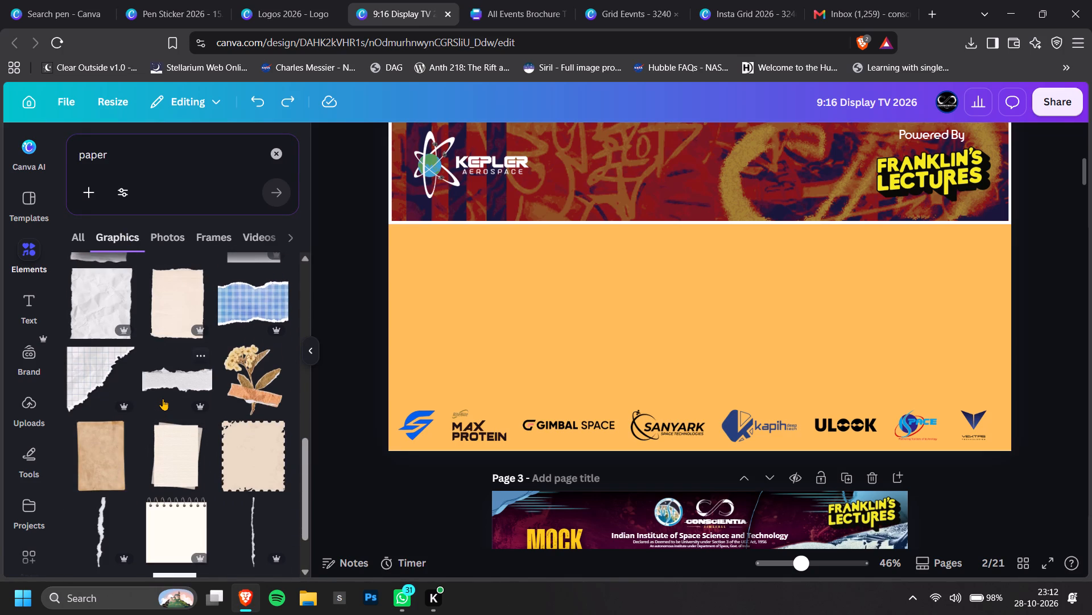
pyautogui.click(160, 395)
# Enlarge the torn-paper strip to span page 2's full width and position its torn upper edge just above the sponsor logos.
pyautogui.moveTo(711, 324); pyautogui.dragTo(605, 449)
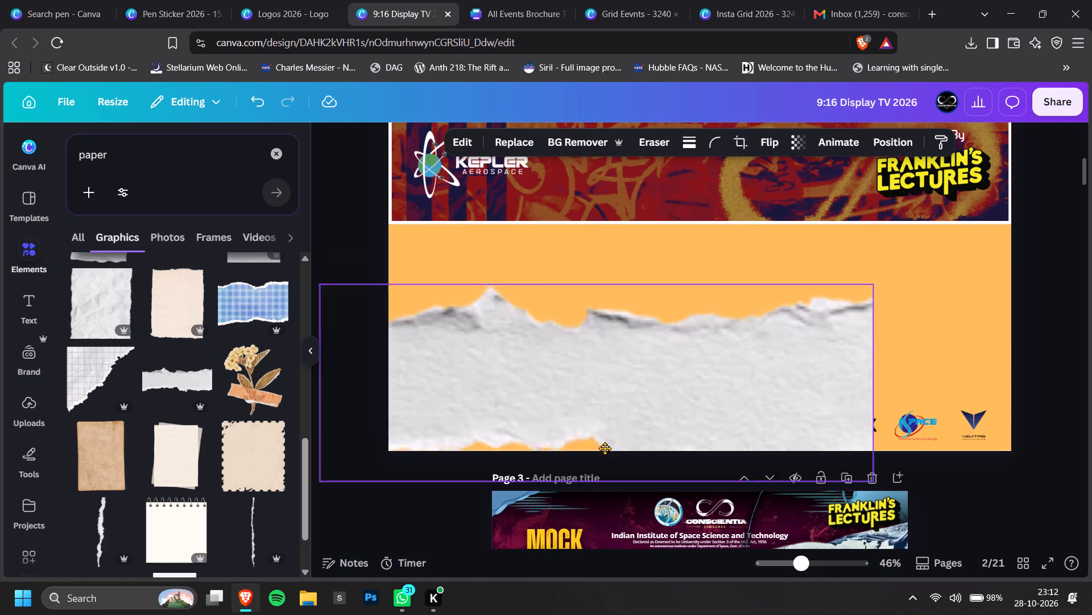
pyautogui.moveTo(605, 449); pyautogui.dragTo(647, 477)
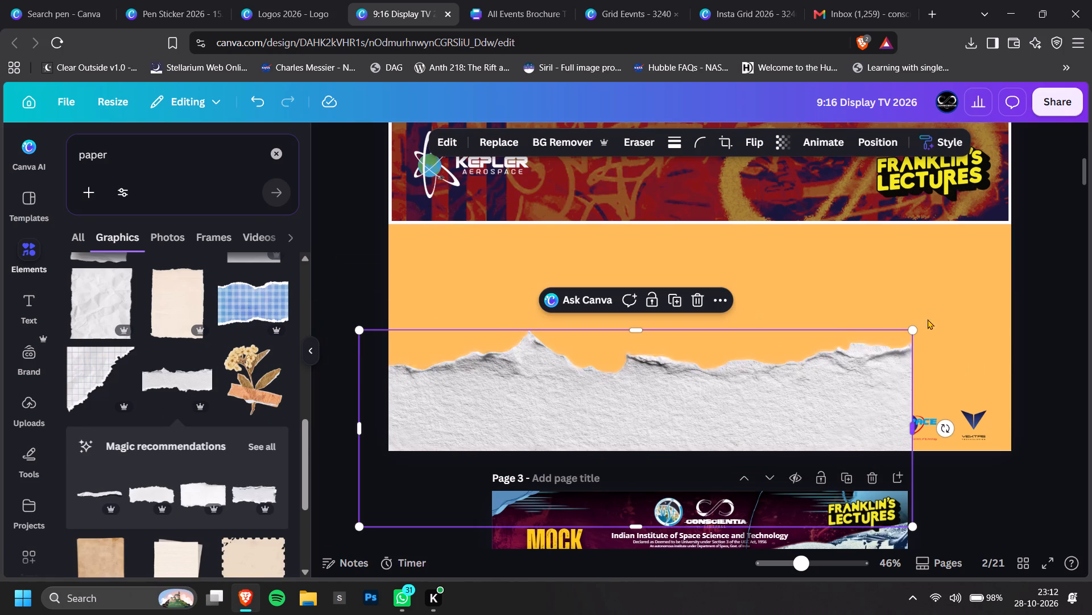
pyautogui.moveTo(905, 334); pyautogui.dragTo(1013, 321)
pyautogui.hotkey('ctrl', 'z')
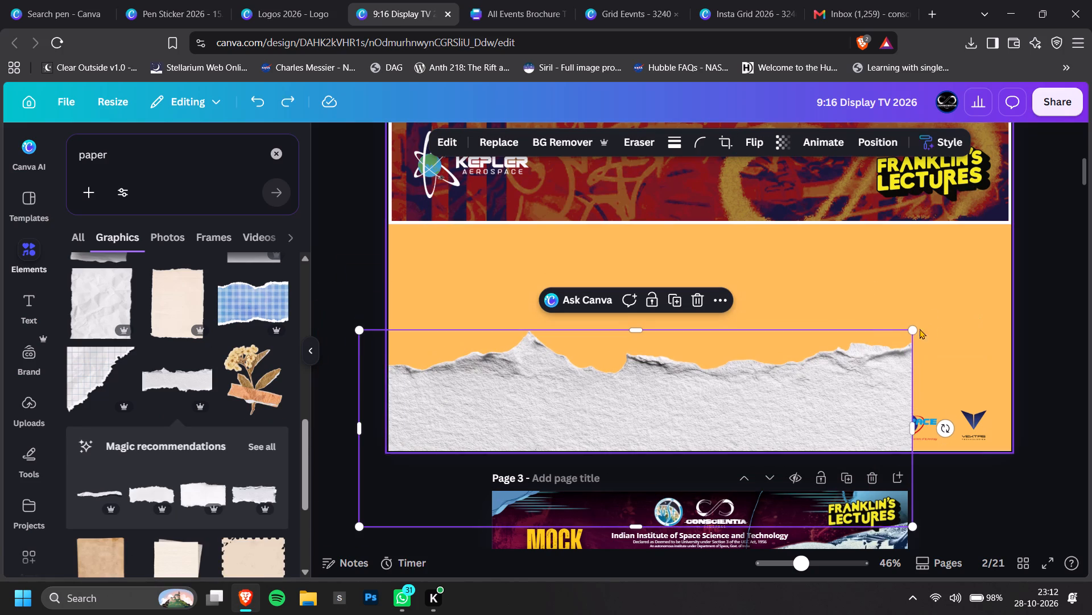
pyautogui.moveTo(916, 327); pyautogui.dragTo(1080, 309)
pyautogui.moveTo(965, 380); pyautogui.dragTo(962, 386)
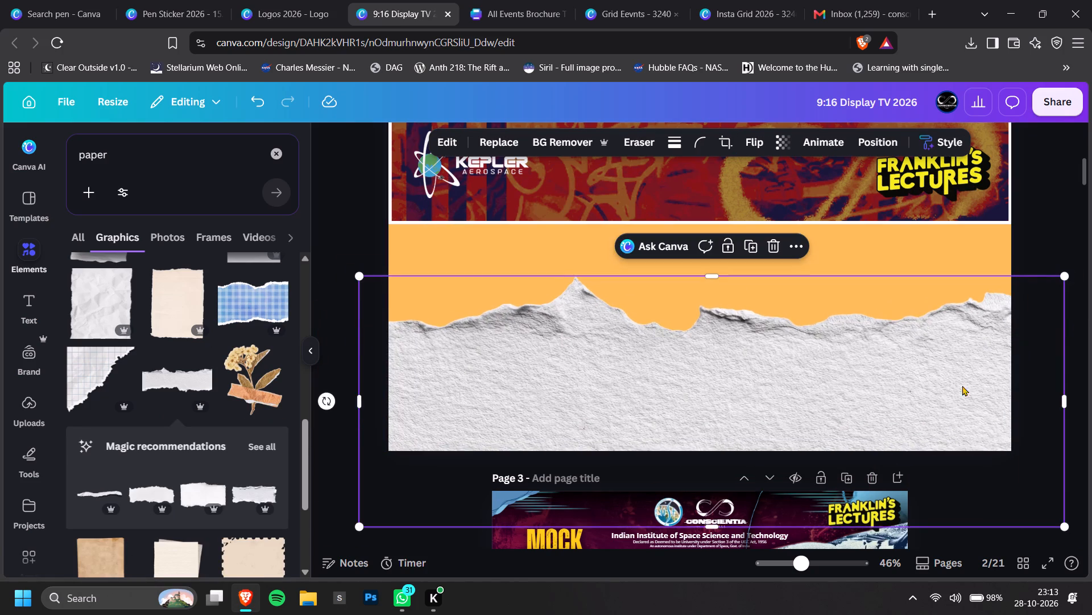
pyautogui.moveTo(962, 386); pyautogui.dragTo(963, 464)
# Send the torn-paper strip backward behind the sponsor logo row.
pyautogui.hotkey('ctrl', '[')
pyautogui.hotkey('ctrl', '[')
pyautogui.hotkey('ctrl', '[')
pyautogui.hotkey('ctrl', '[')
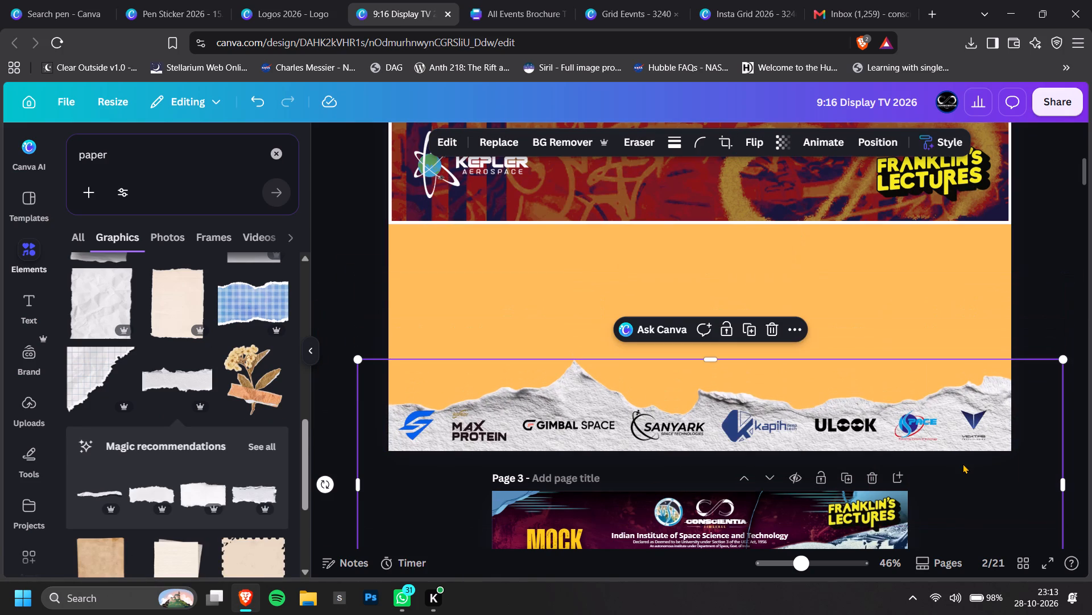
pyautogui.keyDown('ctrl'); pyautogui.scroll(-3, 963, 464); pyautogui.keyUp('ctrl')
pyautogui.click(1032, 470)
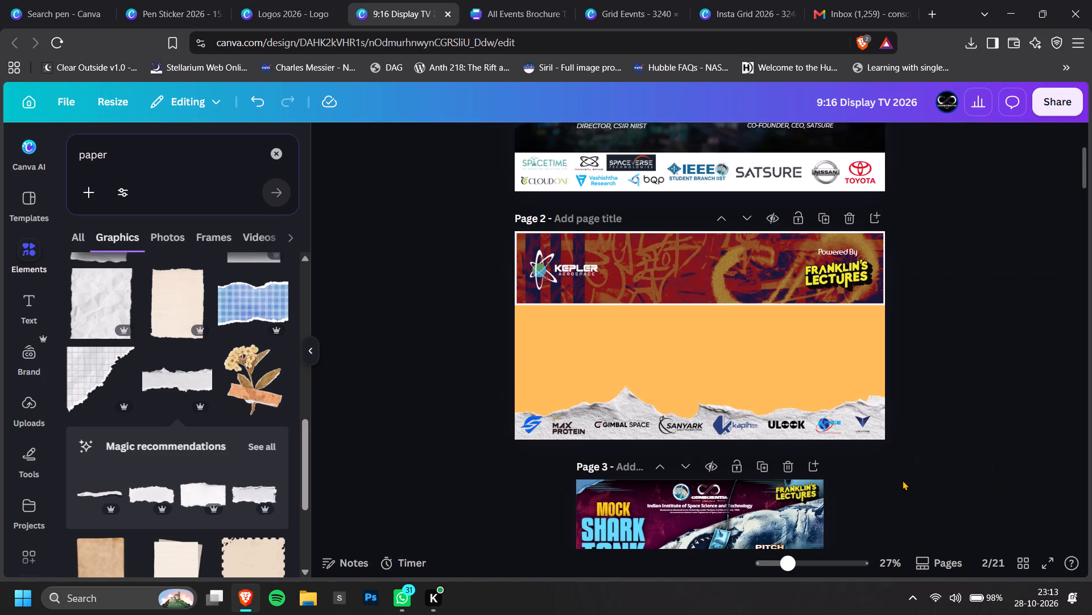
# Trim and shrink the torn-paper strip on page 2 so its left and right edges match the page's edges.
pyautogui.keyDown('ctrl'); pyautogui.scroll(2, 824, 446); pyautogui.keyUp('ctrl')
pyautogui.click(952, 399)
pyautogui.scroll(-1, 995, 502)
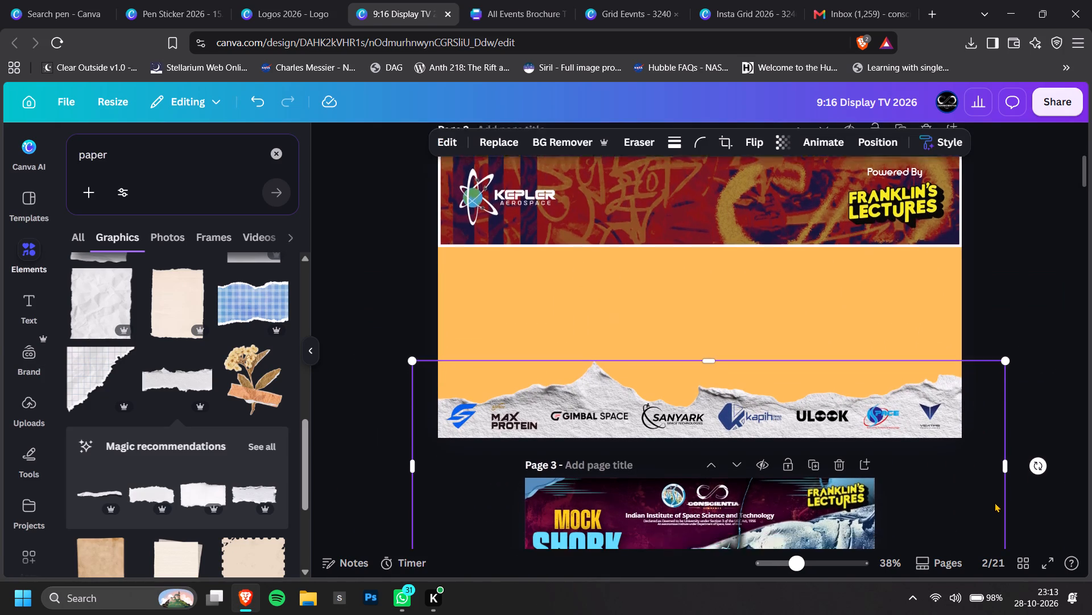
pyautogui.moveTo(1004, 494); pyautogui.dragTo(962, 473)
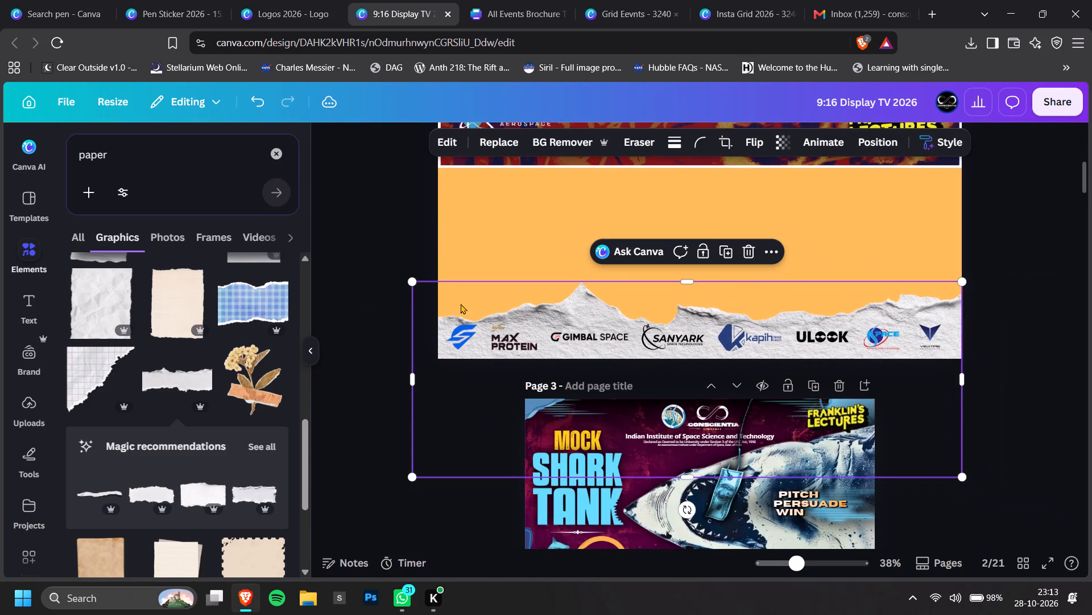
pyautogui.moveTo(413, 285); pyautogui.dragTo(436, 298)
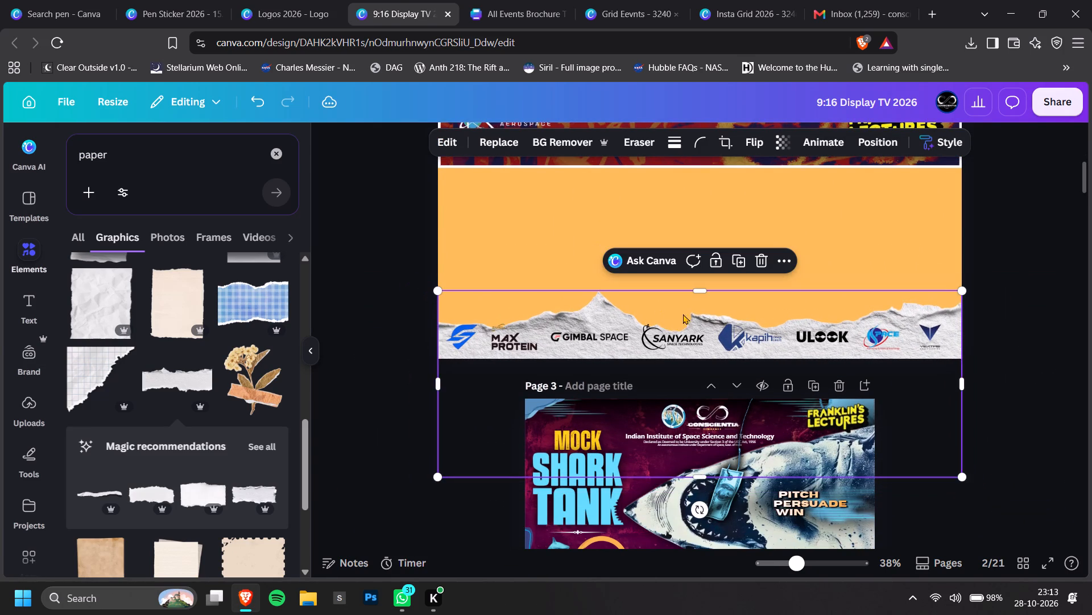
# Flip the torn-paper strip vertically and nudge it slightly upward behind the sponsor logos.
pyautogui.keyDown('ctrl'); pyautogui.scroll(2, 710, 302); pyautogui.keyUp('ctrl')
pyautogui.click(758, 147)
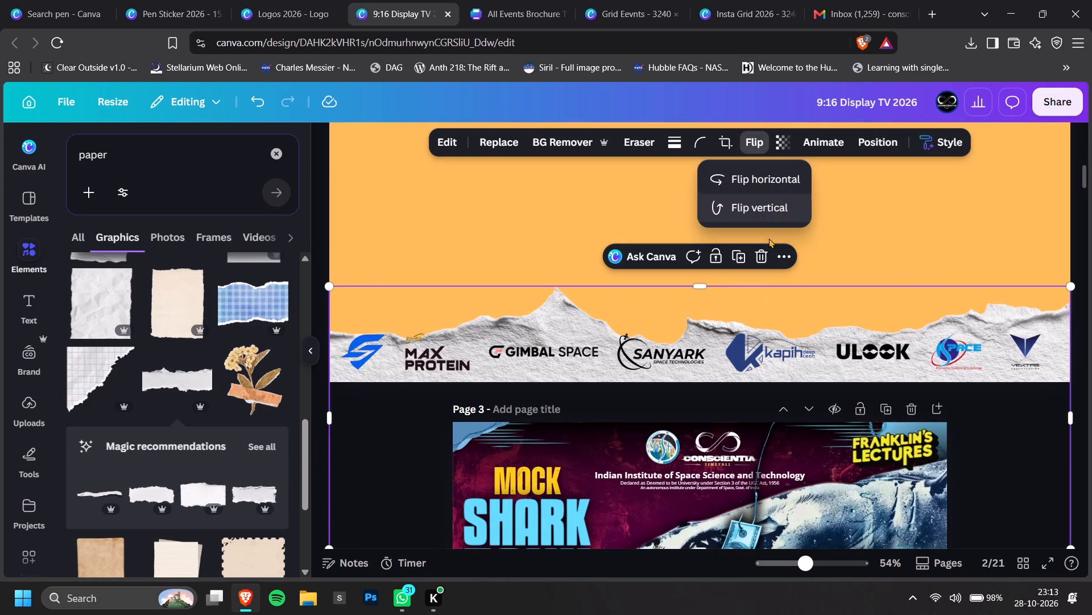
pyautogui.click(770, 199)
pyautogui.click(576, 213)
pyautogui.moveTo(750, 309); pyautogui.dragTo(751, 297)
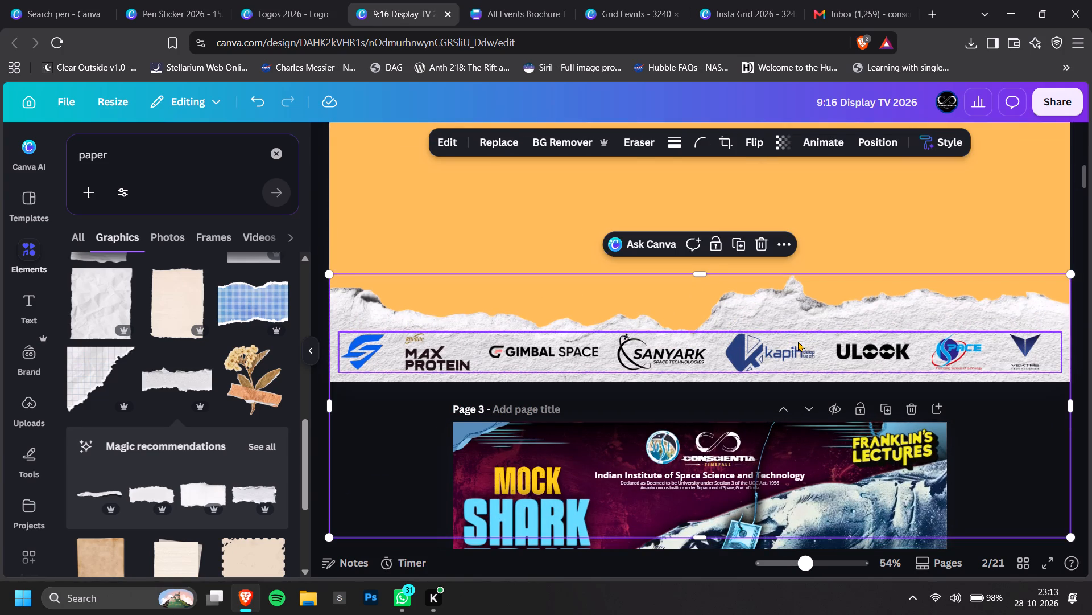
pyautogui.keyDown('ctrl'); pyautogui.scroll(-2, 800, 342); pyautogui.keyUp('ctrl')
pyautogui.doubleClick(1011, 355)
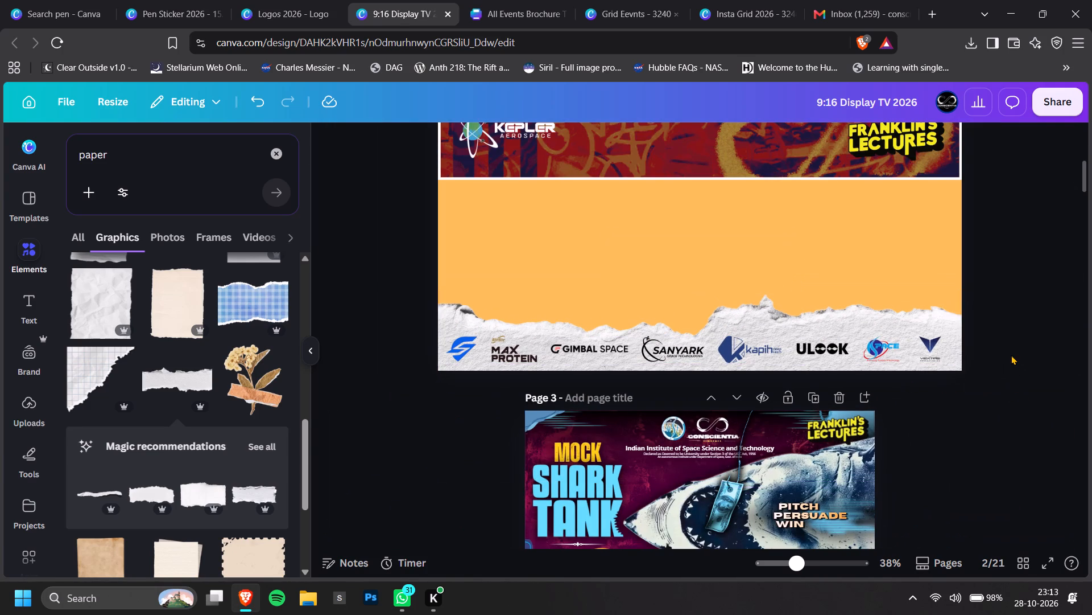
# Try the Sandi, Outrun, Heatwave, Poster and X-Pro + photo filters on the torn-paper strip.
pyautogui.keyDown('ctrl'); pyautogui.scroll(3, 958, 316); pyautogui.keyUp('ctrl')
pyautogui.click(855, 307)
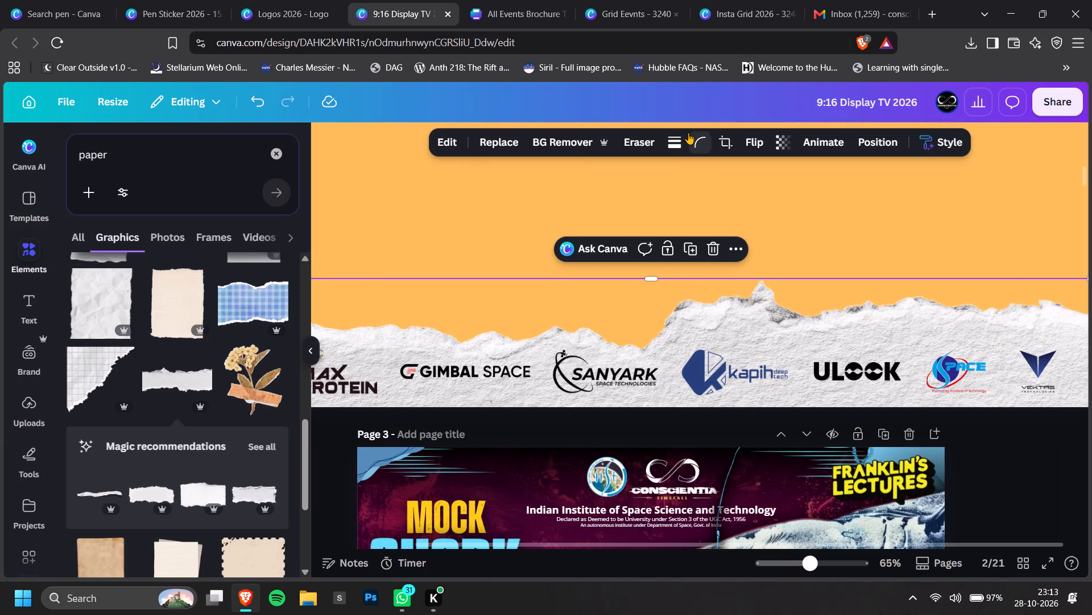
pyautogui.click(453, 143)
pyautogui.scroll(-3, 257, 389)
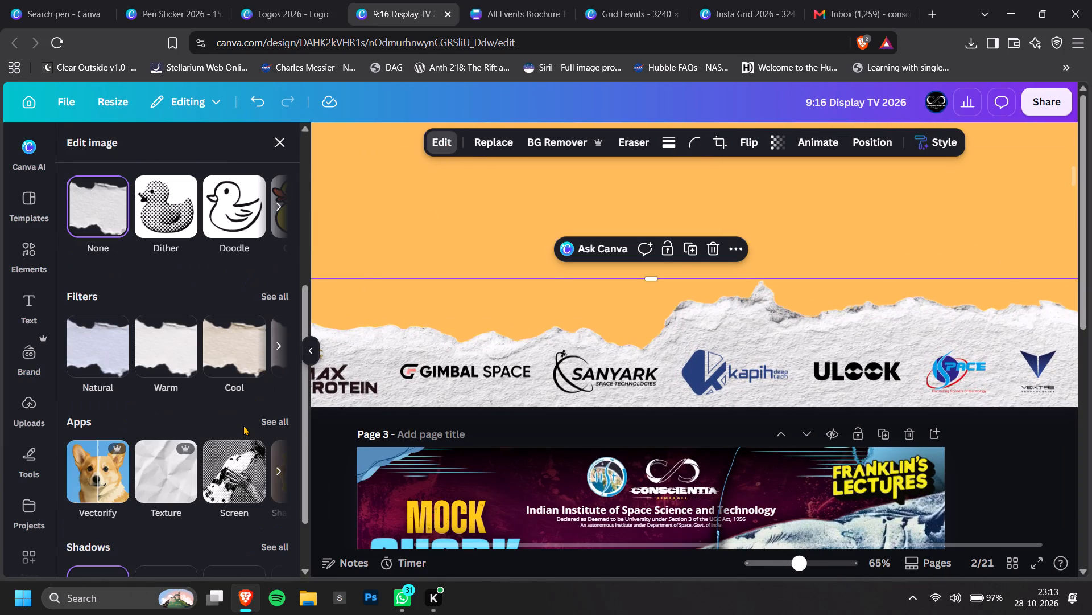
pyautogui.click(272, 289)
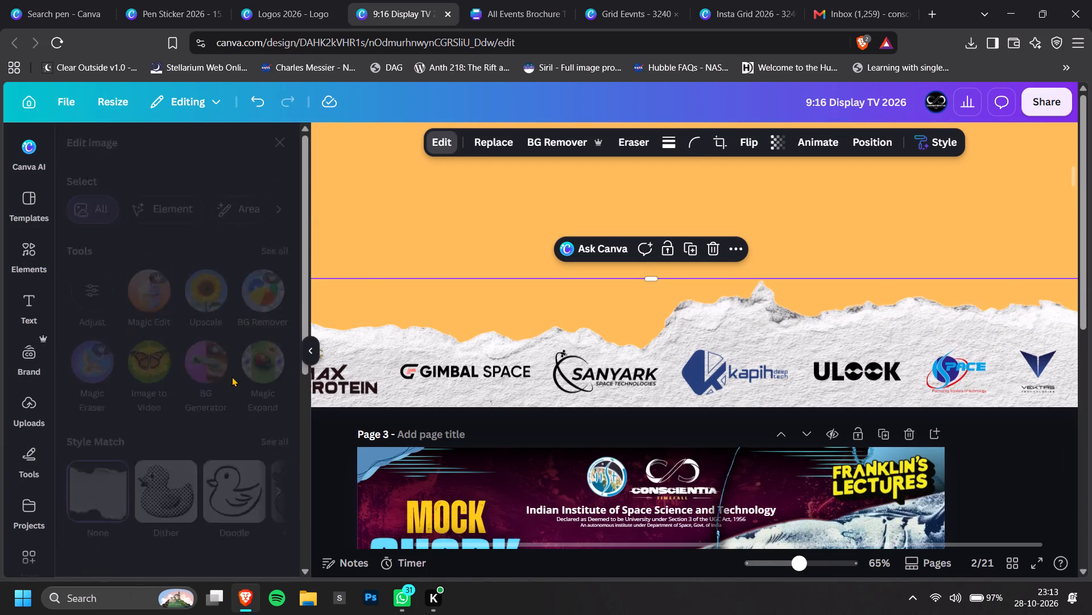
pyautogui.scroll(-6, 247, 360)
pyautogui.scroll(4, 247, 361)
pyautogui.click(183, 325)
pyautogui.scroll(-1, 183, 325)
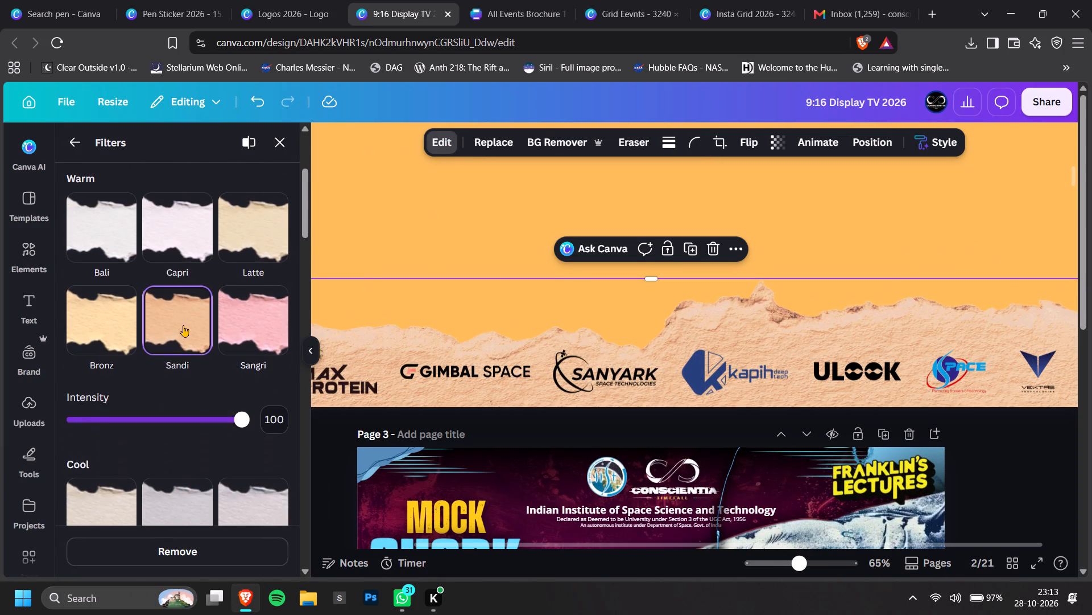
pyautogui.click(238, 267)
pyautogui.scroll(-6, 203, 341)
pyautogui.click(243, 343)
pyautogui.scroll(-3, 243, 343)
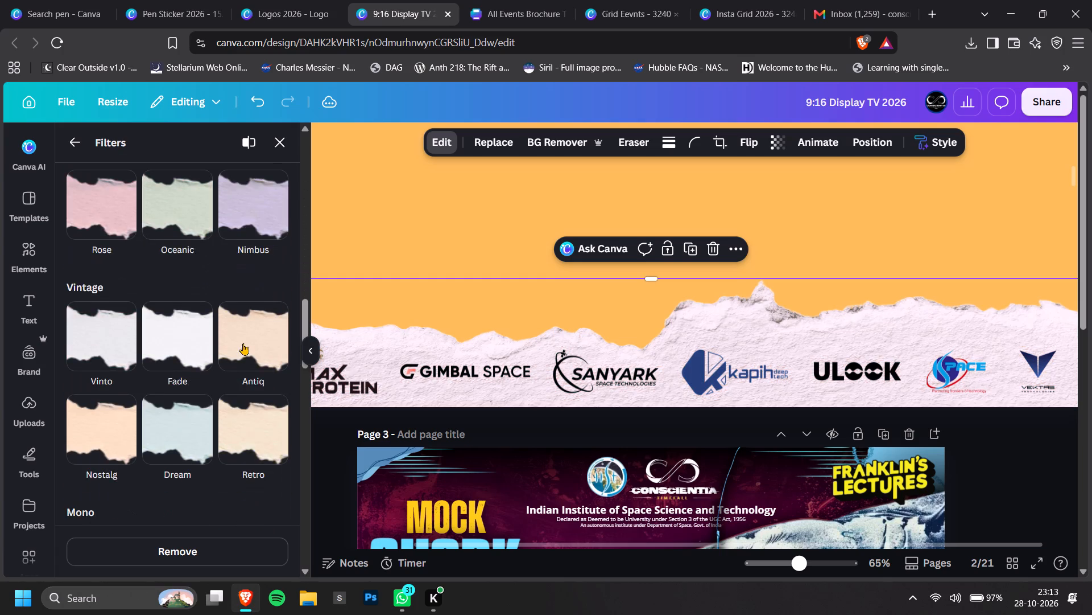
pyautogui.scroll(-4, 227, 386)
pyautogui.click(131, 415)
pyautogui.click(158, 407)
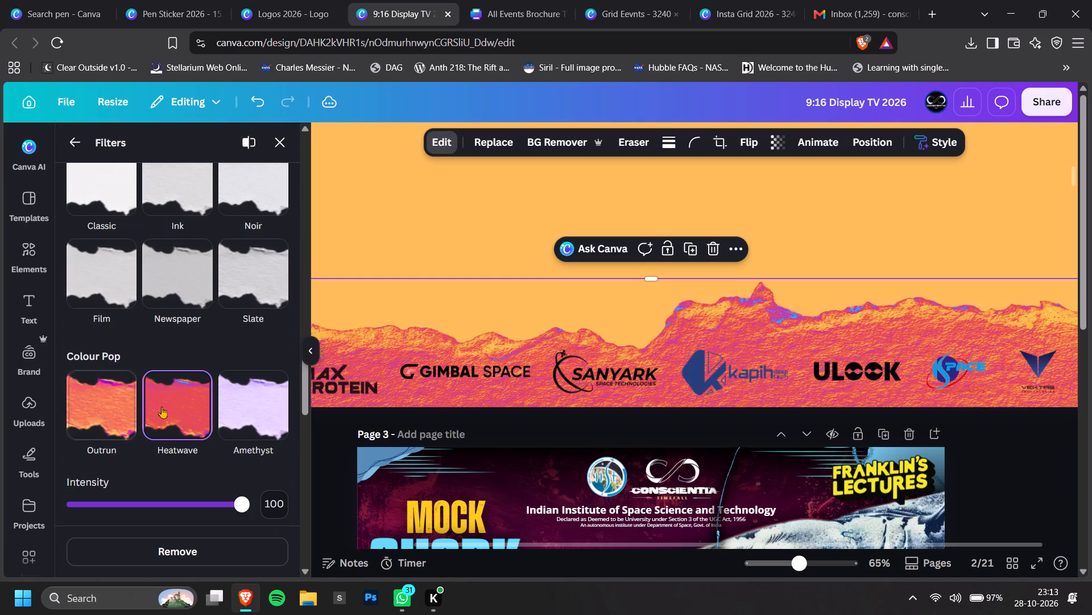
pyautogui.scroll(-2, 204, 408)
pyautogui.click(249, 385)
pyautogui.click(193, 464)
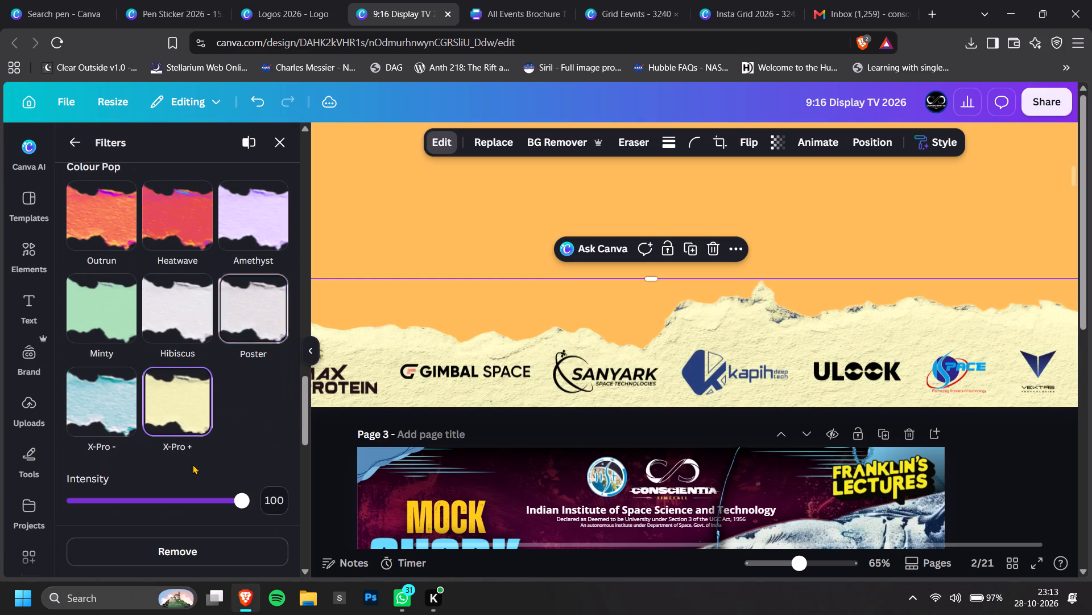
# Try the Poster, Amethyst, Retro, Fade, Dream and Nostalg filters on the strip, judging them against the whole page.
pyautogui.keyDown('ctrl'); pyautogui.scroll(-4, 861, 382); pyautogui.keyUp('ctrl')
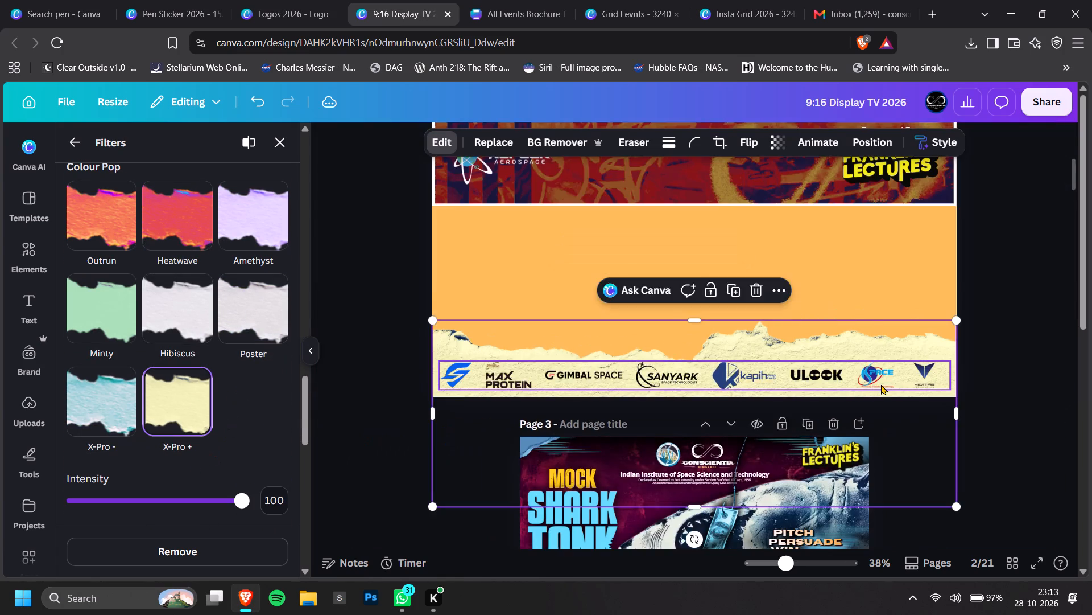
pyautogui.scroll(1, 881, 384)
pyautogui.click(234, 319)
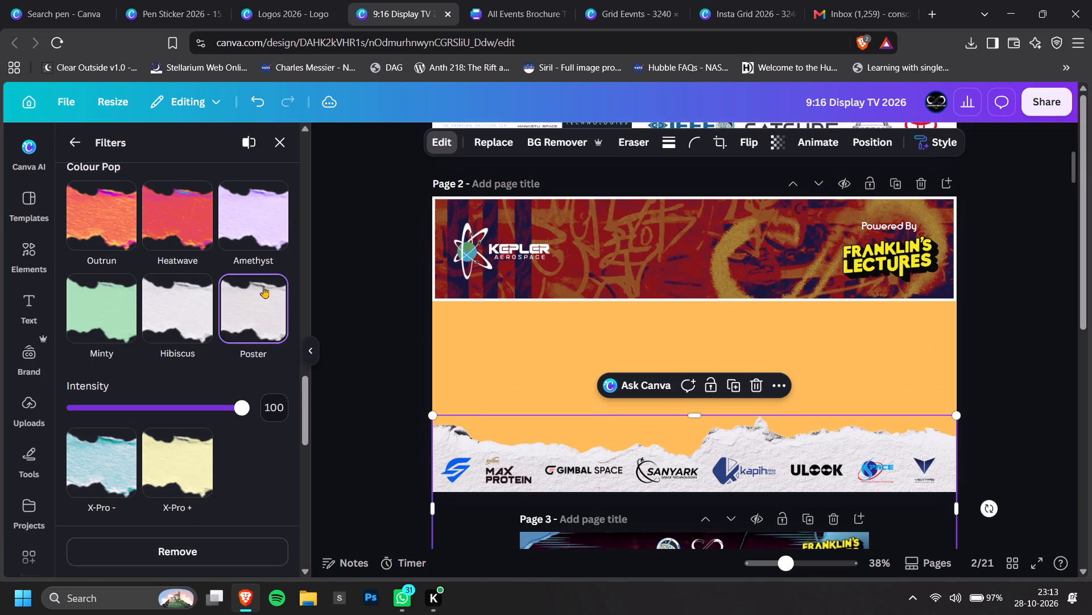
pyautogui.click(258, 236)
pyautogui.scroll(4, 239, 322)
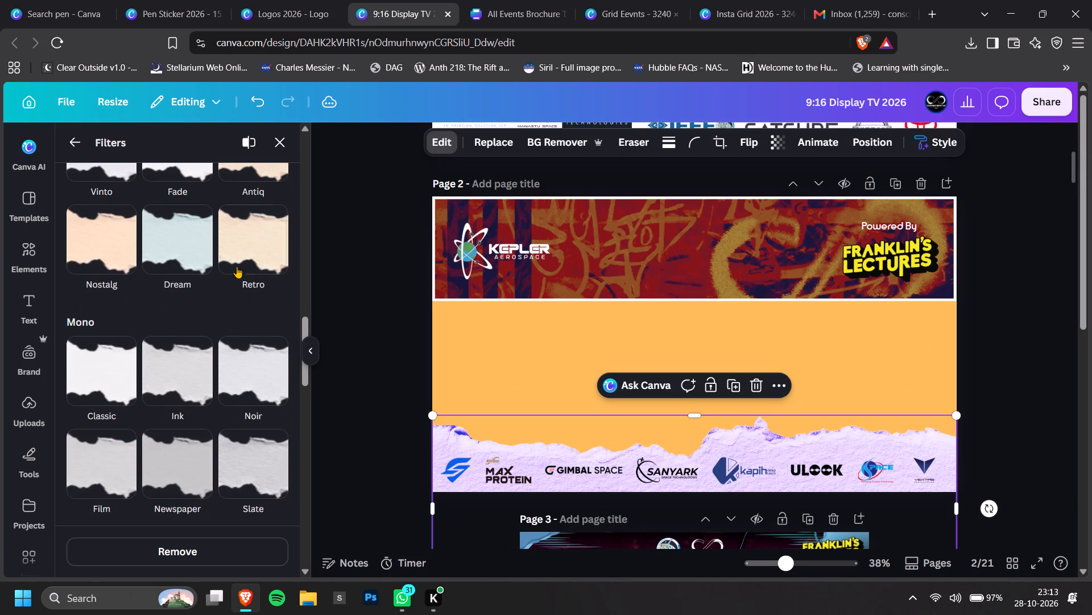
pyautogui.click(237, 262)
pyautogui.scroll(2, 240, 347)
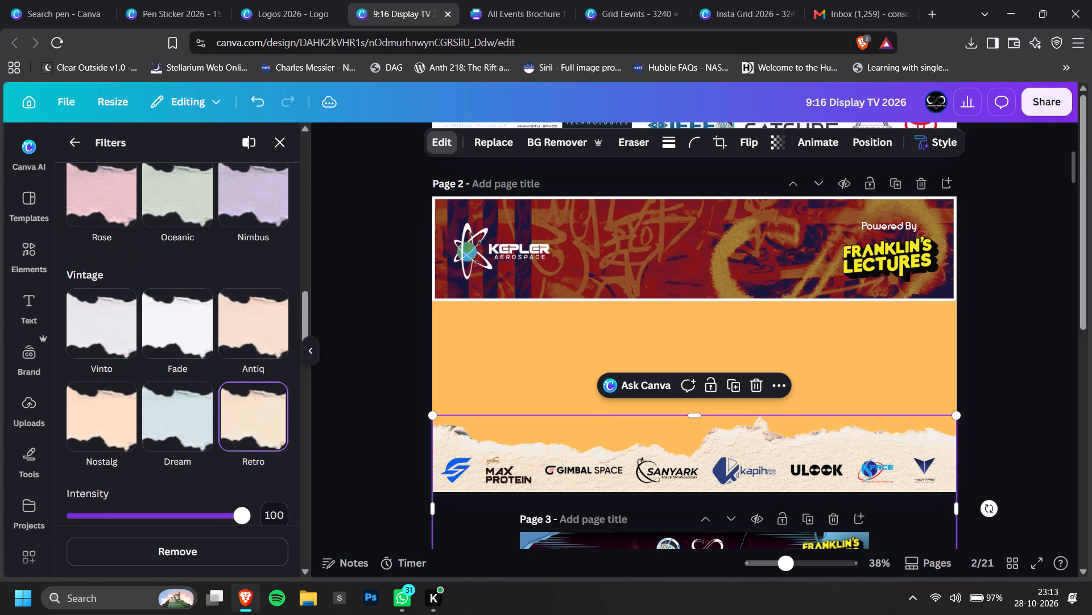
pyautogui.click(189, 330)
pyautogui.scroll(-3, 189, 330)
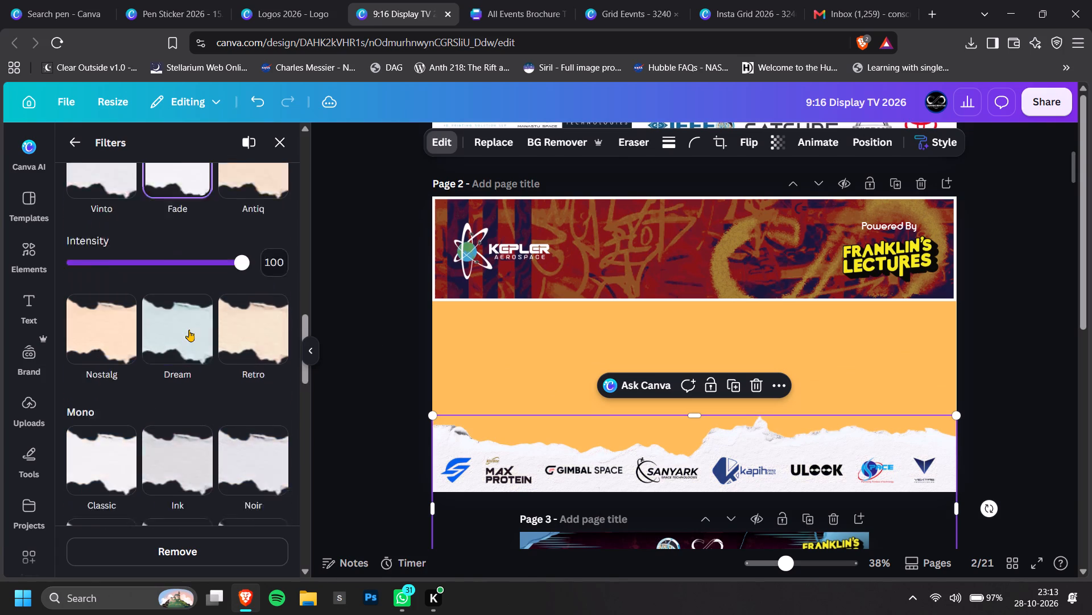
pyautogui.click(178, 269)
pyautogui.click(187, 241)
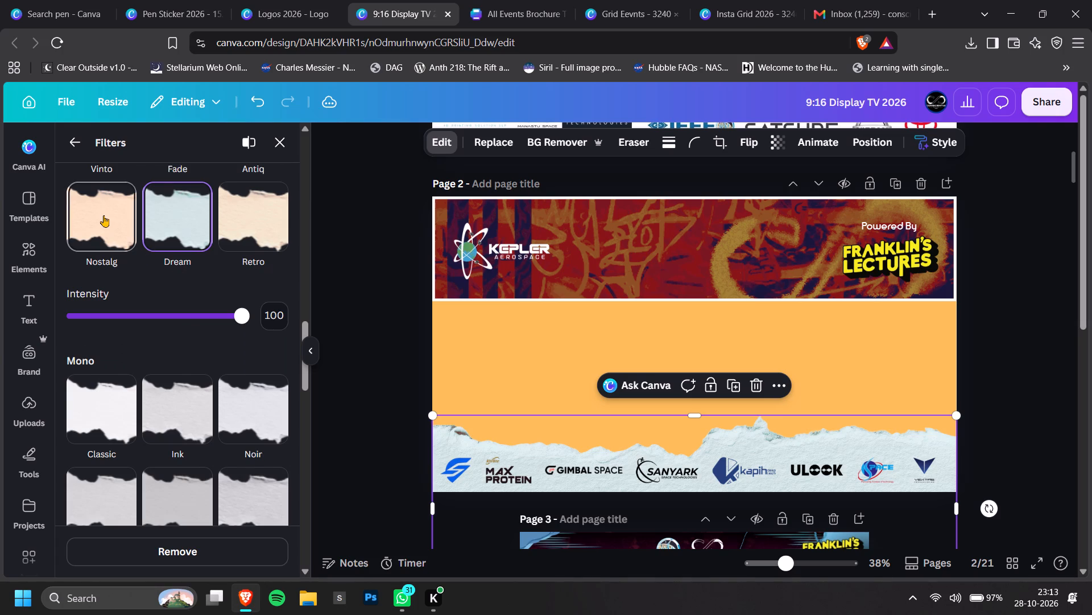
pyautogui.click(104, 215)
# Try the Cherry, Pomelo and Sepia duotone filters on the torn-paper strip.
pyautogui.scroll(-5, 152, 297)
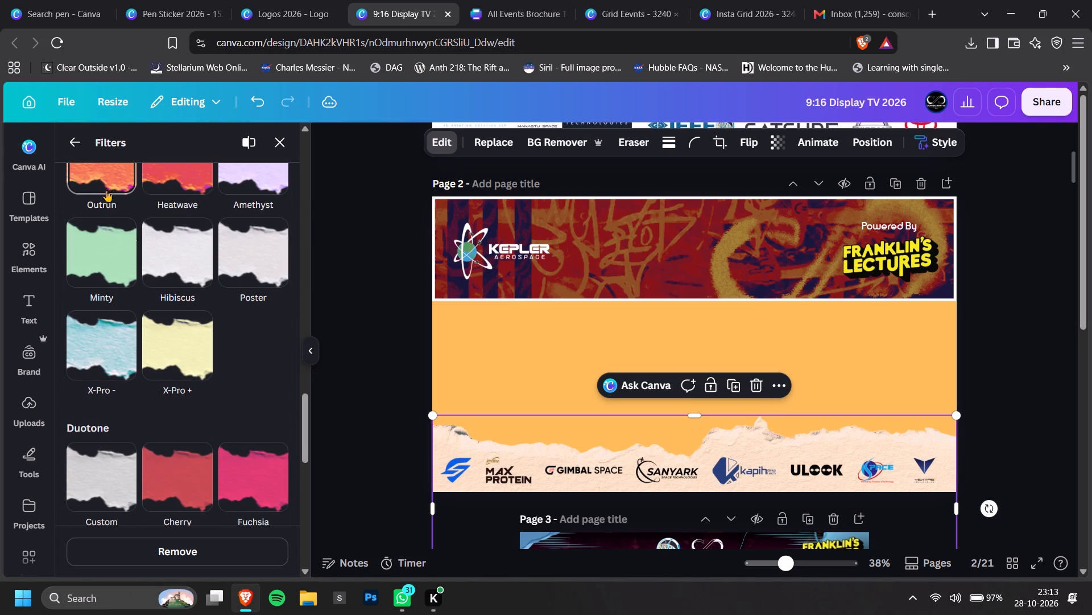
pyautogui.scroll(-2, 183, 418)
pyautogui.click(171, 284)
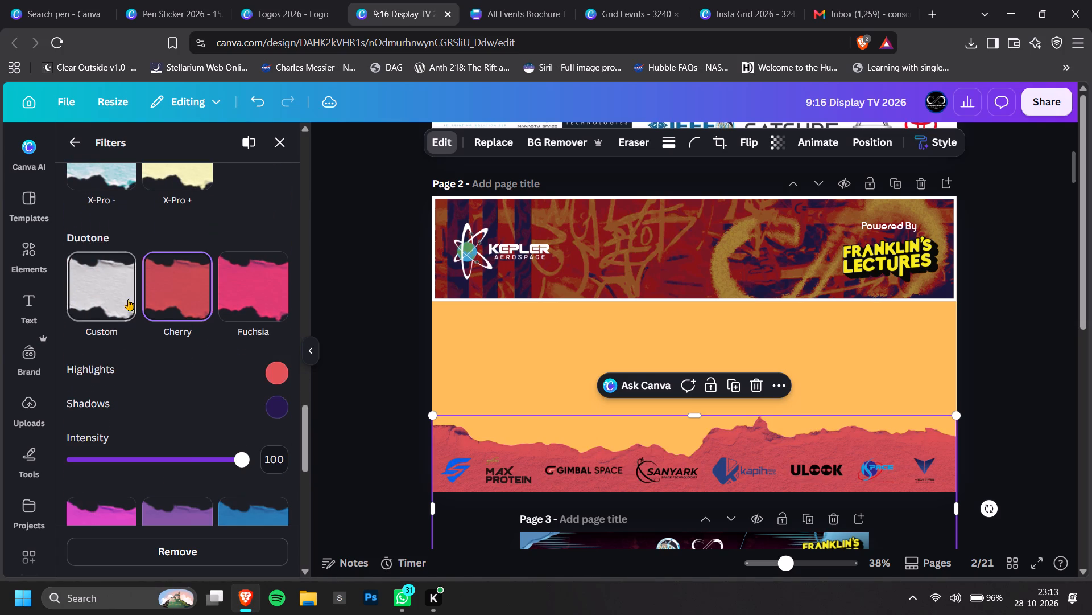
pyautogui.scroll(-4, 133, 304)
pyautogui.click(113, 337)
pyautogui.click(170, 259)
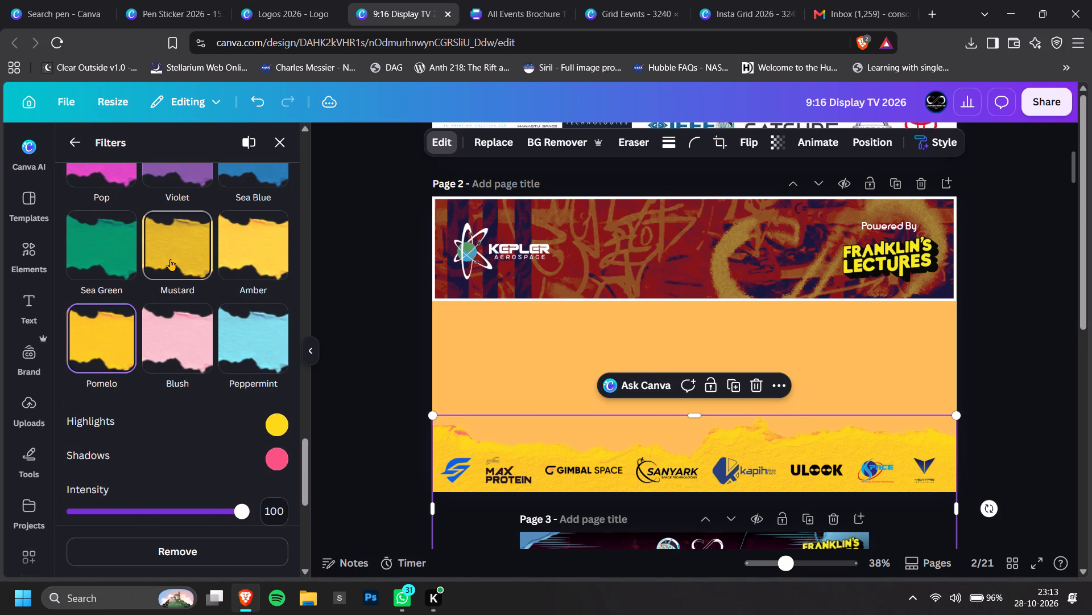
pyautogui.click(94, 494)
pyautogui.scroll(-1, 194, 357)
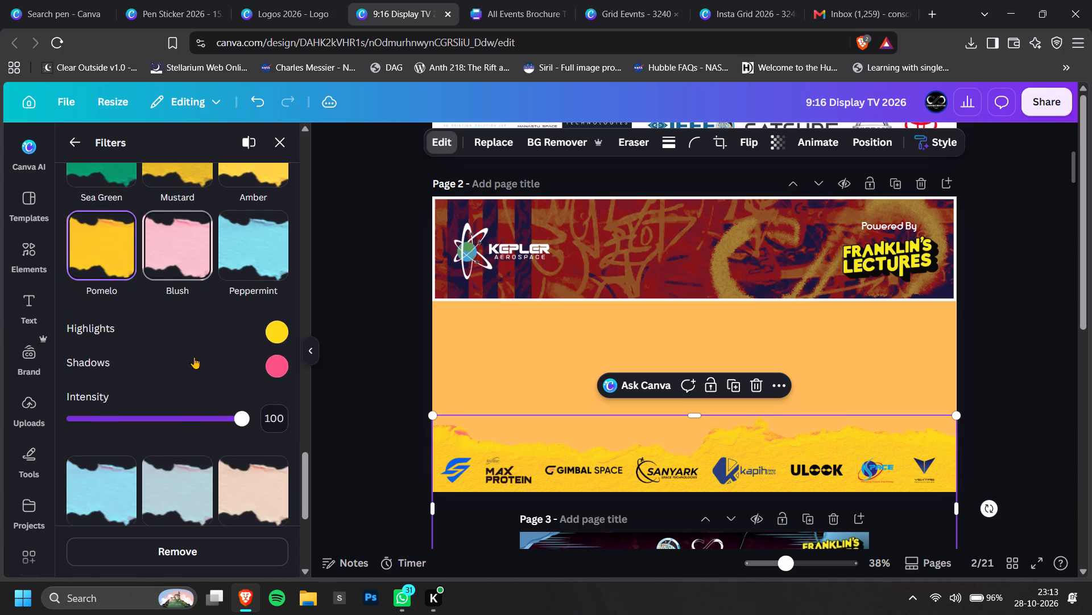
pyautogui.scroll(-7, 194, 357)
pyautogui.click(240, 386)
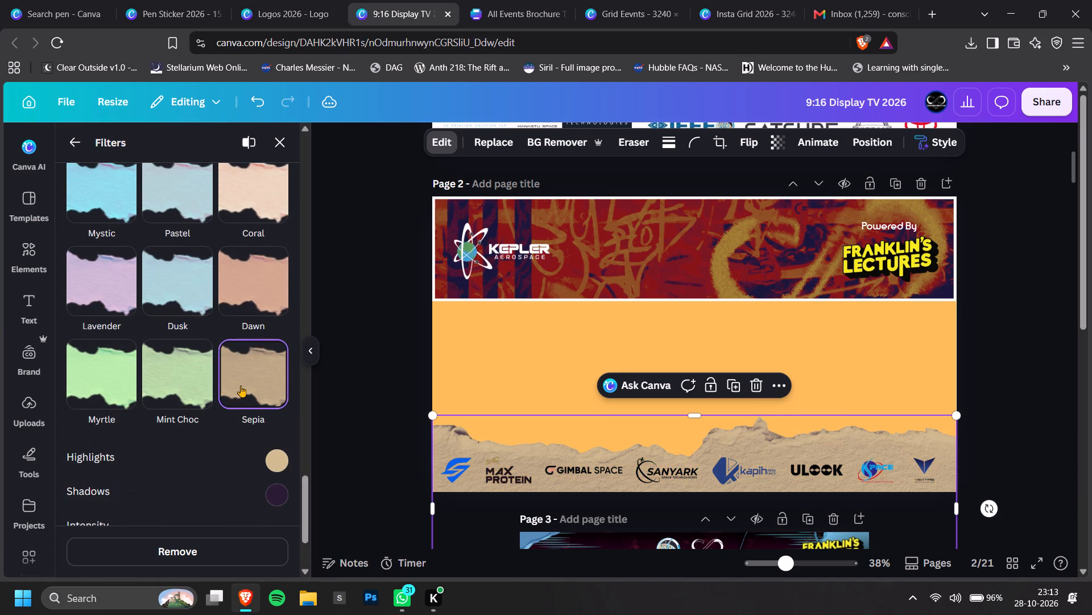
# Apply the Classic duotone filter to the torn-paper strip.
pyautogui.scroll(-5, 241, 392)
pyautogui.click(191, 446)
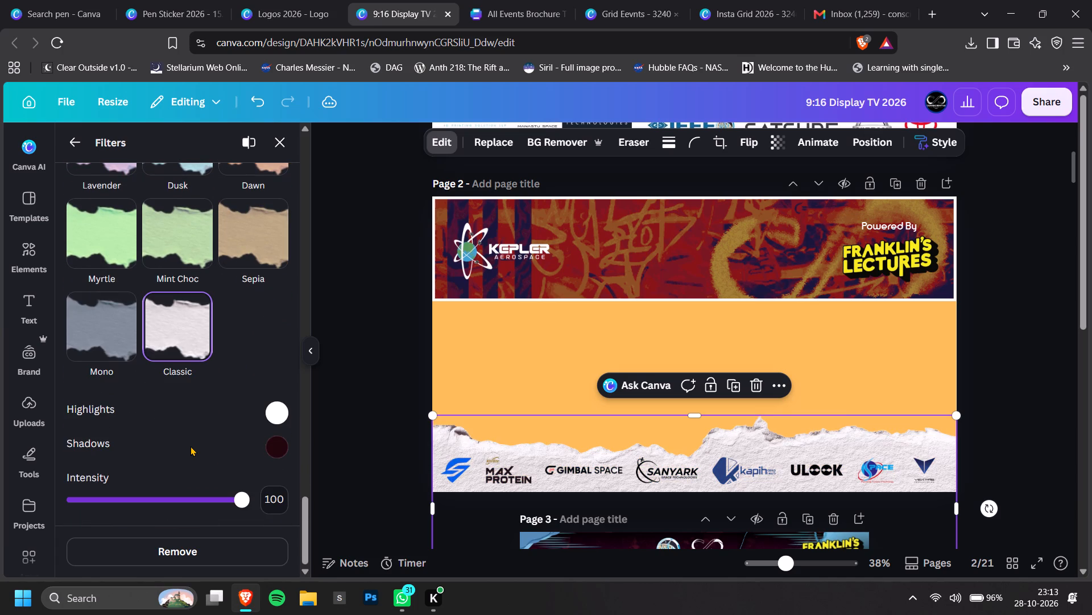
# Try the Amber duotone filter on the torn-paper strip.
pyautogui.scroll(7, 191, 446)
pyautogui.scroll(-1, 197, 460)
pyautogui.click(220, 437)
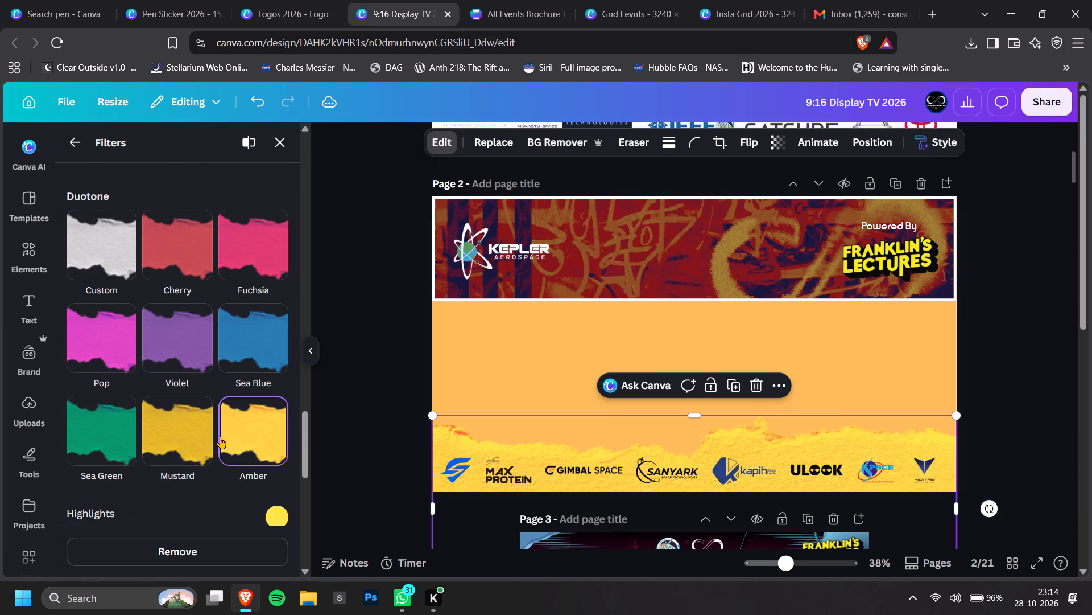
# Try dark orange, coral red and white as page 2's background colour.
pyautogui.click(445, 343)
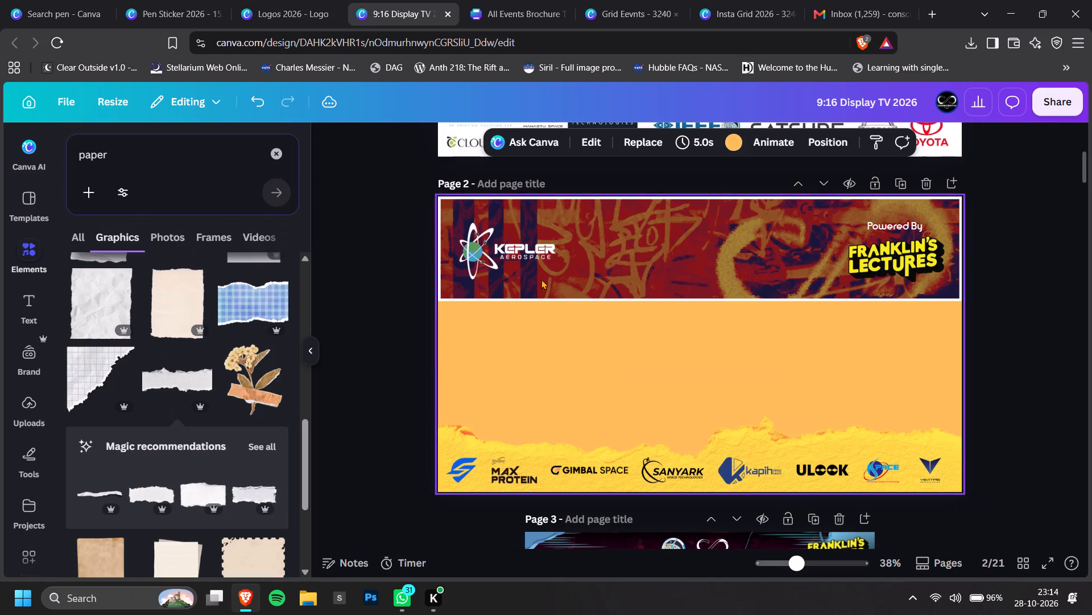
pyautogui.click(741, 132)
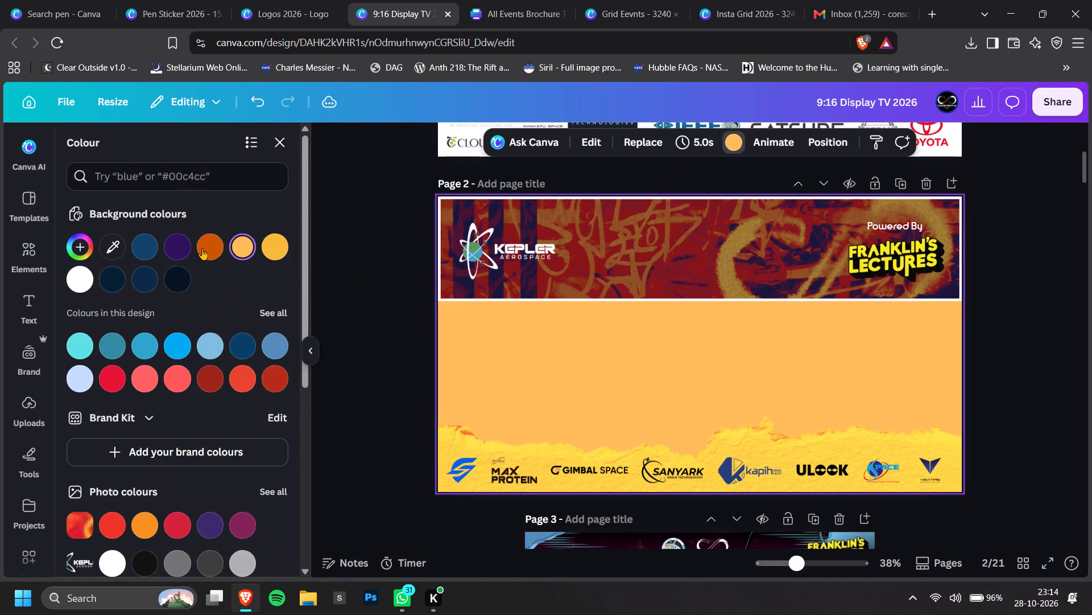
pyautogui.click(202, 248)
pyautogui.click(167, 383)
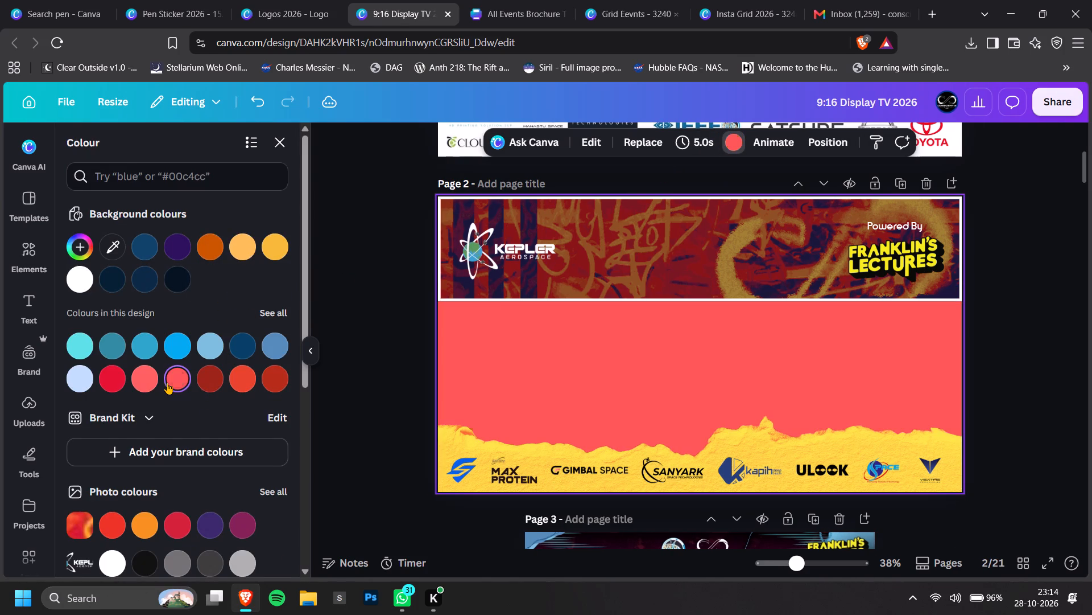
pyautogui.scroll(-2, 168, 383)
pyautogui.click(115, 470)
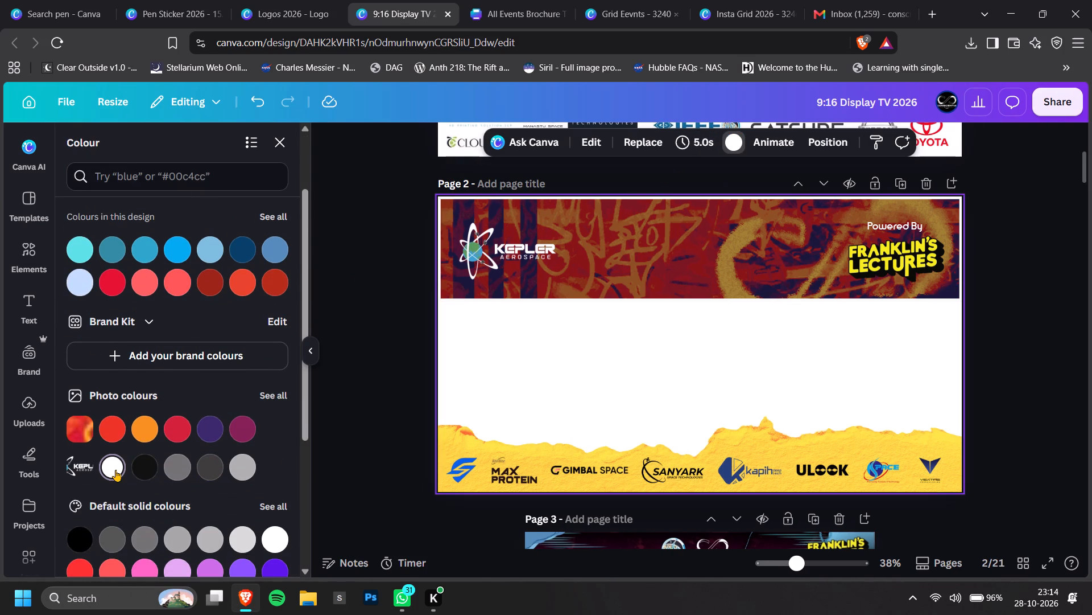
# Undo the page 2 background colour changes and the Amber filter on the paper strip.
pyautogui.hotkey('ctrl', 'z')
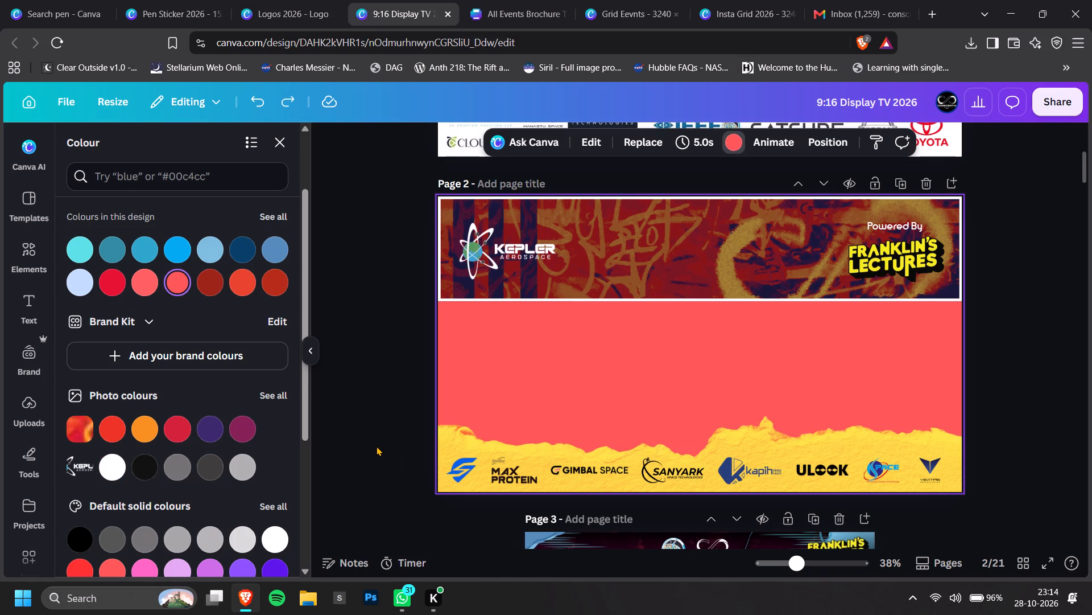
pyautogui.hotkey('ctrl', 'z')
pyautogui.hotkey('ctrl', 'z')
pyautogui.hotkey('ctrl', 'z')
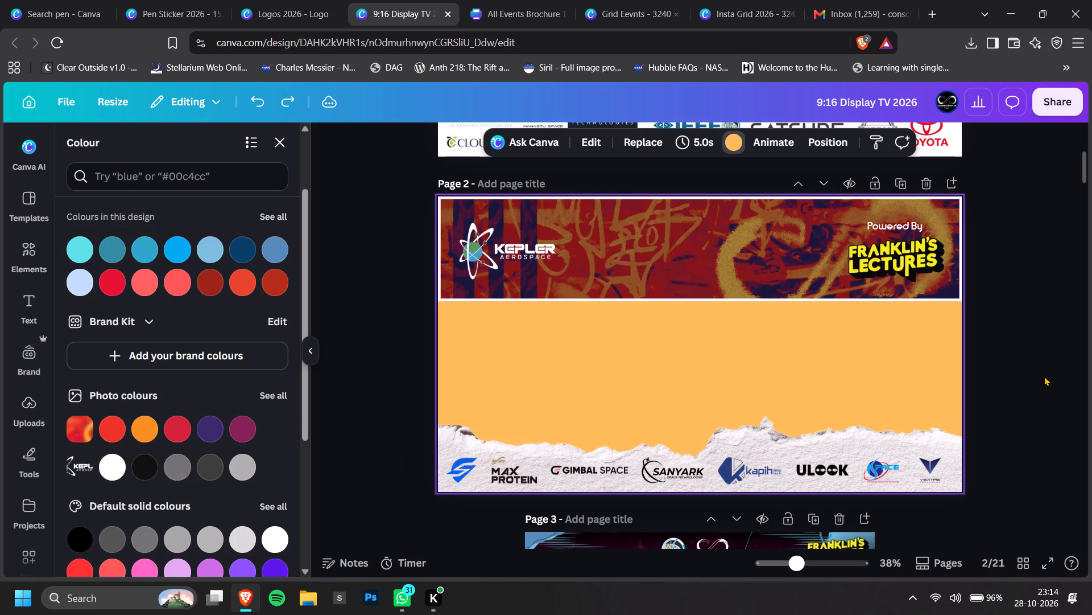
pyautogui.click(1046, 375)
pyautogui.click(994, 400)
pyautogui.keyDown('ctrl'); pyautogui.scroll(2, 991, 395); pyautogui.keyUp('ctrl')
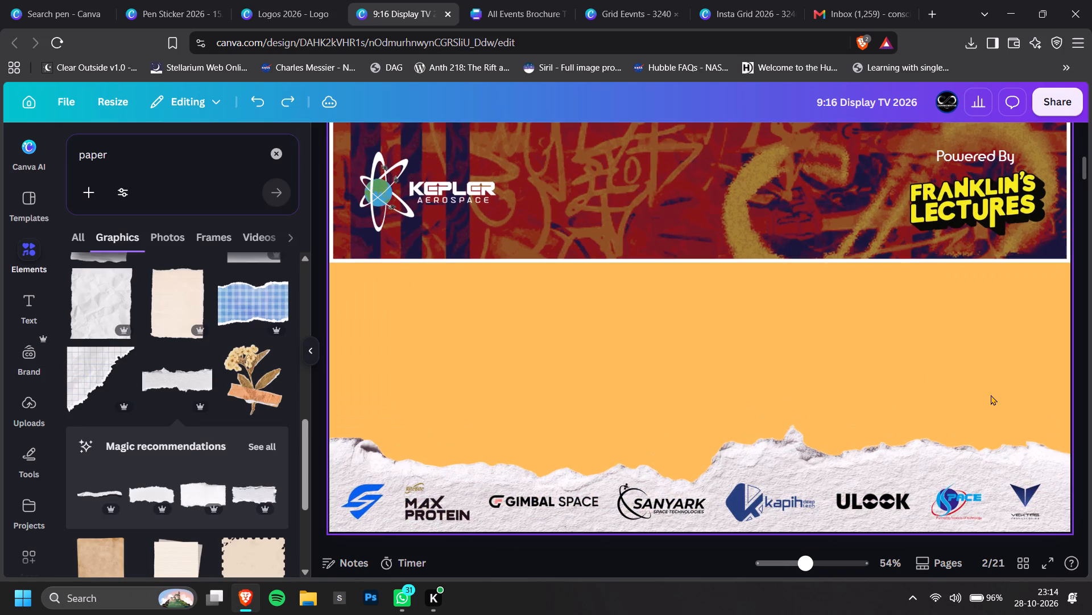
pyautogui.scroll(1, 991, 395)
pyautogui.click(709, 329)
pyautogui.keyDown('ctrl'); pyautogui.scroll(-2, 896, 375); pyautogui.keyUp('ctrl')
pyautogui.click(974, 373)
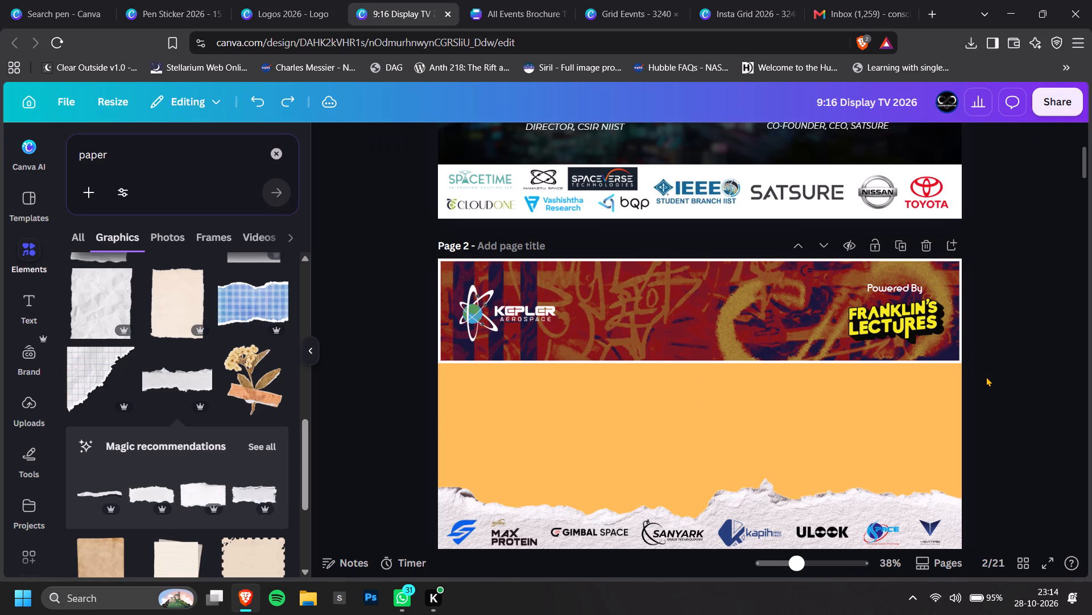
# Stretch the graffiti header image to the page's side edge, making it 1,920 px wide.
pyautogui.click(954, 333)
pyautogui.click(968, 315)
pyautogui.click(959, 309)
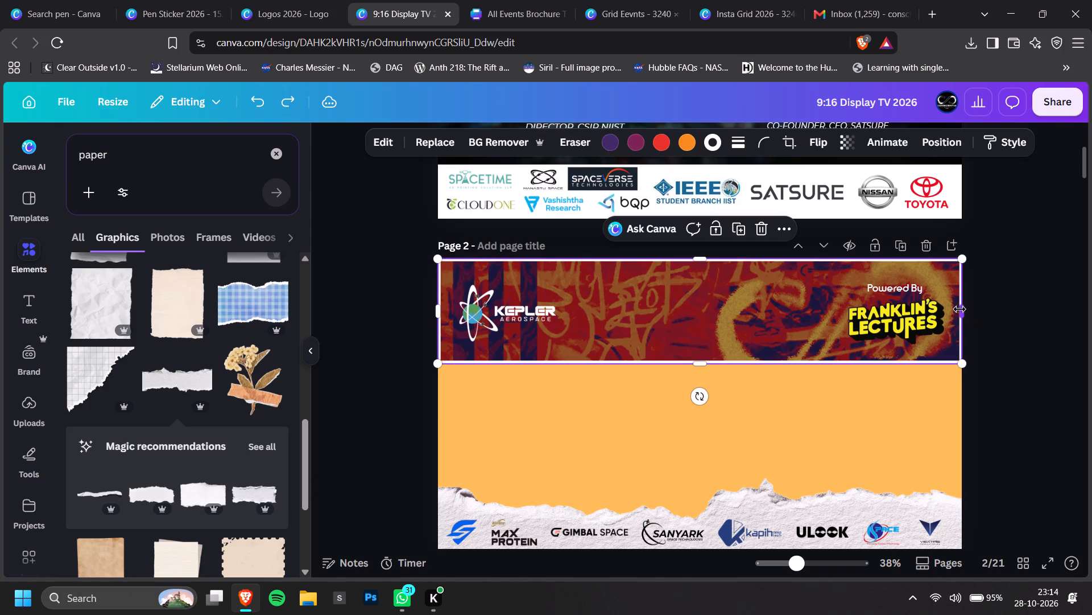
pyautogui.click(960, 309)
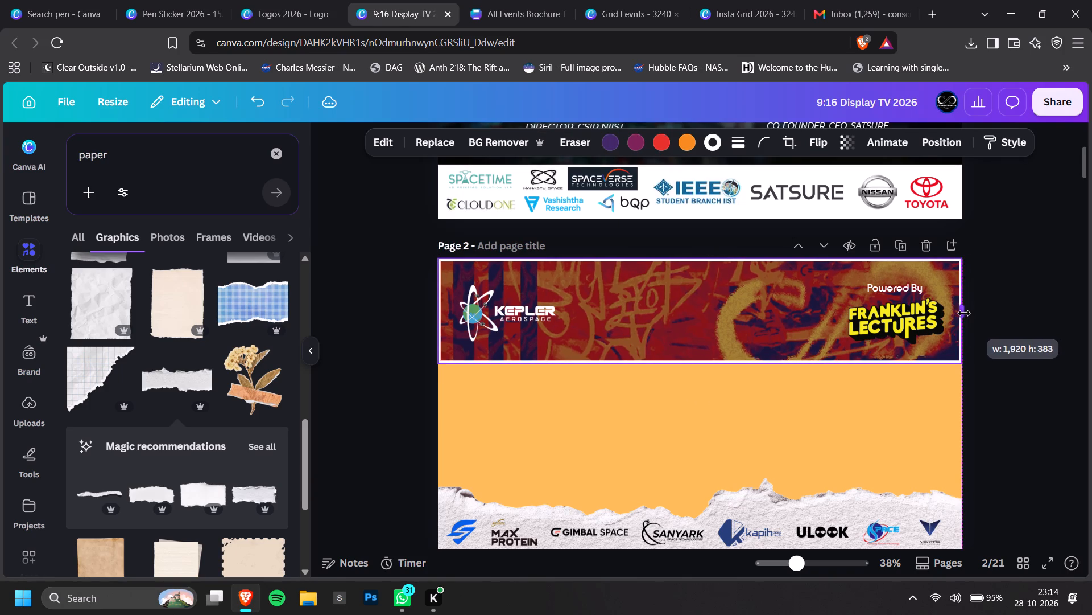
pyautogui.click(973, 313)
pyautogui.keyDown('ctrl'); pyautogui.scroll(-1, 977, 355); pyautogui.keyUp('ctrl')
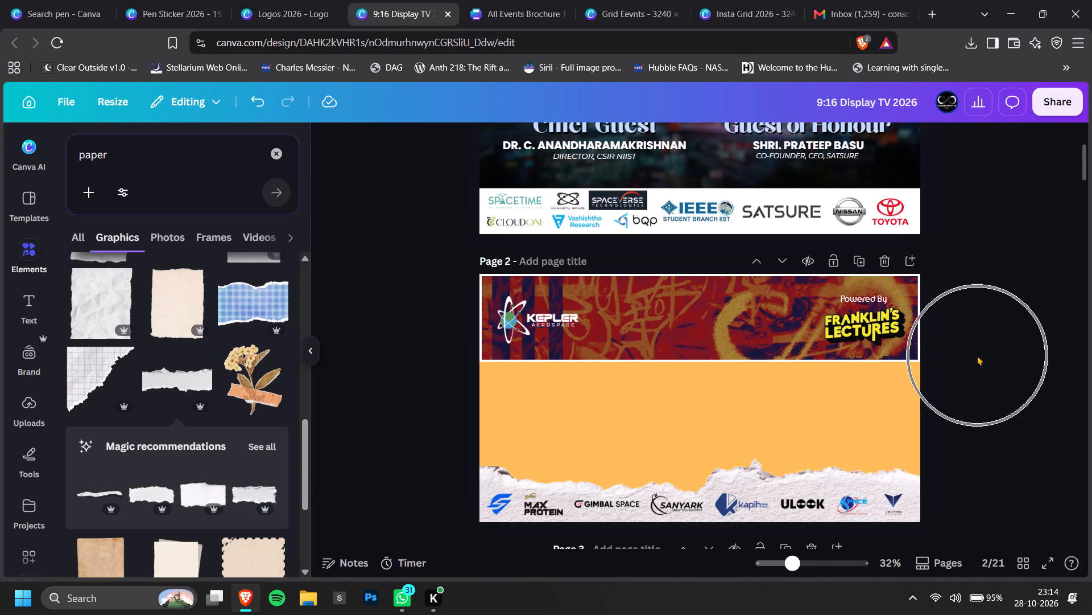
pyautogui.keyDown('ctrl'); pyautogui.scroll(2, 977, 355); pyautogui.keyUp('ctrl')
# Look through the Logos 2026 design for a combined institute and Conscientia Timefall logo lockup.
pyautogui.click(310, 0)
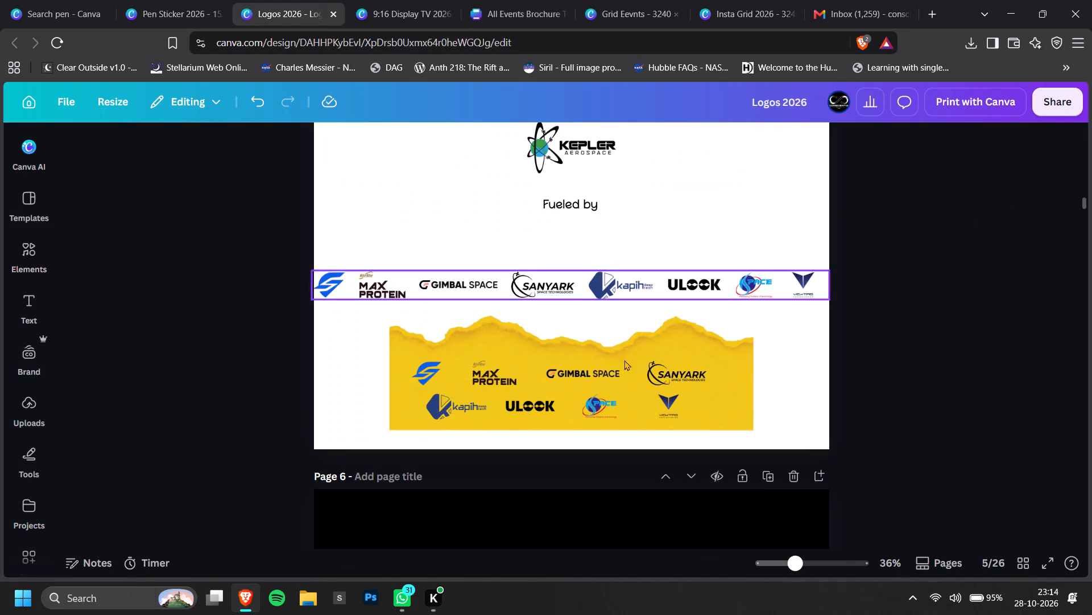
pyautogui.scroll(2, 1037, 405)
pyautogui.scroll(-5, 1037, 405)
pyautogui.scroll(-11, 973, 403)
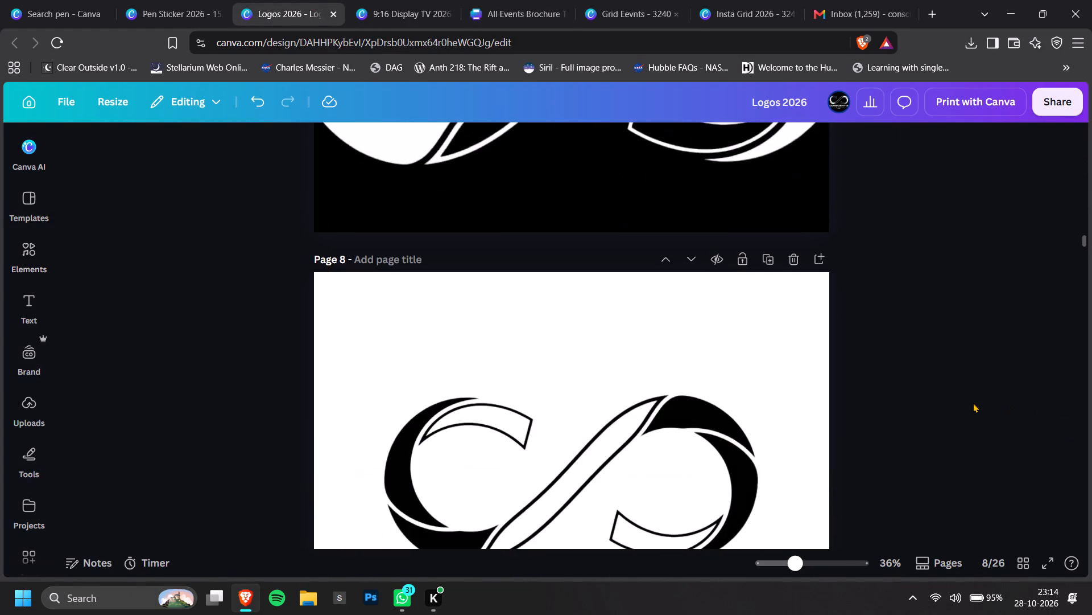
pyautogui.keyDown('ctrl'); pyautogui.scroll(-9, 973, 403); pyautogui.keyUp('ctrl')
pyautogui.scroll(-12, 810, 401)
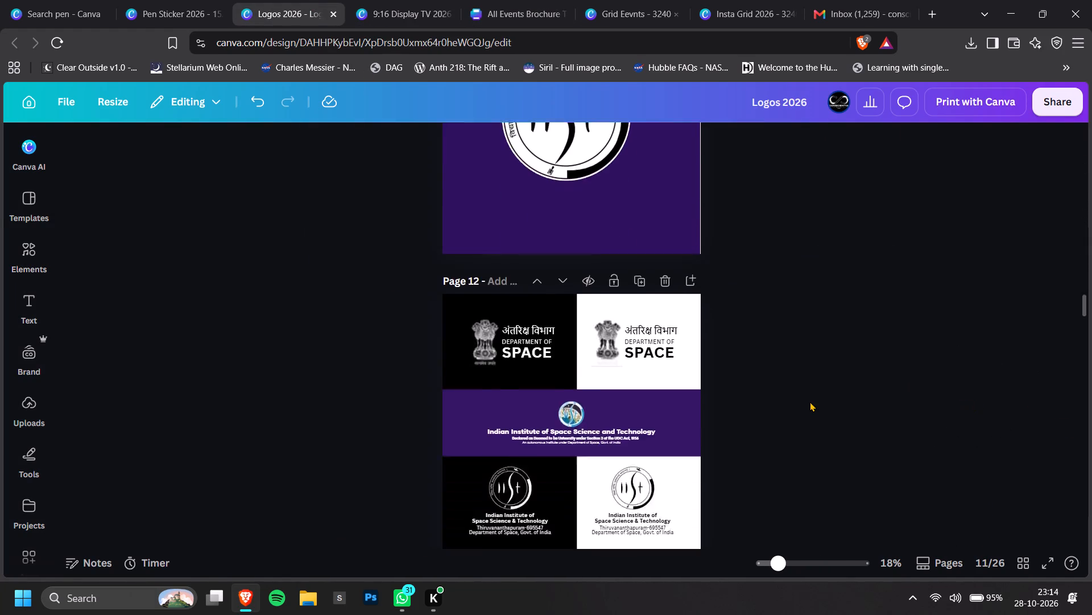
pyautogui.scroll(2, 539, 278)
pyautogui.scroll(-5, 781, 366)
pyautogui.scroll(2, 781, 366)
pyautogui.scroll(-4, 781, 366)
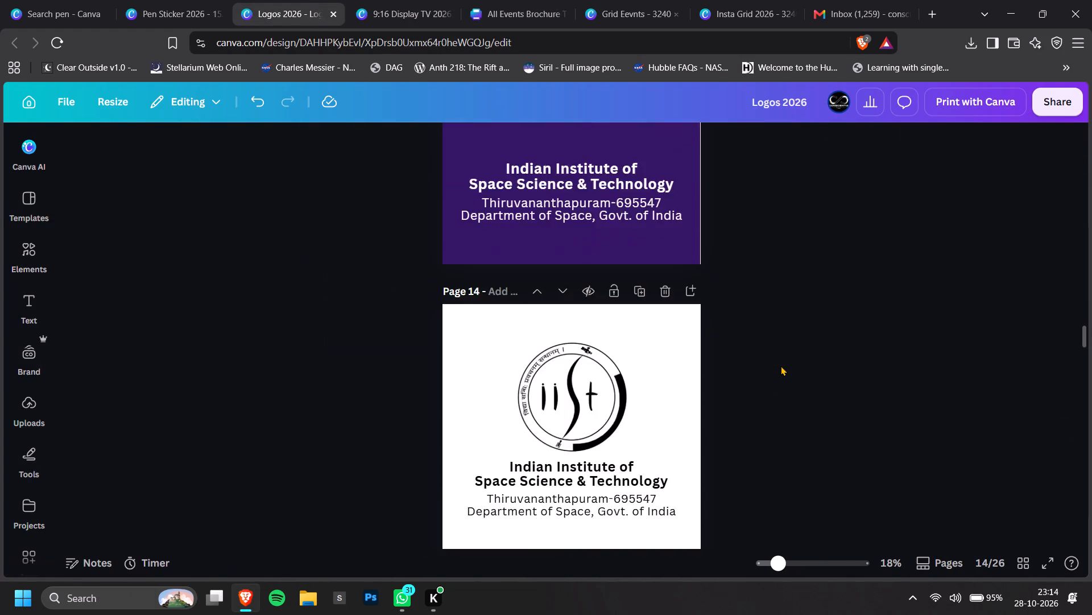
pyautogui.scroll(-3, 781, 366)
pyautogui.scroll(-3, 762, 298)
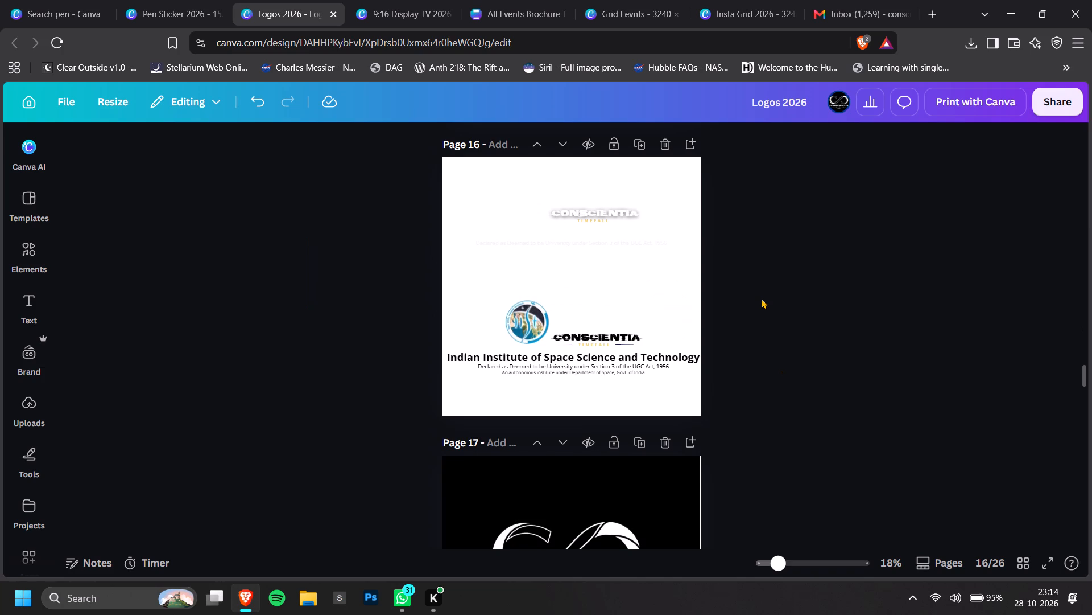
pyautogui.scroll(-17, 812, 330)
pyautogui.scroll(6, 816, 336)
pyautogui.scroll(-9, 816, 336)
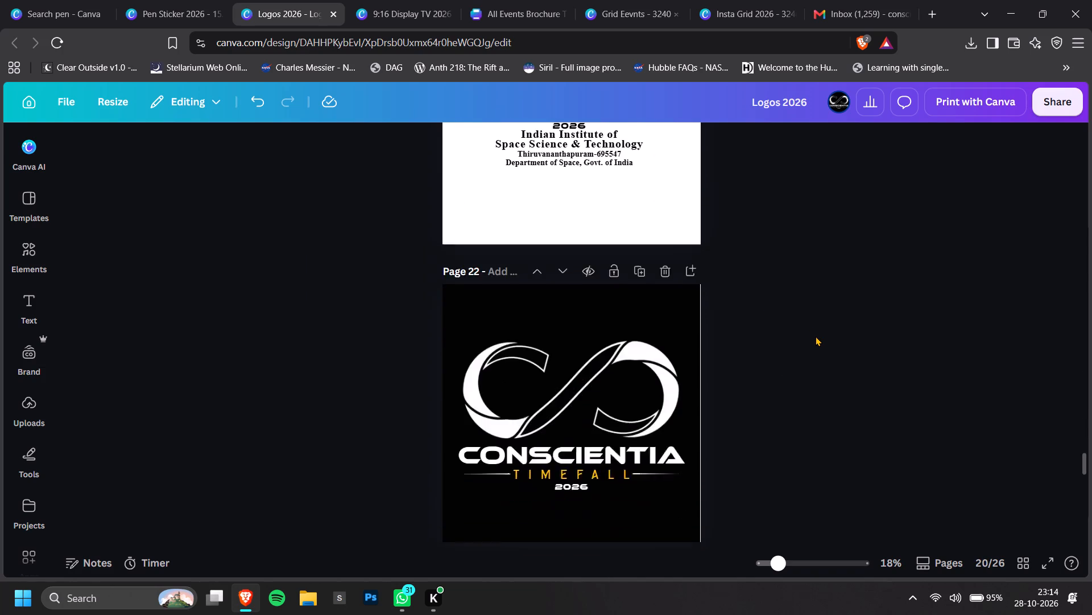
pyautogui.scroll(-4, 816, 336)
pyautogui.scroll(18, 816, 336)
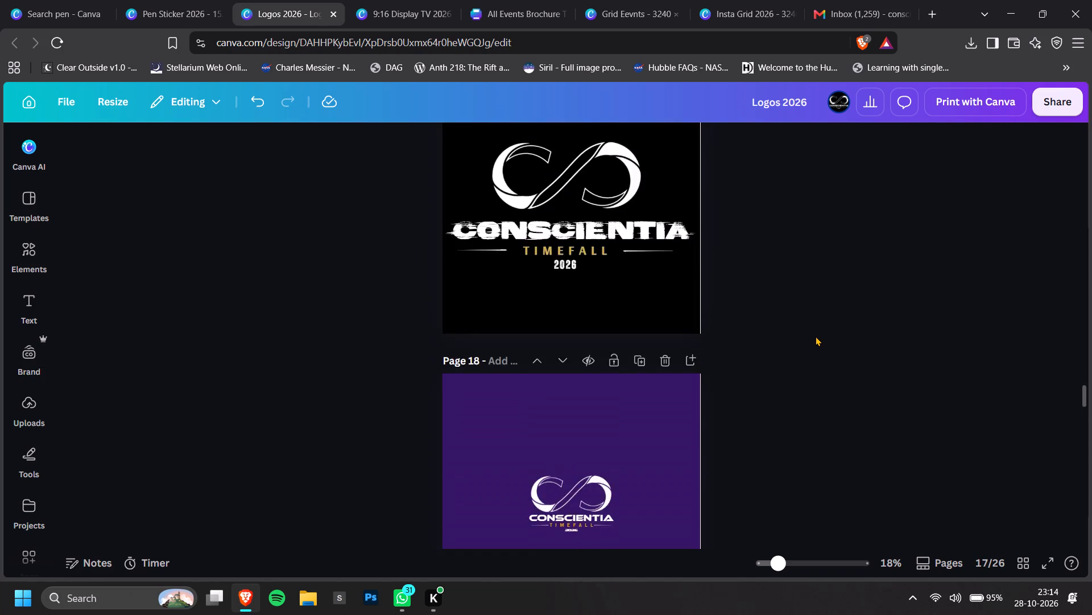
pyautogui.scroll(7, 816, 336)
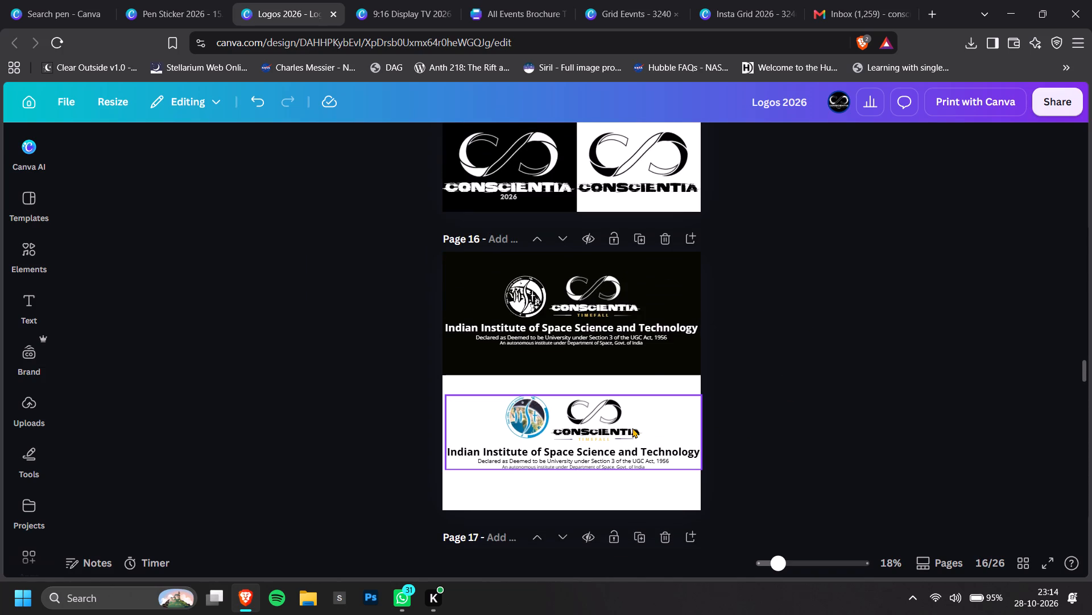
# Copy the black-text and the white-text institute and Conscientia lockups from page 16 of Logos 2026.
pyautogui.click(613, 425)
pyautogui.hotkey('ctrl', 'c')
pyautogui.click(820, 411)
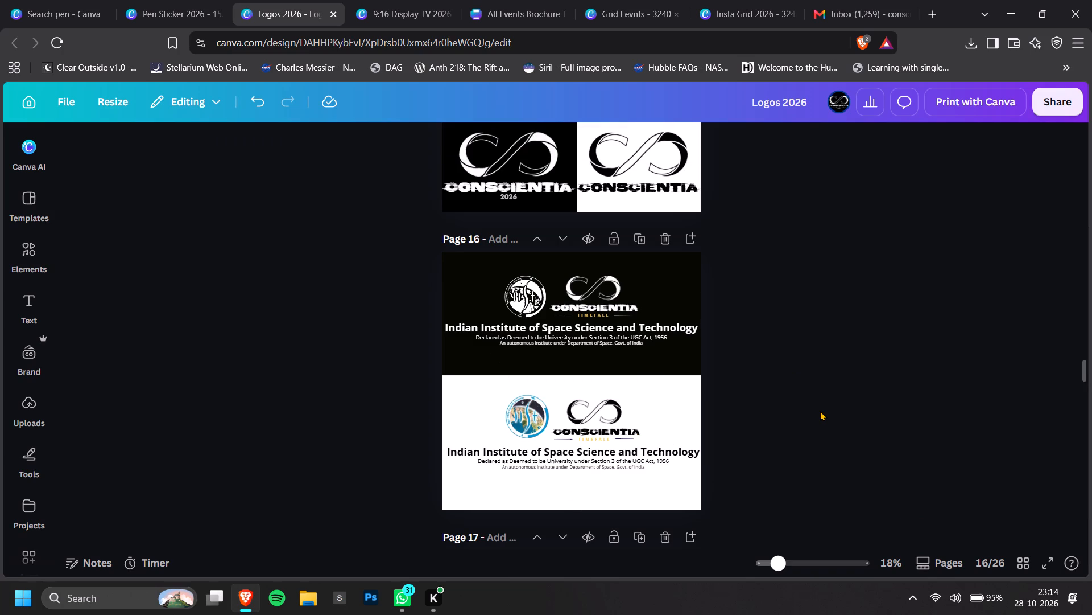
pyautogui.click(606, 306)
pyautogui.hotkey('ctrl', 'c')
# Copy the white-text institute and Conscientia lockup with the coloured emblem from page 15's blue band.
pyautogui.keyDown('ctrl'); pyautogui.scroll(4, 787, 334); pyautogui.keyUp('ctrl')
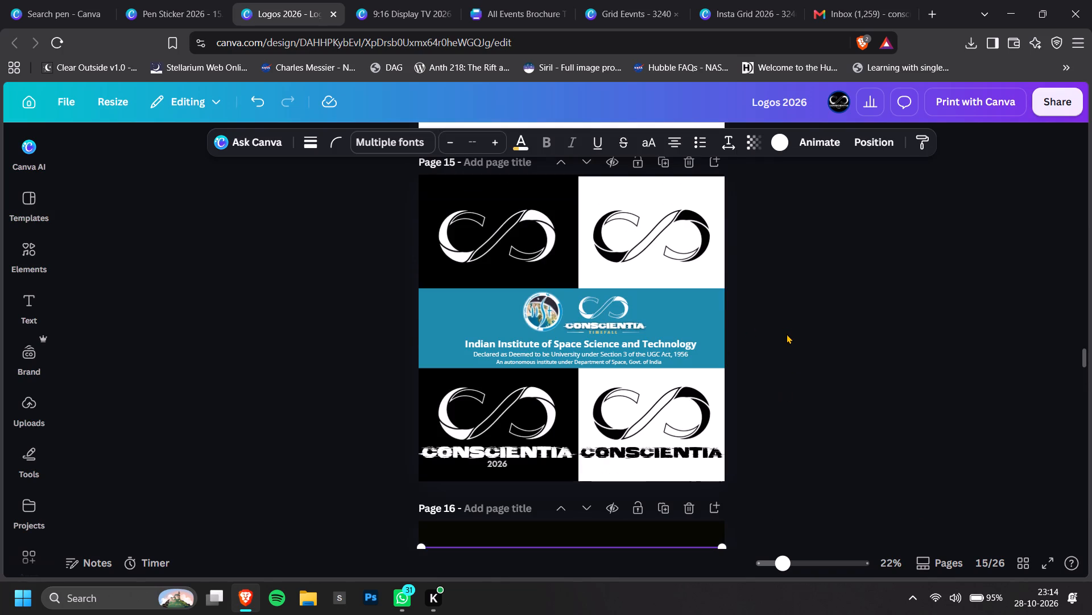
pyautogui.click(634, 336)
pyautogui.hotkey('ctrl', 'c')
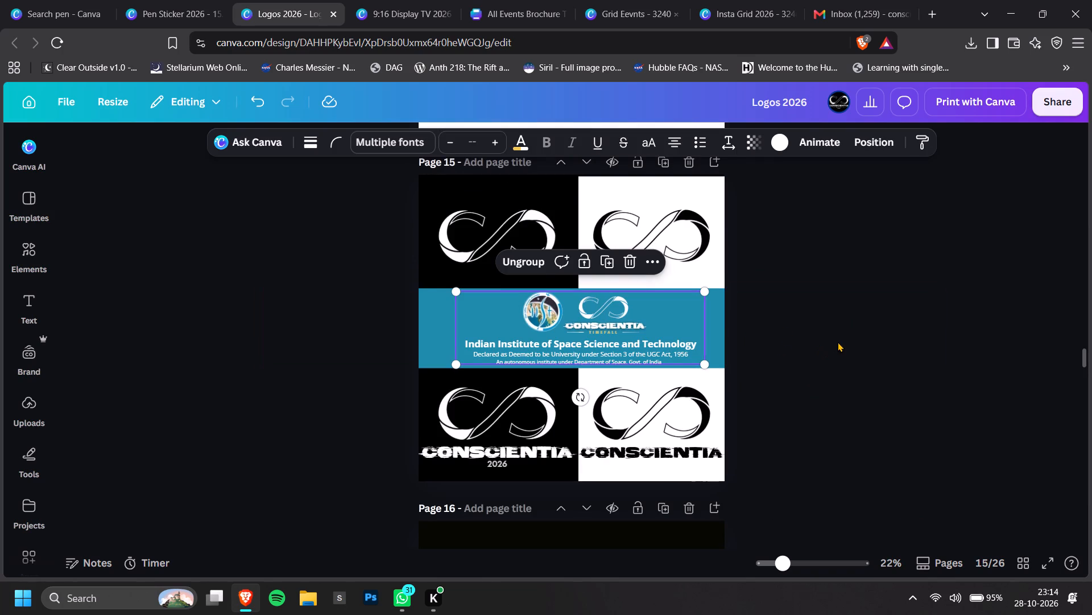
pyautogui.click(838, 342)
pyautogui.scroll(-4, 840, 342)
pyautogui.scroll(3, 691, 263)
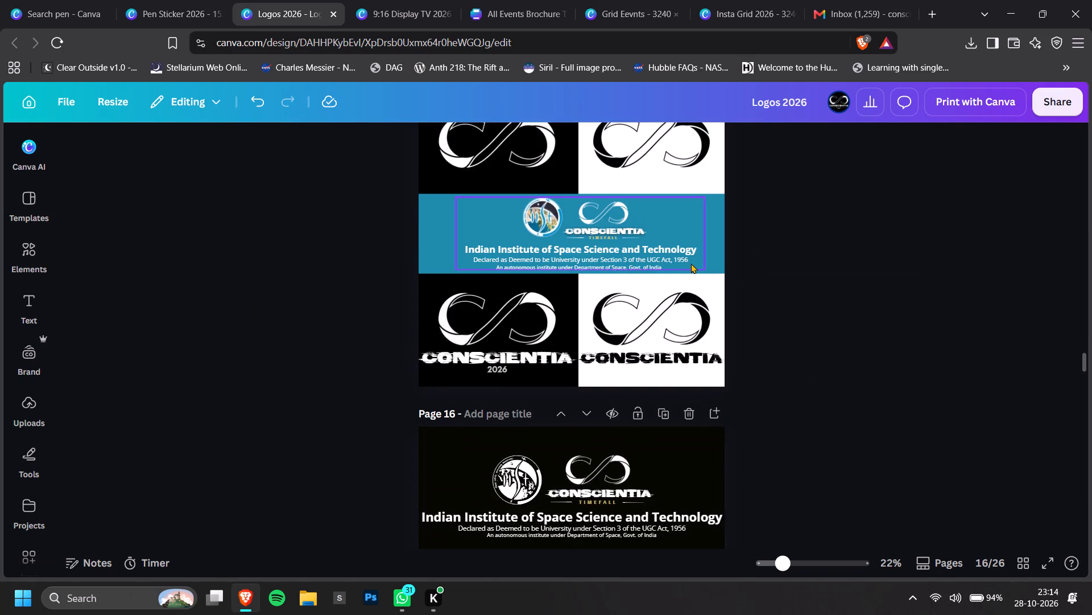
pyautogui.scroll(-3, 691, 263)
# Paste the lockup on page 2 of 9:16 Display TV 2026, scaled to about 887 px wide, between the header's Kepler and Franklin's Lectures logos.
pyautogui.click(349, 0)
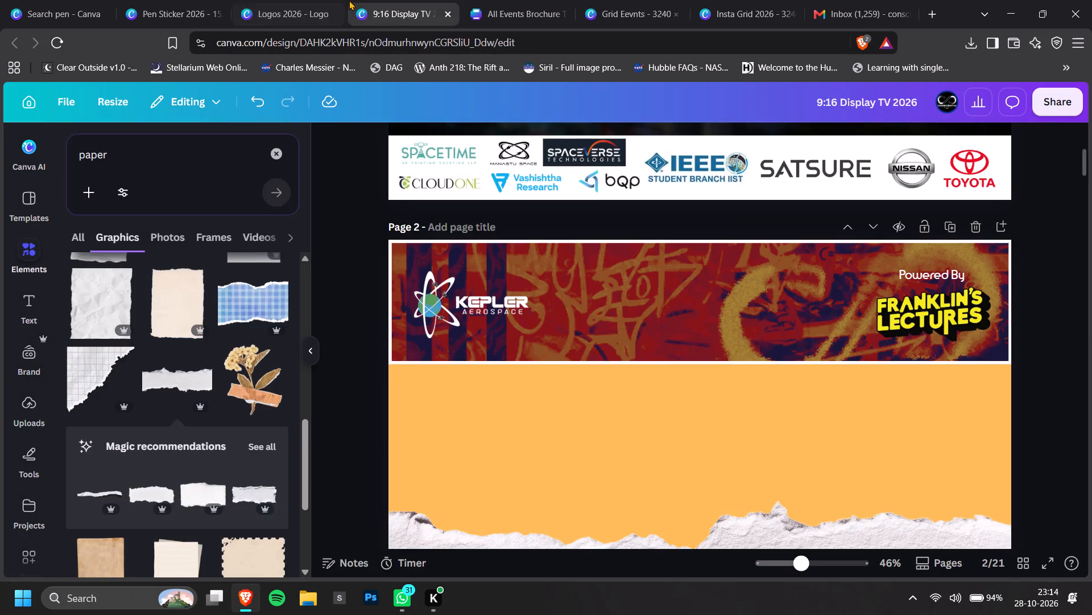
pyautogui.click(209, 0)
pyautogui.click(219, 0)
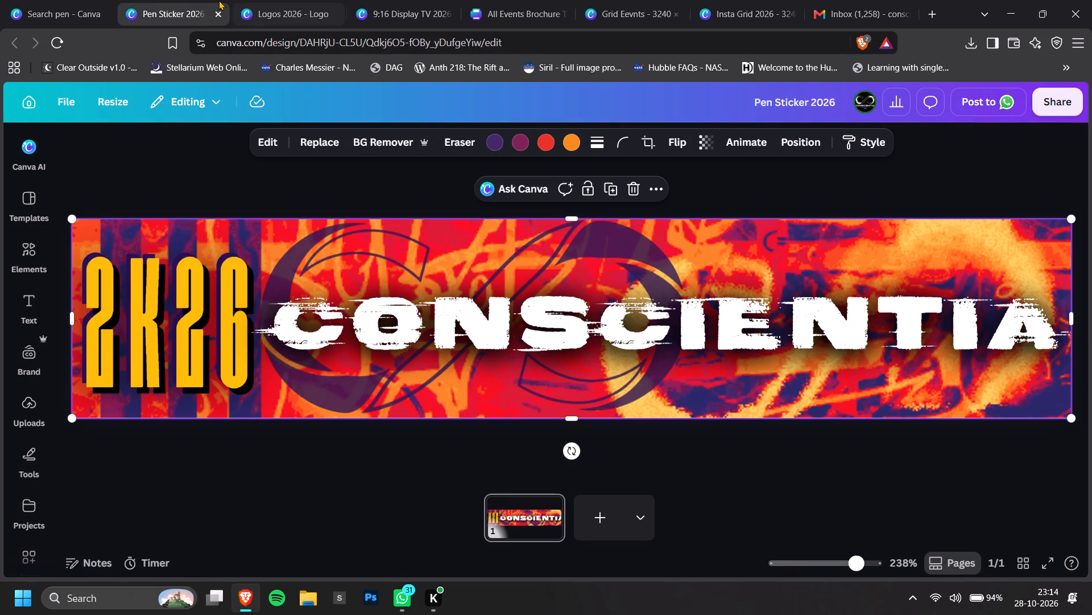
pyautogui.click(320, 2)
pyautogui.click(407, 0)
pyautogui.scroll(-1, 926, 313)
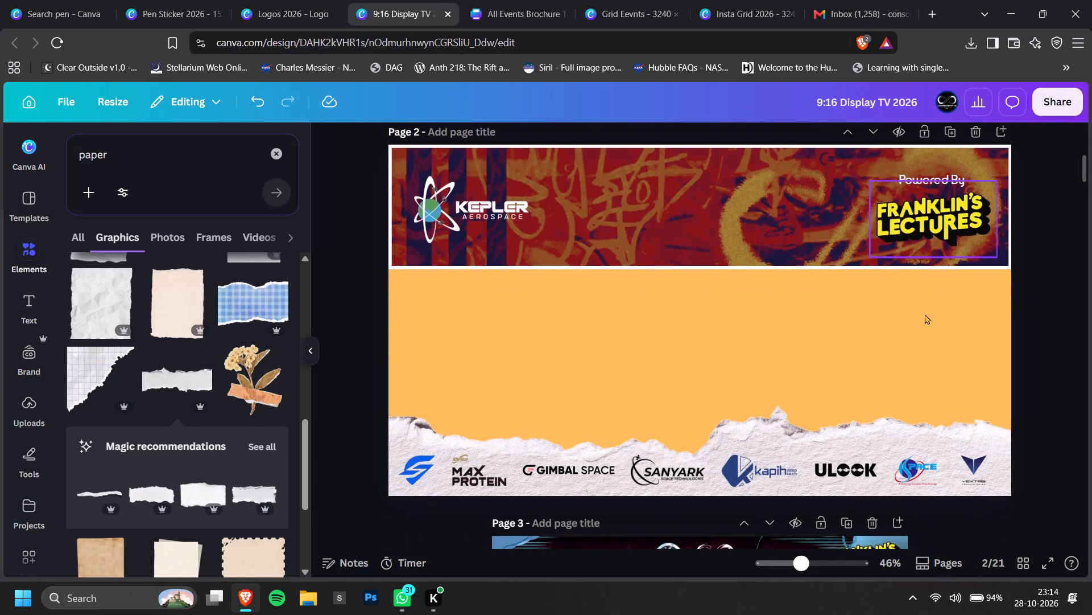
pyautogui.hotkey('ctrl', 'v')
pyautogui.moveTo(913, 299); pyautogui.dragTo(750, 248)
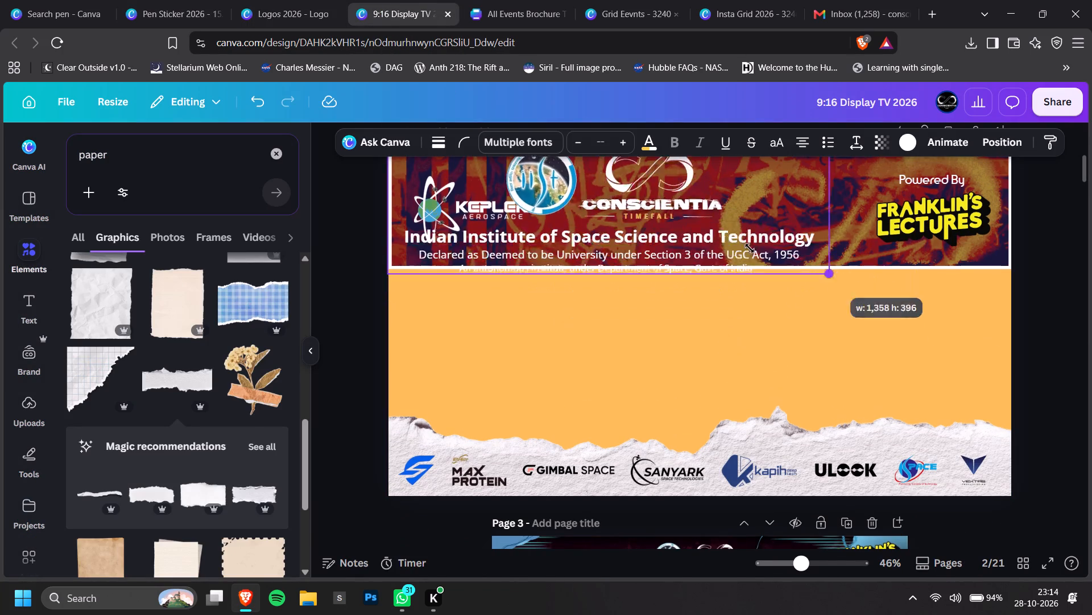
pyautogui.moveTo(750, 248); pyautogui.dragTo(672, 239)
pyautogui.moveTo(589, 198); pyautogui.dragTo(755, 220)
pyautogui.keyDown('ctrl'); pyautogui.scroll(-1, 854, 257); pyautogui.keyUp('ctrl')
pyautogui.doubleClick(971, 280)
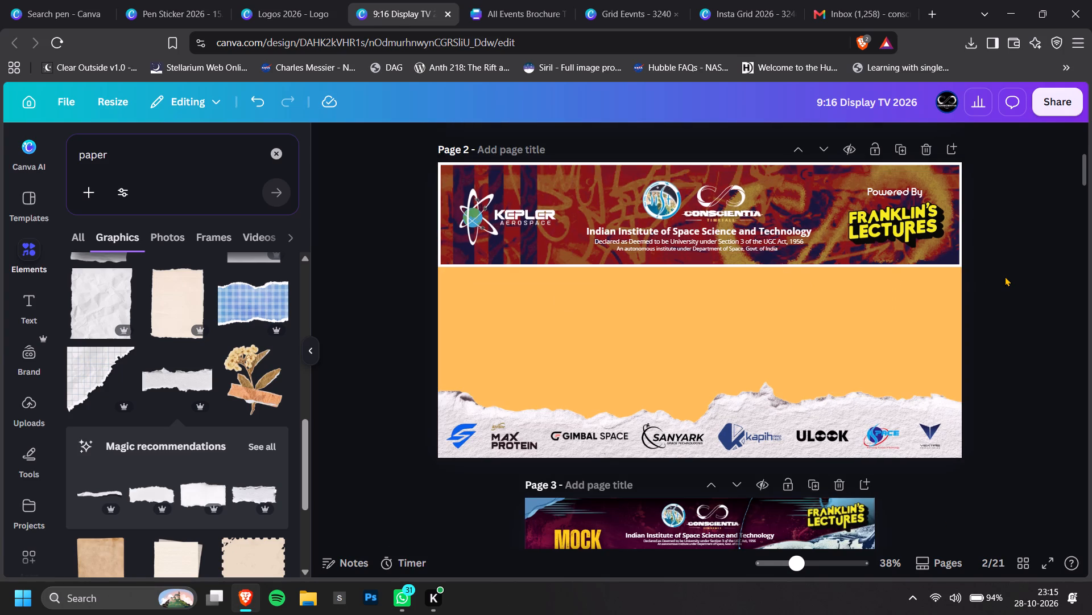
# Move the "Declared as Deemed to be University" and "An autonomous institute" lines slightly up, closer to the institute name.
pyautogui.keyDown('ctrl'); pyautogui.scroll(2, 1005, 276); pyautogui.keyUp('ctrl')
pyautogui.keyDown('ctrl'); pyautogui.scroll(5, 799, 235); pyautogui.keyUp('ctrl')
pyautogui.keyDown('shift'); pyautogui.scroll(1, 611, 240); pyautogui.keyUp('shift')
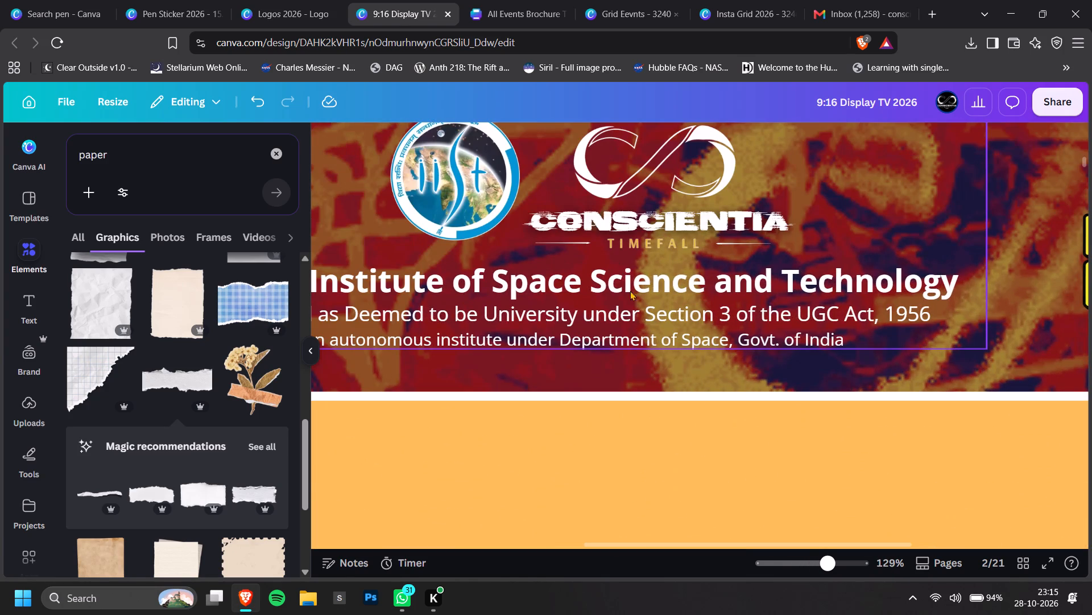
pyautogui.keyDown('shift'); pyautogui.scroll(1, 638, 317); pyautogui.keyUp('shift')
pyautogui.keyDown('shift'); pyautogui.scroll(1, 672, 399); pyautogui.keyUp('shift')
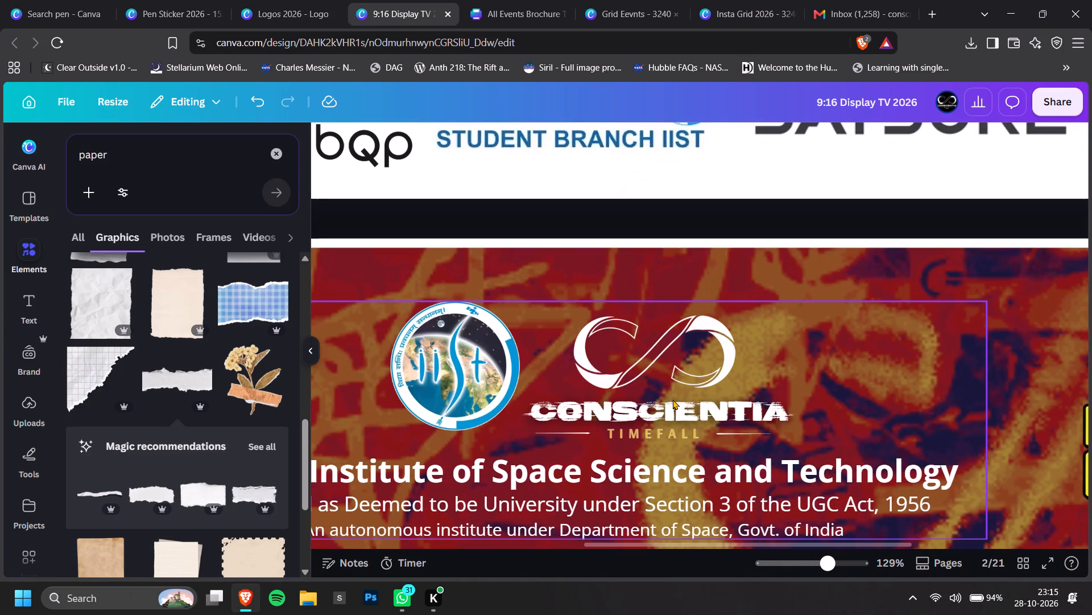
pyautogui.click(300, 350)
pyautogui.click(311, 350)
pyautogui.scroll(-2, 611, 383)
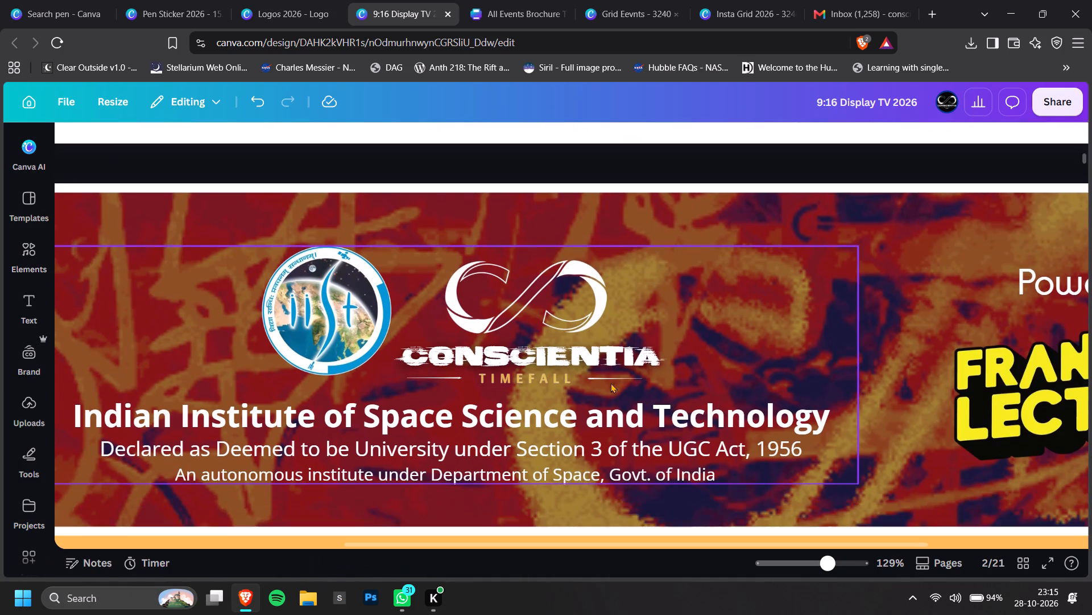
pyautogui.keyDown('shift'); pyautogui.scroll(1, 599, 383); pyautogui.keyUp('shift')
pyautogui.click(602, 397)
pyautogui.click(607, 413)
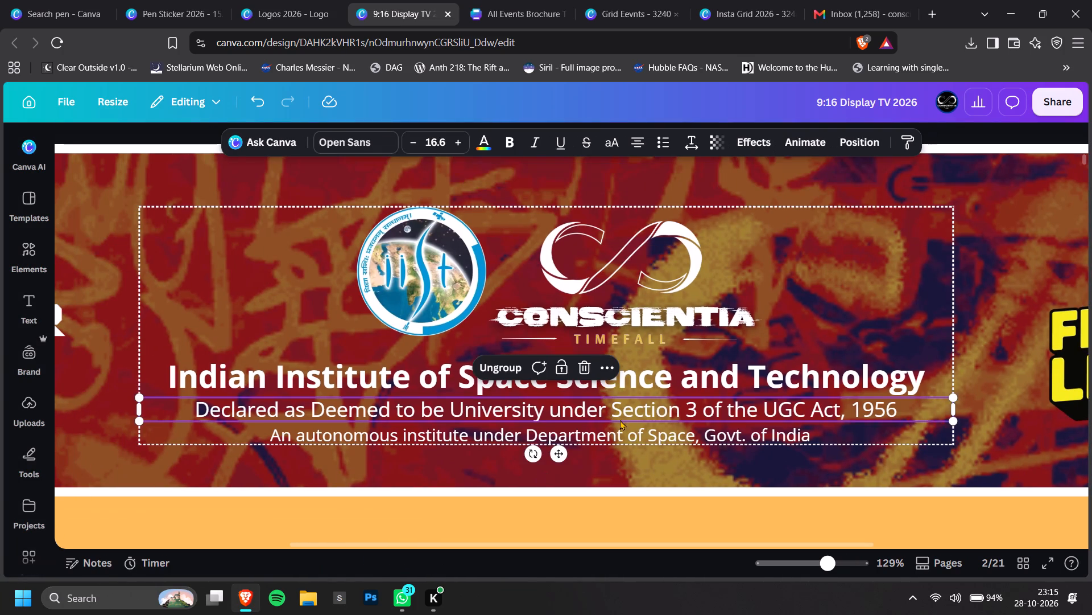
pyautogui.moveTo(621, 420); pyautogui.dragTo(622, 413)
pyautogui.click(623, 433)
pyautogui.click(624, 437)
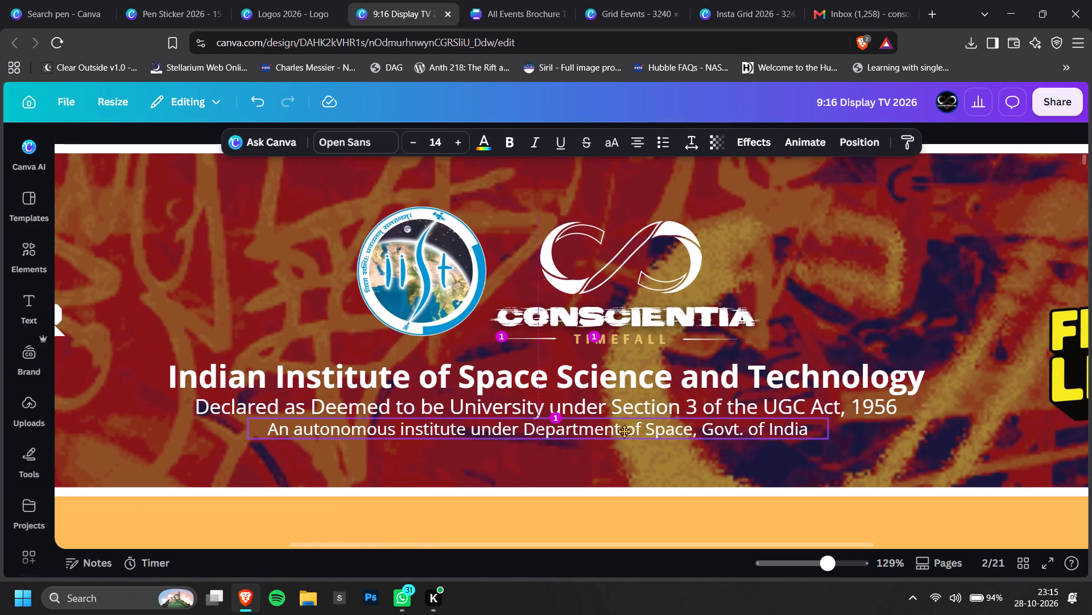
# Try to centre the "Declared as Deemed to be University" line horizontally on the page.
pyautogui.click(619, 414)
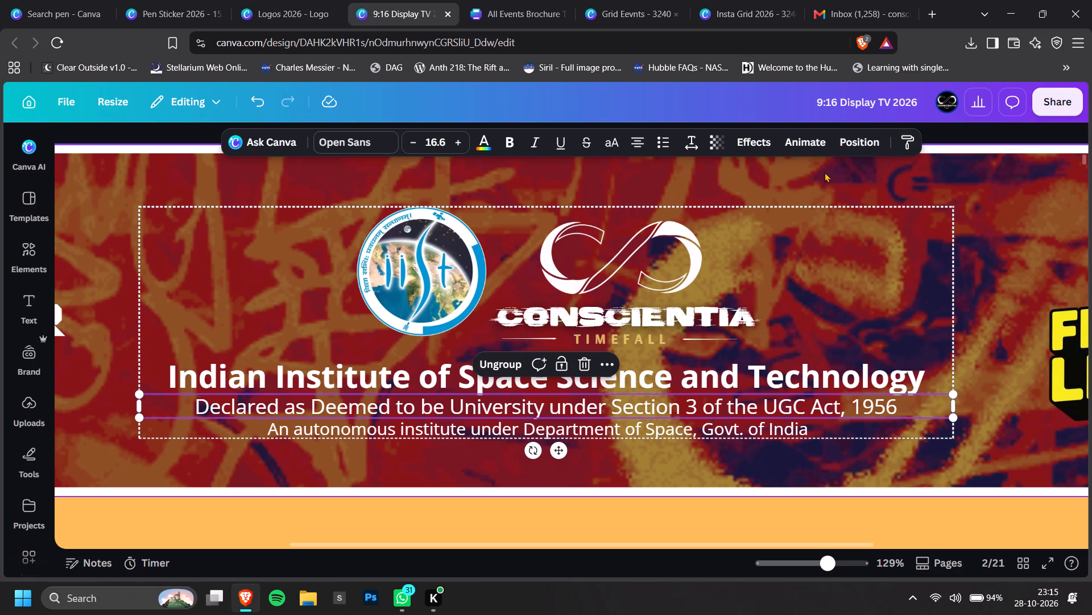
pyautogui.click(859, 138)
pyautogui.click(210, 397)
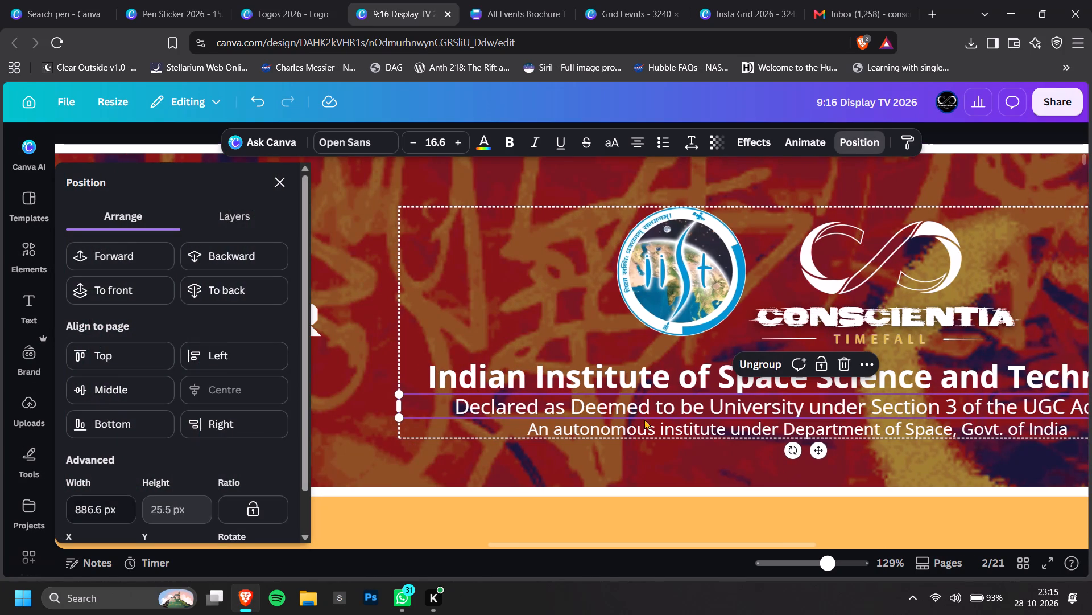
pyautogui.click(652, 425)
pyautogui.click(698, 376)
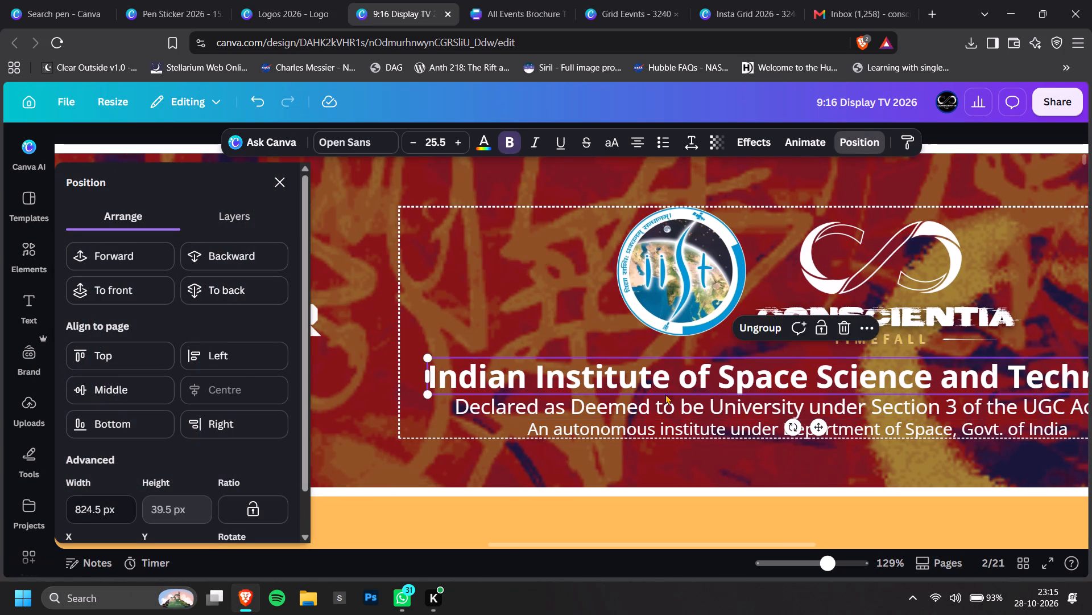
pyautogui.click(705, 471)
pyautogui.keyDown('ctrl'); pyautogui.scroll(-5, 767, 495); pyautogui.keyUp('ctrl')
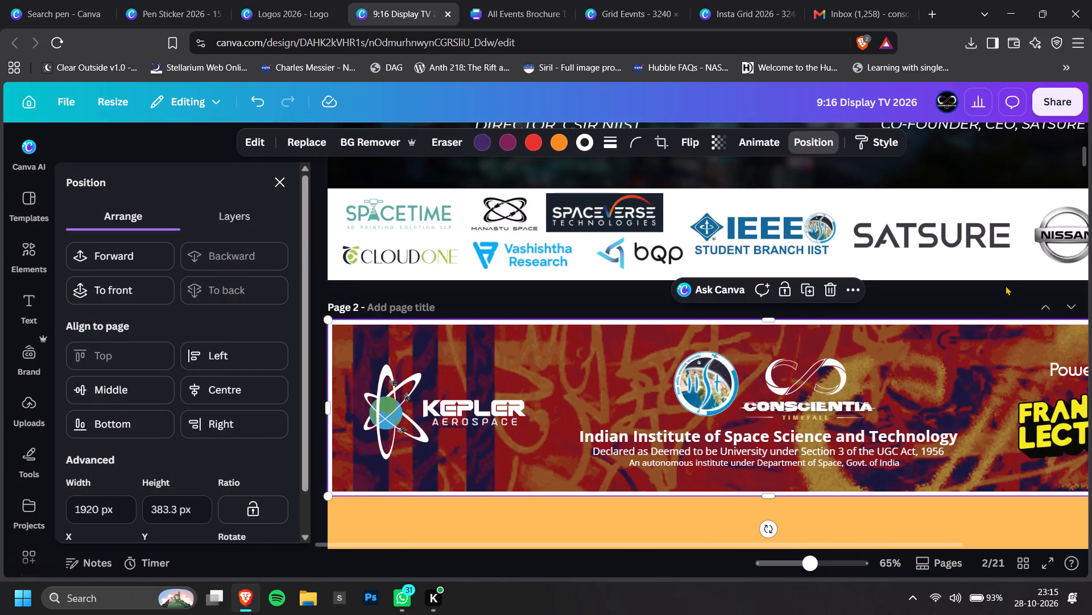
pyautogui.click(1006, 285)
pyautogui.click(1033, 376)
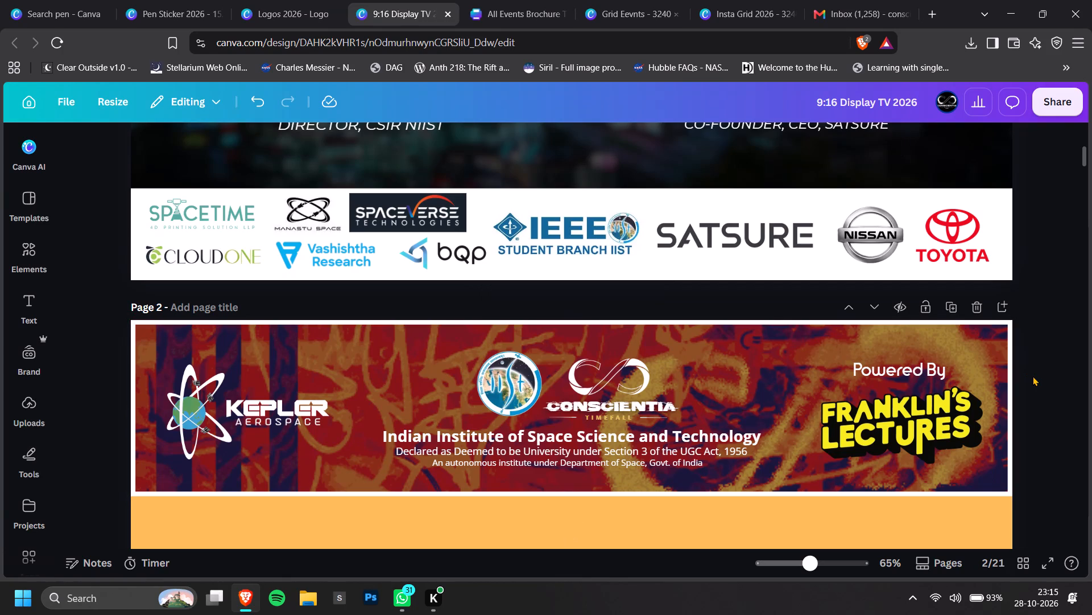
# Shrink the "Declared as Deemed to be University" line to bold text at size 13.9 and recentre it under the institute name.
pyautogui.keyDown('ctrl'); pyautogui.scroll(4, 681, 401); pyautogui.keyUp('ctrl')
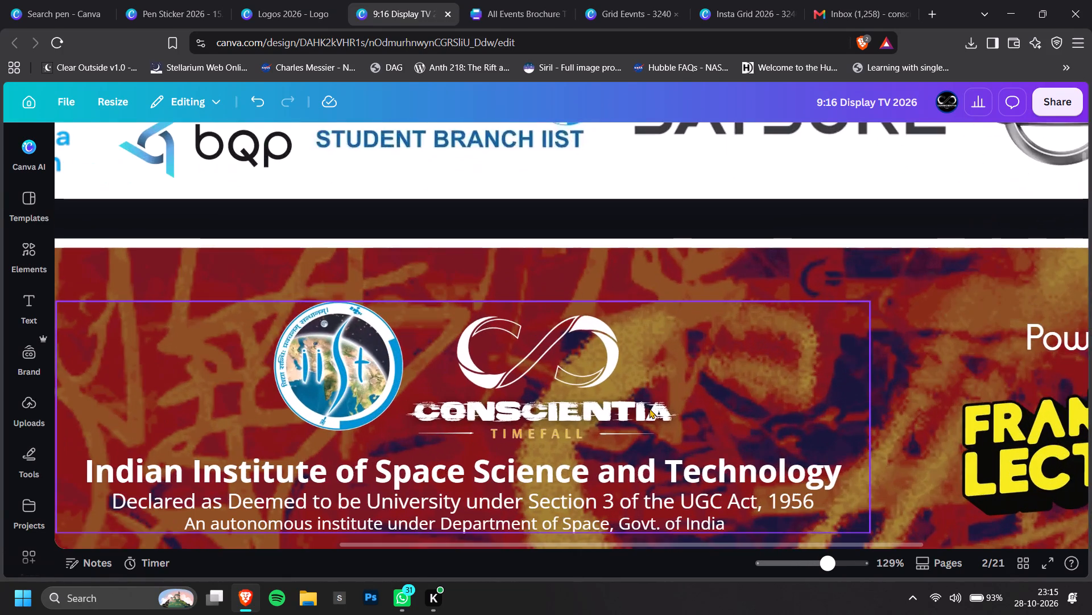
pyautogui.scroll(-2, 553, 419)
pyautogui.scroll(2, 553, 419)
pyautogui.keyDown('shift'); pyautogui.scroll(1, 485, 402); pyautogui.keyUp('shift')
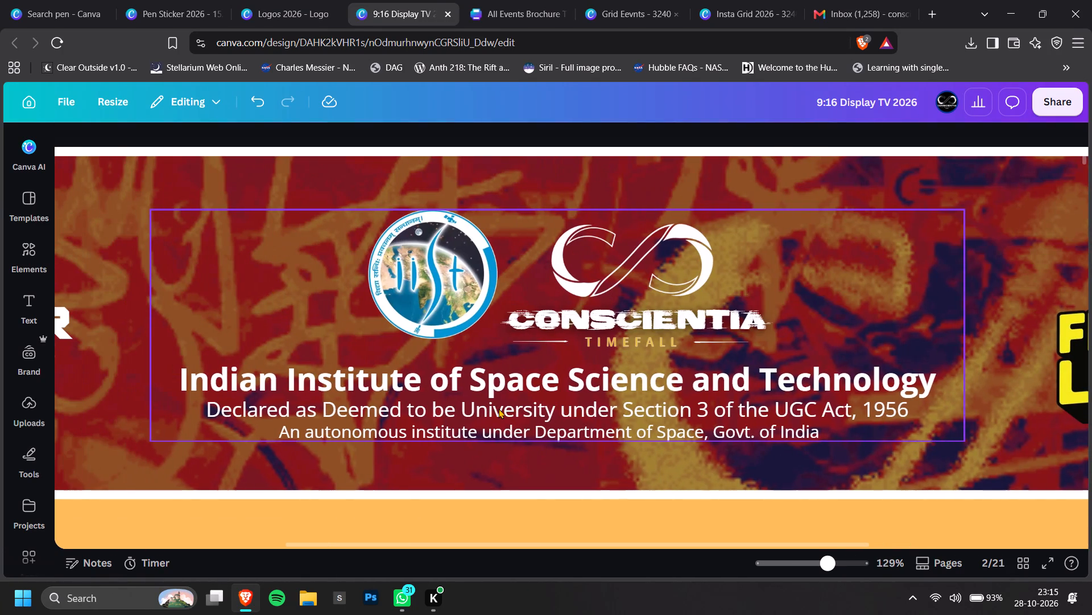
pyautogui.click(500, 409)
pyautogui.click(524, 411)
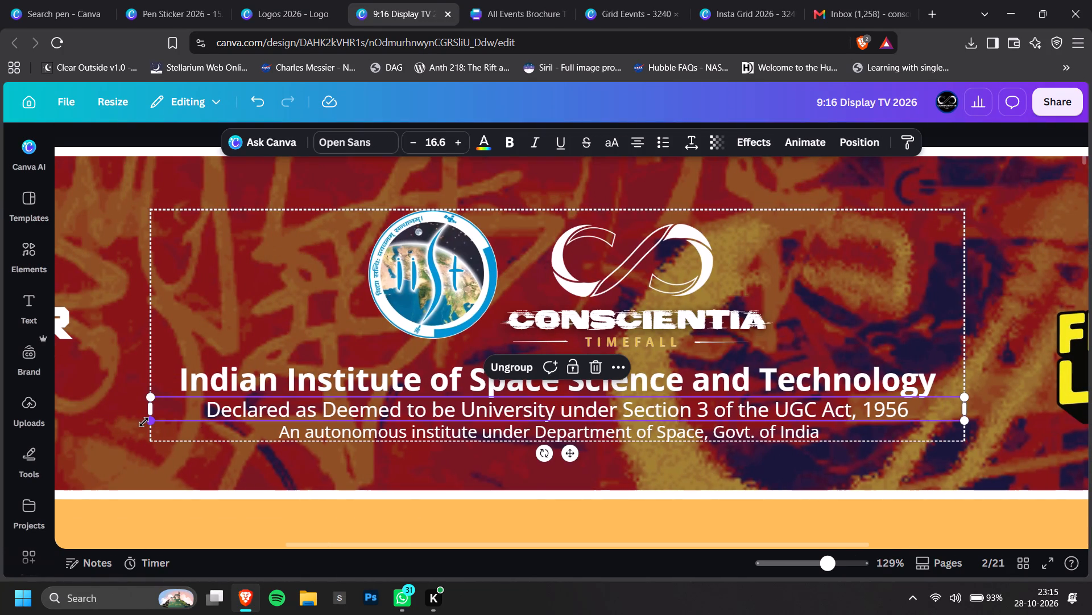
pyautogui.moveTo(144, 422); pyautogui.dragTo(275, 412)
pyautogui.moveTo(650, 407); pyautogui.dragTo(608, 408)
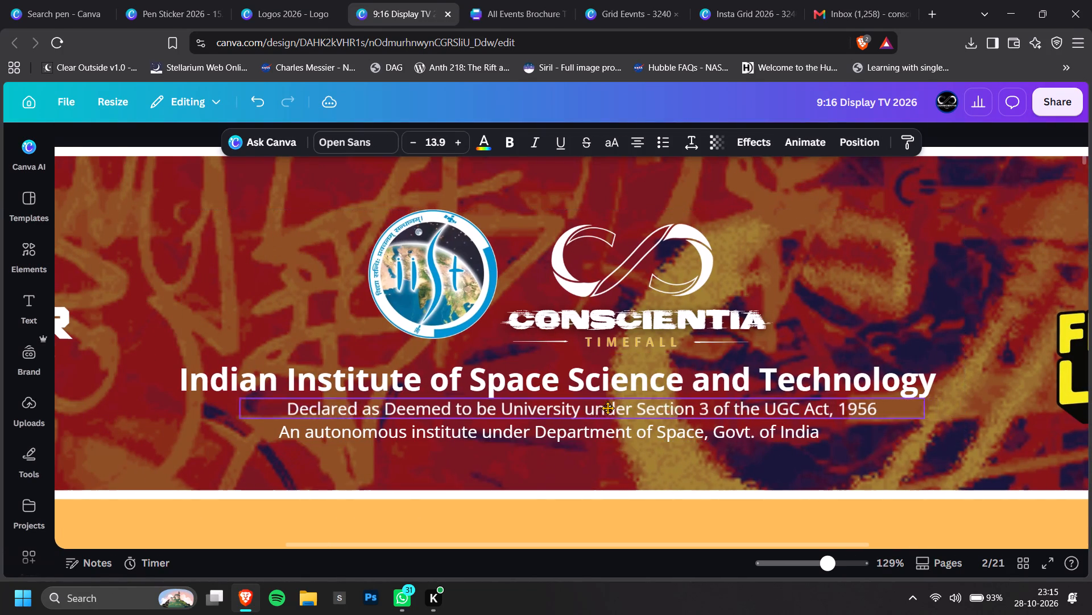
pyautogui.moveTo(608, 408); pyautogui.dragTo(584, 407)
pyautogui.click(510, 141)
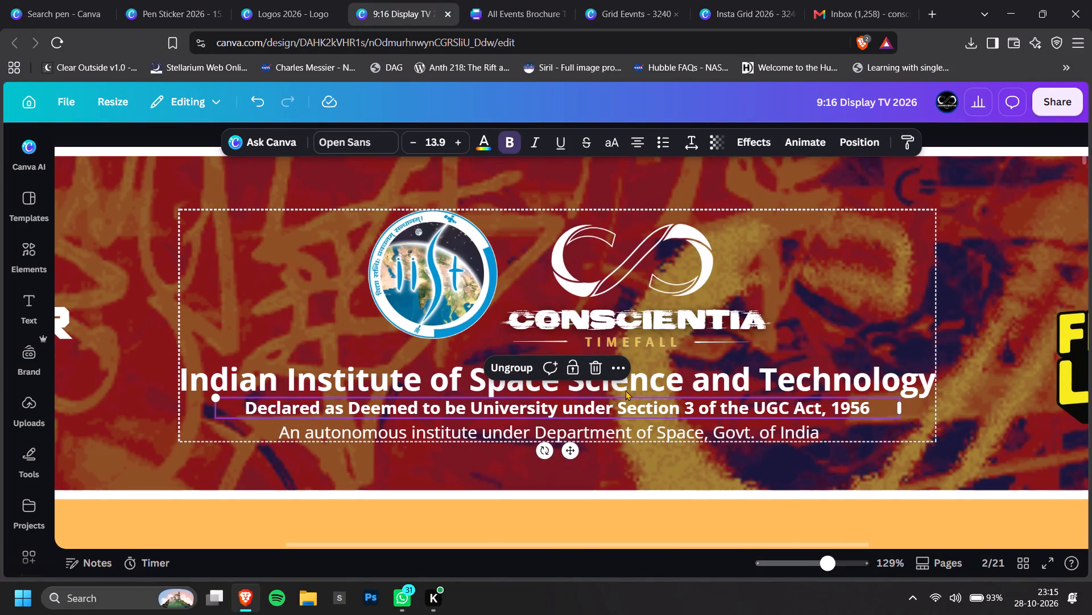
# Remove the bold formatting from the "Declared as Deemed to be University" line.
pyautogui.click(637, 379)
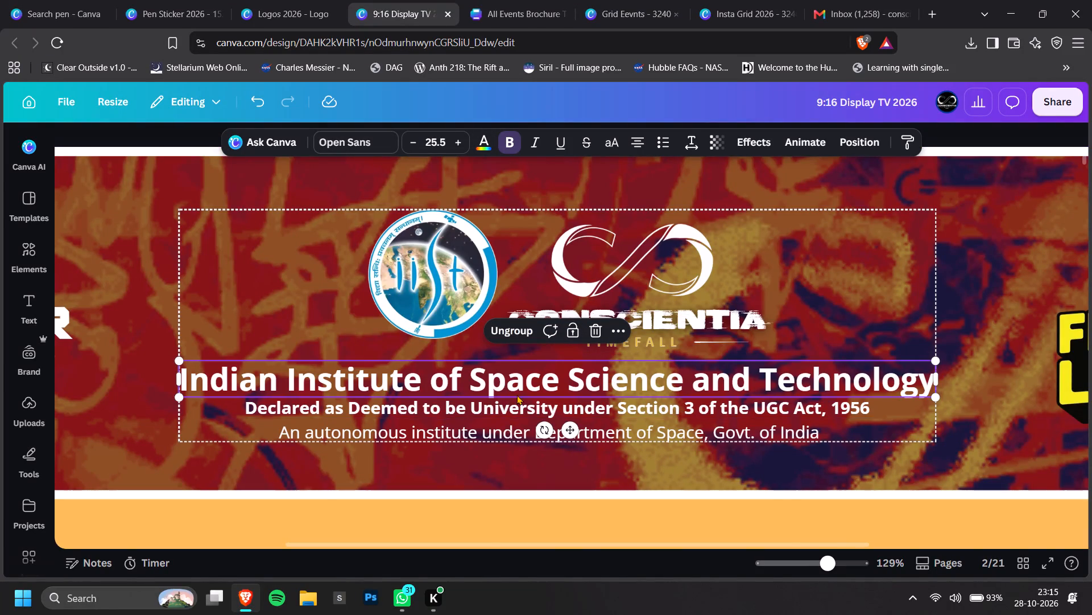
pyautogui.click(566, 401)
pyautogui.click(354, 137)
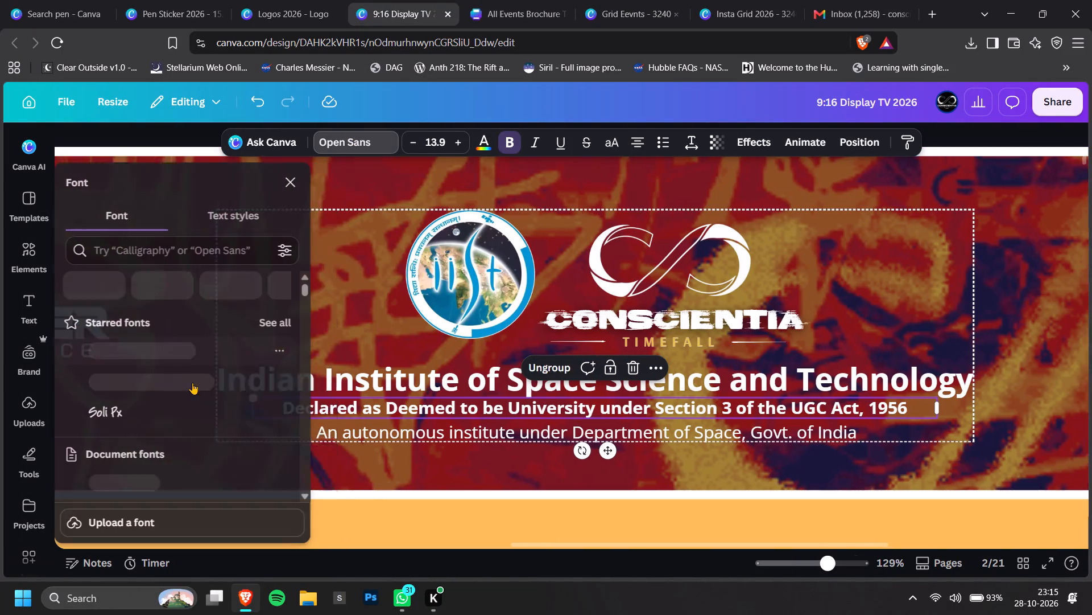
pyautogui.click(512, 150)
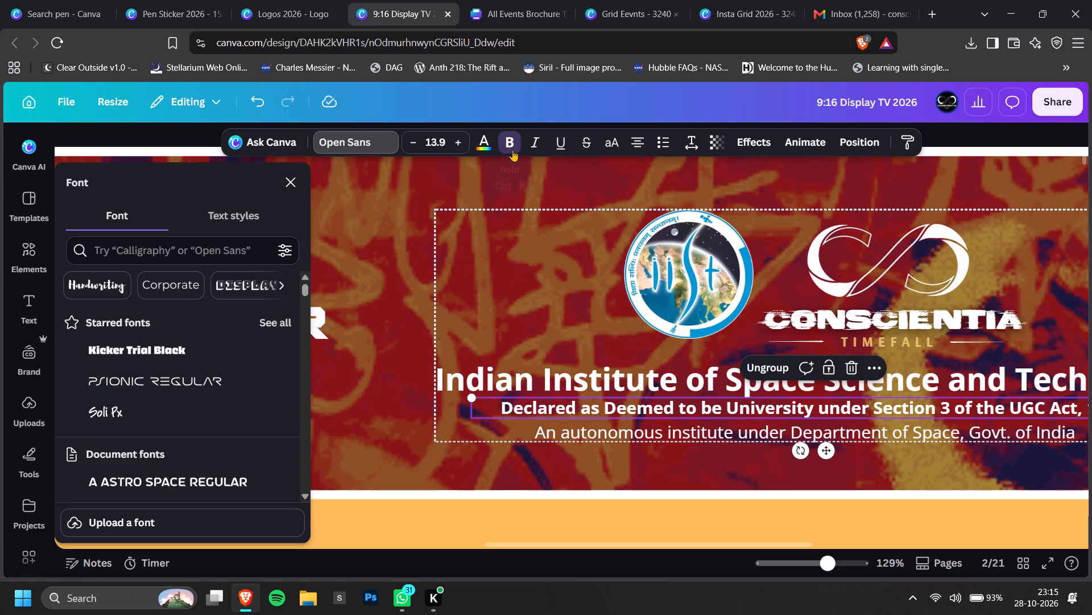
pyautogui.keyDown('shift'); pyautogui.scroll(-1, 755, 424); pyautogui.keyUp('shift')
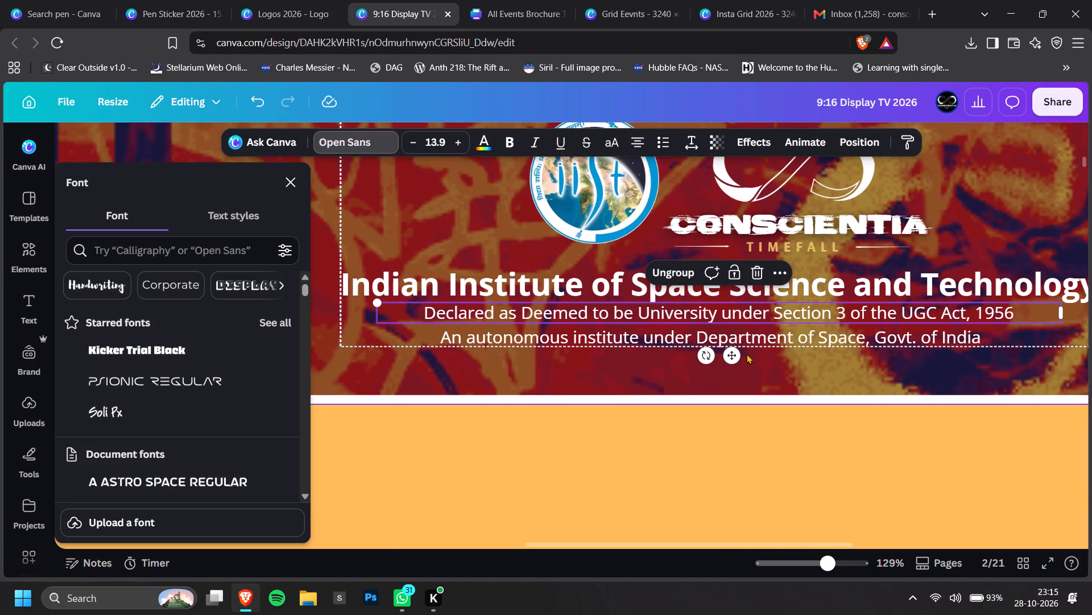
# Shrink the "An autonomous institute" line to size 12.8 and recentre it close beneath the "Declared as Deemed to be University" line.
pyautogui.click(758, 339)
pyautogui.moveTo(421, 324); pyautogui.dragTo(439, 328)
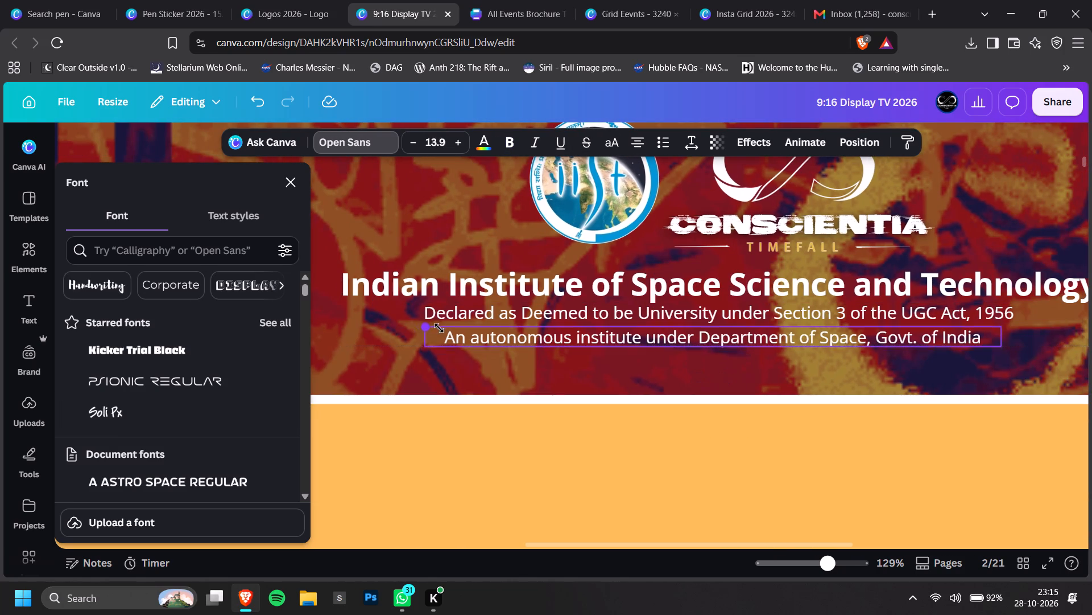
pyautogui.moveTo(439, 328); pyautogui.dragTo(471, 345)
pyautogui.moveTo(729, 337); pyautogui.dragTo(719, 334)
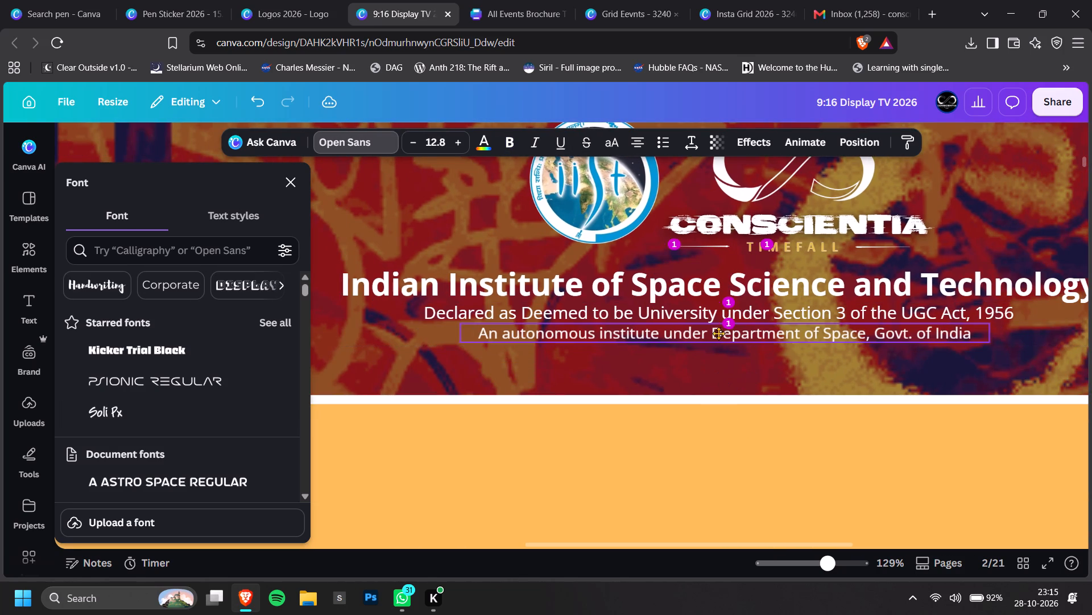
pyautogui.moveTo(719, 334); pyautogui.dragTo(712, 333)
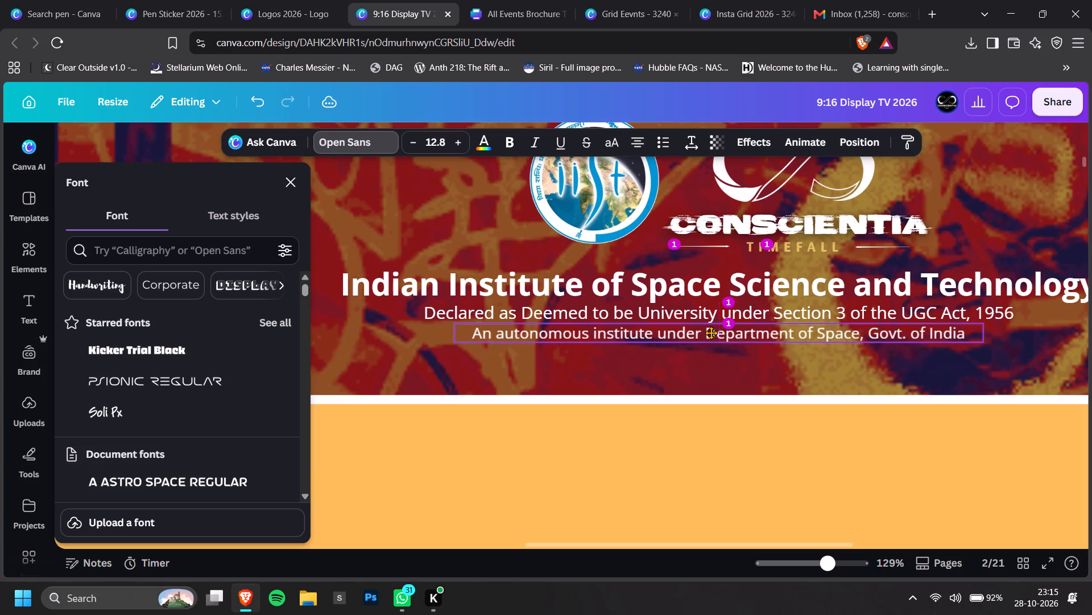
pyautogui.moveTo(712, 333); pyautogui.dragTo(709, 333)
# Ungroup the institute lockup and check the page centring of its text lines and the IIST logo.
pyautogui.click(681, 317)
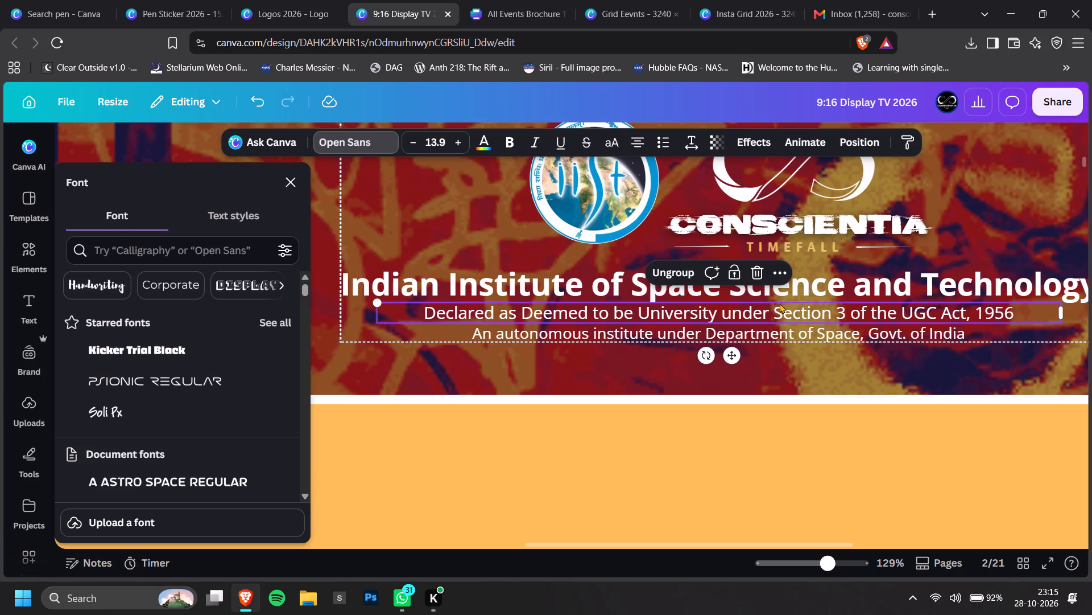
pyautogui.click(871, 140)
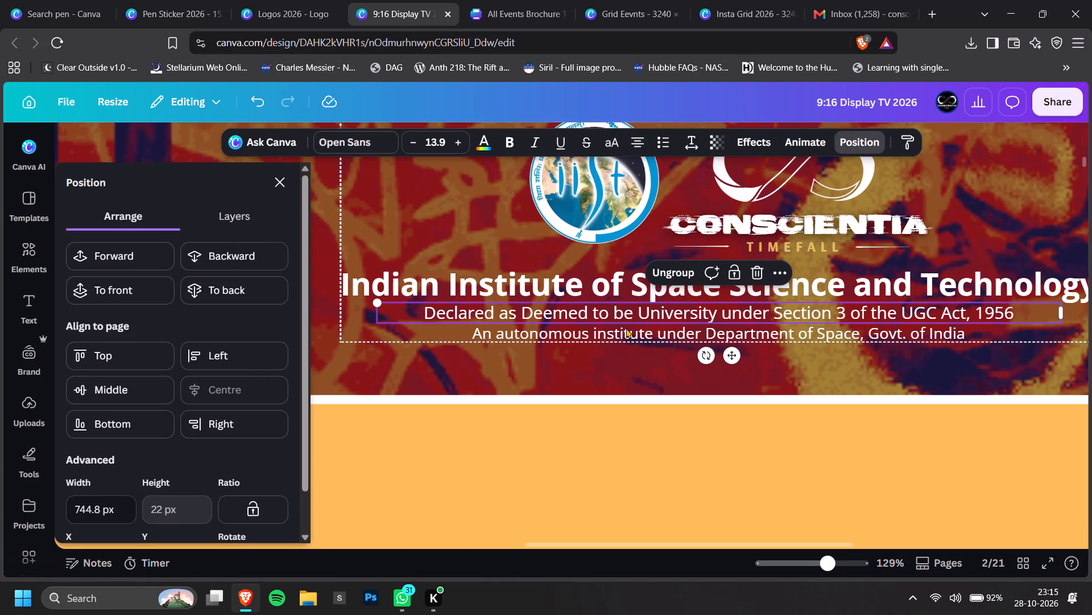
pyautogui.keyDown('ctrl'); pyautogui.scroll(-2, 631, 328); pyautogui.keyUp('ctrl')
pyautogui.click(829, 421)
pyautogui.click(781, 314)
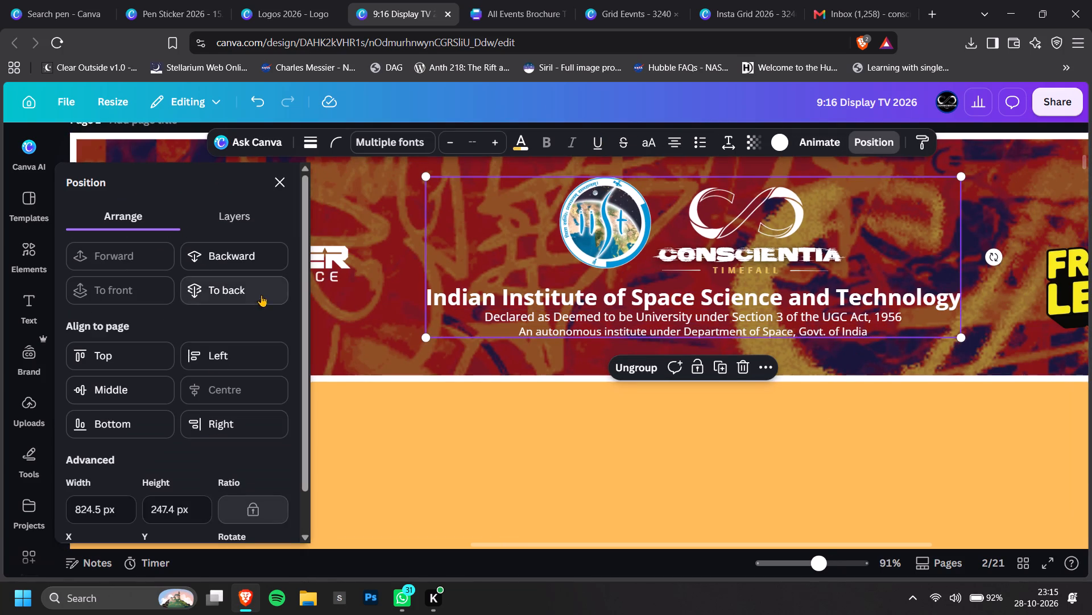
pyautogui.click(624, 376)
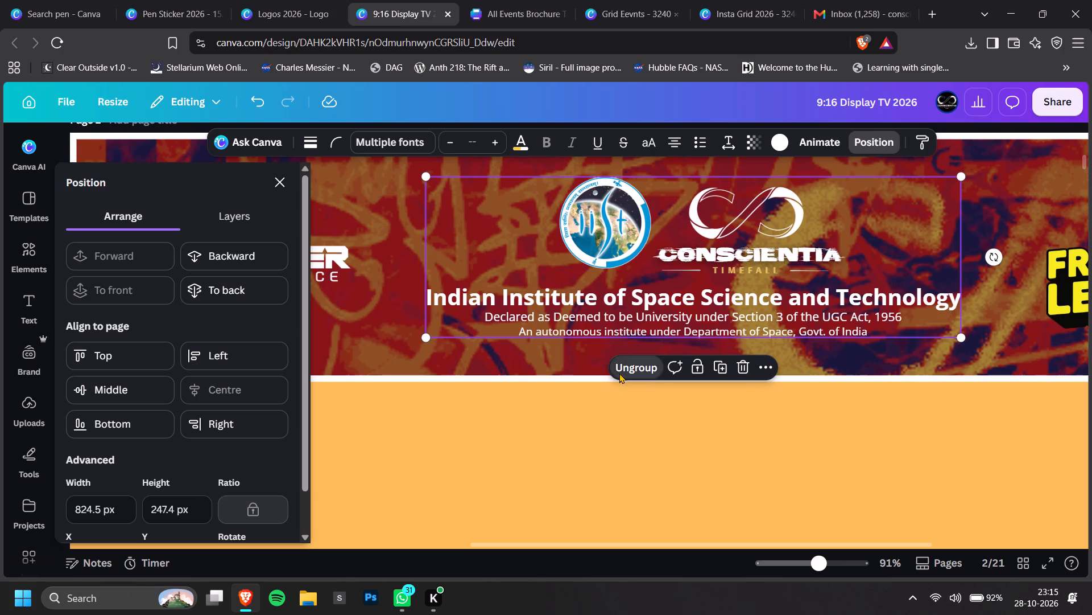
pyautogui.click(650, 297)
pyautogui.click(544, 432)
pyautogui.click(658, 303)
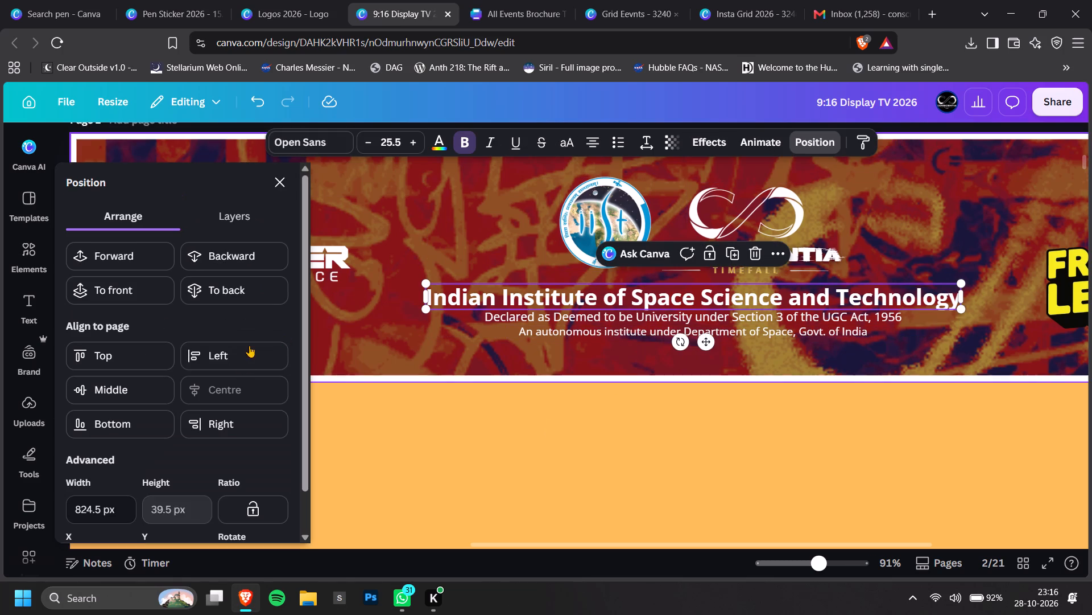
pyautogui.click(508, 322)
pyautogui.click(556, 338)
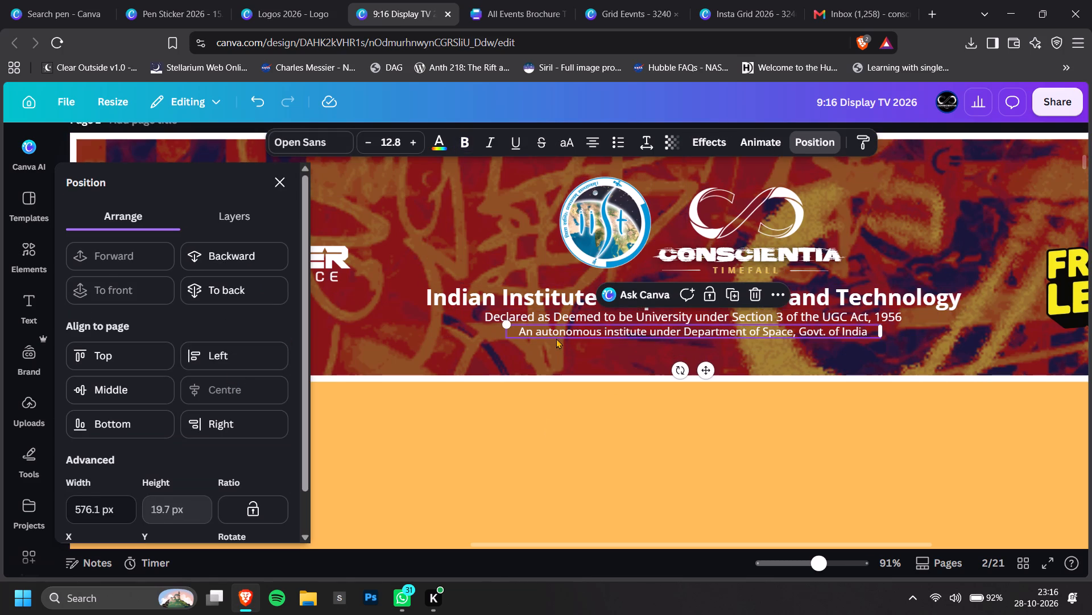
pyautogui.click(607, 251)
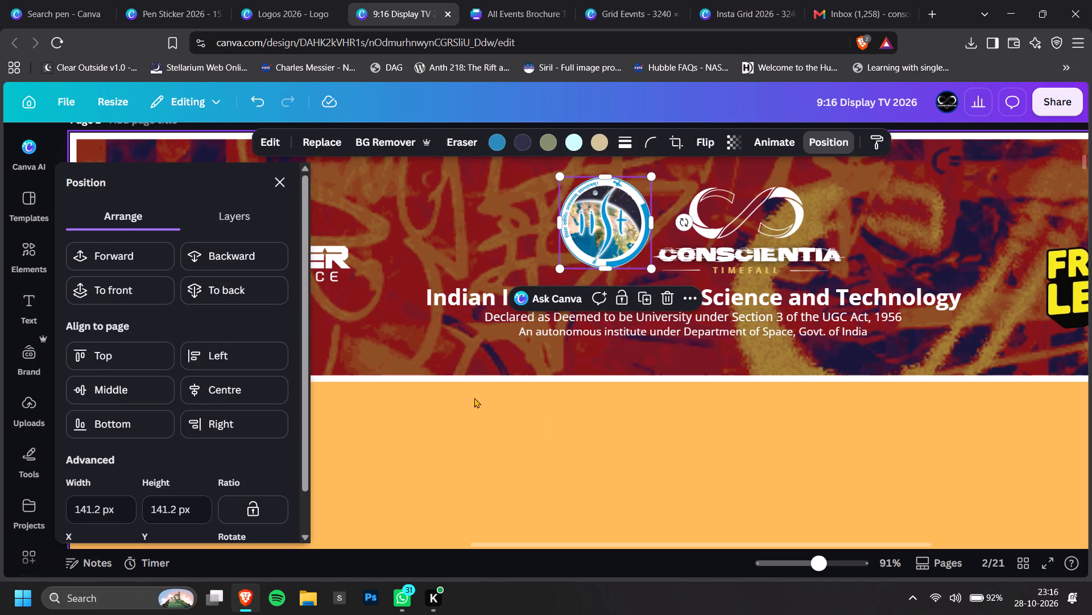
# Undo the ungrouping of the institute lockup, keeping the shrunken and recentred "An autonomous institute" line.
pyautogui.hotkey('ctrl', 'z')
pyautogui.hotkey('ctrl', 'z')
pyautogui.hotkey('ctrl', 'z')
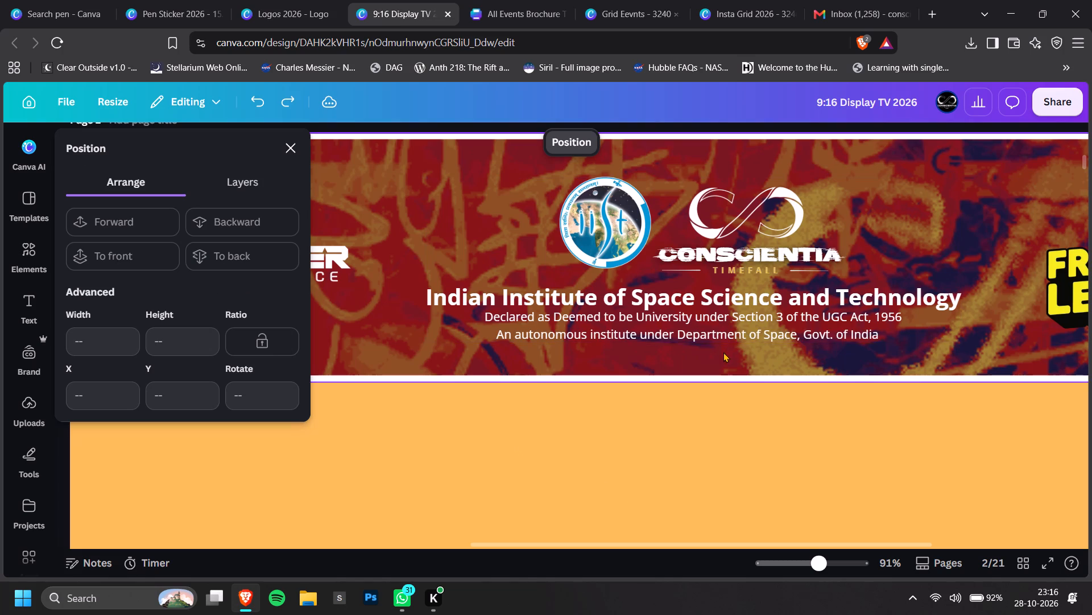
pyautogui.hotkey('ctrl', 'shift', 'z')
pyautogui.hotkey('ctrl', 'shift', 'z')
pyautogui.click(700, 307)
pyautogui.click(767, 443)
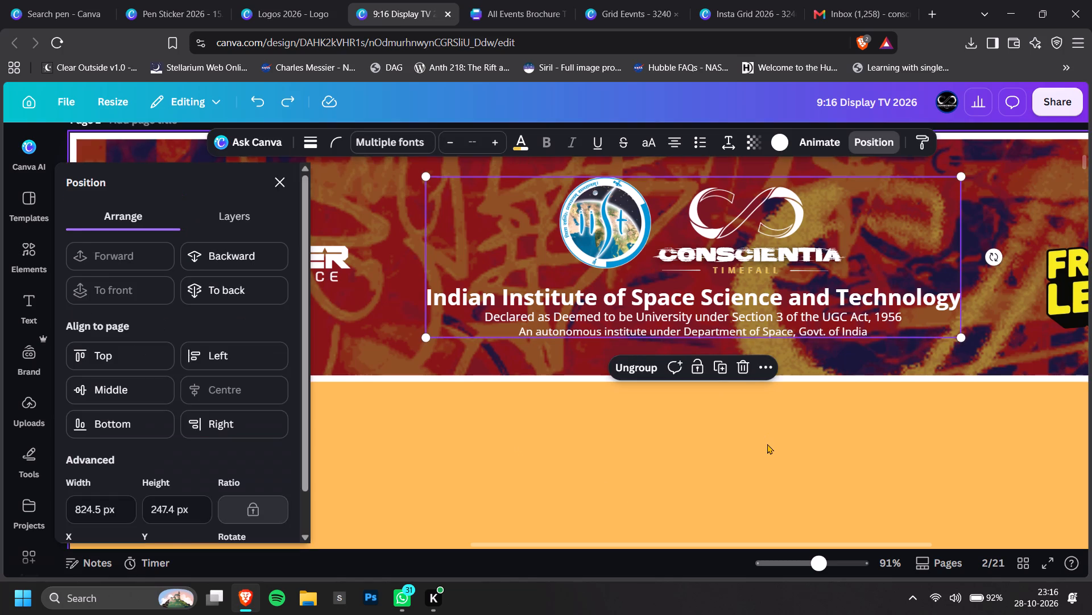
# Enlarge the grouped institute lockup slightly and recentre it horizontally in the page 2 header.
pyautogui.keyDown('ctrl'); pyautogui.scroll(-6, 767, 444); pyautogui.keyUp('ctrl')
pyautogui.click(970, 389)
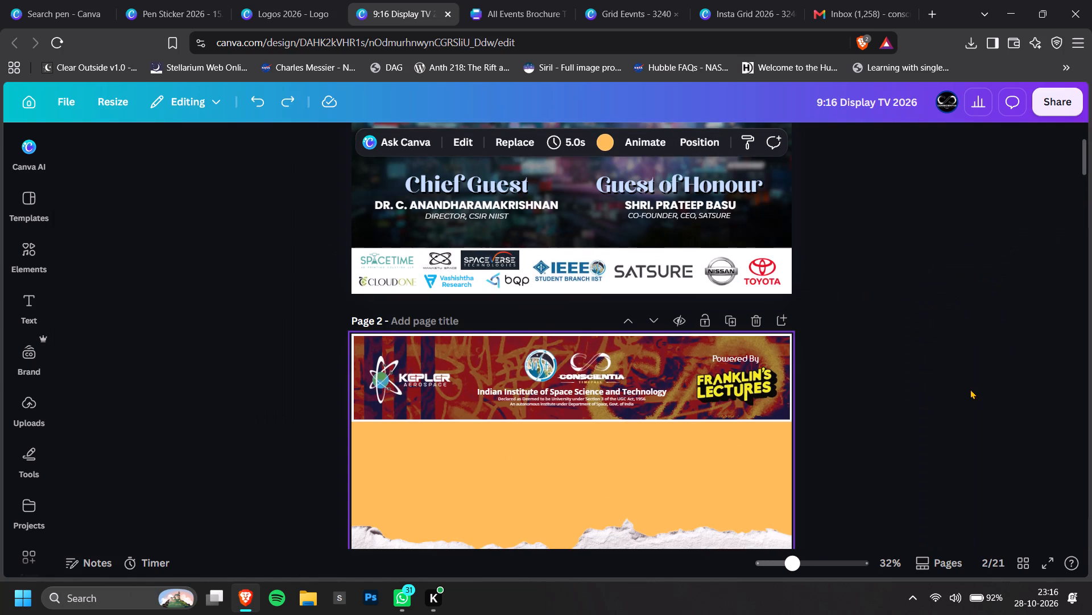
pyautogui.scroll(-1, 962, 392)
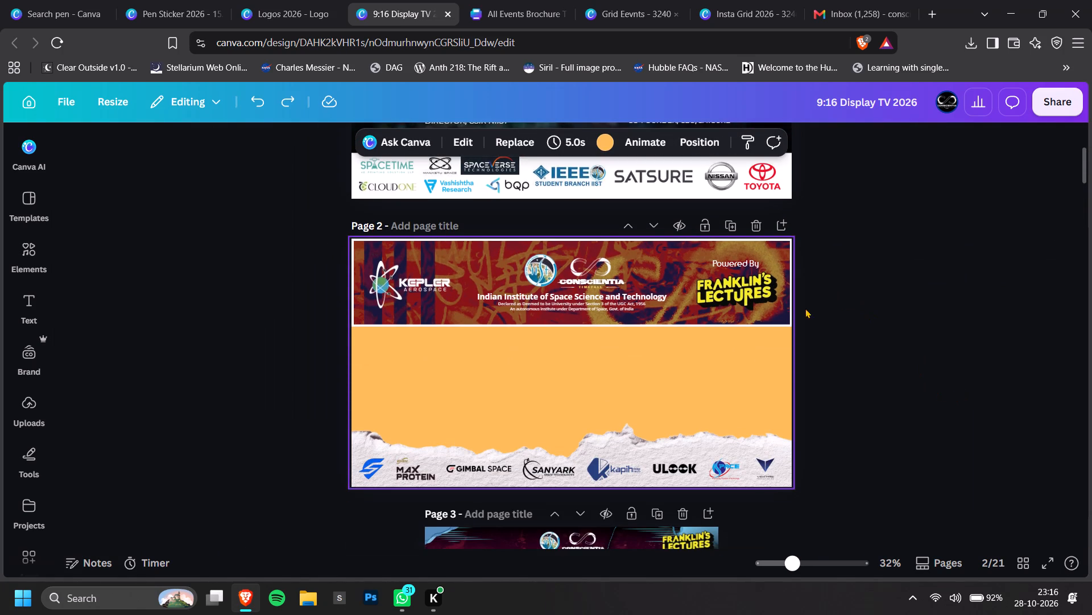
pyautogui.keyDown('ctrl'); pyautogui.scroll(5, 463, 274); pyautogui.keyUp('ctrl')
pyautogui.click(621, 287)
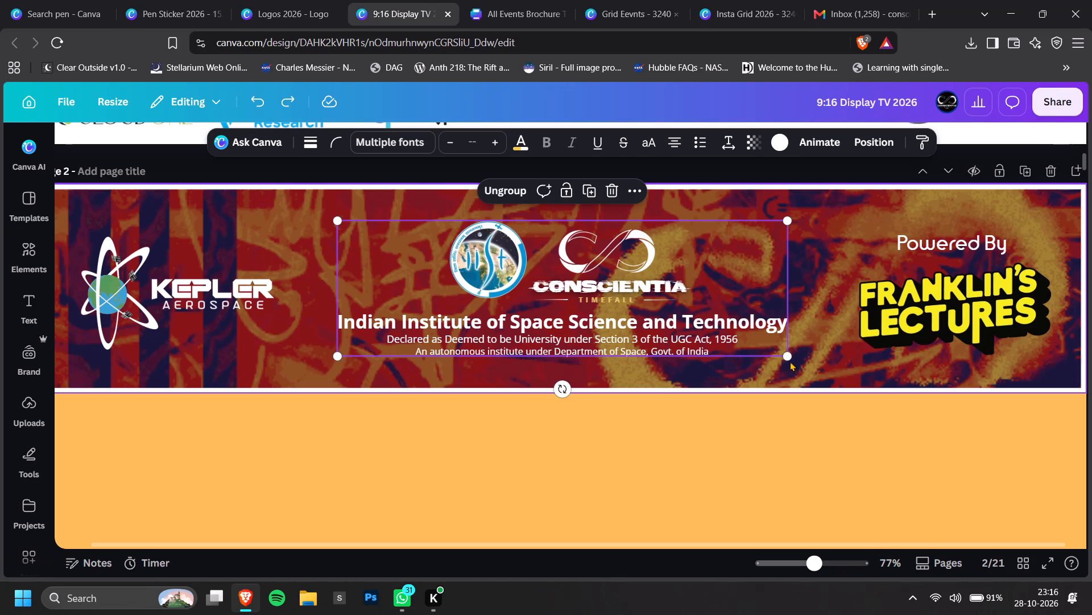
pyautogui.moveTo(786, 357); pyautogui.dragTo(819, 380)
pyautogui.moveTo(775, 345); pyautogui.dragTo(759, 342)
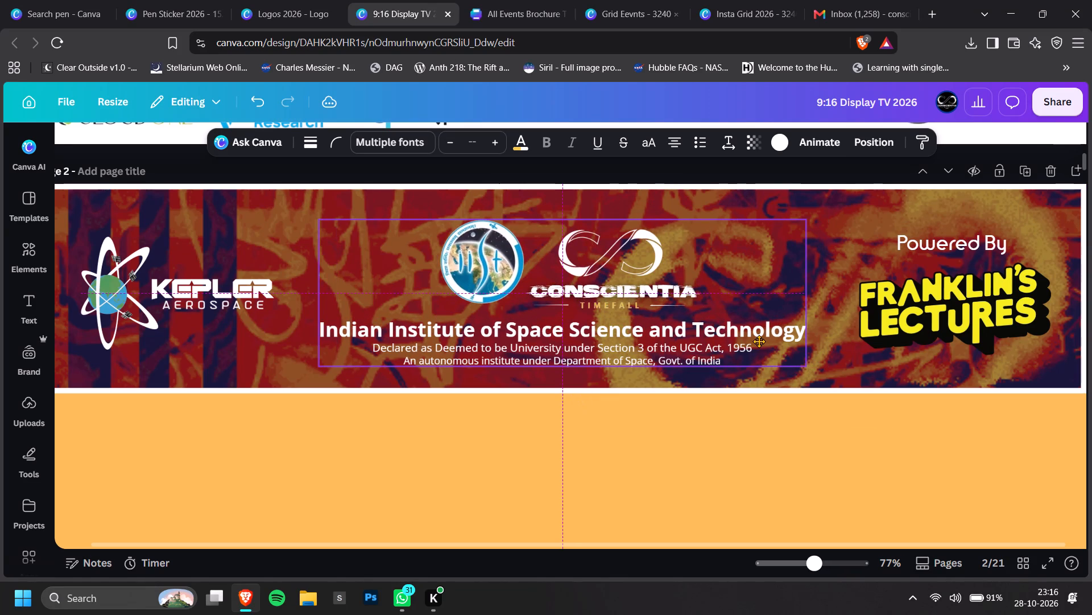
pyautogui.moveTo(759, 342); pyautogui.dragTo(758, 343)
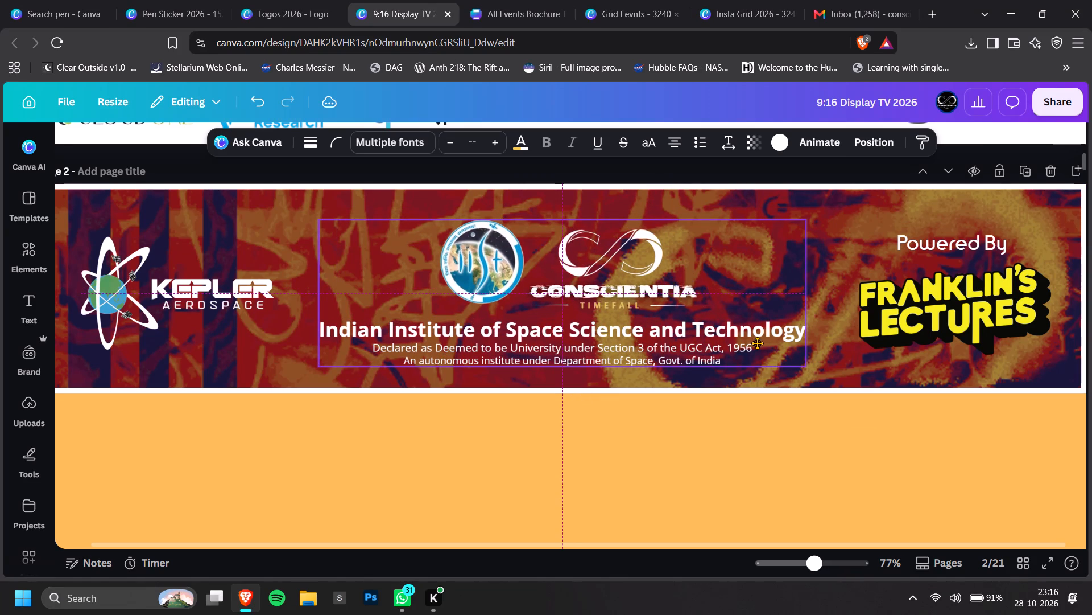
pyautogui.moveTo(758, 343); pyautogui.dragTo(757, 337)
# Scale up the "Powered By" text and Franklin's Lectures logo together, bringing the text to size 30.4, and reposition them in the header.
pyautogui.keyDown('ctrl'); pyautogui.scroll(-3, 772, 335); pyautogui.keyUp('ctrl')
pyautogui.doubleClick(1008, 339)
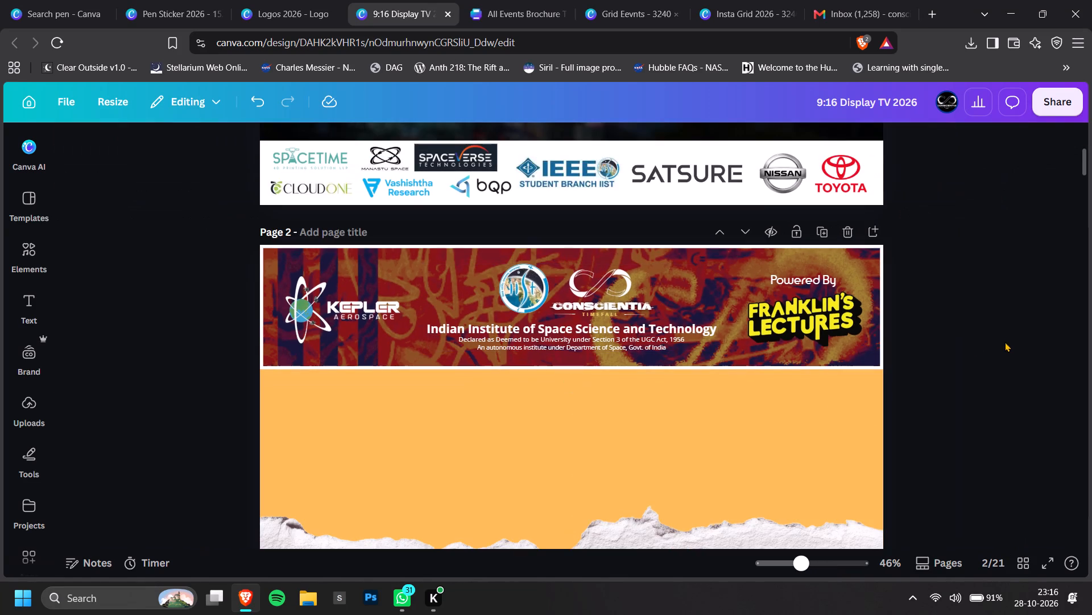
pyautogui.click(787, 335)
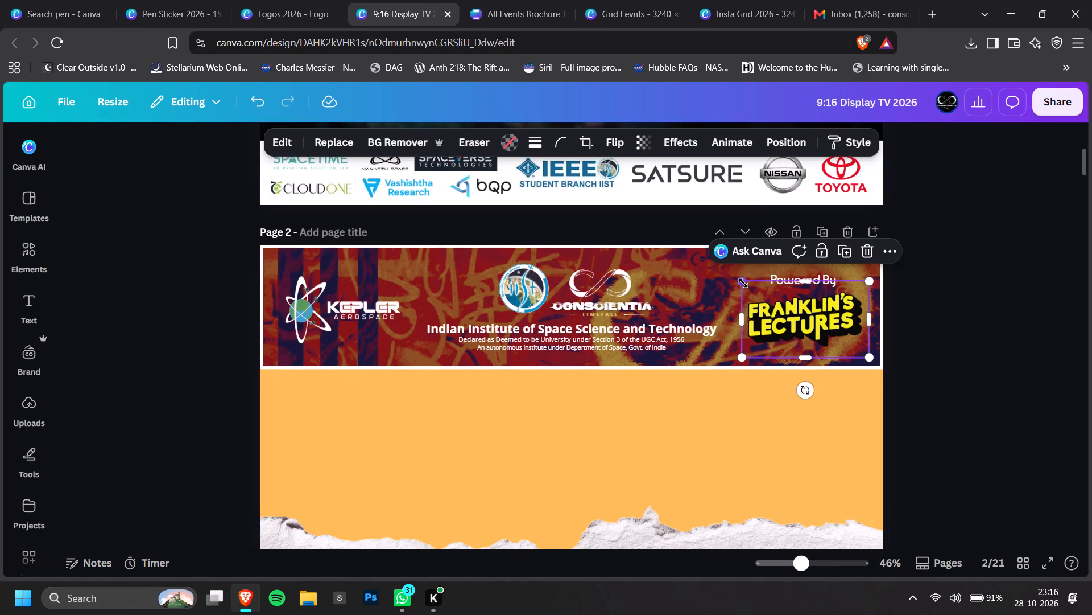
pyautogui.keyDown('shift'); pyautogui.click(796, 272); pyautogui.keyUp('shift')
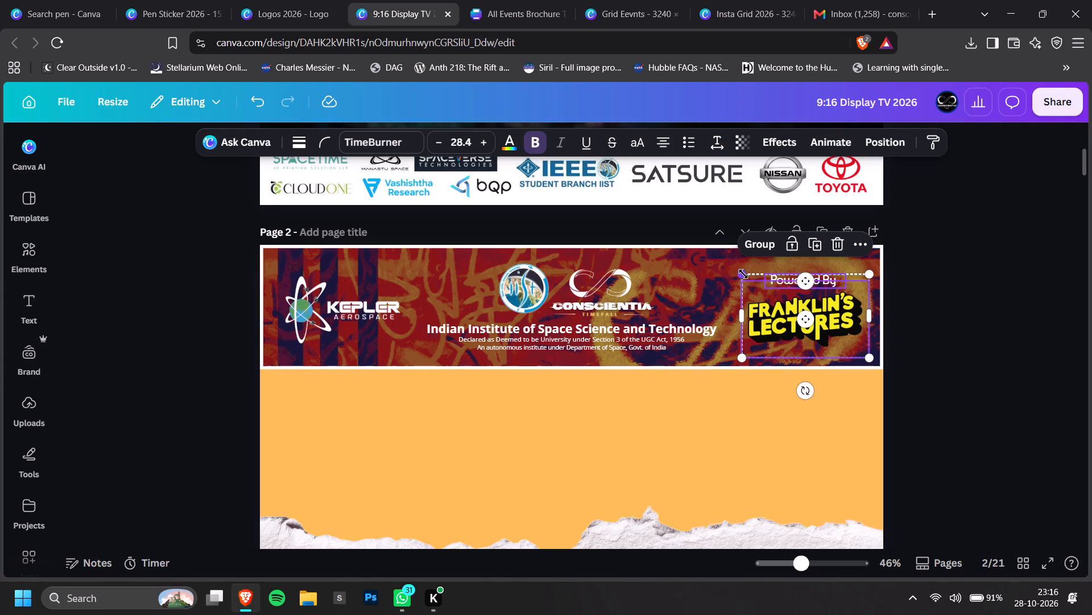
pyautogui.moveTo(743, 274); pyautogui.dragTo(770, 296)
pyautogui.moveTo(767, 294); pyautogui.dragTo(736, 273)
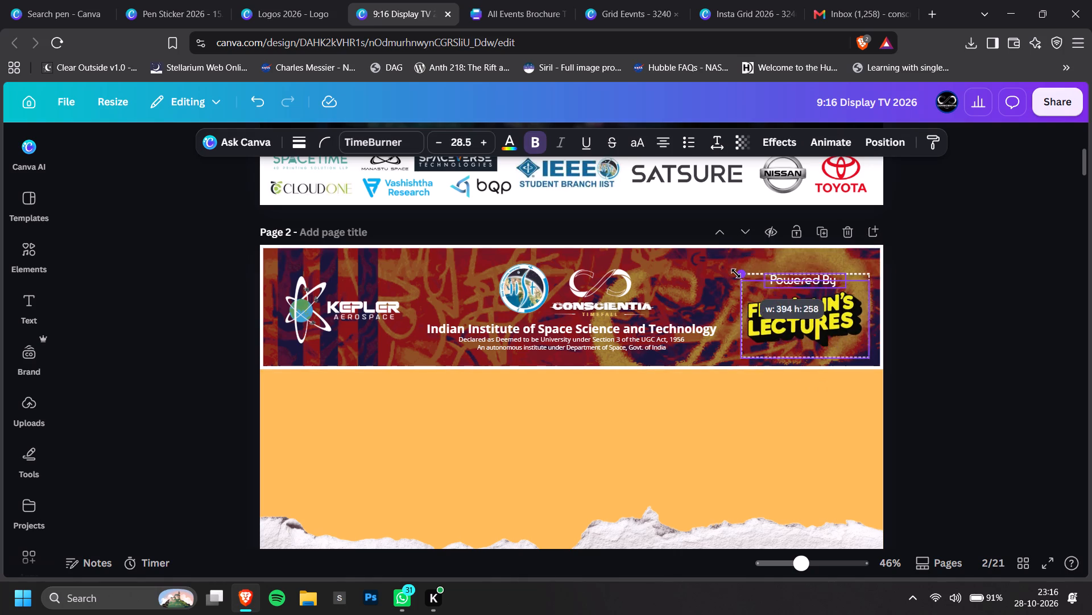
pyautogui.moveTo(736, 273); pyautogui.dragTo(727, 272)
pyautogui.click(776, 309)
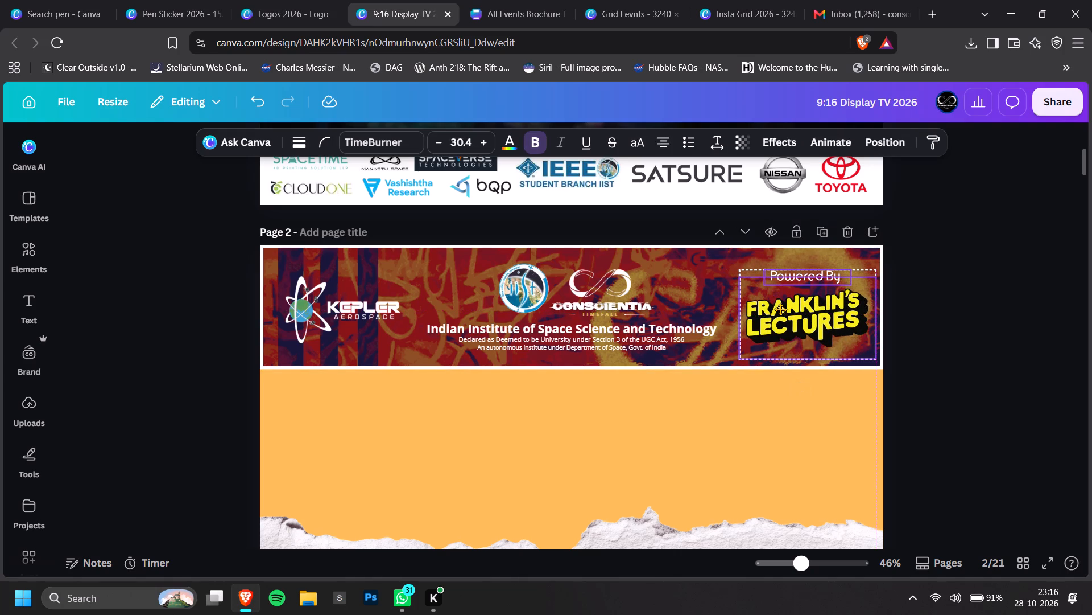
pyautogui.click(928, 305)
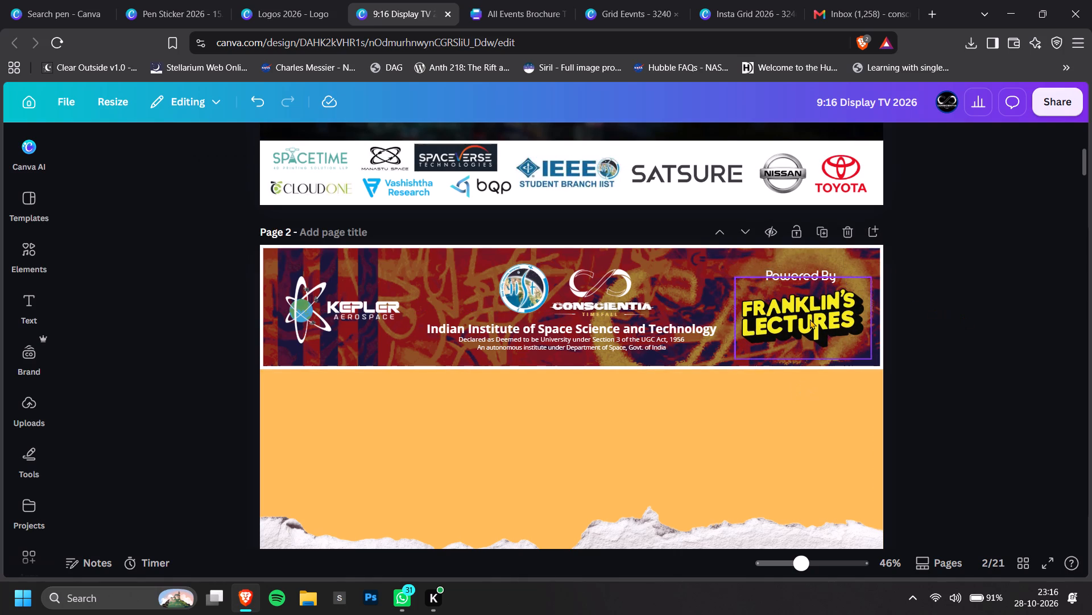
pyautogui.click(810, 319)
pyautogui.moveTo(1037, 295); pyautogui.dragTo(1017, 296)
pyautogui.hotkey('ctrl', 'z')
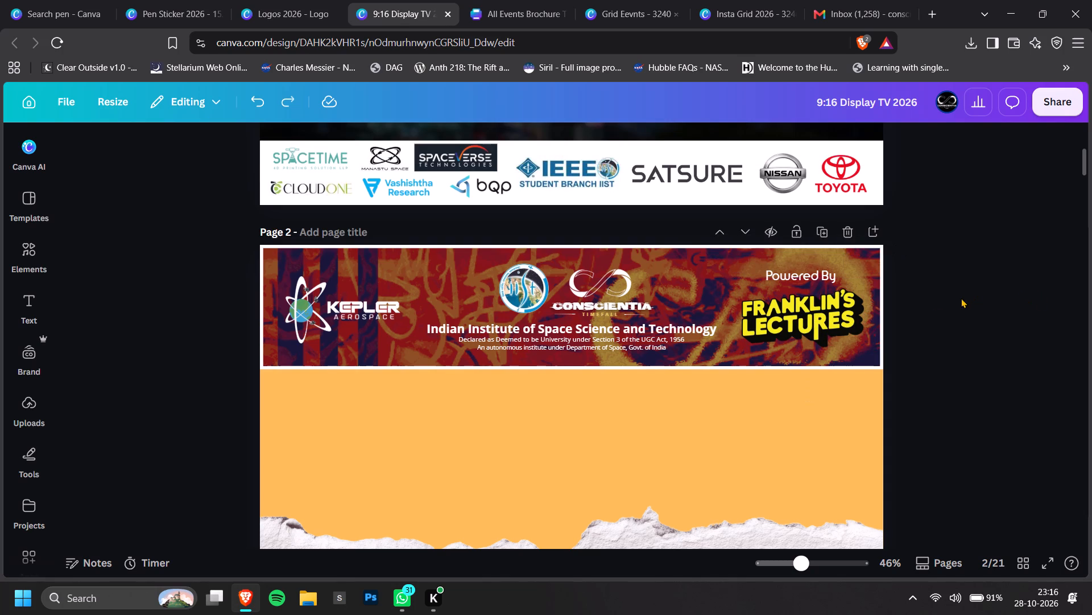
# Move the Franklin's Lectures logo slightly right and down, beneath the "Powered By" text.
pyautogui.keyDown('ctrl'); pyautogui.scroll(3, 894, 317); pyautogui.keyUp('ctrl')
pyautogui.moveTo(945, 323); pyautogui.dragTo(952, 321)
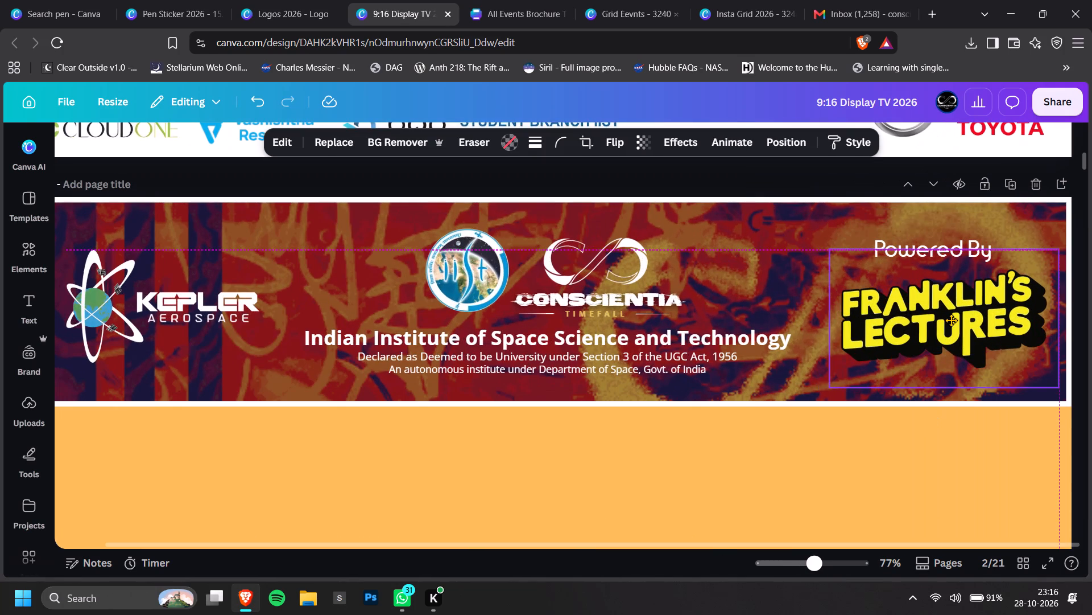
pyautogui.moveTo(952, 321); pyautogui.dragTo(952, 323)
# Shrink the "Powered By" text to about size 28, roughly centred above the Franklin's Lectures logo.
pyautogui.click(931, 242)
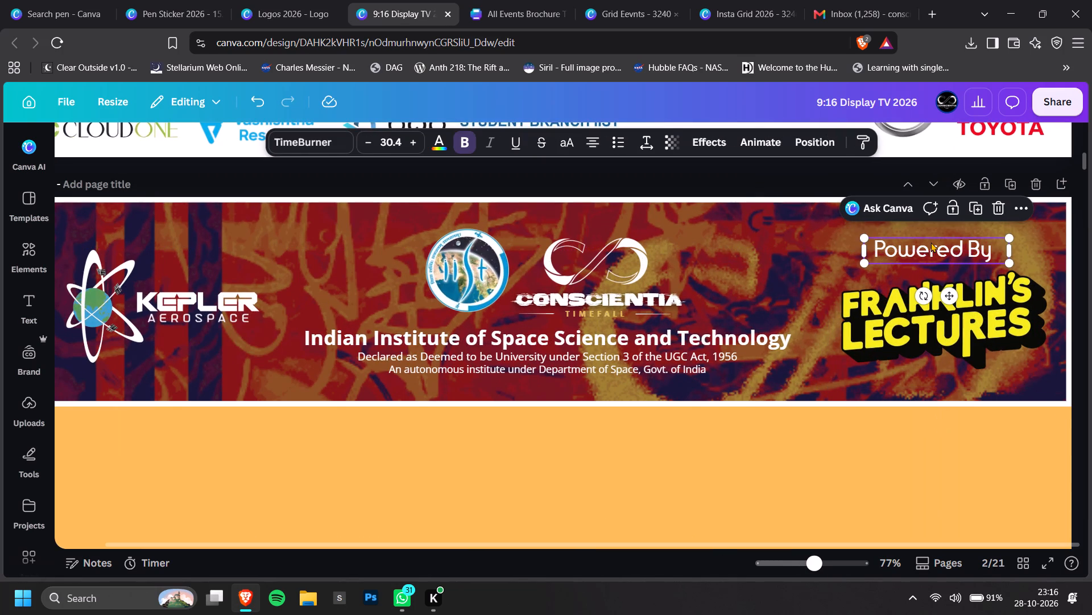
pyautogui.moveTo(860, 239); pyautogui.dragTo(870, 240)
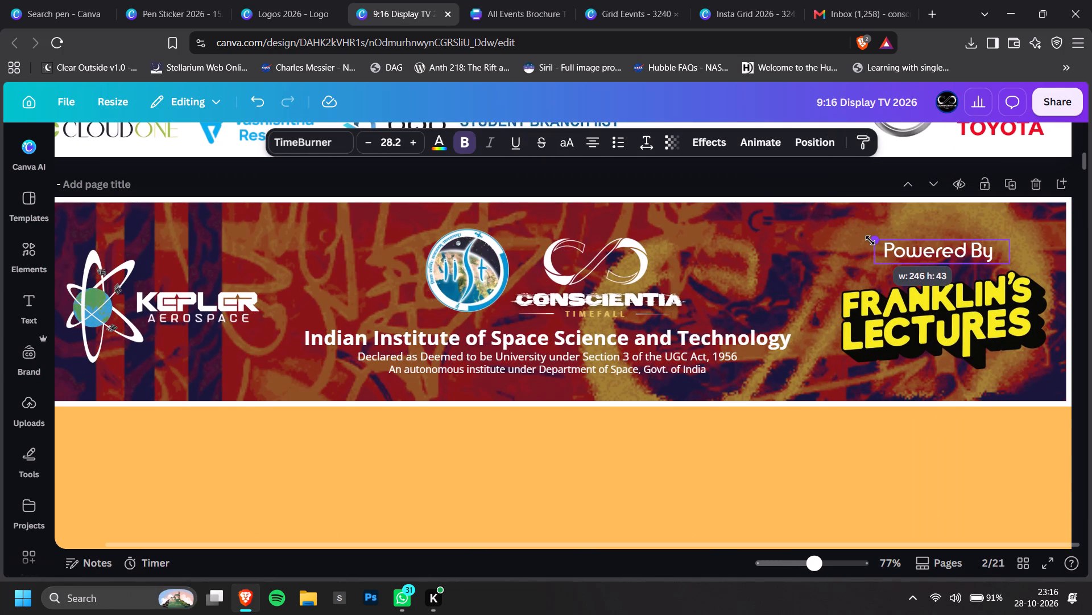
pyautogui.moveTo(870, 240); pyautogui.dragTo(873, 241)
pyautogui.keyDown('ctrl'); pyautogui.scroll(-2, 1028, 315); pyautogui.keyUp('ctrl')
pyautogui.doubleClick(1036, 317)
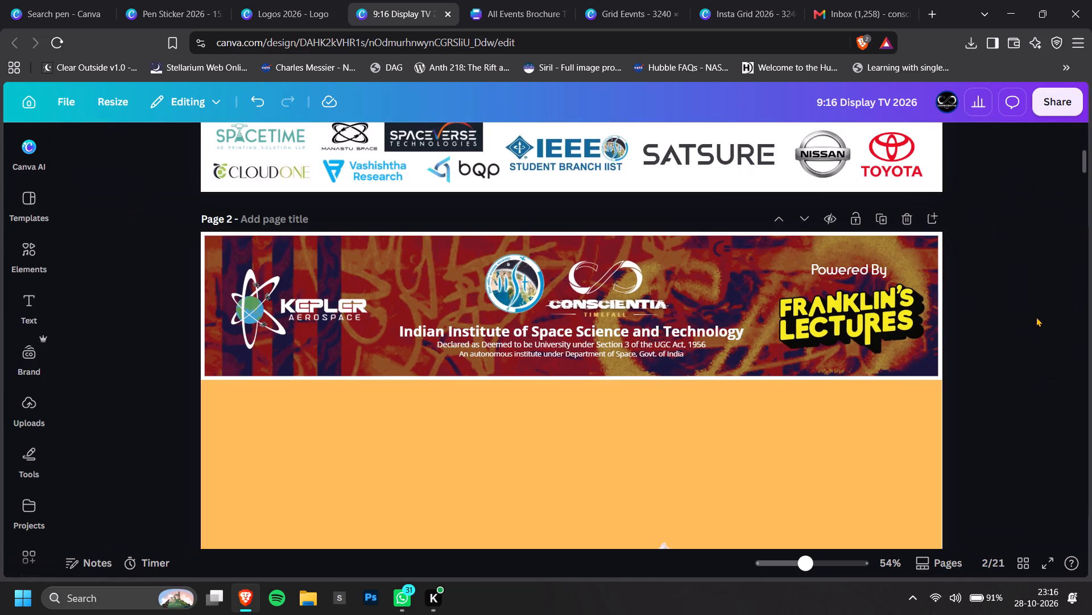
# Nudge the Kepler Aerospace logo slightly downward in the page 2 header, leaving room for a caption above it.
pyautogui.keyDown('ctrl'); pyautogui.scroll(2, 259, 257); pyautogui.keyUp('ctrl')
pyautogui.moveTo(220, 315); pyautogui.dragTo(218, 323)
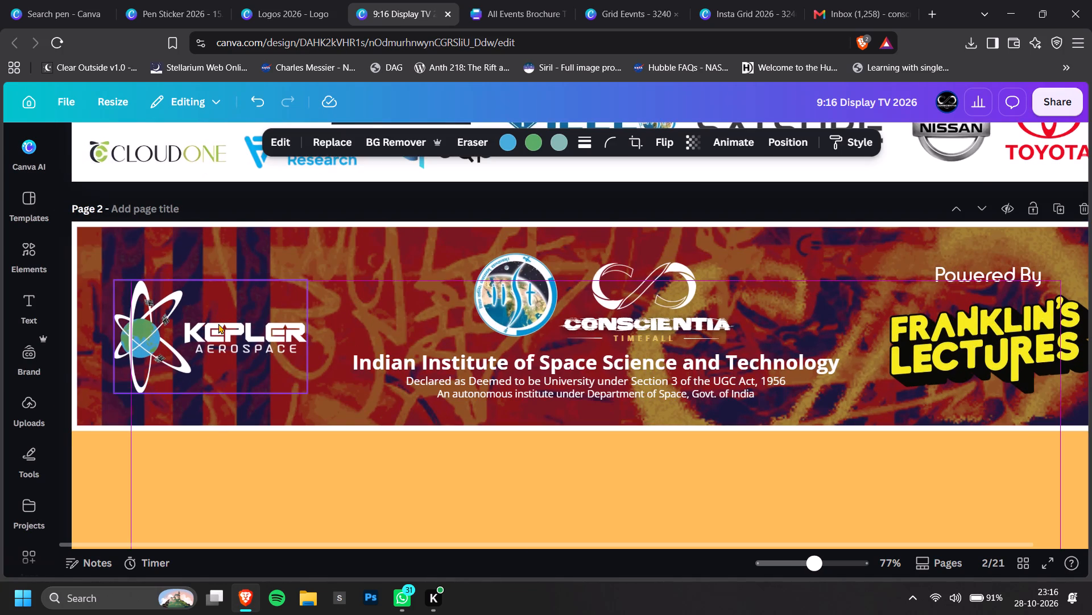
pyautogui.keyDown('ctrl'); pyautogui.scroll(-3, 378, 352); pyautogui.keyUp('ctrl')
pyautogui.click(1049, 312)
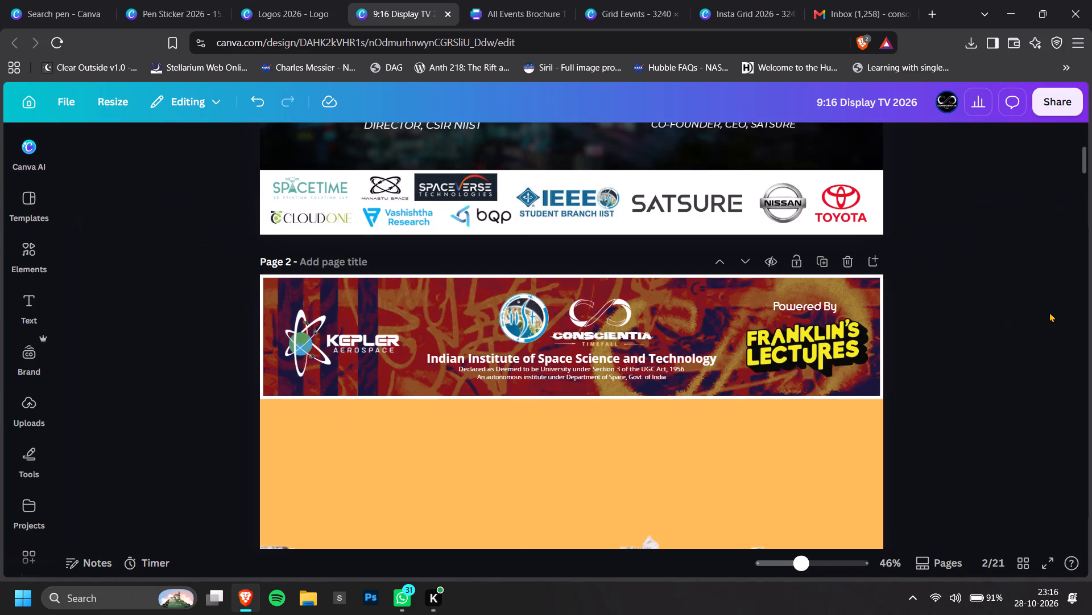
pyautogui.keyDown('ctrl'); pyautogui.scroll(2, 340, 348); pyautogui.keyUp('ctrl')
pyautogui.moveTo(238, 346); pyautogui.dragTo(235, 361)
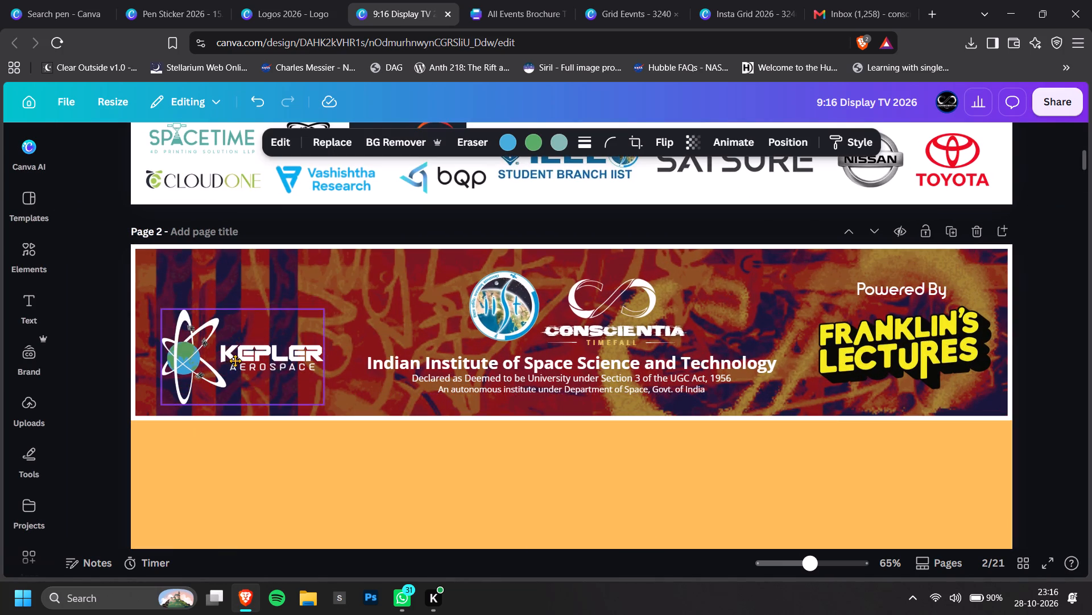
pyautogui.moveTo(235, 361); pyautogui.dragTo(239, 354)
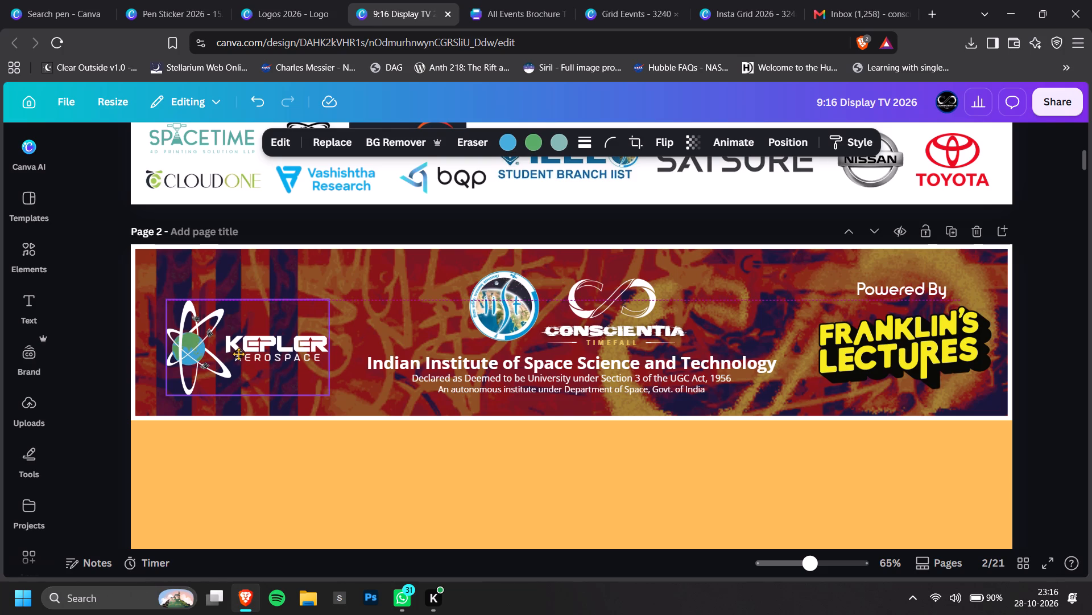
pyautogui.moveTo(239, 354); pyautogui.dragTo(237, 358)
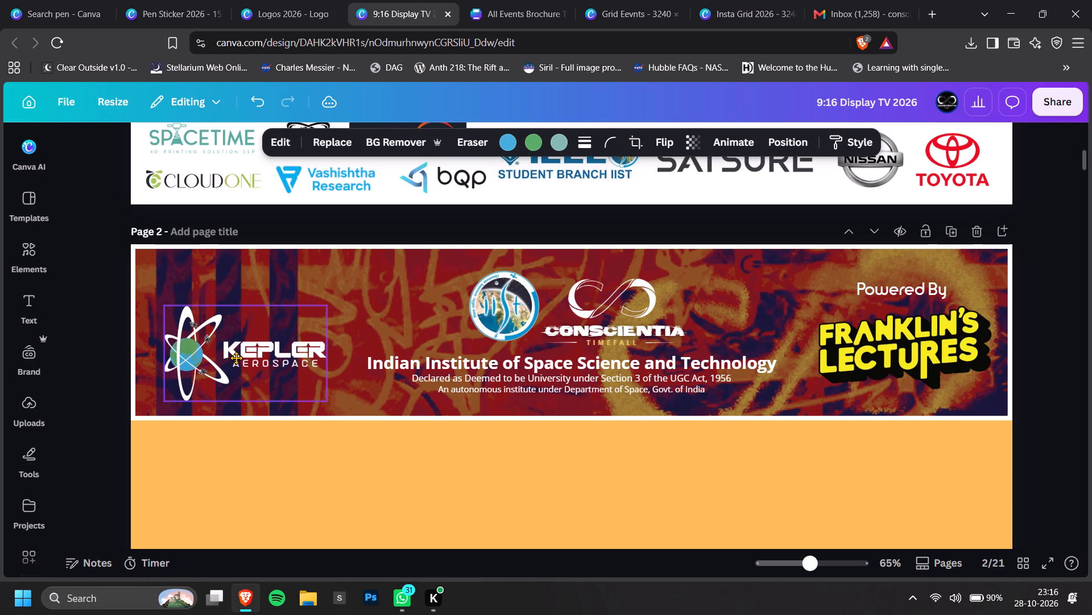
pyautogui.moveTo(237, 358); pyautogui.dragTo(238, 358)
# Duplicate the "Powered By" text and place the copy above the Kepler Aerospace logo.
pyautogui.keyDown('alt'); pyautogui.moveTo(875, 281); pyautogui.dragTo(858, 285); pyautogui.keyUp('alt')
pyautogui.moveTo(905, 296); pyautogui.dragTo(242, 292)
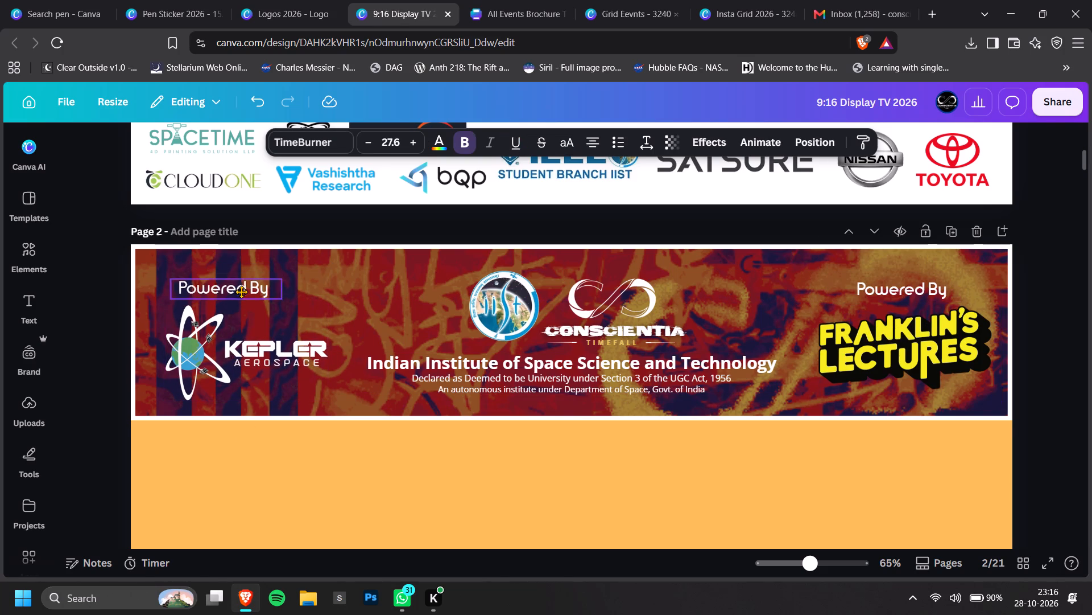
pyautogui.moveTo(242, 292); pyautogui.dragTo(237, 287)
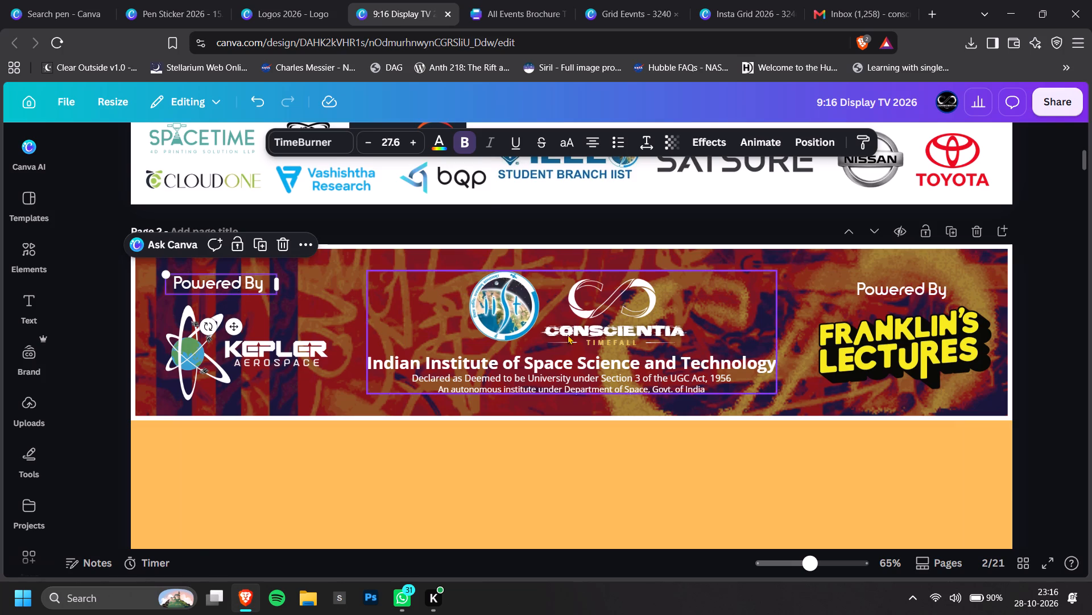
pyautogui.keyDown('ctrl'); pyautogui.scroll(-1, 776, 354); pyautogui.keyUp('ctrl')
pyautogui.click(889, 334)
pyautogui.click(1023, 310)
pyautogui.keyDown('ctrl'); pyautogui.scroll(-2, 1023, 310); pyautogui.keyUp('ctrl')
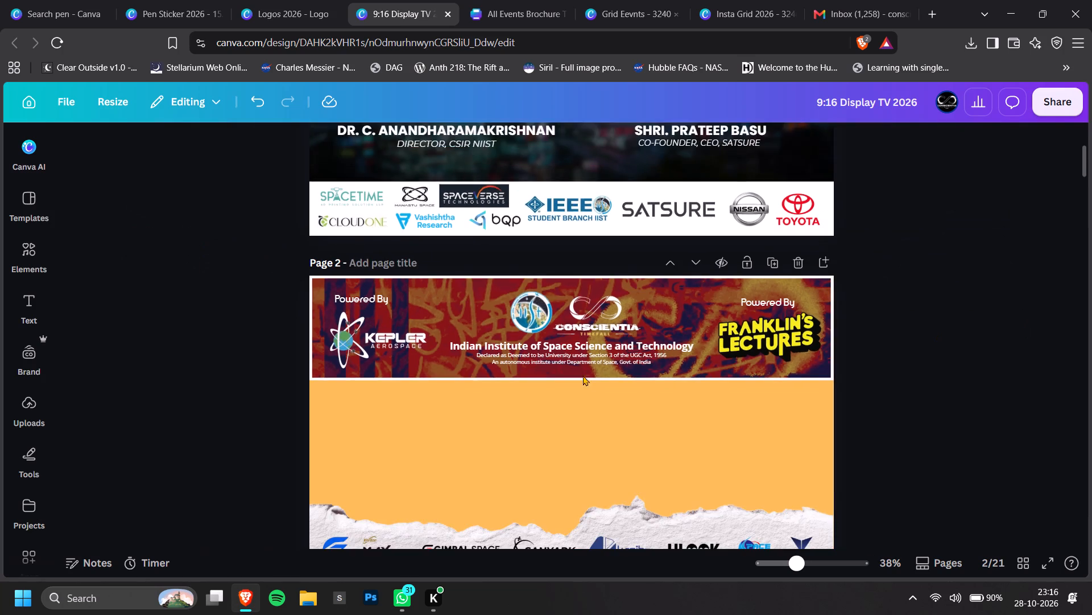
# Change the text above the Kepler Aerospace logo to "In Association with" and widen its box to fit one line.
pyautogui.keyDown('ctrl'); pyautogui.scroll(2, 387, 324); pyautogui.keyUp('ctrl')
pyautogui.doubleClick(272, 289)
pyautogui.write('In ass')
pyautogui.press('BackSpace')
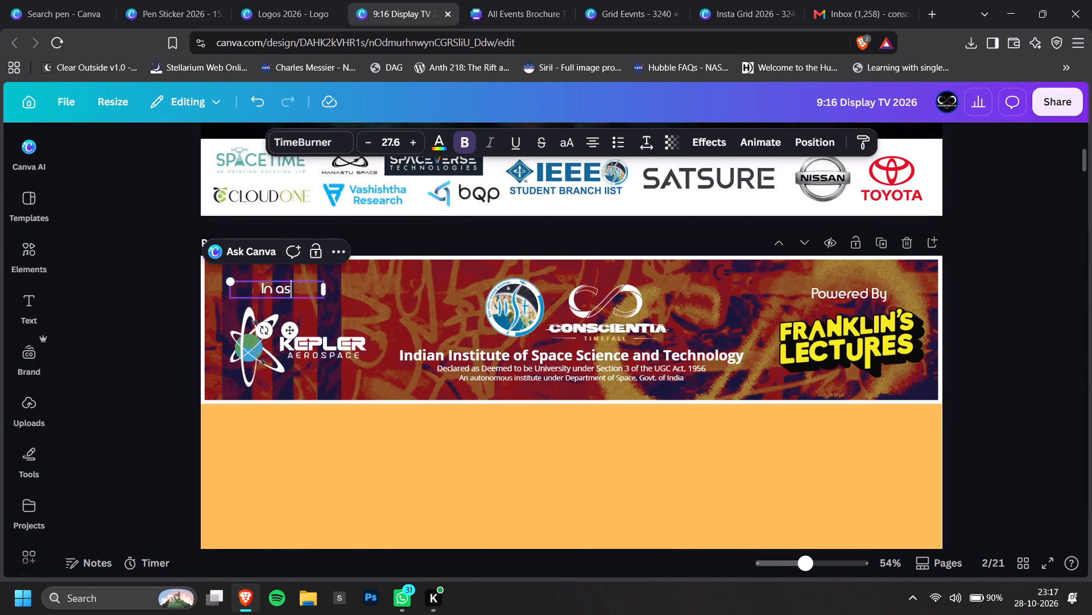
pyautogui.press('BackSpace')
pyautogui.press('BackSpace')
pyautogui.write('Associa')
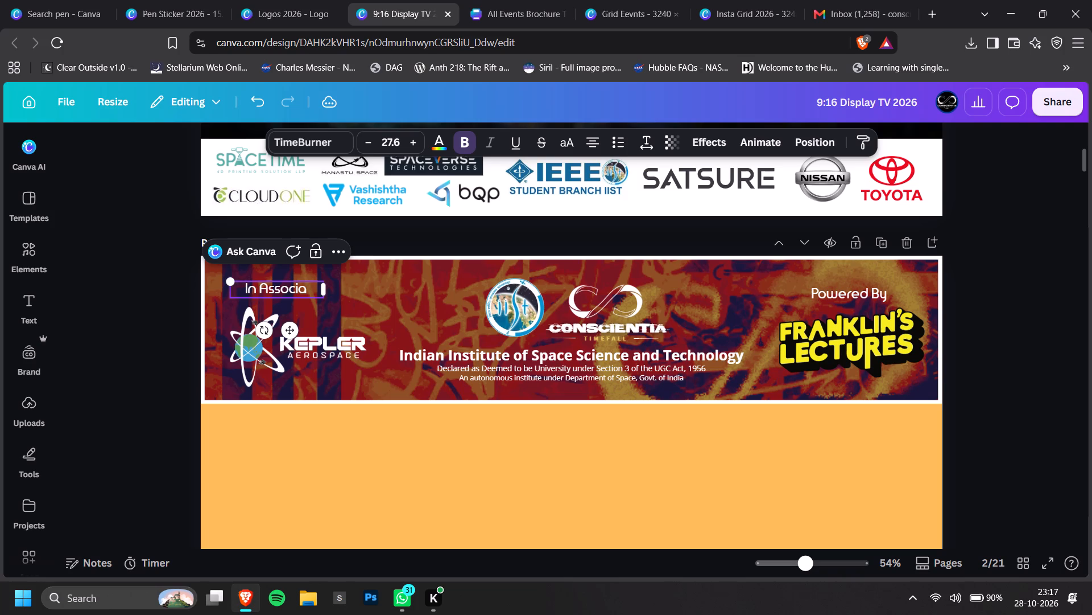
pyautogui.write('tion with')
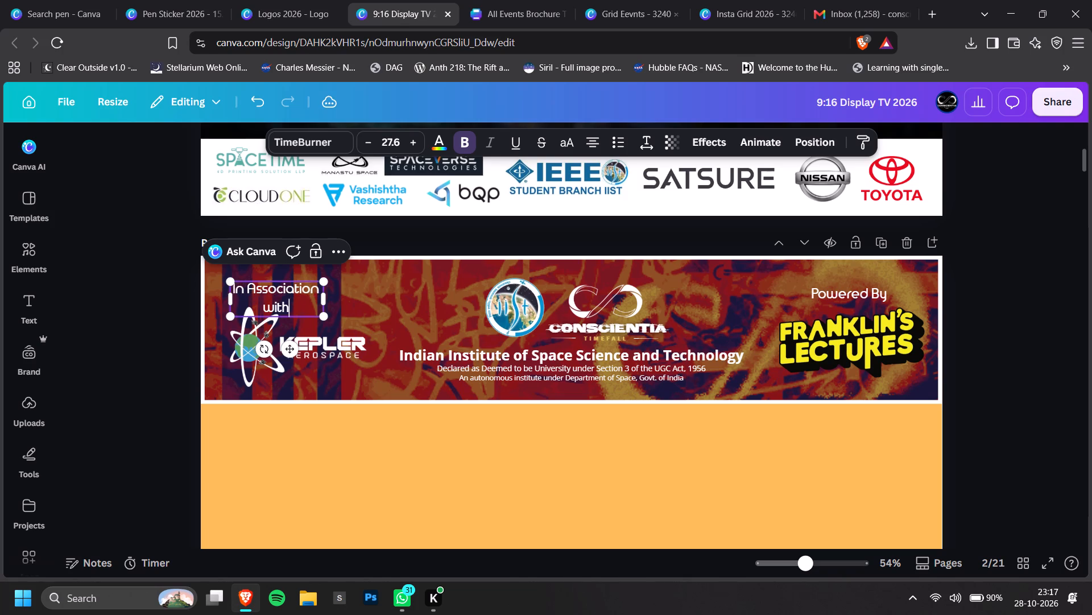
pyautogui.moveTo(331, 300); pyautogui.dragTo(343, 301)
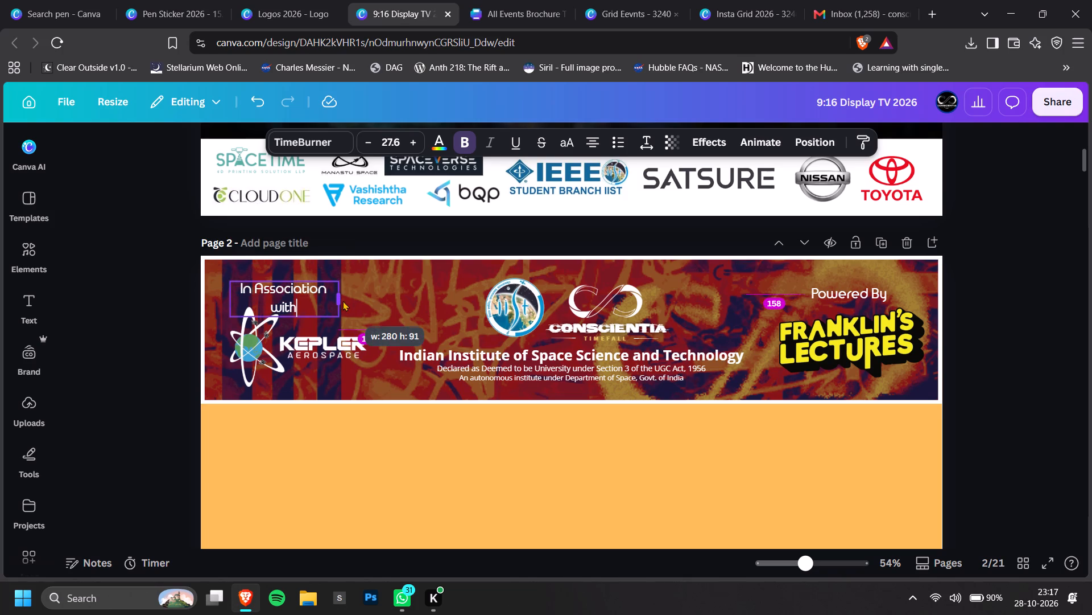
pyautogui.moveTo(343, 301); pyautogui.dragTo(353, 303)
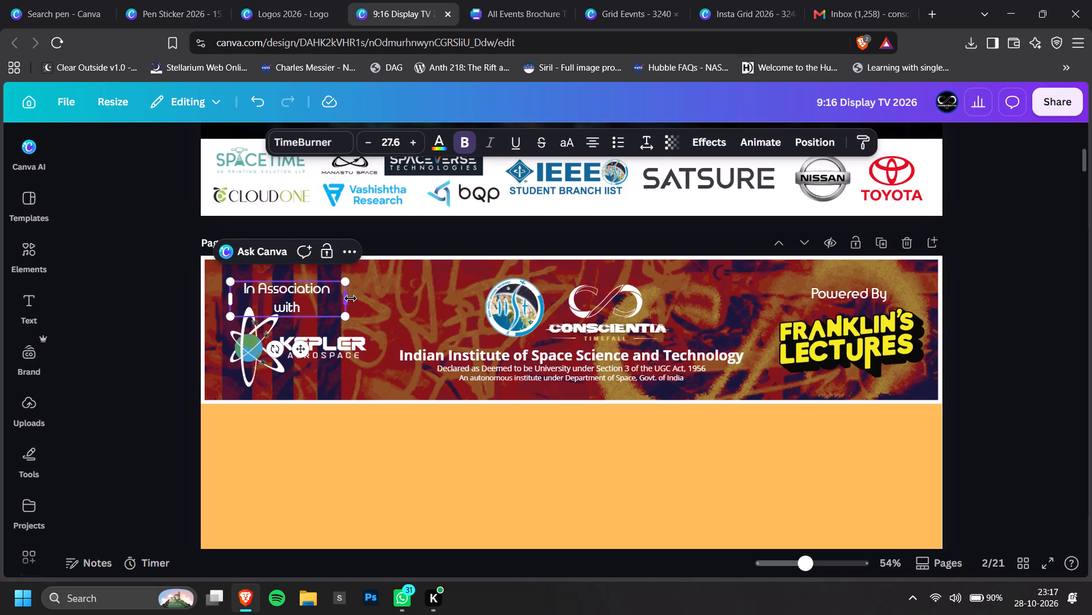
pyautogui.moveTo(349, 297); pyautogui.dragTo(354, 298)
pyautogui.click(466, 222)
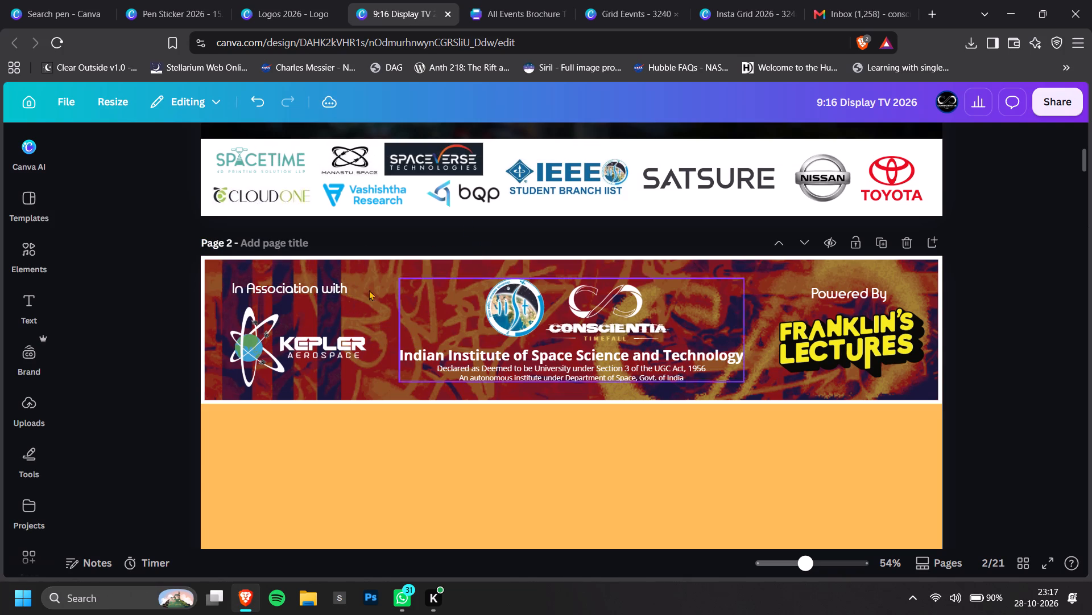
# Move the "In Association with" text slightly left and down, closer to the Kepler Aerospace logo.
pyautogui.moveTo(336, 296); pyautogui.dragTo(326, 304)
pyautogui.click(420, 228)
pyautogui.keyDown('ctrl'); pyautogui.scroll(-3, 465, 240); pyautogui.keyUp('ctrl')
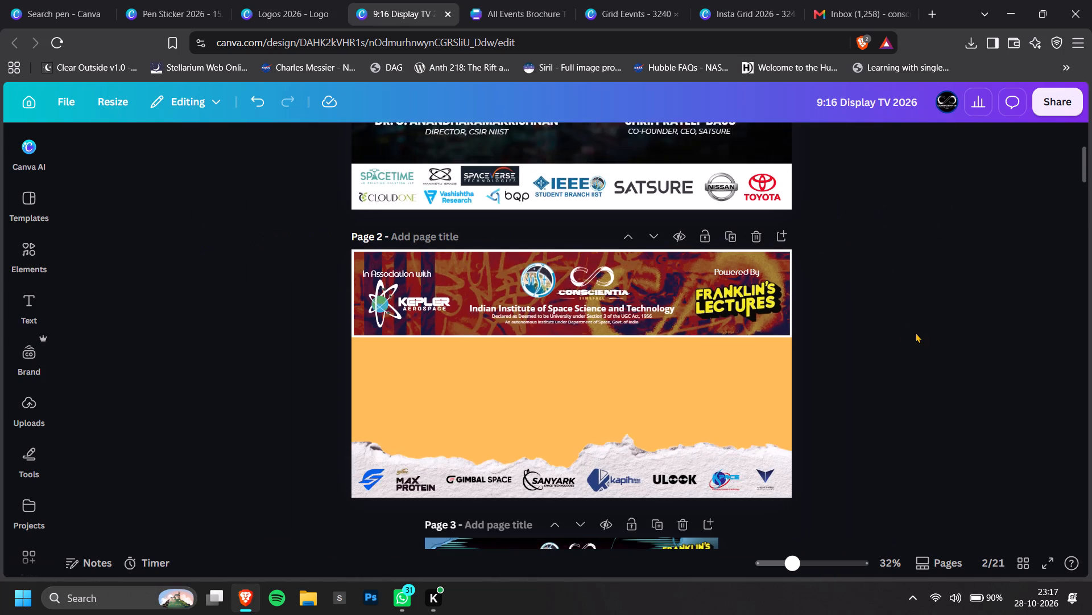
pyautogui.keyDown('ctrl'); pyautogui.scroll(5, 353, 279); pyautogui.keyUp('ctrl')
pyautogui.click(225, 261)
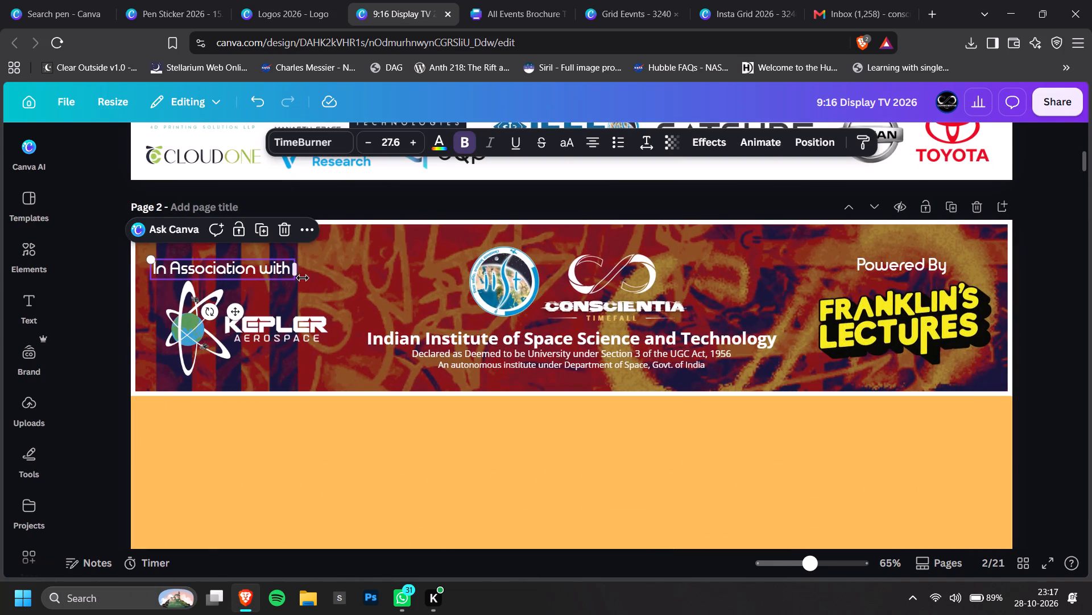
pyautogui.click(667, 214)
pyautogui.keyDown('ctrl'); pyautogui.scroll(-2, 727, 239); pyautogui.keyUp('ctrl')
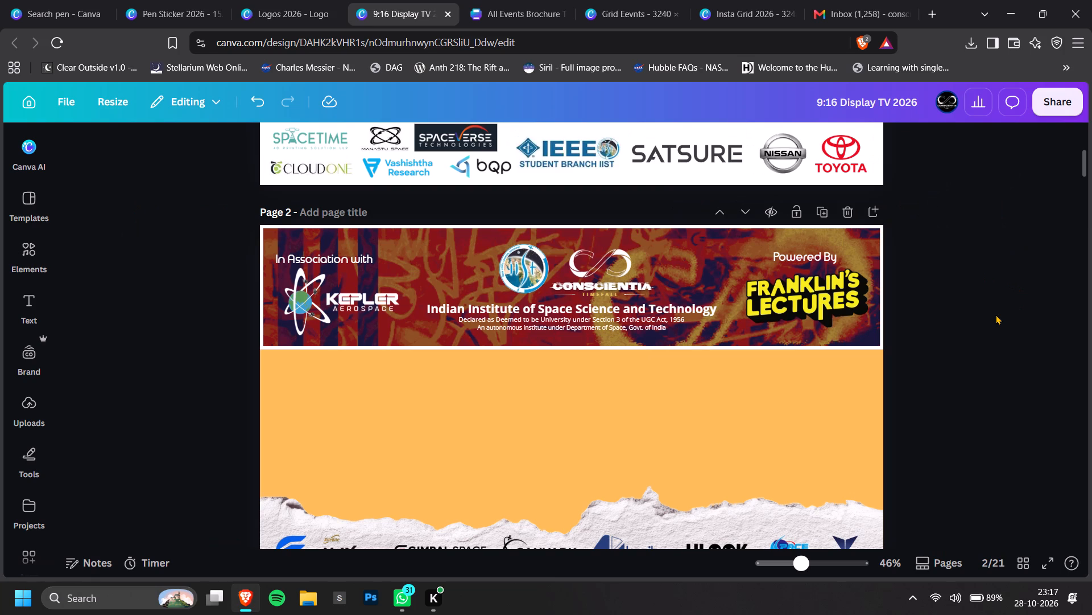
# Group the Kepler Aerospace logo with its "In Association with" text and move the group to the header's right edge.
pyautogui.click(360, 301)
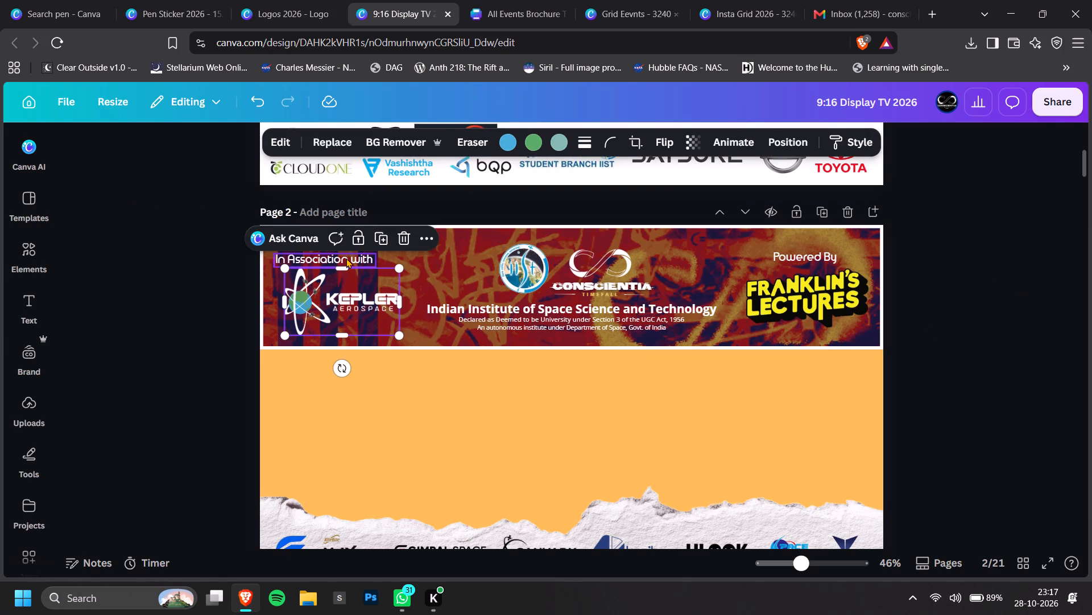
pyautogui.keyDown('shift'); pyautogui.click(346, 258); pyautogui.keyUp('shift')
pyautogui.moveTo(350, 304); pyautogui.dragTo(750, 294)
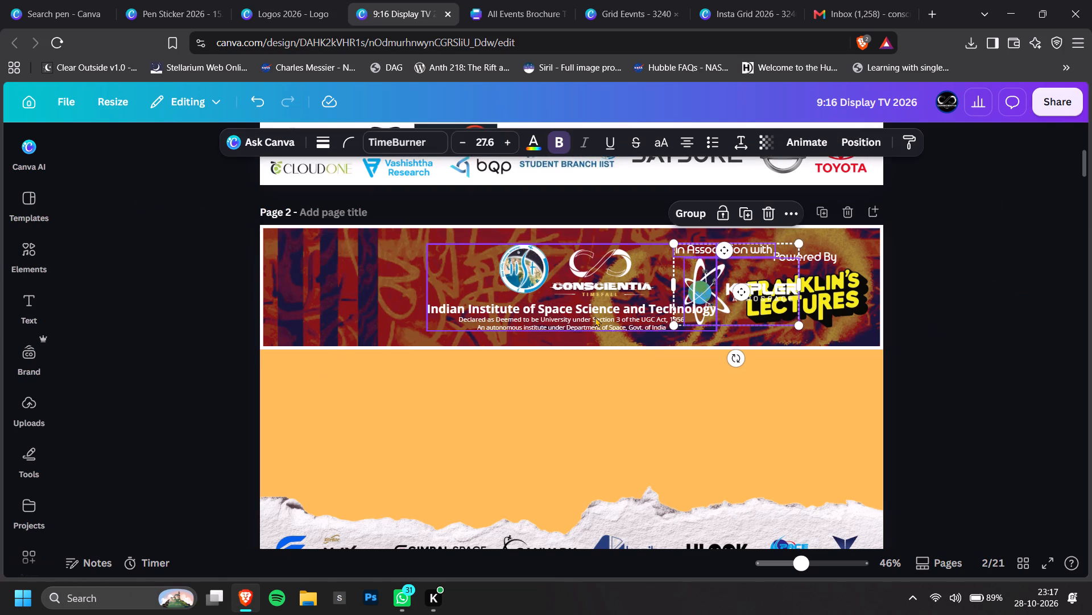
pyautogui.click(696, 216)
pyautogui.moveTo(717, 308); pyautogui.dragTo(795, 288)
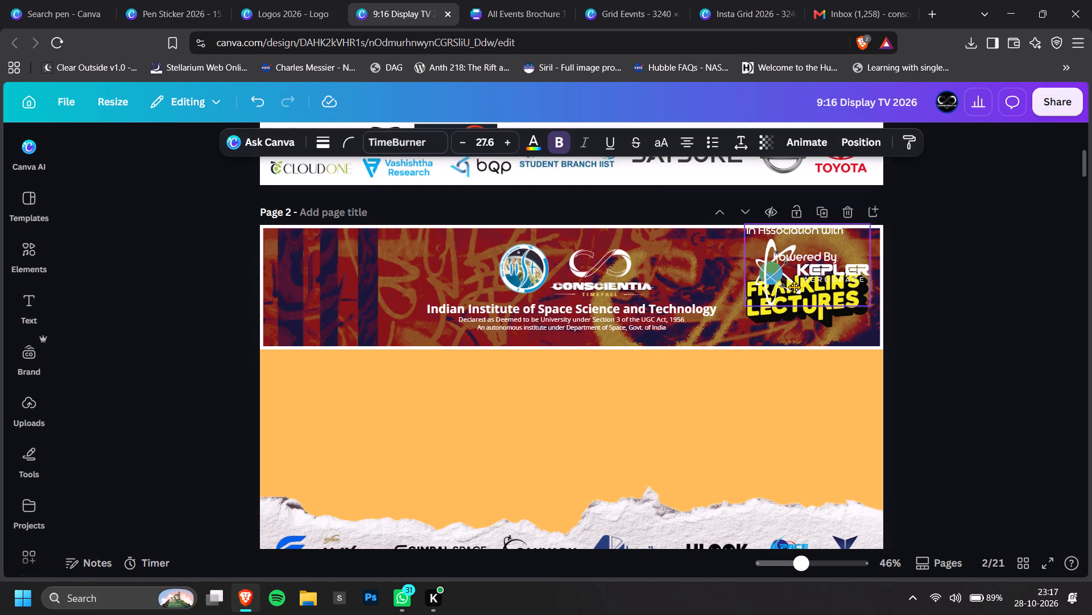
pyautogui.moveTo(795, 288); pyautogui.dragTo(854, 290)
# Group the "Powered By" text with the Franklin's Lectures logo and move the group to the header's left side.
pyautogui.click(755, 326)
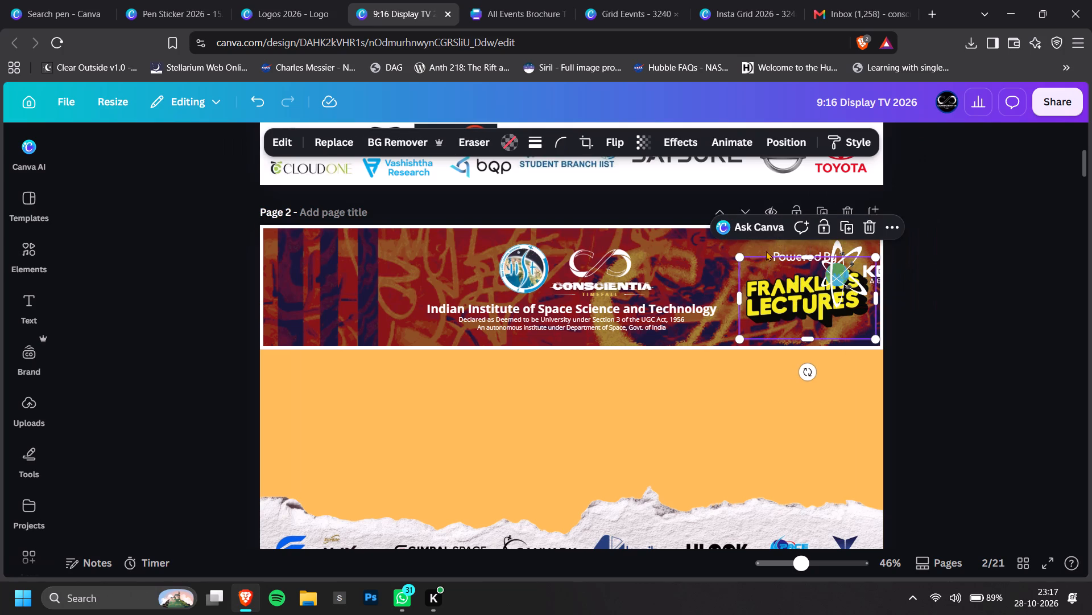
pyautogui.keyDown('shift'); pyautogui.click(785, 253); pyautogui.keyUp('shift')
pyautogui.keyDown('shift'); pyautogui.click(775, 251); pyautogui.keyUp('shift')
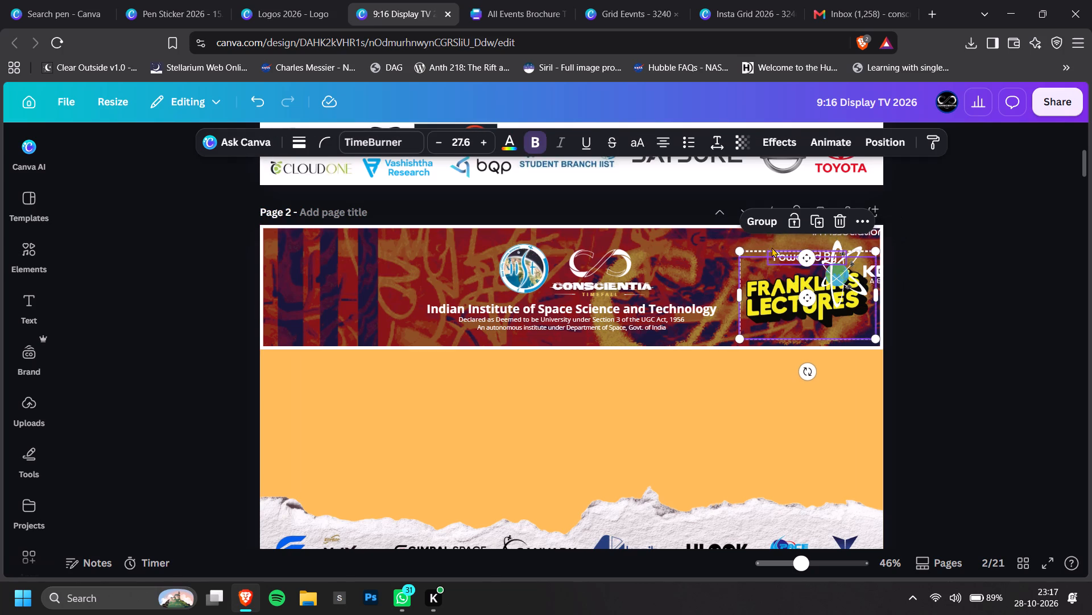
pyautogui.click(764, 226)
pyautogui.moveTo(777, 289); pyautogui.dragTo(309, 288)
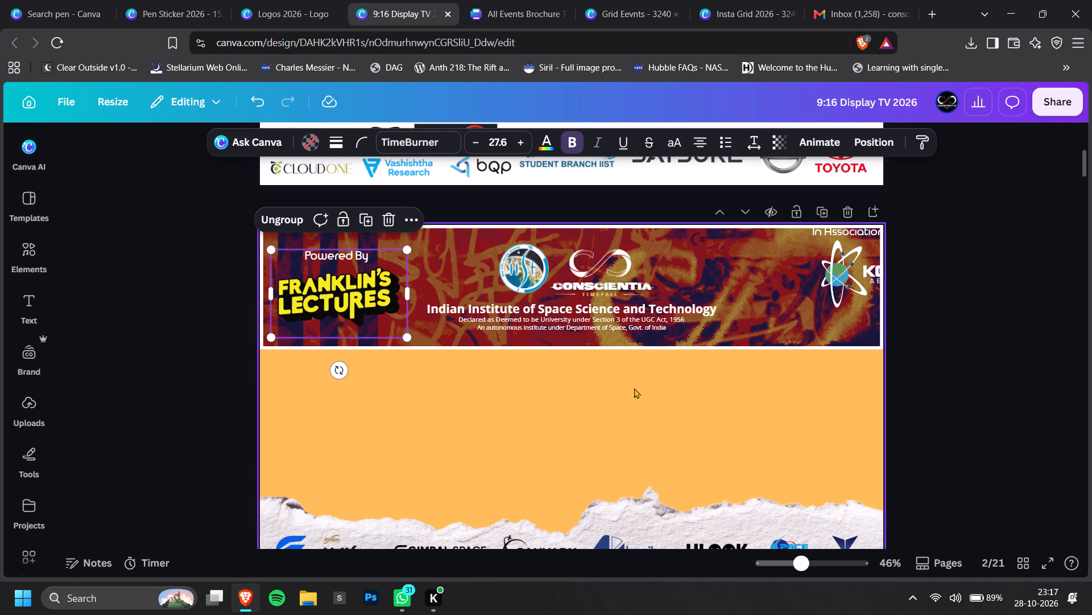
# Move the Kepler Aerospace group fully inside the header, into the space right of the institute lockup.
pyautogui.click(947, 277)
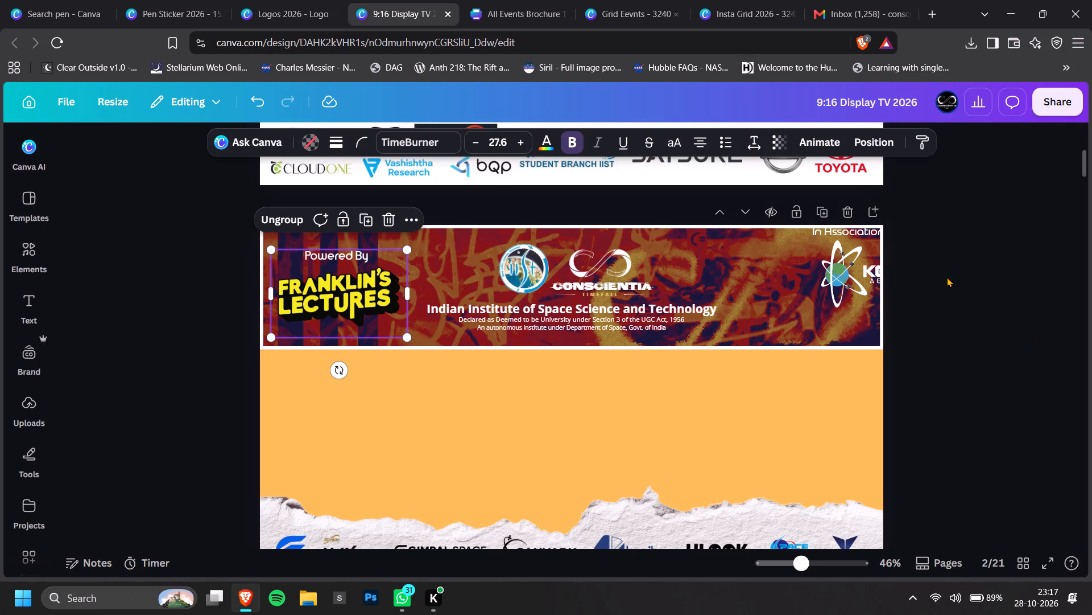
pyautogui.moveTo(860, 281); pyautogui.dragTo(791, 302)
pyautogui.click(913, 292)
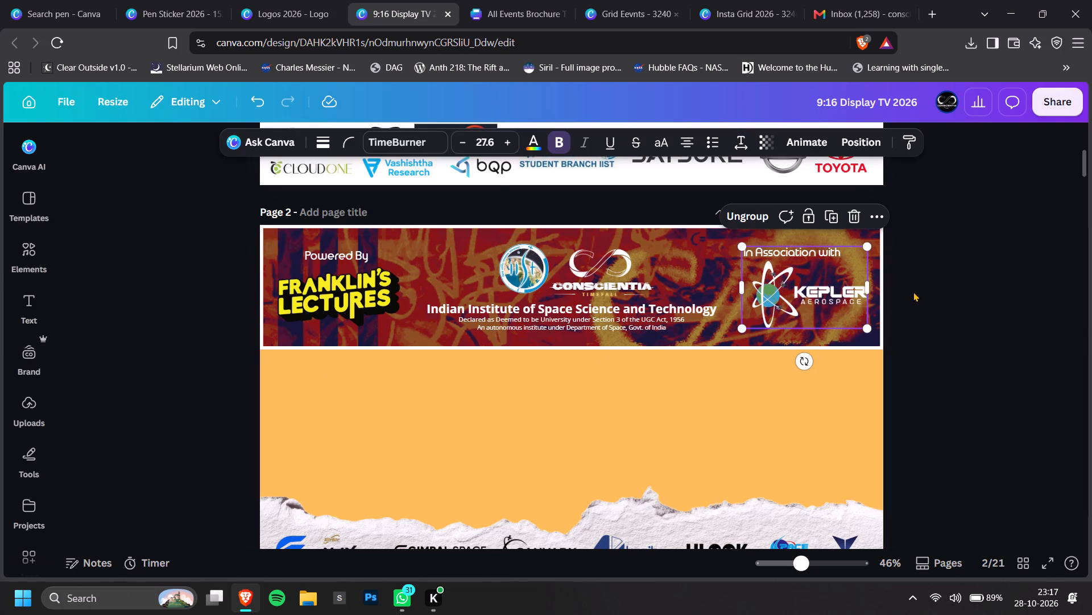
# Shift the "In Association with" text right within its group, roughly centring it above the Kepler Aerospace logo.
pyautogui.keyDown('ctrl'); pyautogui.scroll(4, 932, 276); pyautogui.keyUp('ctrl')
pyautogui.click(961, 240)
pyautogui.click(957, 231)
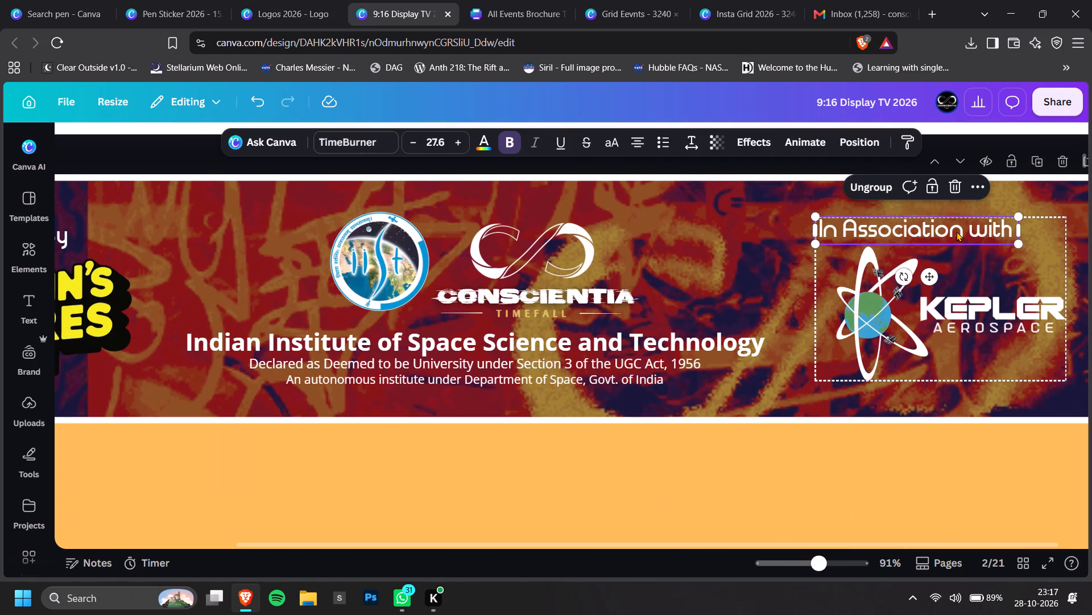
pyautogui.moveTo(939, 232); pyautogui.dragTo(971, 229)
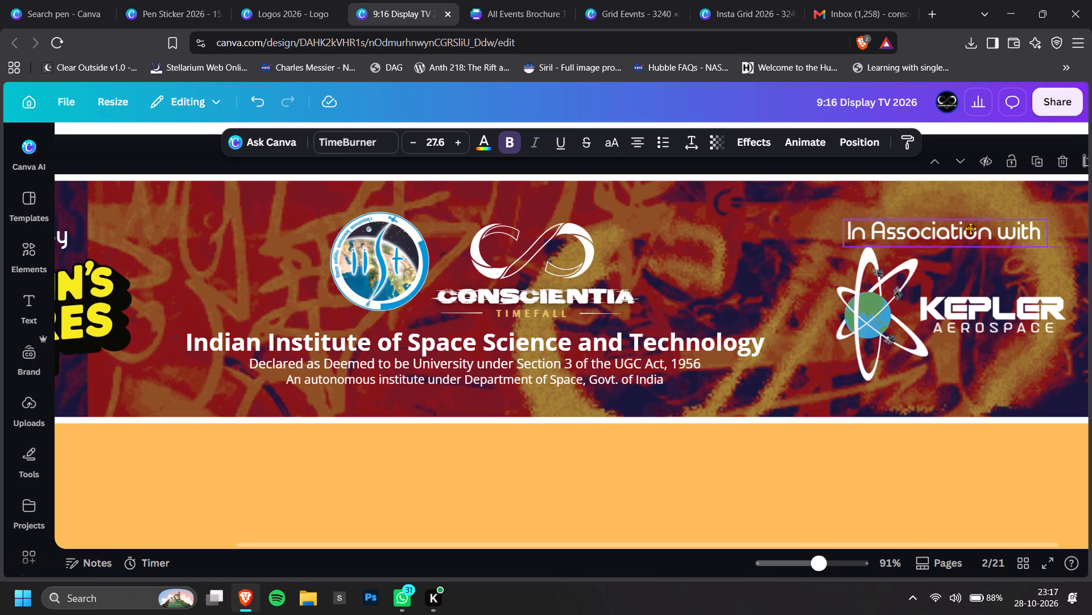
pyautogui.moveTo(971, 229); pyautogui.dragTo(973, 228)
pyautogui.keyDown('ctrl'); pyautogui.scroll(-3, 955, 269); pyautogui.keyUp('ctrl')
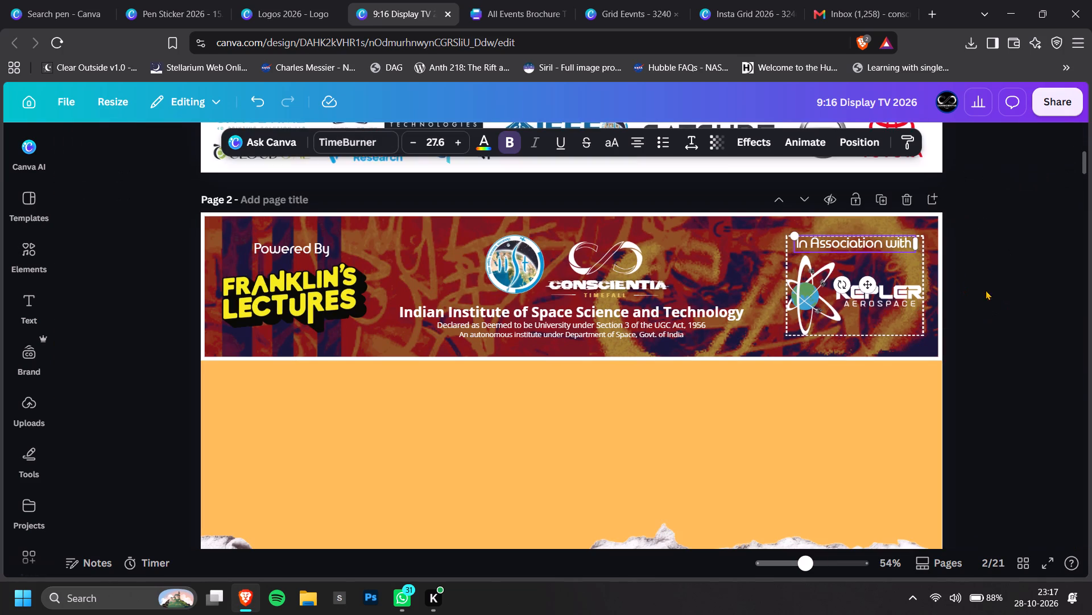
pyautogui.click(1046, 271)
# Align the Franklin's Lectures and Kepler Aerospace groups with each other by their vertical middles.
pyautogui.click(915, 268)
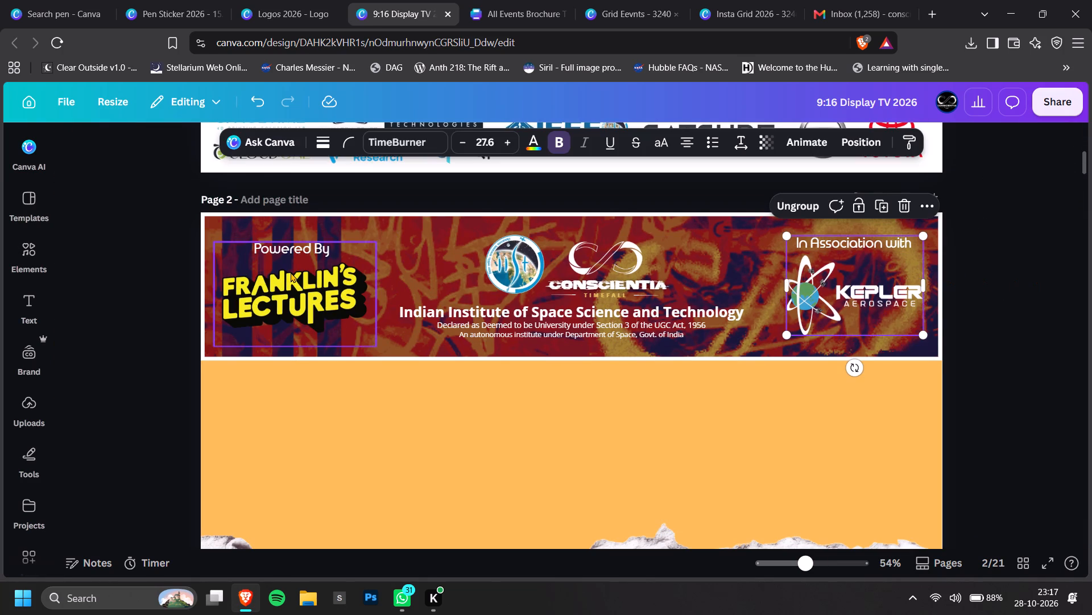
pyautogui.keyDown('shift'); pyautogui.click(291, 272); pyautogui.keyUp('shift')
pyautogui.click(648, 208)
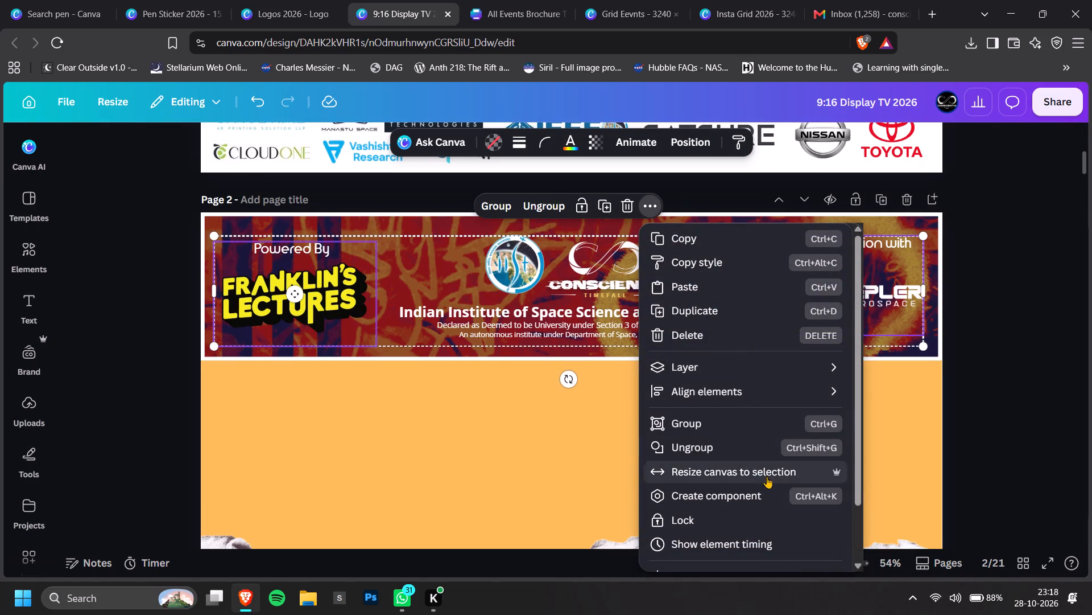
pyautogui.click(917, 416)
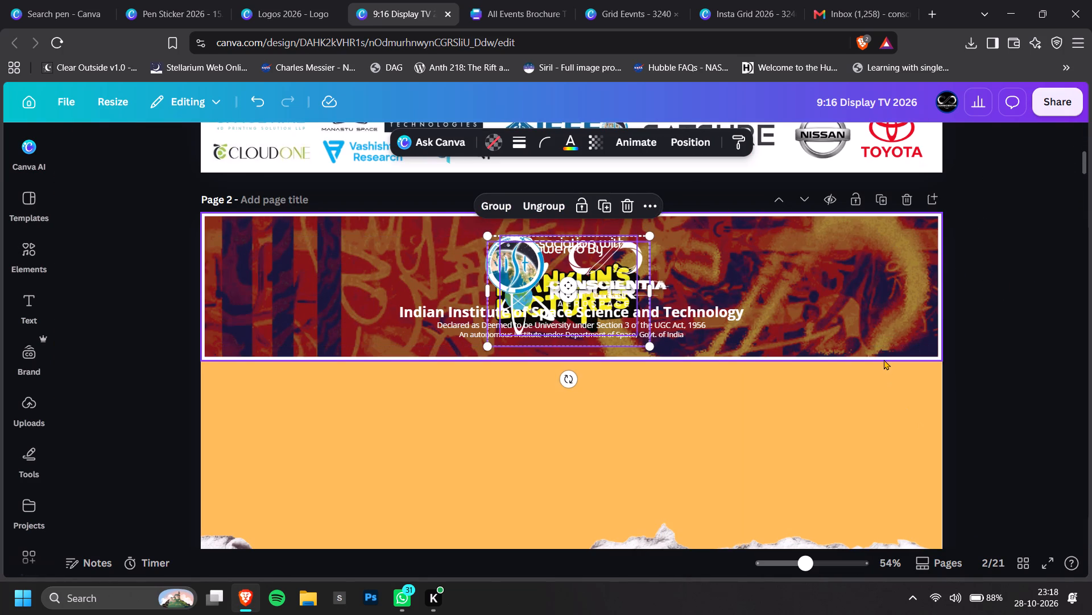
pyautogui.hotkey('ctrl', 'z')
pyautogui.click(640, 204)
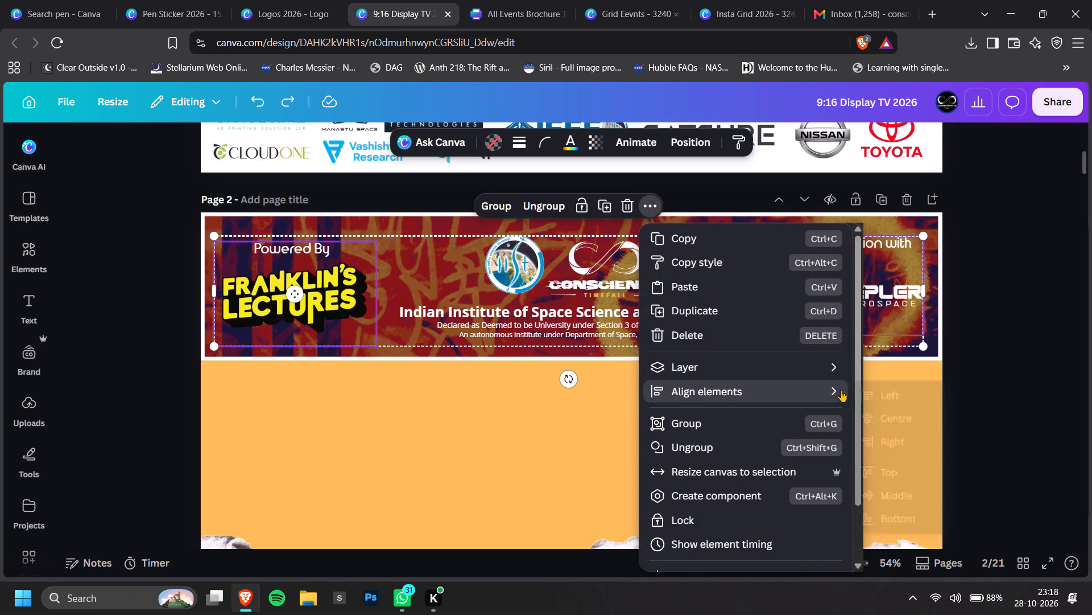
pyautogui.click(894, 491)
pyautogui.doubleClick(1018, 284)
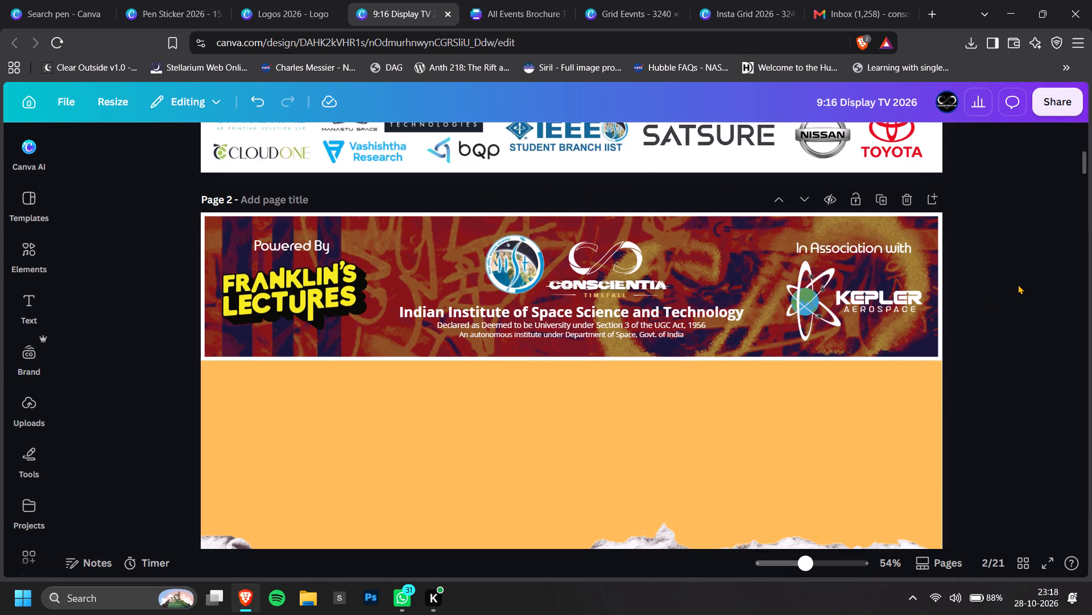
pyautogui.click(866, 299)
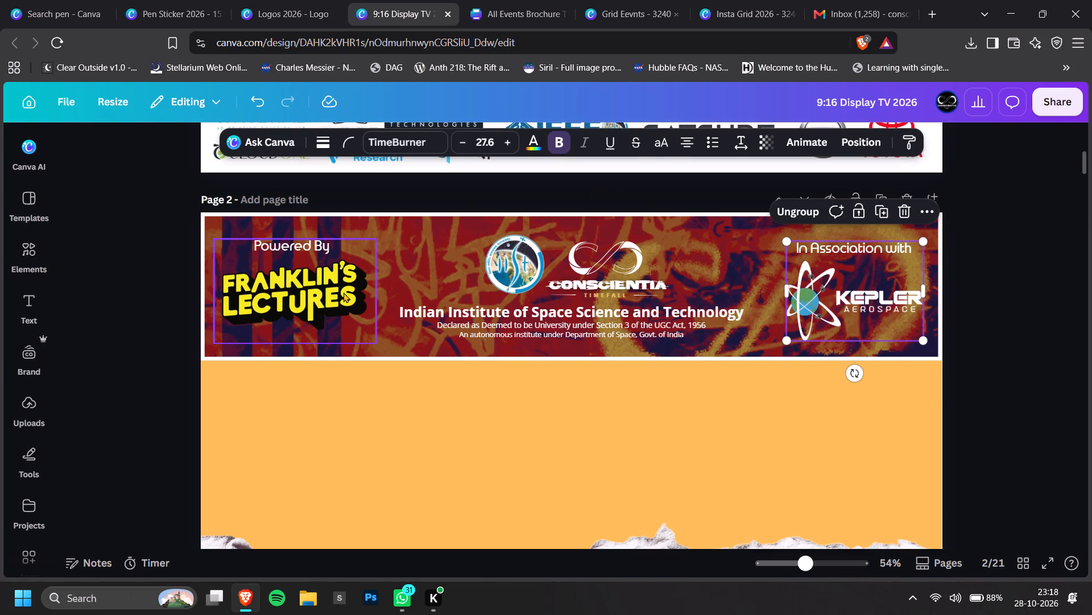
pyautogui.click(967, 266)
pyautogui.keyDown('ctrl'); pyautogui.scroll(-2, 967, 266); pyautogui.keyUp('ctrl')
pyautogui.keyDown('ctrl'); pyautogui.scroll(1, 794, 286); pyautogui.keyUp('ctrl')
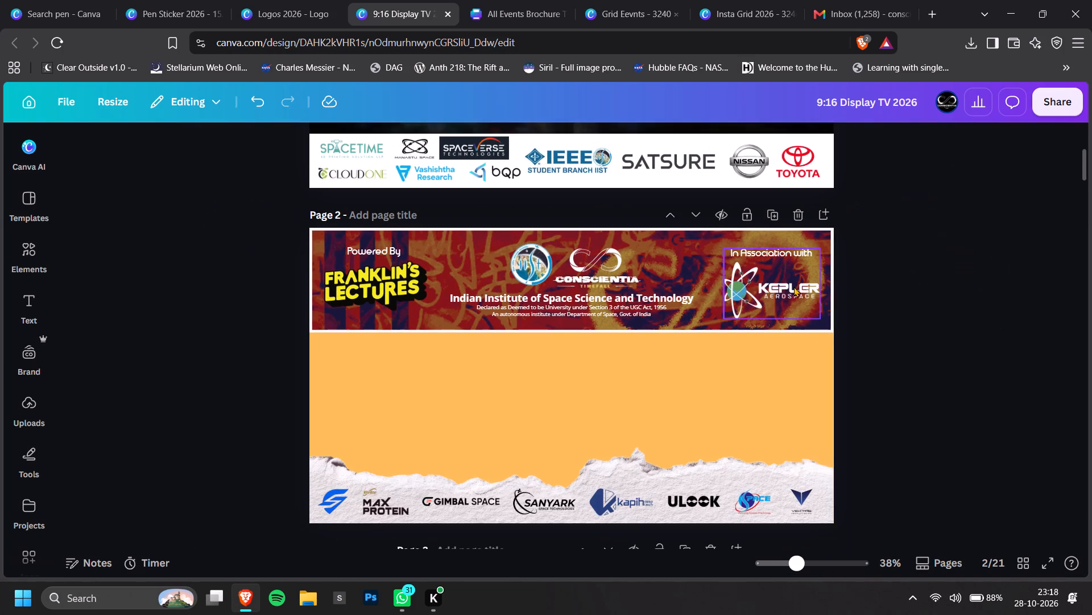
# Undo the last edit and shrink the Kepler Aerospace group slightly, bringing its "In Association with" text to size 26.
pyautogui.click(794, 286)
pyautogui.hotkey('ctrl', 'z')
pyautogui.click(965, 273)
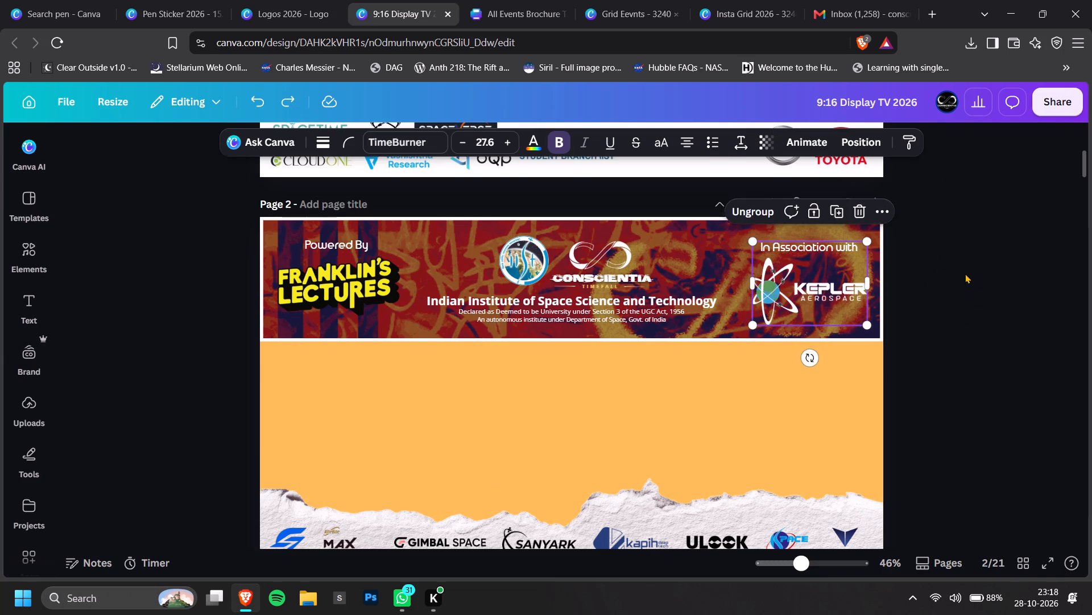
pyautogui.click(786, 255)
pyautogui.moveTo(753, 240); pyautogui.dragTo(761, 242)
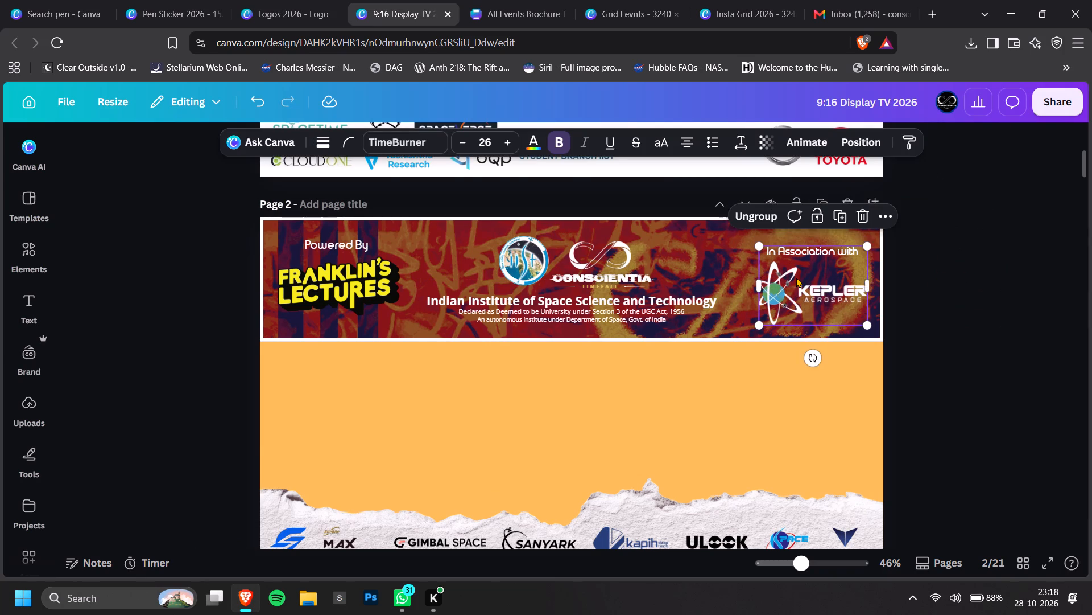
pyautogui.click(799, 280)
pyautogui.click(971, 261)
# Enlarge the central institute lockup group to about 943 by 283 px and centre it horizontally on the page.
pyautogui.keyDown('ctrl'); pyautogui.scroll(-1, 971, 261); pyautogui.keyUp('ctrl')
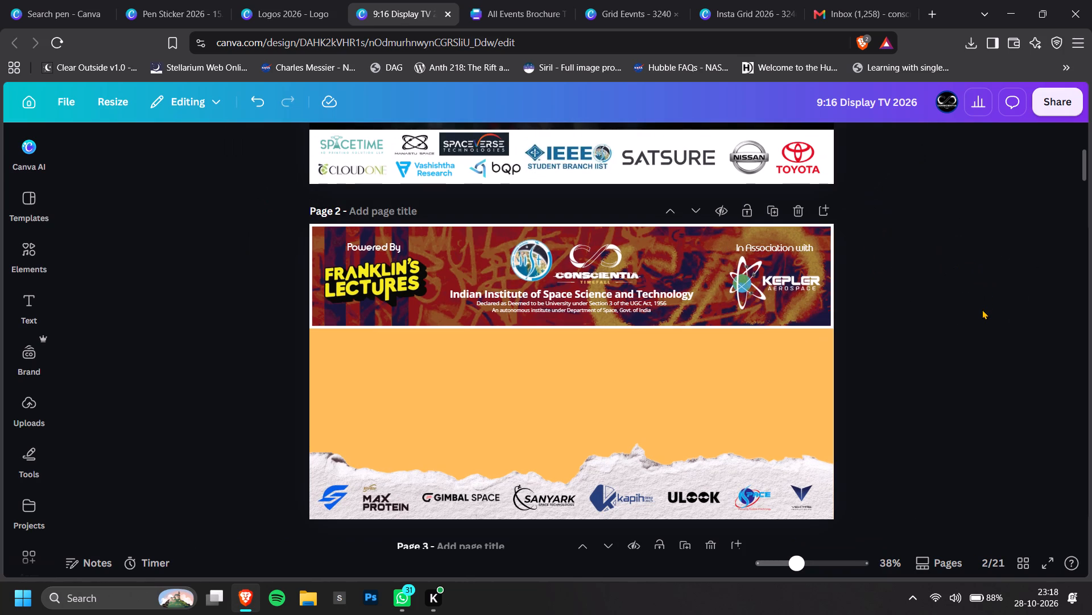
pyautogui.keyDown('ctrl'); pyautogui.scroll(1, 982, 309); pyautogui.keyUp('ctrl')
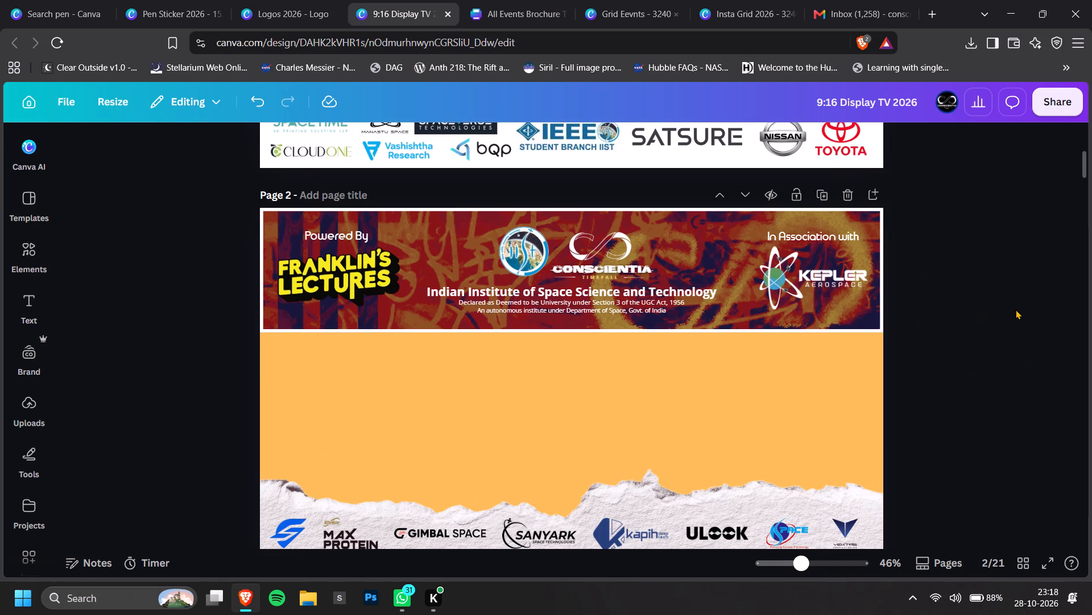
pyautogui.click(627, 292)
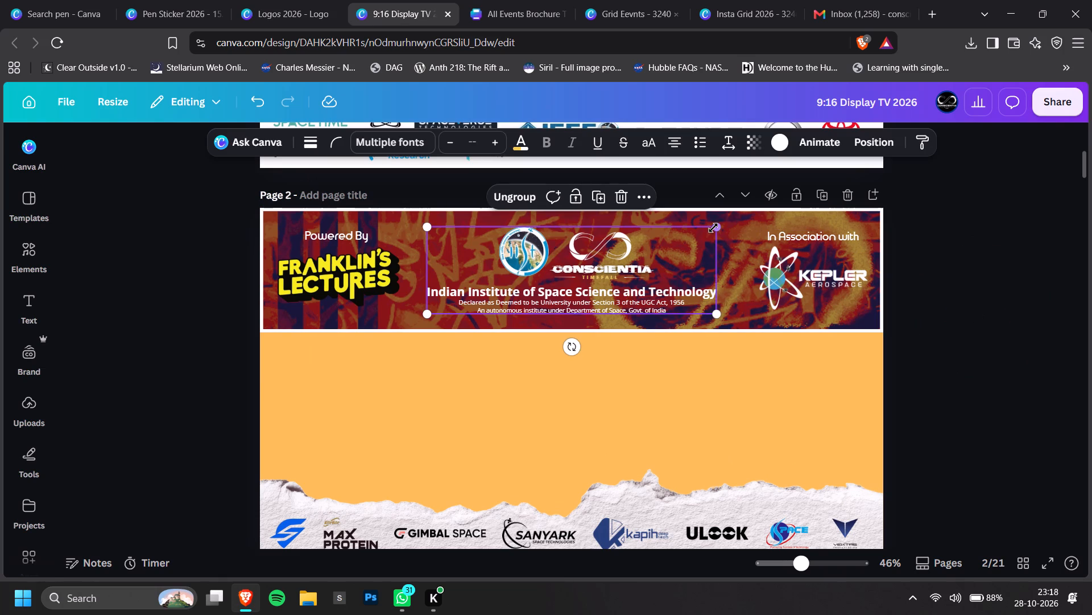
pyautogui.moveTo(713, 228); pyautogui.dragTo(728, 218)
pyautogui.click(885, 142)
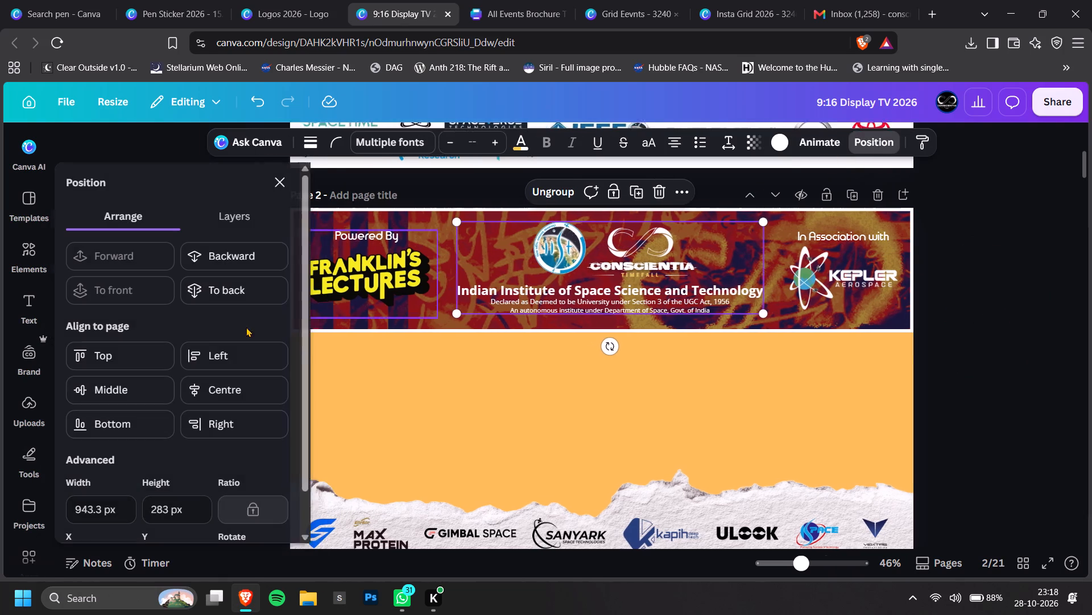
pyautogui.click(211, 382)
pyautogui.doubleClick(999, 302)
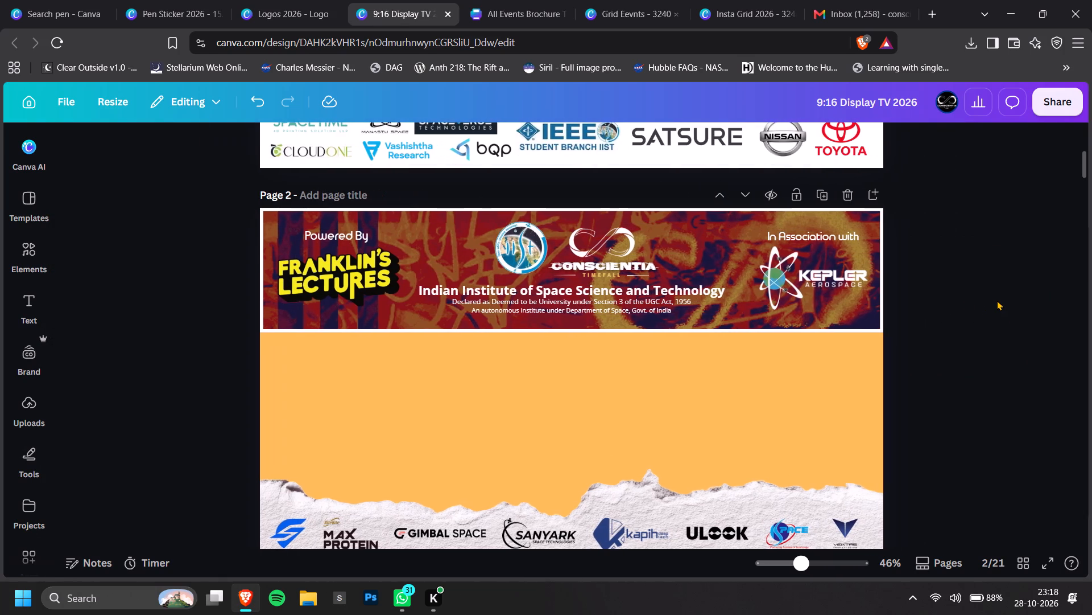
# Enlarge the "Indian Institute of Space Science and Technology" title to size 30 and shift it left within the lockup.
pyautogui.click(599, 283)
pyautogui.click(604, 290)
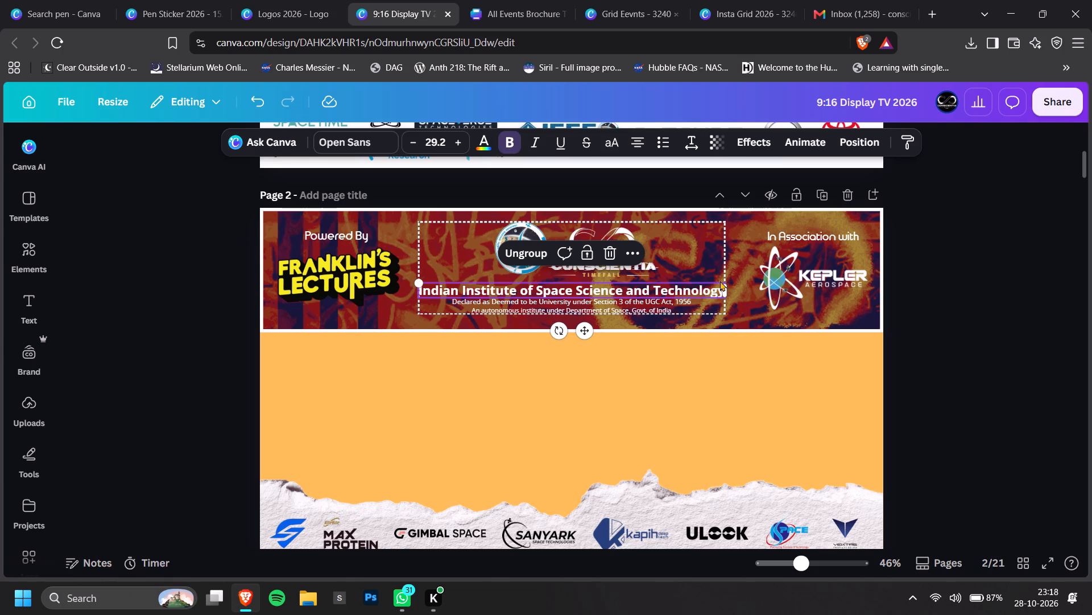
pyautogui.moveTo(725, 281); pyautogui.dragTo(734, 281)
pyautogui.moveTo(715, 294); pyautogui.dragTo(710, 294)
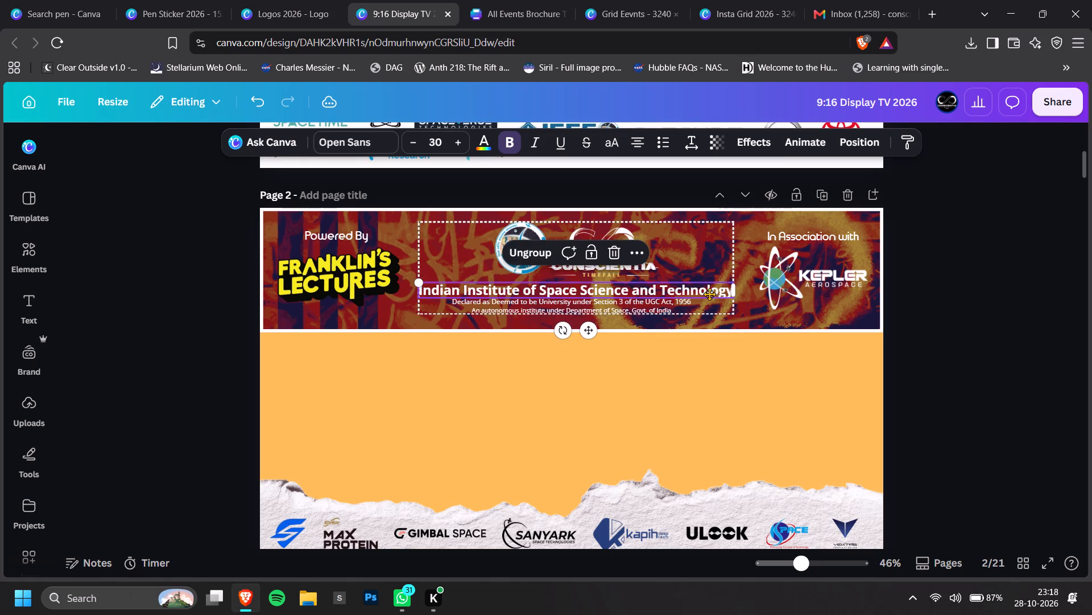
pyautogui.moveTo(710, 294); pyautogui.dragTo(707, 294)
pyautogui.click(964, 284)
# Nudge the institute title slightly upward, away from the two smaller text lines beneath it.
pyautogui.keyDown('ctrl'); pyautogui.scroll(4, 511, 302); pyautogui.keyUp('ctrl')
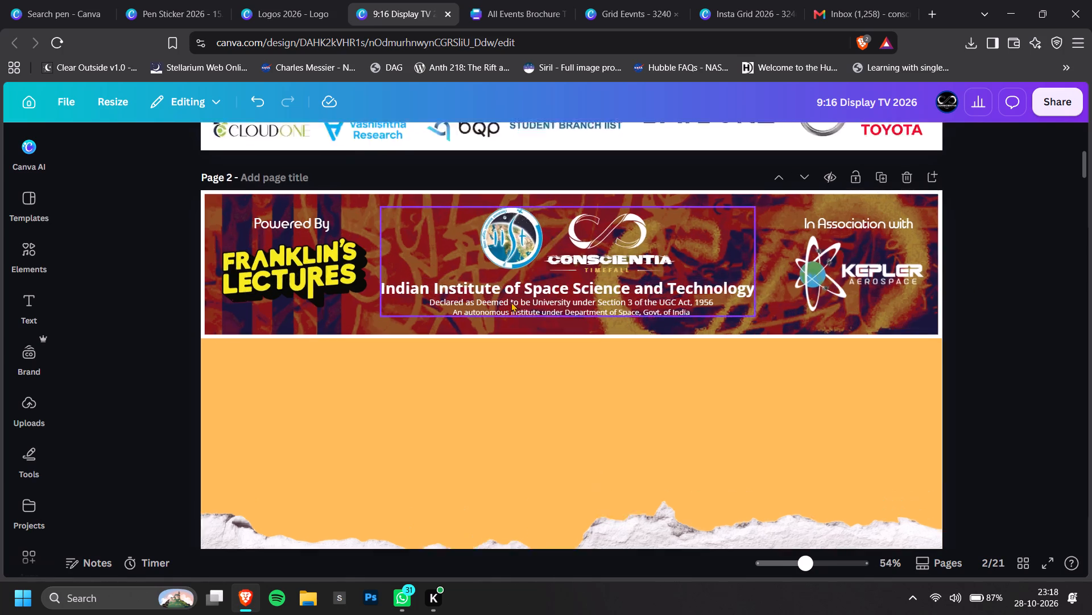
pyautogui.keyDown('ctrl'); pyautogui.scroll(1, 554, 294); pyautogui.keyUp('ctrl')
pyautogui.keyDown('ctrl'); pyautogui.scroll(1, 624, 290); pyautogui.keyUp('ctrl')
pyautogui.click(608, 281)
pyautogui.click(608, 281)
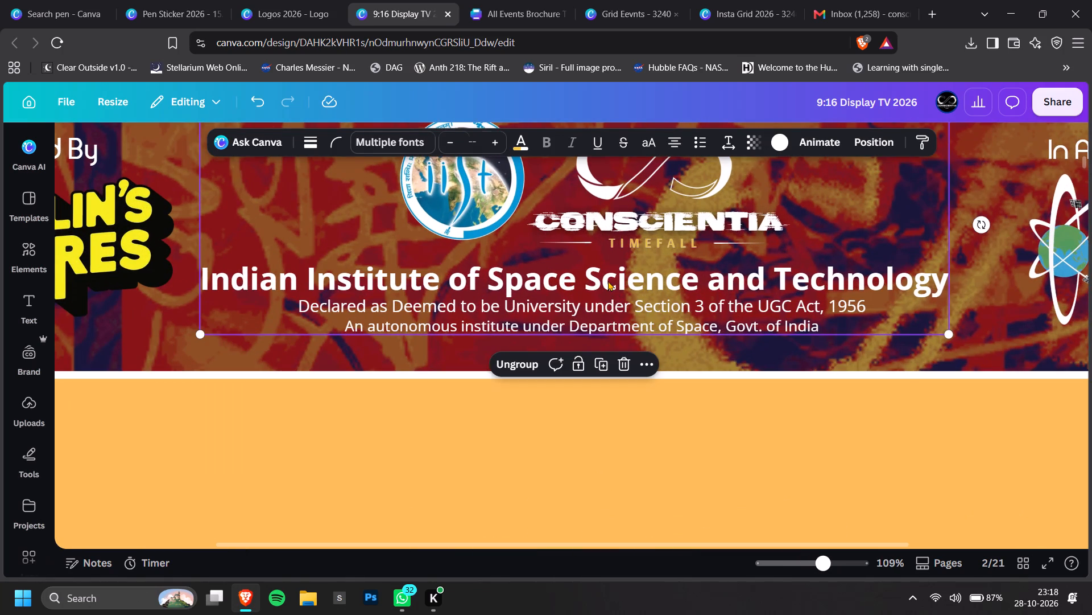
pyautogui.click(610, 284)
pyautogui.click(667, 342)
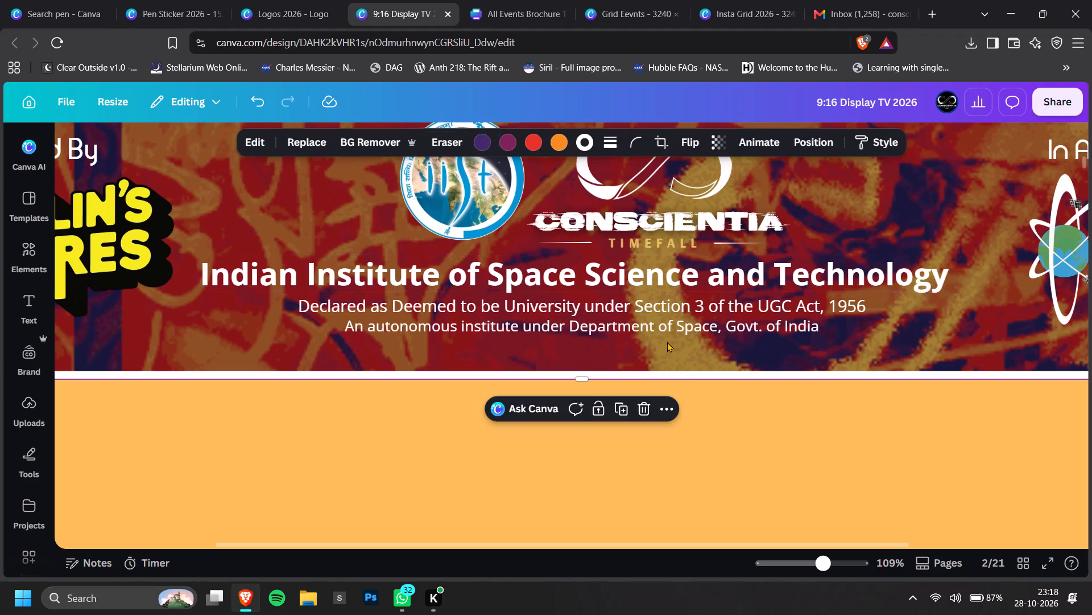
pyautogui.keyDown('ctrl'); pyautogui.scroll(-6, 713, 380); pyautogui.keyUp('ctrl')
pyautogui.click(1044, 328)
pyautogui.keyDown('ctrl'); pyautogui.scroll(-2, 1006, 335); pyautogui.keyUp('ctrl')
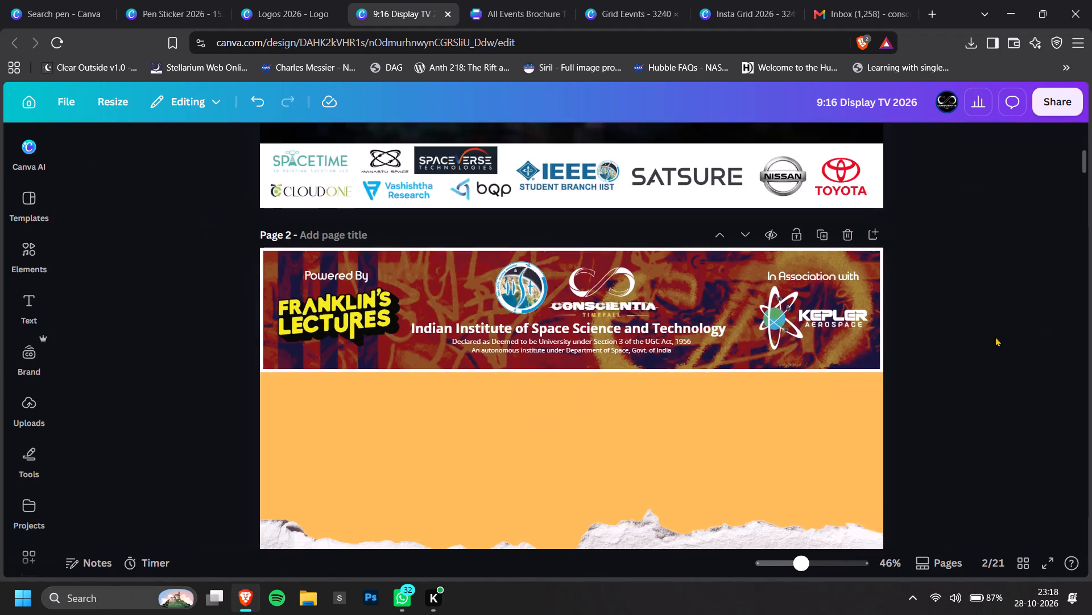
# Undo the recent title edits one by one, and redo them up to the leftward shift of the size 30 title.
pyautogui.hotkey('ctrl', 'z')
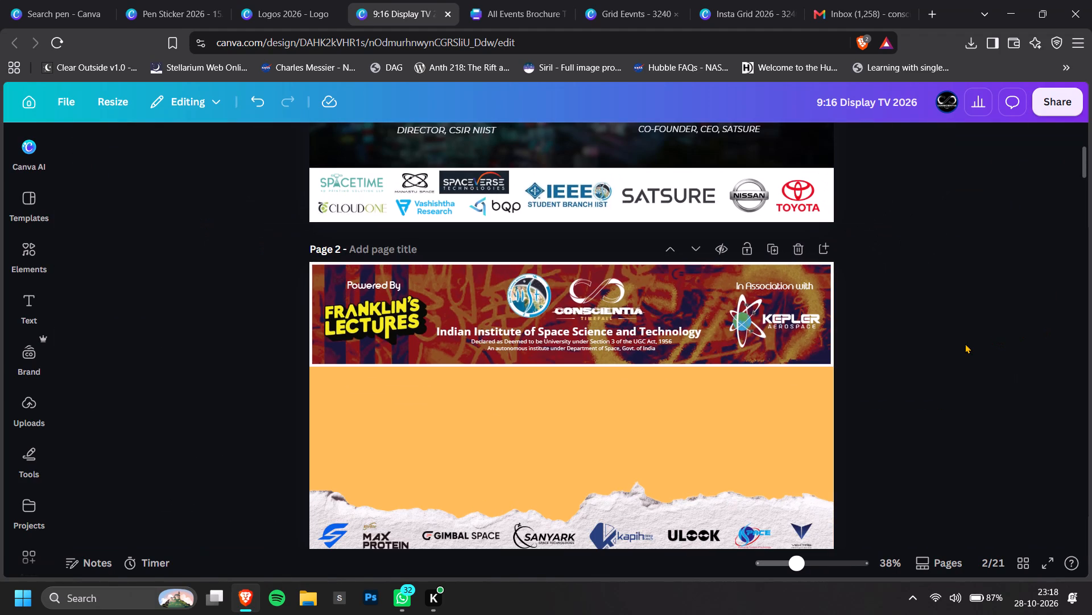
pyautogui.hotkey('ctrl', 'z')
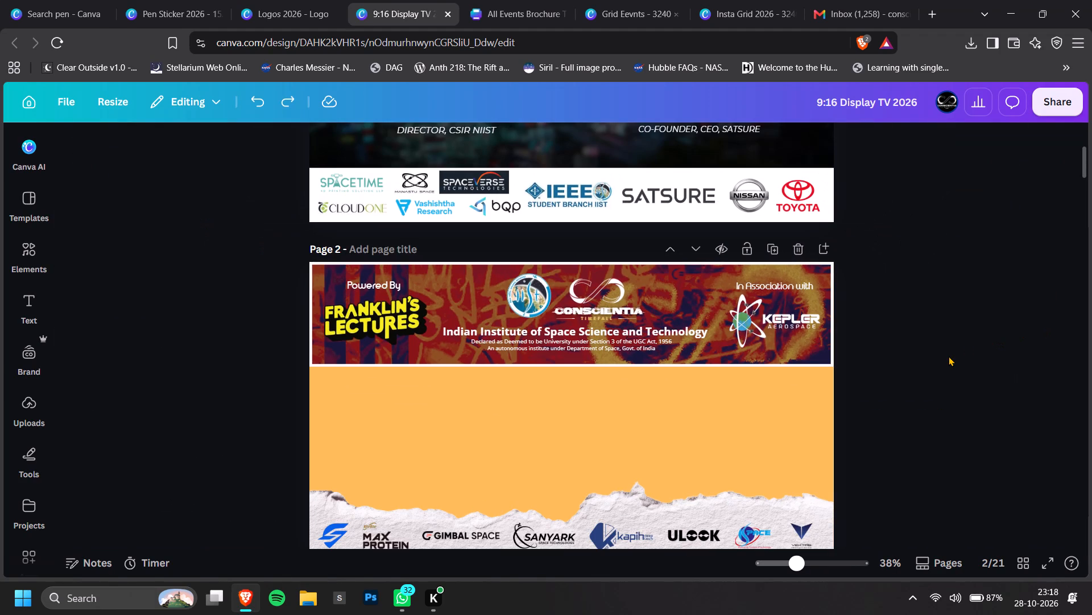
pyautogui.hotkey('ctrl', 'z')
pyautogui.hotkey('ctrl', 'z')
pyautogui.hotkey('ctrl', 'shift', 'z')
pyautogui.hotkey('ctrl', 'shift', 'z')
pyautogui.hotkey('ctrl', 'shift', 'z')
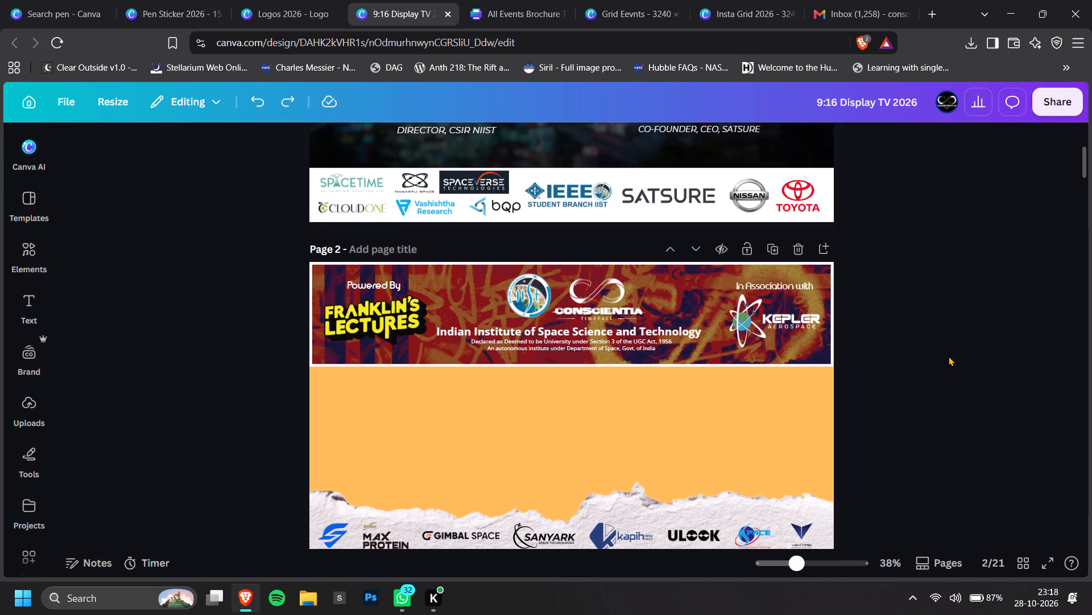
# Ungroup the institute lockup and centre the institute title horizontally on the page.
pyautogui.keyDown('ctrl'); pyautogui.scroll(4, 561, 343); pyautogui.keyUp('ctrl')
pyautogui.click(586, 357)
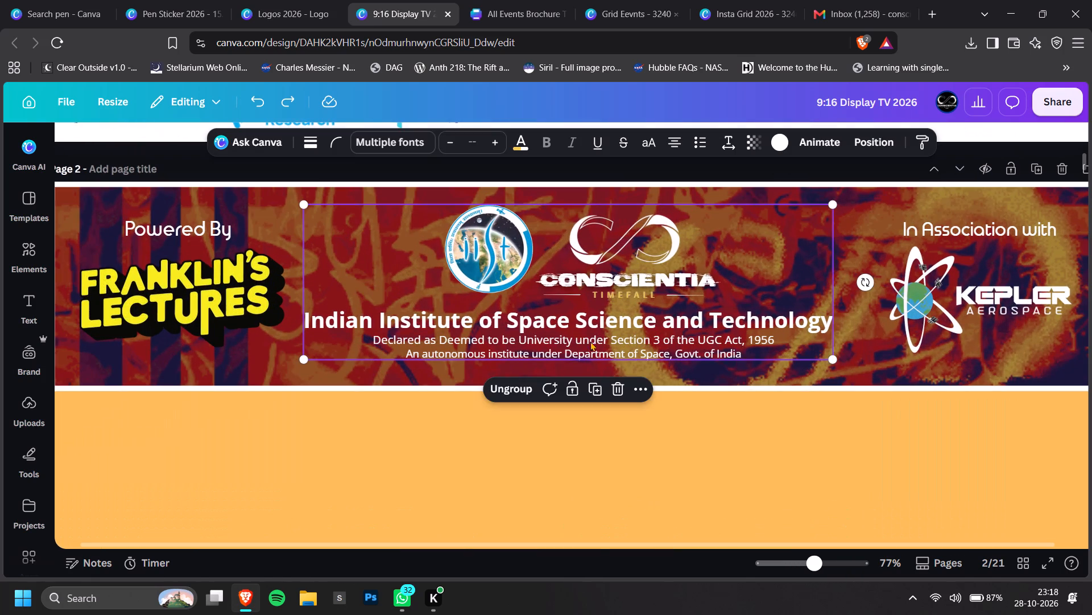
pyautogui.click(510, 396)
pyautogui.click(585, 318)
pyautogui.click(721, 412)
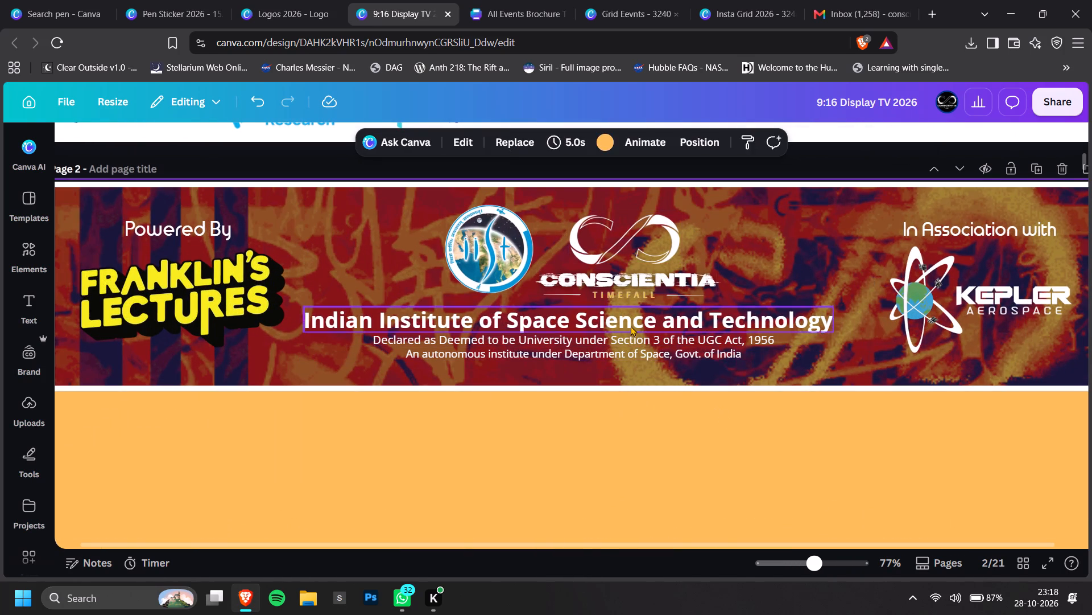
pyautogui.click(631, 323)
pyautogui.click(822, 137)
pyautogui.click(251, 394)
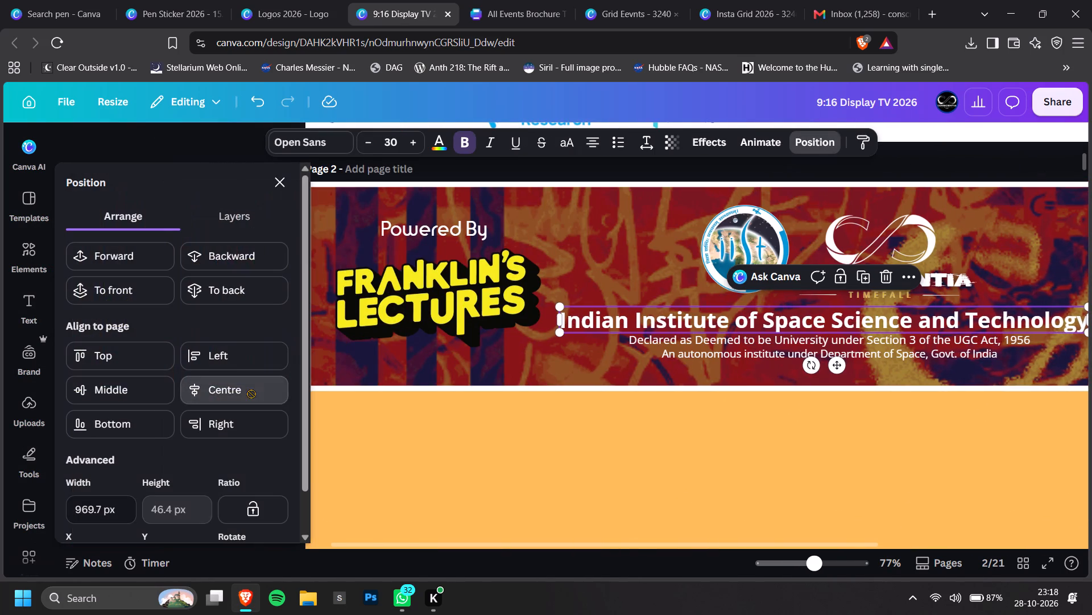
# Centre-align the two smaller text lines with the institute title, then group and copy all three lines.
pyautogui.keyDown('shift'); pyautogui.click(697, 342); pyautogui.keyUp('shift')
pyautogui.keyDown('shift'); pyautogui.click(699, 354); pyautogui.keyUp('shift')
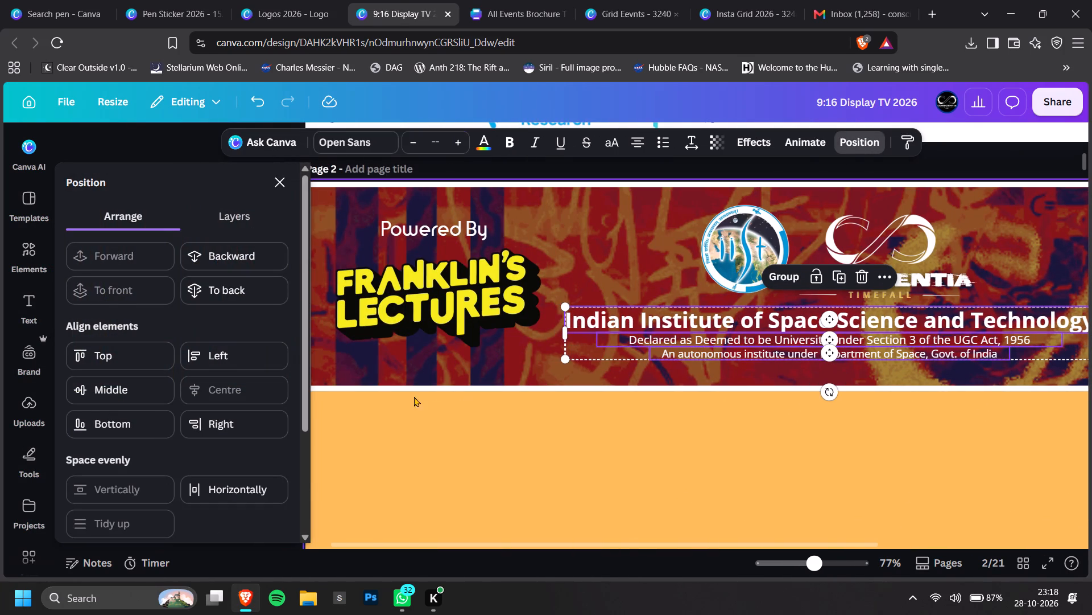
pyautogui.click(771, 272)
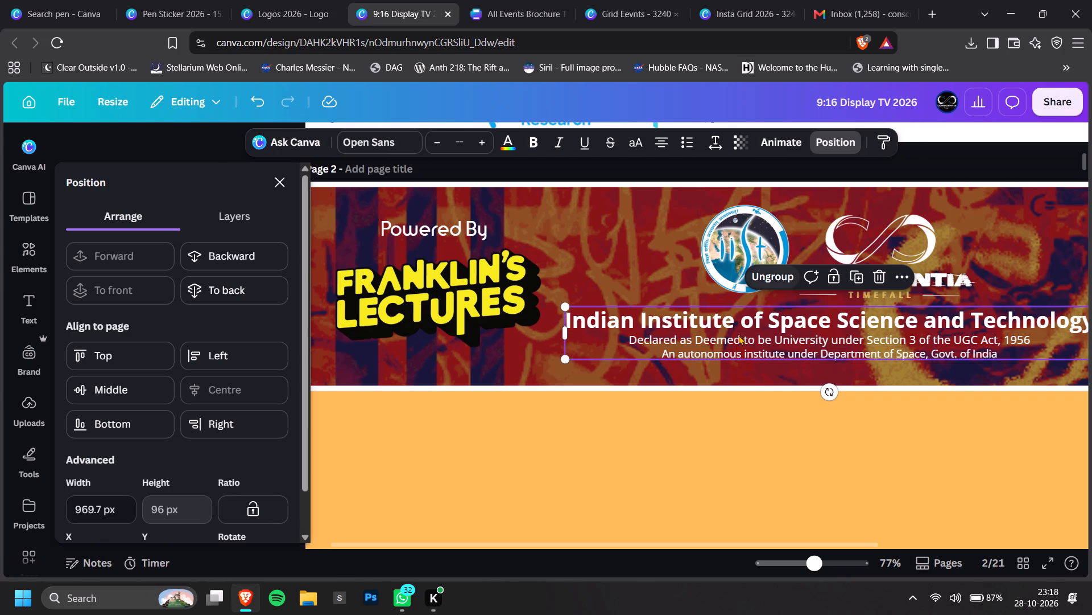
pyautogui.hotkey('ctrl', 'c')
# Undo the text grouping, centring and ungrouping to return to the original institute lockup group.
pyautogui.hotkey('ctrl', 'z')
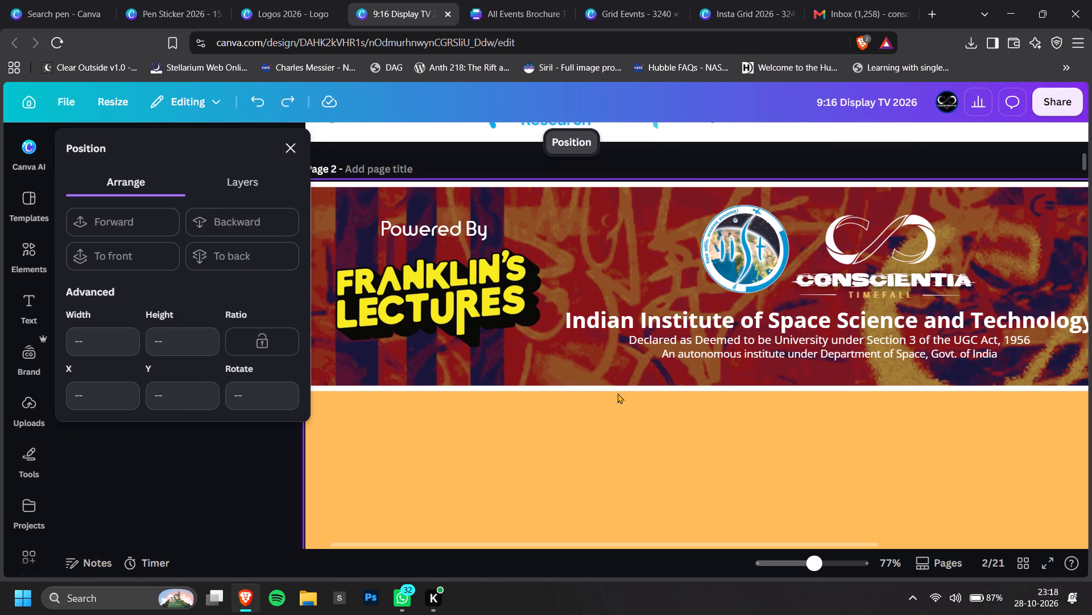
pyautogui.hotkey('ctrl', 'z')
pyautogui.click(751, 319)
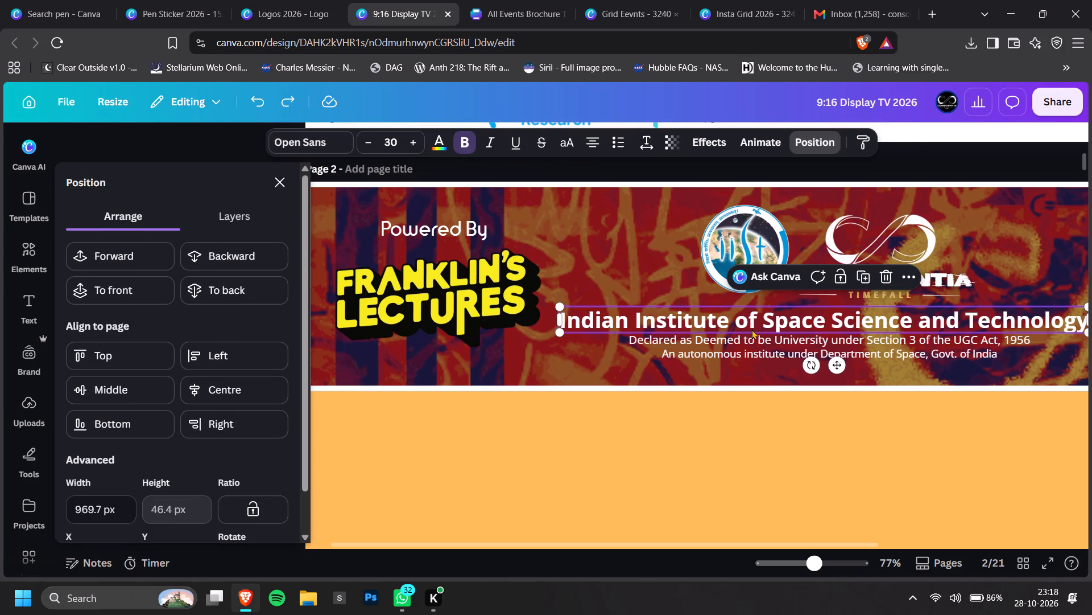
pyautogui.hotkey('ctrl', 'z')
# Replace the lockup's three original text lines by deleting them and pasting the copied centred text group.
pyautogui.click(754, 333)
pyautogui.click(766, 322)
pyautogui.press('BackSpace')
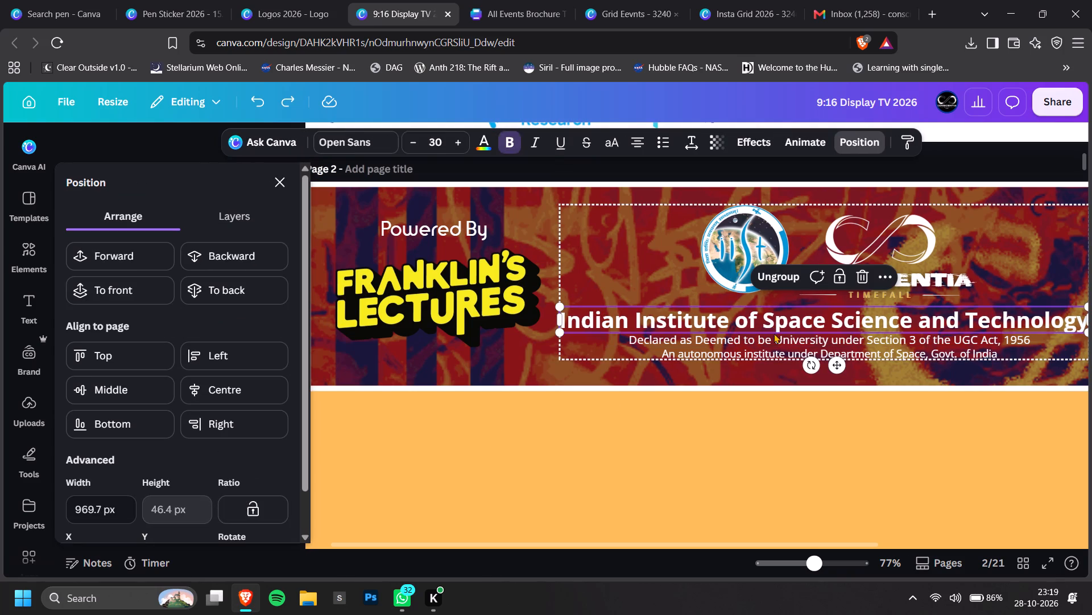
pyautogui.click(774, 335)
pyautogui.press('BackSpace')
pyautogui.click(772, 350)
pyautogui.press('BackSpace')
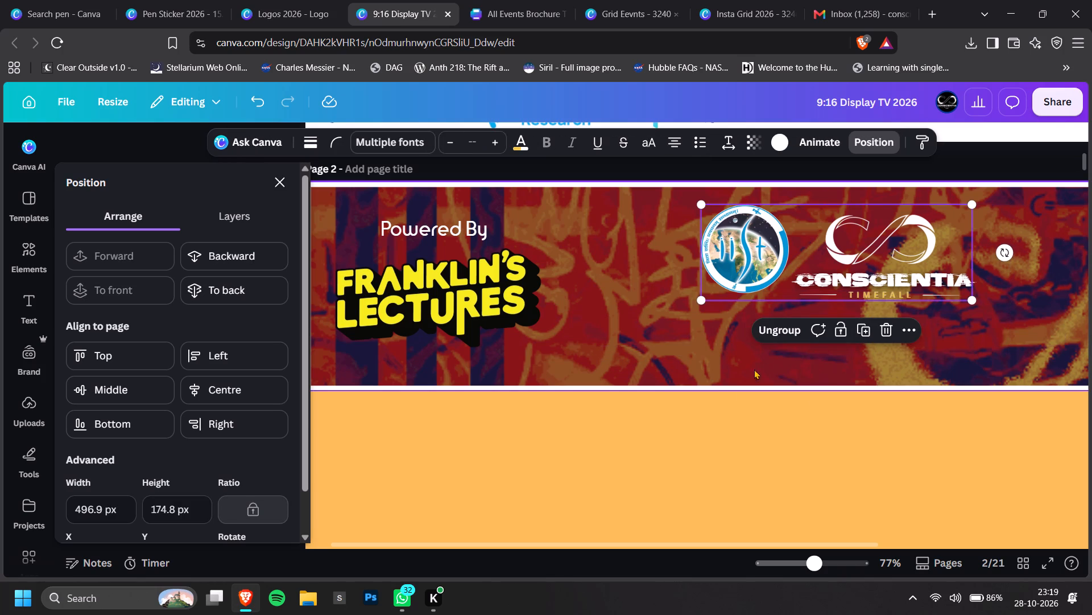
pyautogui.hotkey('ctrl', 'v')
# Group the IIST and Conscientia logos with the pasted institute text.
pyautogui.keyDown('shift'); pyautogui.click(761, 265); pyautogui.keyUp('shift')
pyautogui.keyDown('shift'); pyautogui.click(746, 247); pyautogui.keyUp('shift')
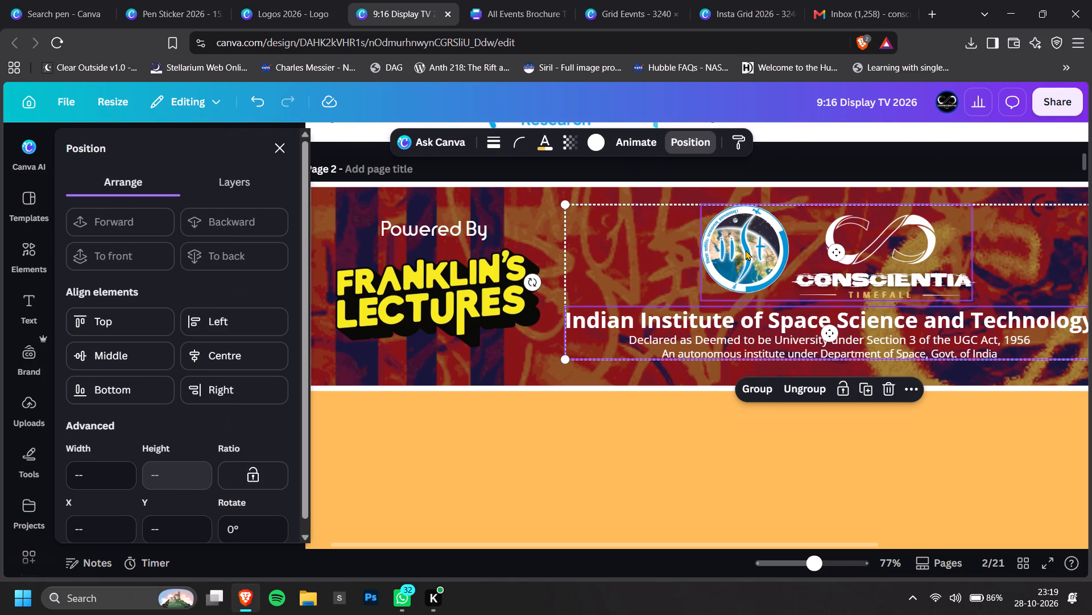
pyautogui.click(759, 385)
pyautogui.keyDown('ctrl'); pyautogui.scroll(-4, 767, 388); pyautogui.keyUp('ctrl')
pyautogui.moveTo(932, 367); pyautogui.dragTo(927, 367)
pyautogui.click(925, 368)
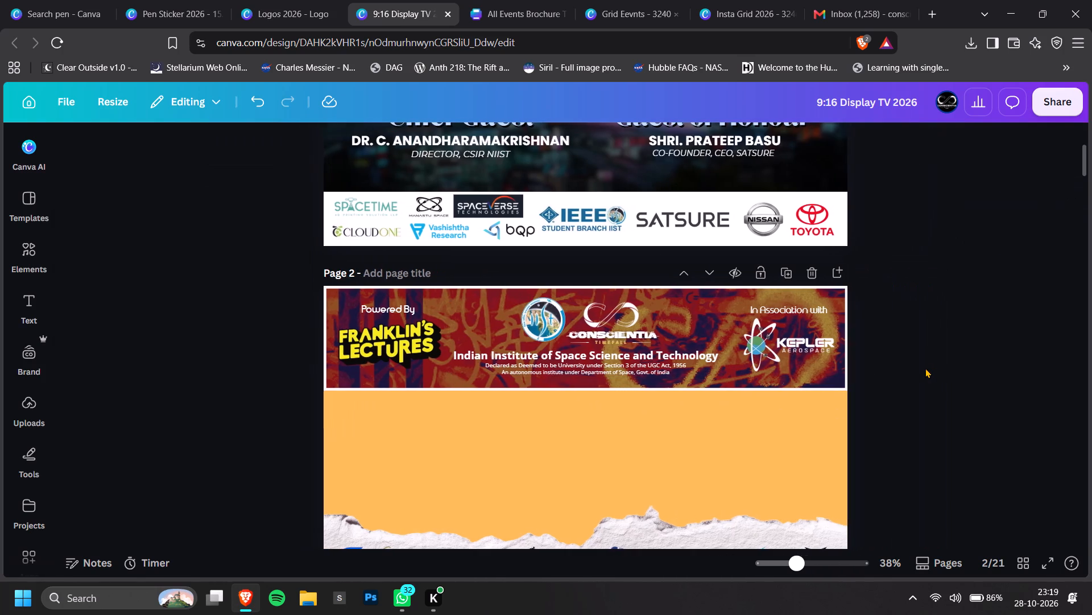
# Search the computer for "ku" and open the top match.
pyautogui.write('ku')
pyautogui.press('Return')
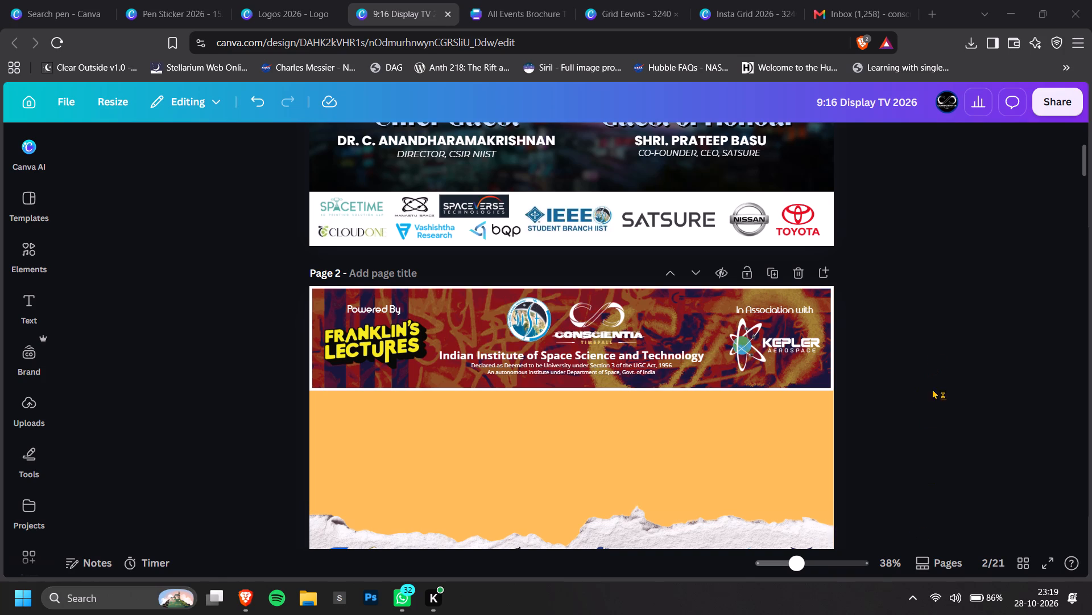
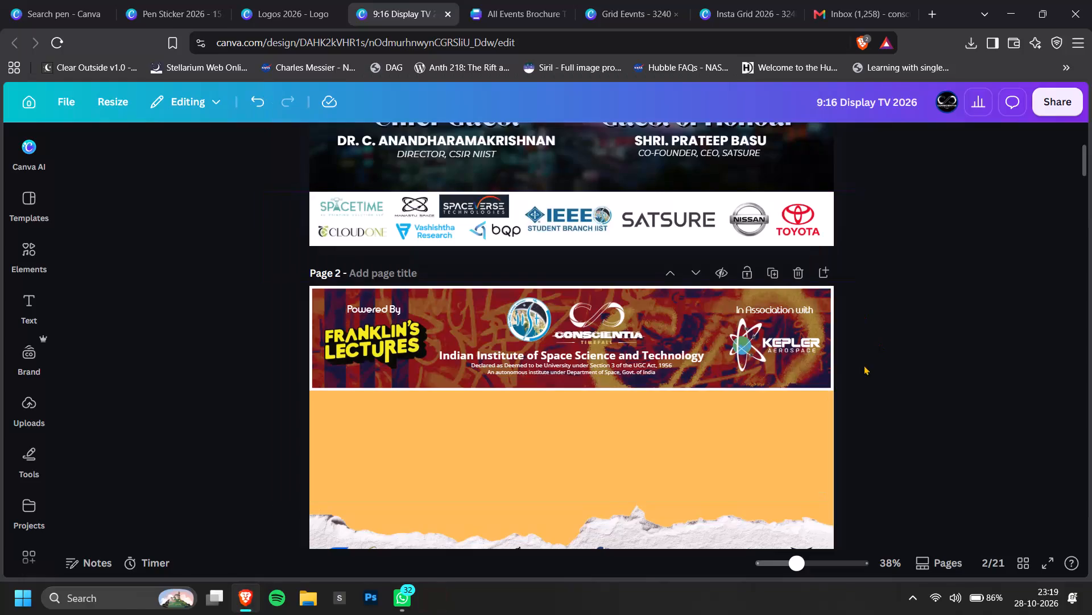
# Darken the graffiti header image on page 2 by setting brightness to -69 and contrast to -34.
pyautogui.keyDown('ctrl'); pyautogui.scroll(2, 625, 429); pyautogui.keyUp('ctrl')
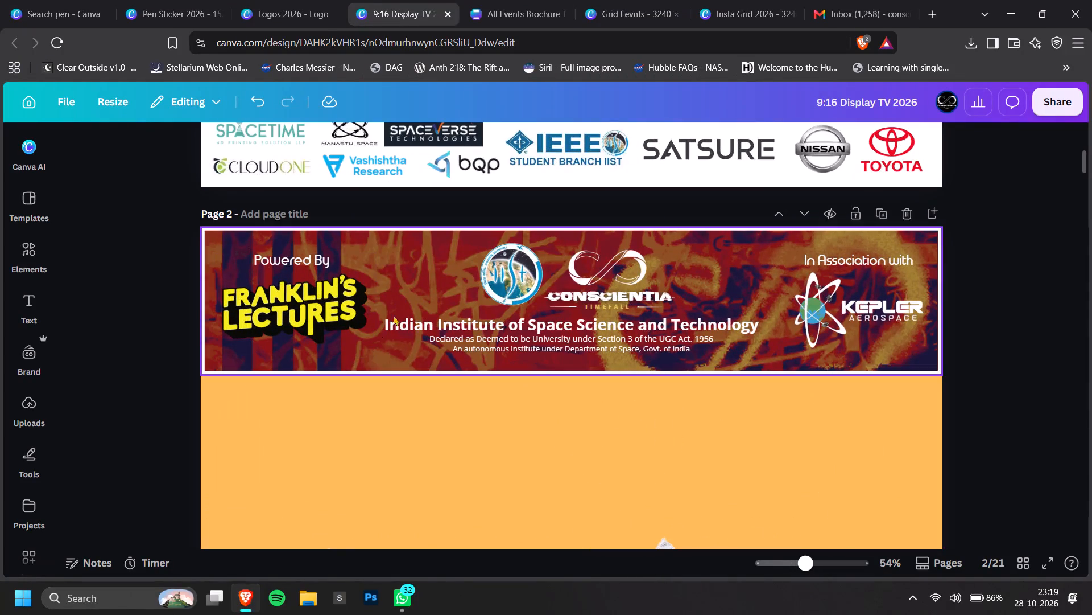
pyautogui.click(378, 241)
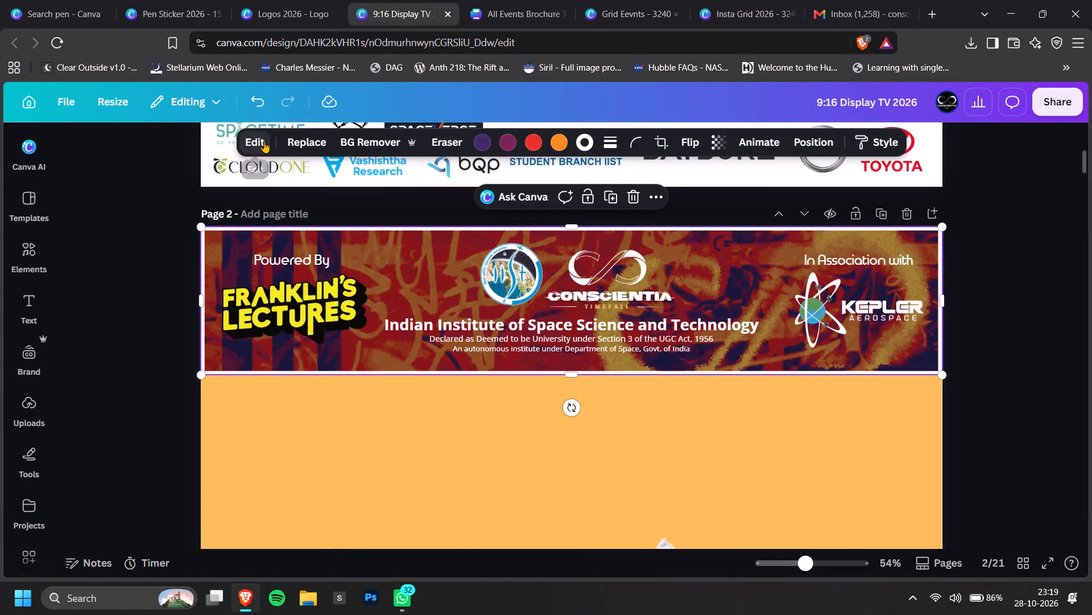
pyautogui.click(264, 141)
pyautogui.click(93, 348)
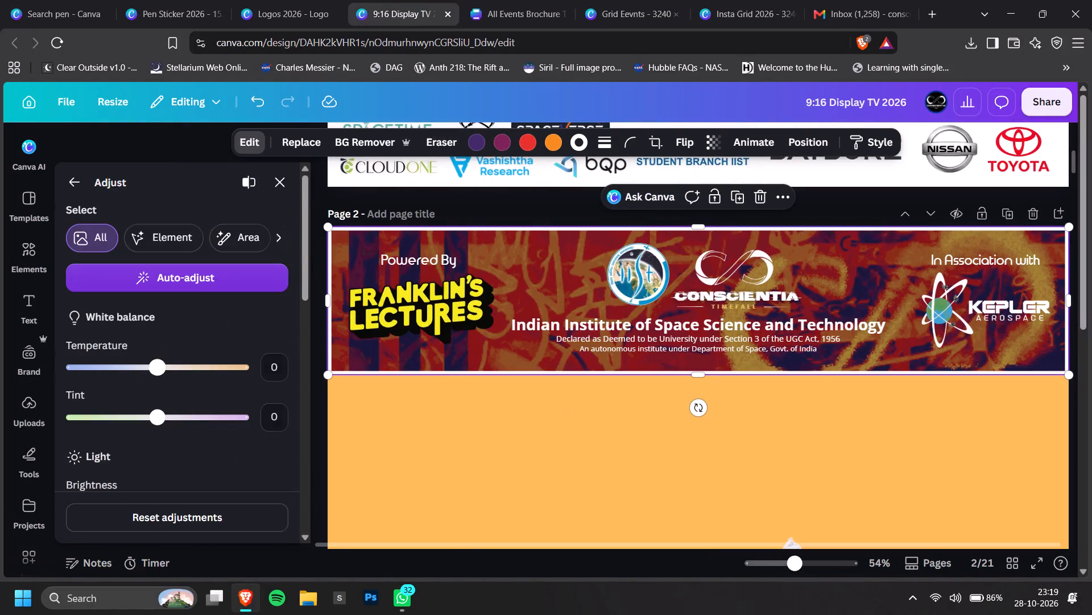
pyautogui.scroll(-1, 168, 420)
pyautogui.moveTo(126, 405); pyautogui.dragTo(118, 408)
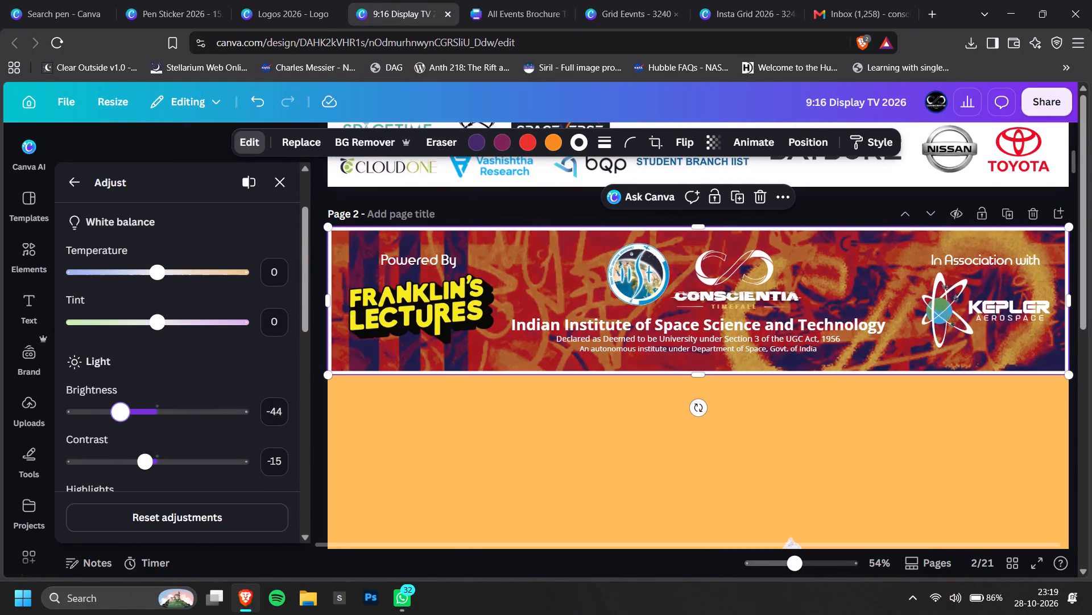
pyautogui.moveTo(118, 408); pyautogui.dragTo(106, 409)
pyautogui.moveTo(148, 464); pyautogui.dragTo(179, 469)
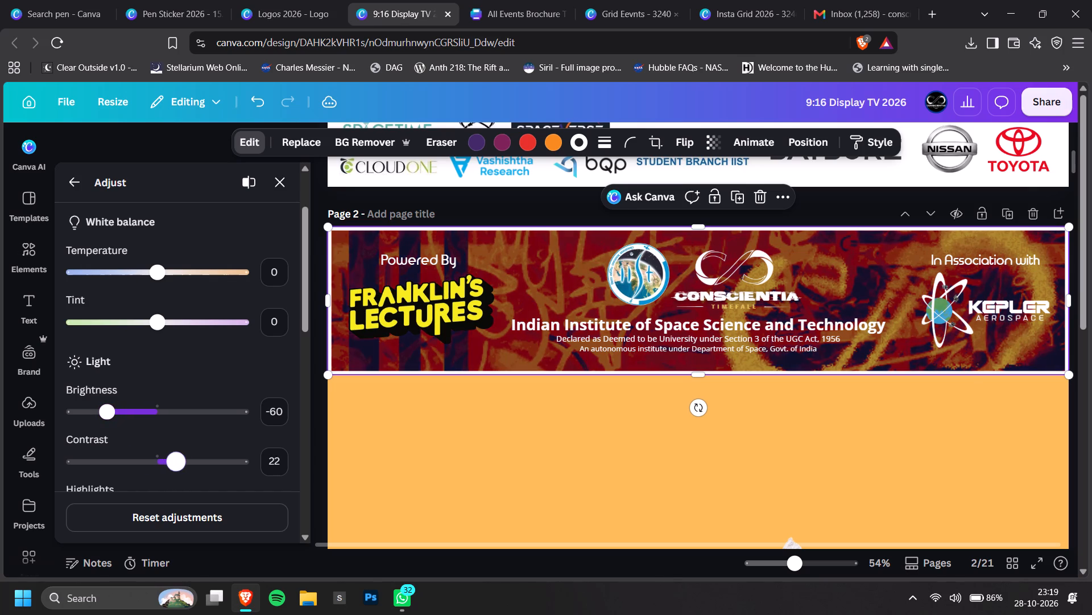
pyautogui.moveTo(179, 469); pyautogui.dragTo(123, 465)
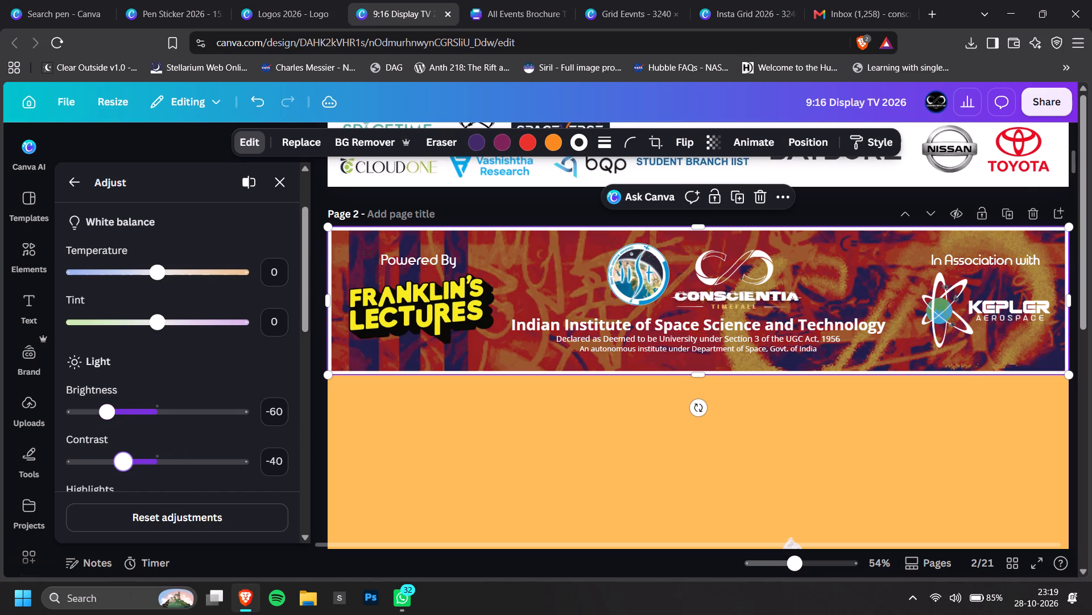
pyautogui.moveTo(123, 465); pyautogui.dragTo(128, 466)
pyautogui.moveTo(90, 410); pyautogui.dragTo(99, 416)
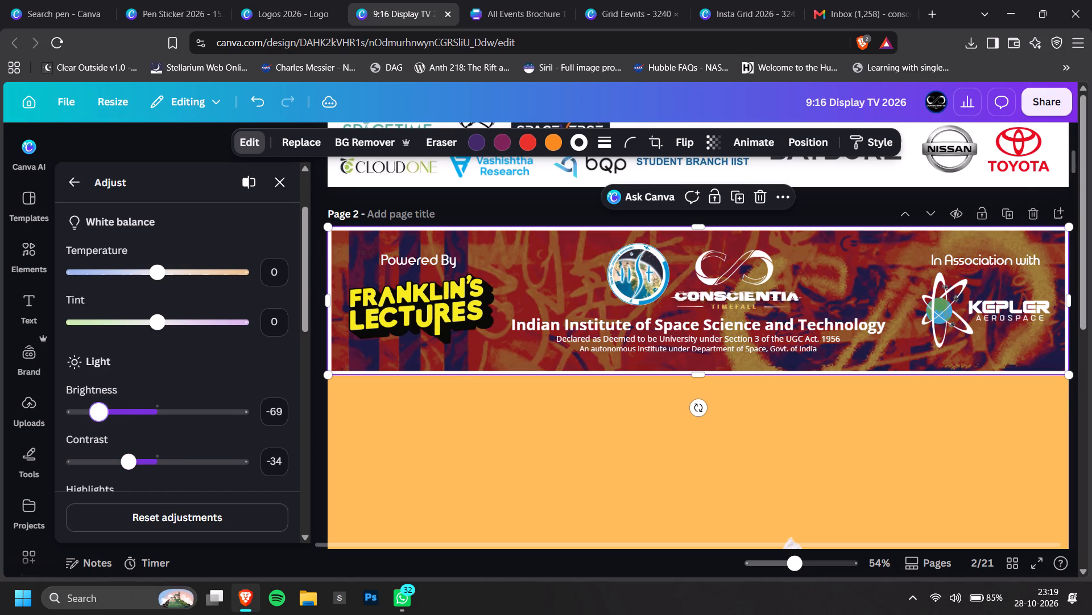
pyautogui.moveTo(99, 416); pyautogui.dragTo(100, 416)
pyautogui.keyDown('ctrl'); pyautogui.scroll(-2, 539, 371); pyautogui.keyUp('ctrl')
pyautogui.doubleClick(952, 331)
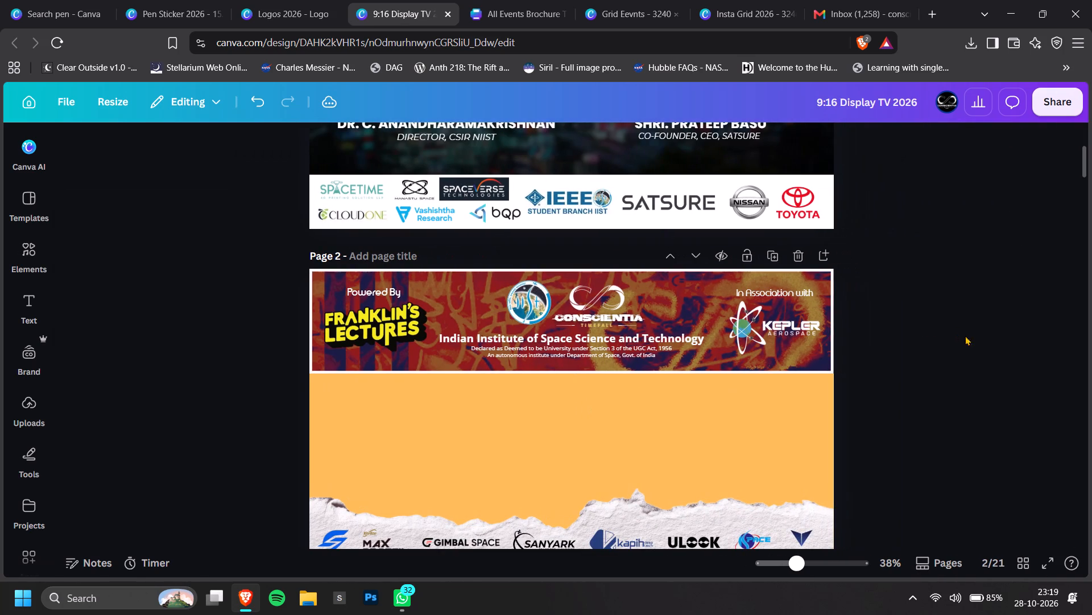
pyautogui.keyDown('ctrl'); pyautogui.scroll(-2, 991, 408); pyautogui.keyUp('ctrl')
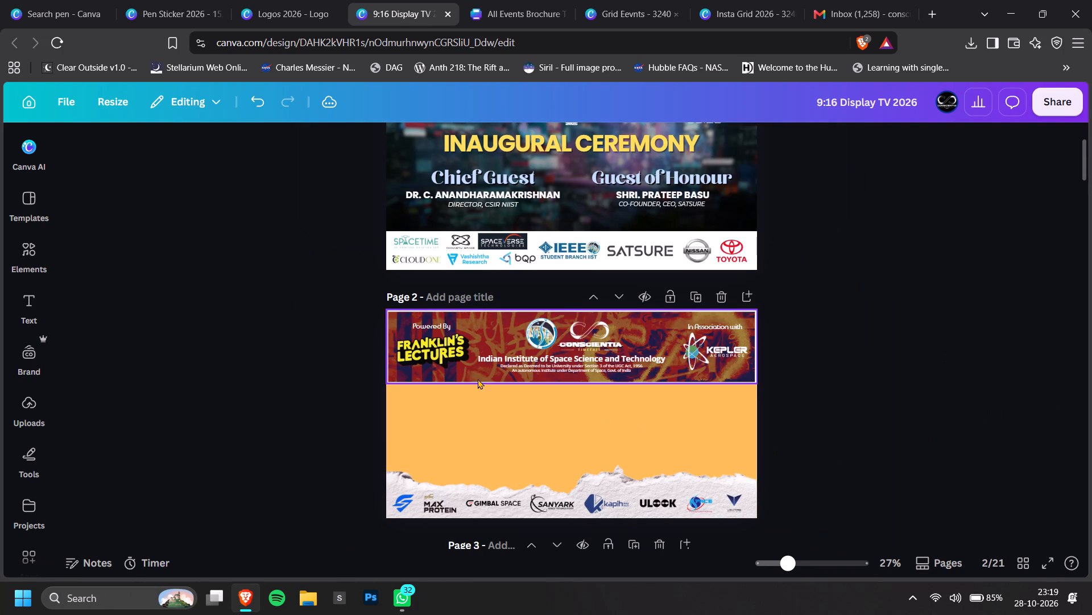
pyautogui.click(478, 378)
pyautogui.click(897, 343)
# Search the graphics for a gradient, add the black fade to page 2 and flip it vertically.
pyautogui.keyDown('ctrl'); pyautogui.scroll(4, 848, 372); pyautogui.keyUp('ctrl')
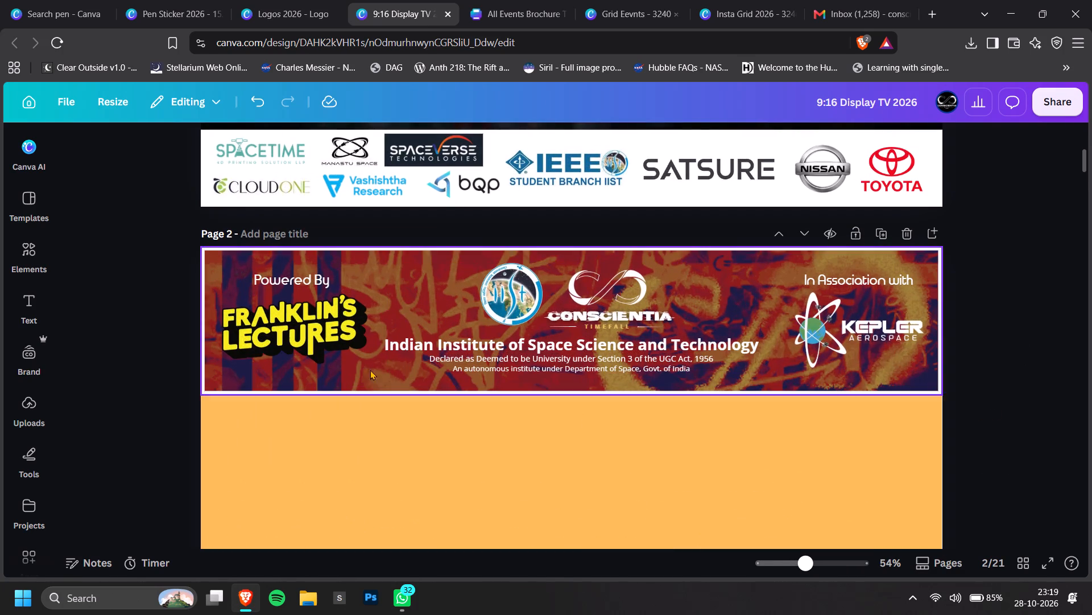
pyautogui.click(16, 257)
pyautogui.doubleClick(136, 155)
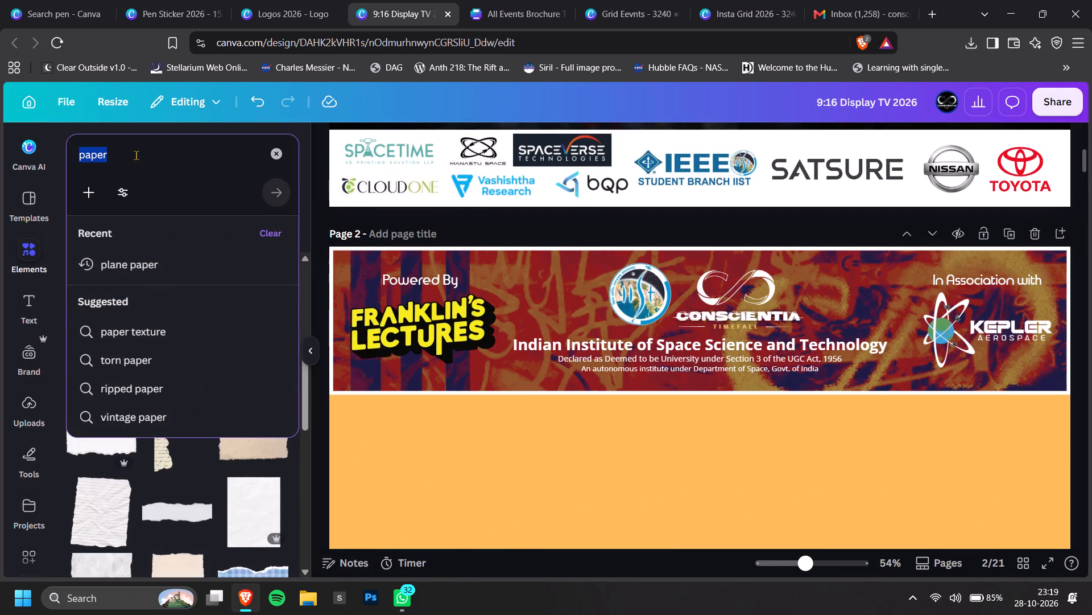
pyautogui.write('gradeint')
pyautogui.press('Return')
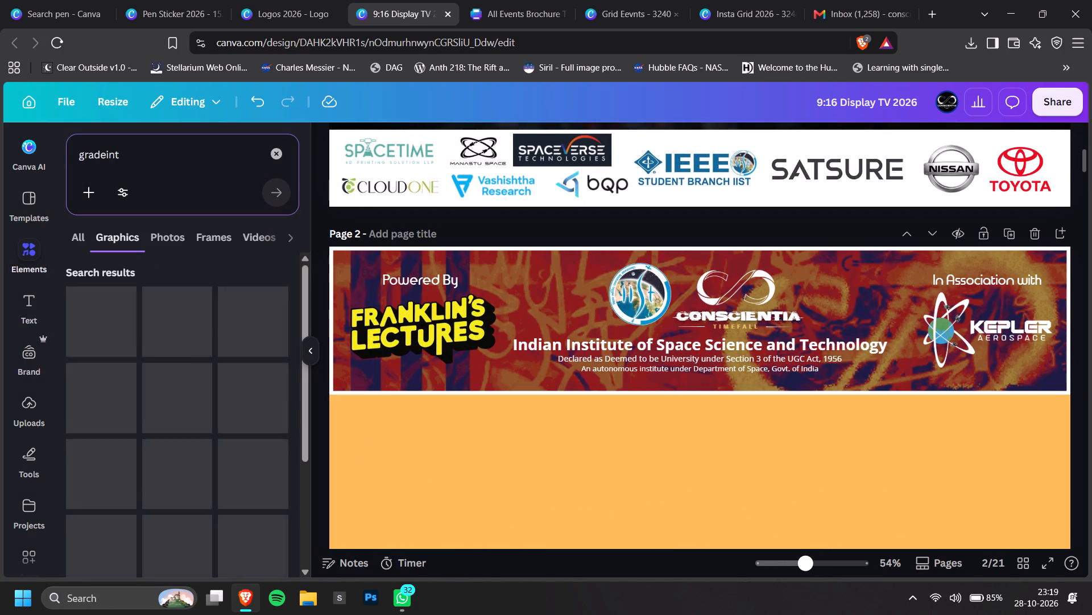
pyautogui.click(270, 408)
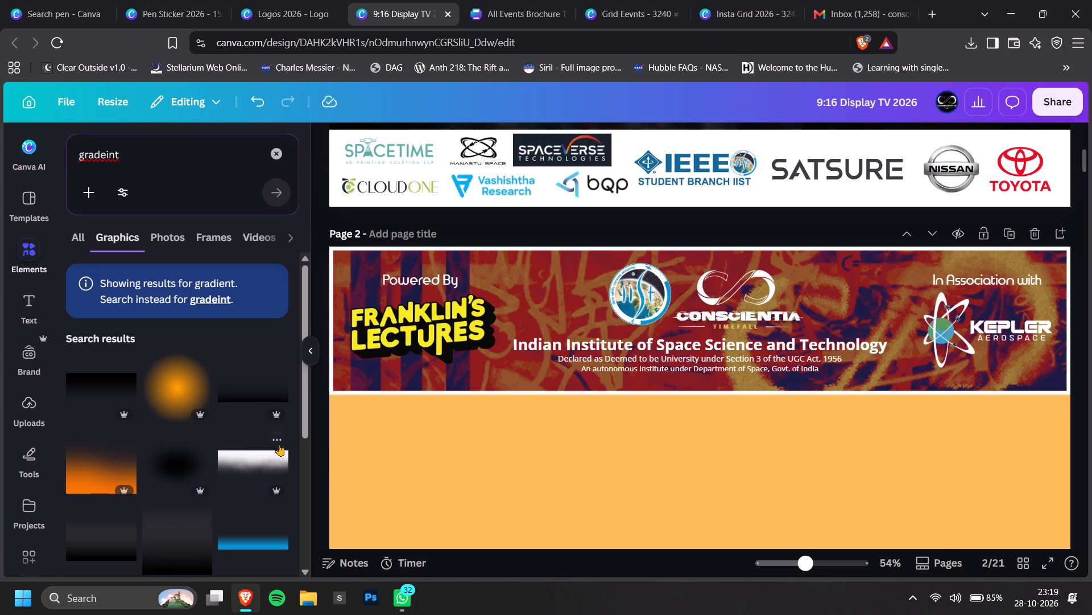
pyautogui.click(249, 404)
pyautogui.click(783, 138)
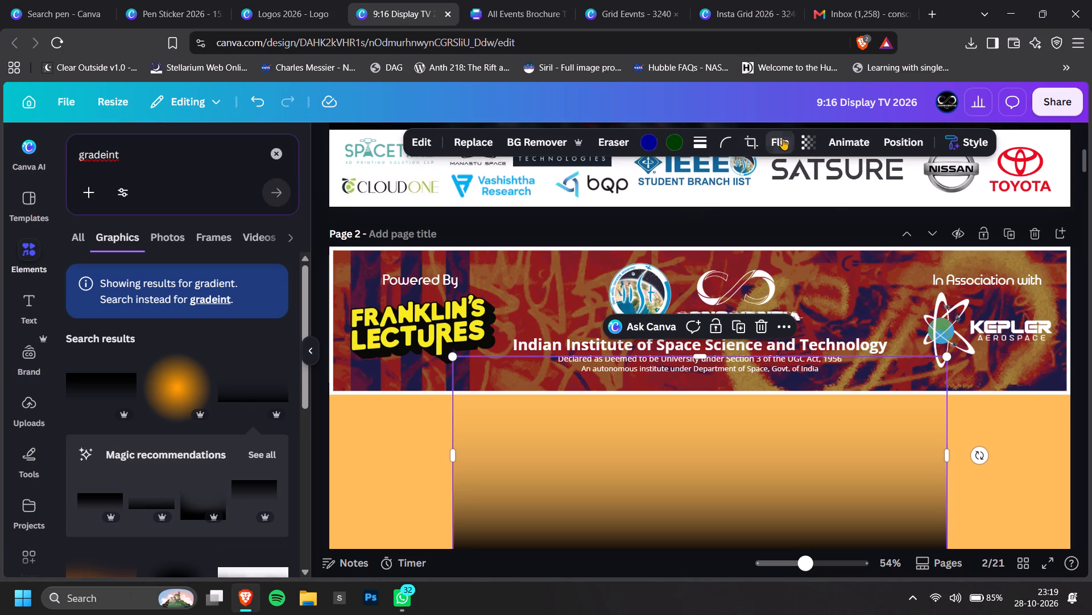
pyautogui.click(788, 199)
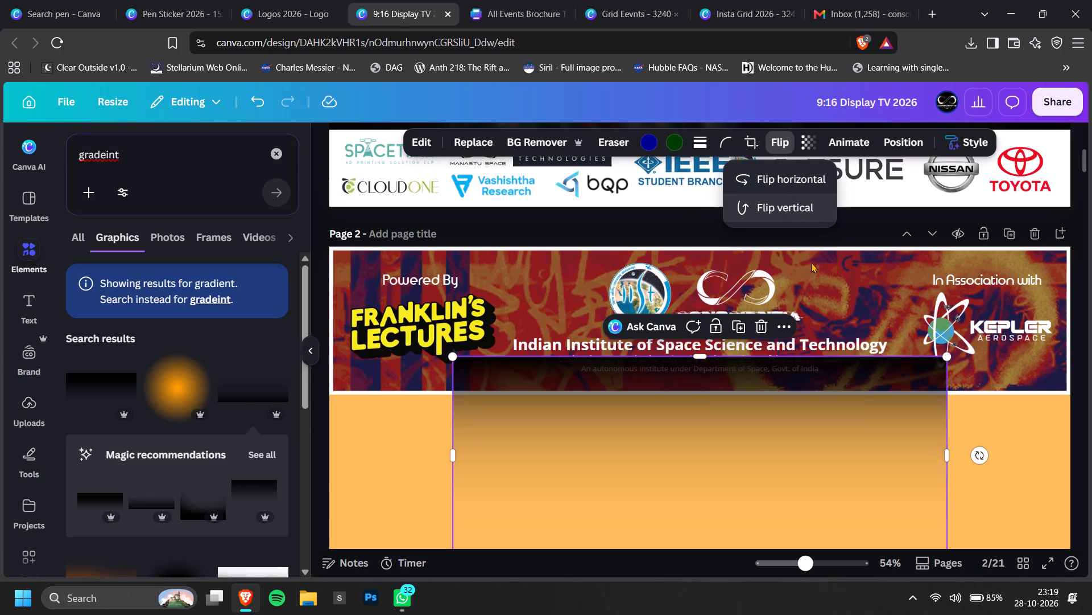
# Shrink the black gradient into the header's top-left corner and place two duplicates beside it to span the header.
pyautogui.moveTo(702, 405); pyautogui.dragTo(583, 298)
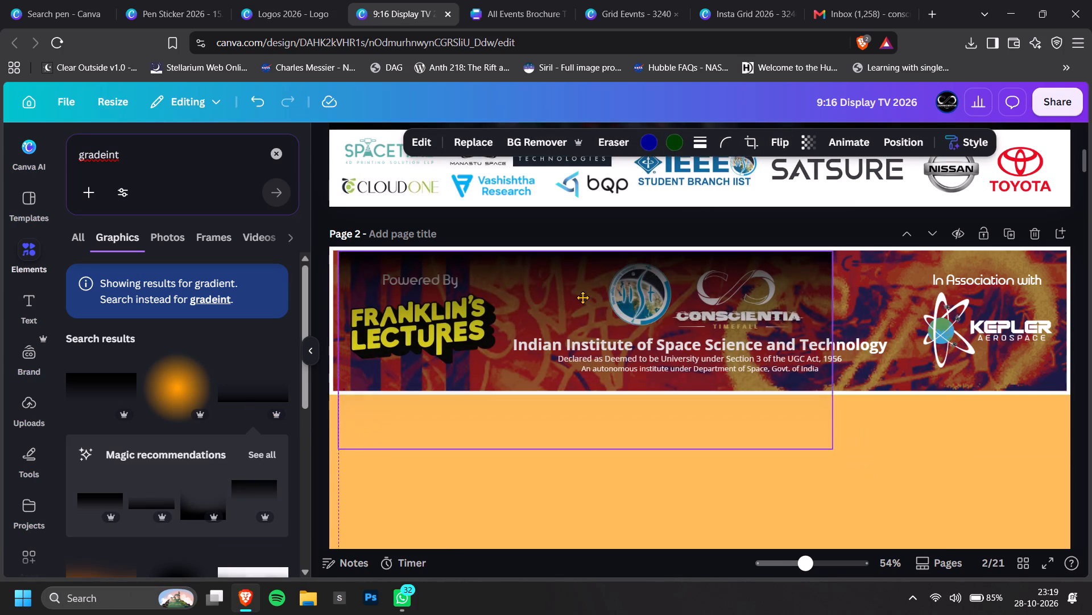
pyautogui.moveTo(583, 298); pyautogui.dragTo(574, 296)
pyautogui.moveTo(822, 445); pyautogui.dragTo(614, 379)
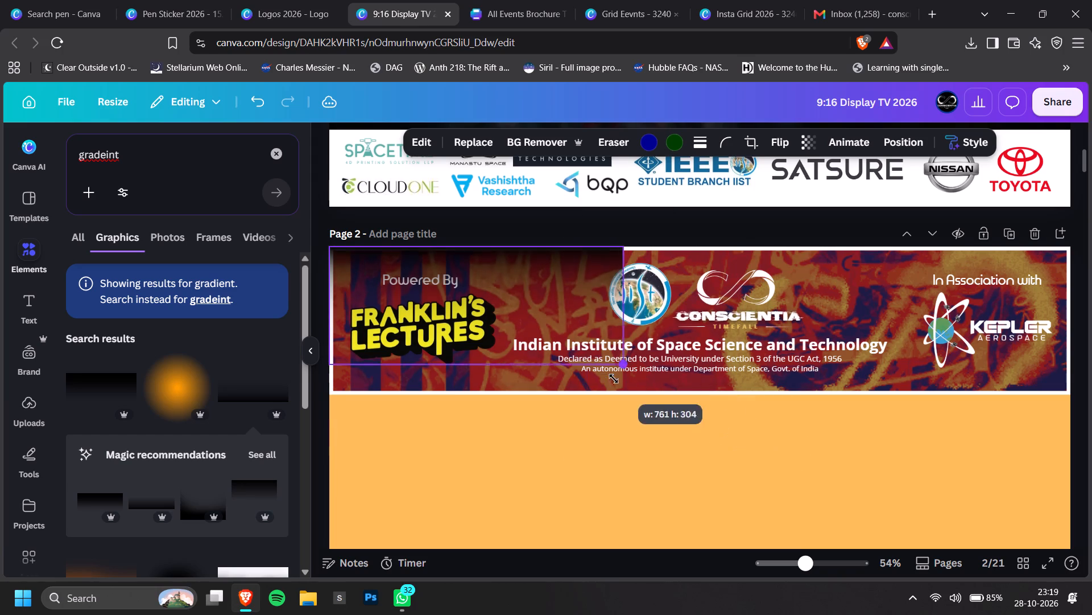
pyautogui.moveTo(614, 379); pyautogui.dragTo(579, 371)
pyautogui.keyDown('alt'); pyautogui.moveTo(532, 316); pyautogui.dragTo(786, 316); pyautogui.keyUp('alt')
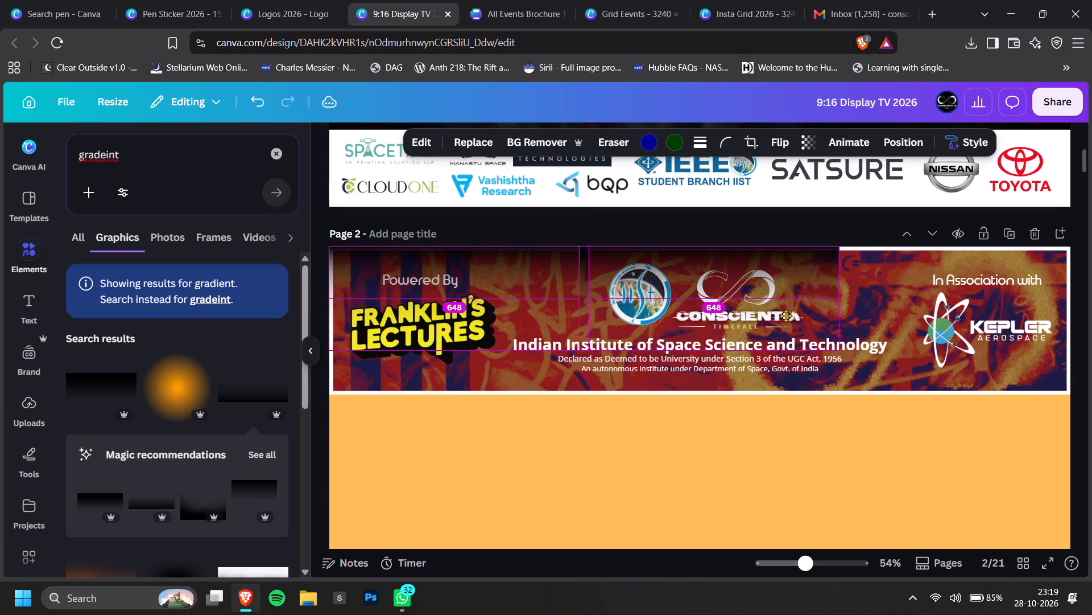
pyautogui.keyDown('alt'); pyautogui.moveTo(786, 316); pyautogui.dragTo(794, 314); pyautogui.keyUp('alt')
pyautogui.keyDown('alt'); pyautogui.moveTo(623, 297); pyautogui.dragTo(769, 297); pyautogui.keyUp('alt')
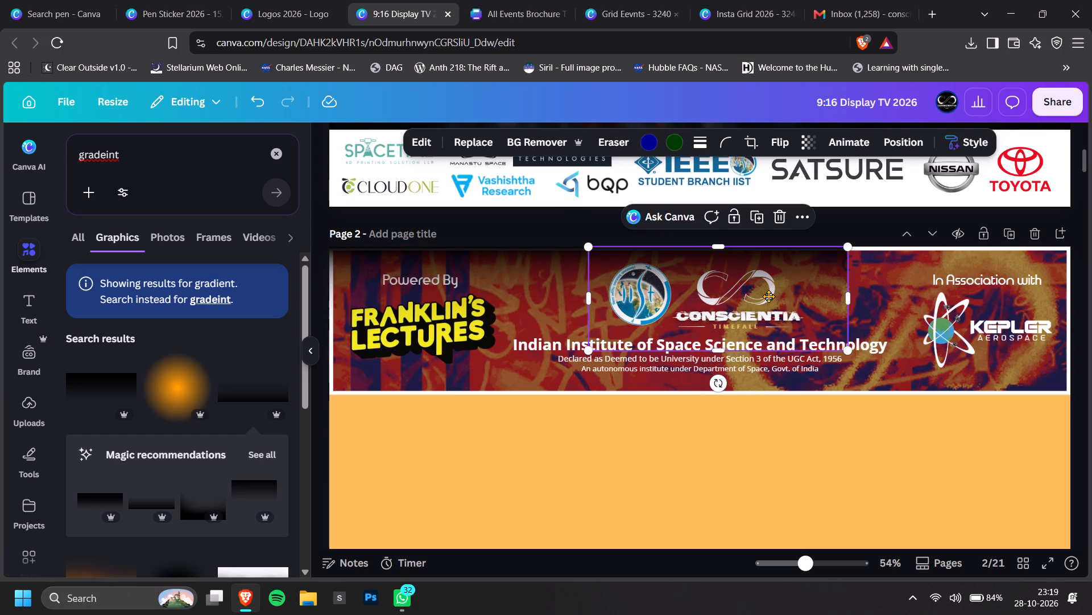
pyautogui.keyDown('alt'); pyautogui.moveTo(769, 297); pyautogui.dragTo(883, 295); pyautogui.keyUp('alt')
# Group the three black gradient pieces on the header.
pyautogui.keyDown('shift'); pyautogui.click(640, 298); pyautogui.keyUp('shift')
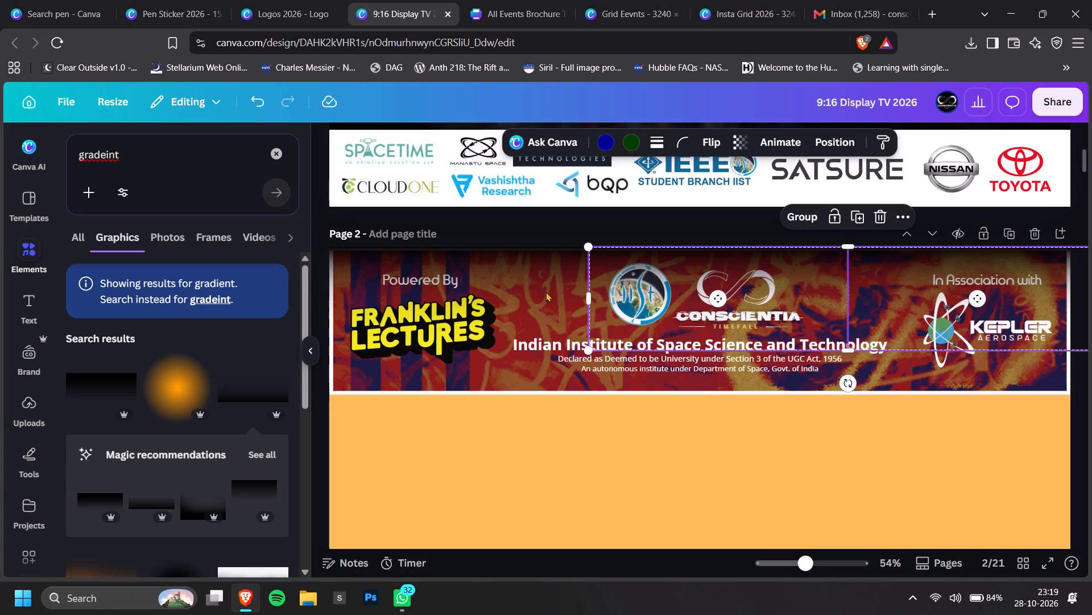
pyautogui.keyDown('shift'); pyautogui.click(517, 293); pyautogui.keyUp('shift')
pyautogui.click(665, 210)
# Centre the gradient group across the header and send it behind the logos and text.
pyautogui.keyDown('ctrl'); pyautogui.scroll(-3, 693, 262); pyautogui.keyUp('ctrl')
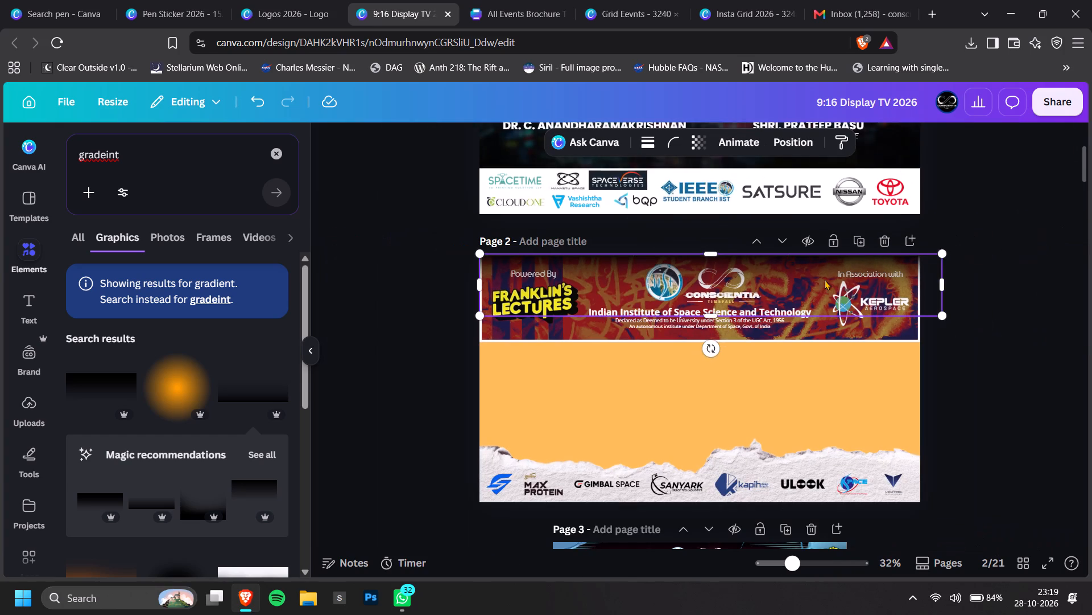
pyautogui.moveTo(825, 280); pyautogui.dragTo(816, 281)
pyautogui.hotkey('ctrl', '[')
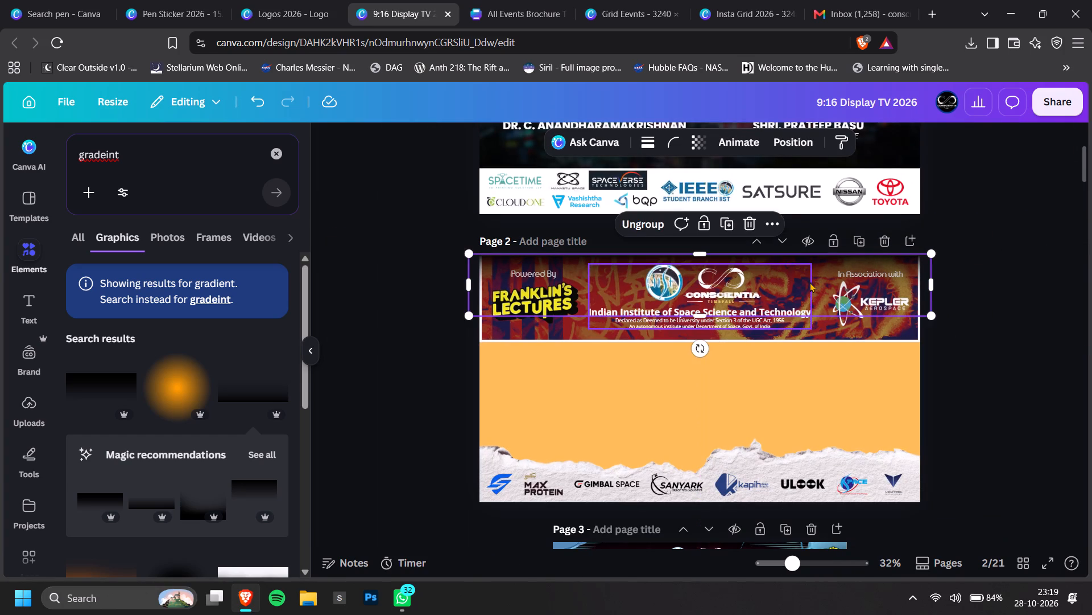
pyautogui.hotkey('ctrl', '[')
pyautogui.hotkey('ctrl', '[')
pyautogui.hotkey('ctrl', '[')
pyautogui.hotkey('ctrl', ']')
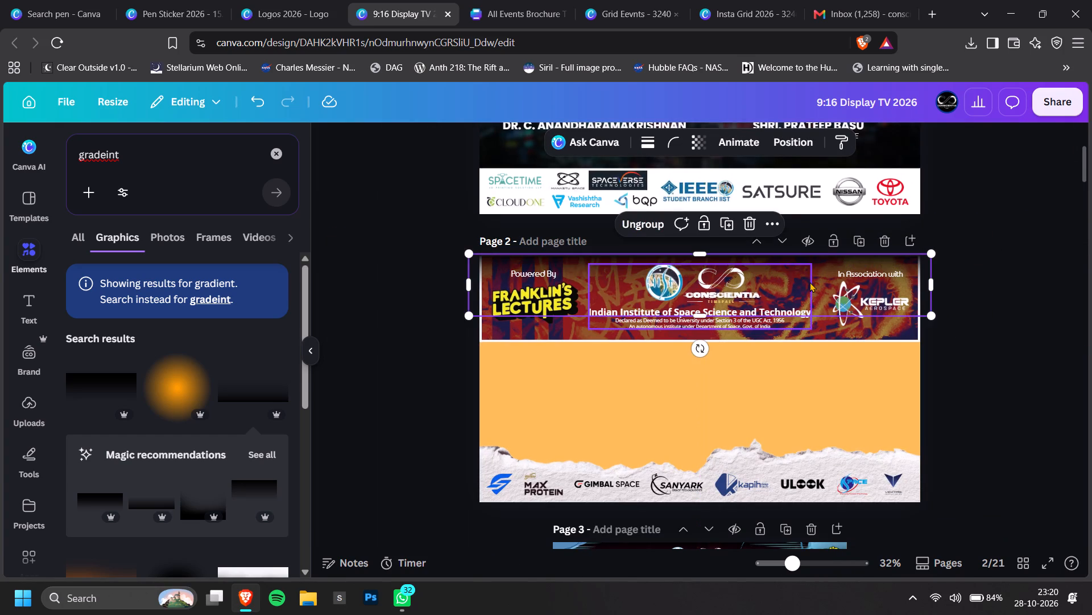
pyautogui.click(1025, 212)
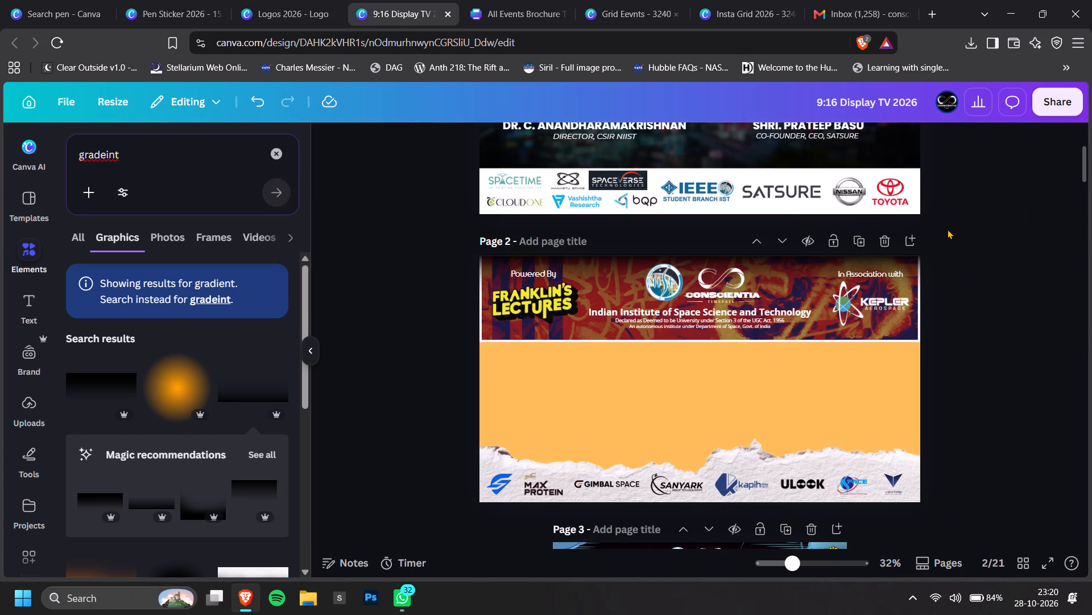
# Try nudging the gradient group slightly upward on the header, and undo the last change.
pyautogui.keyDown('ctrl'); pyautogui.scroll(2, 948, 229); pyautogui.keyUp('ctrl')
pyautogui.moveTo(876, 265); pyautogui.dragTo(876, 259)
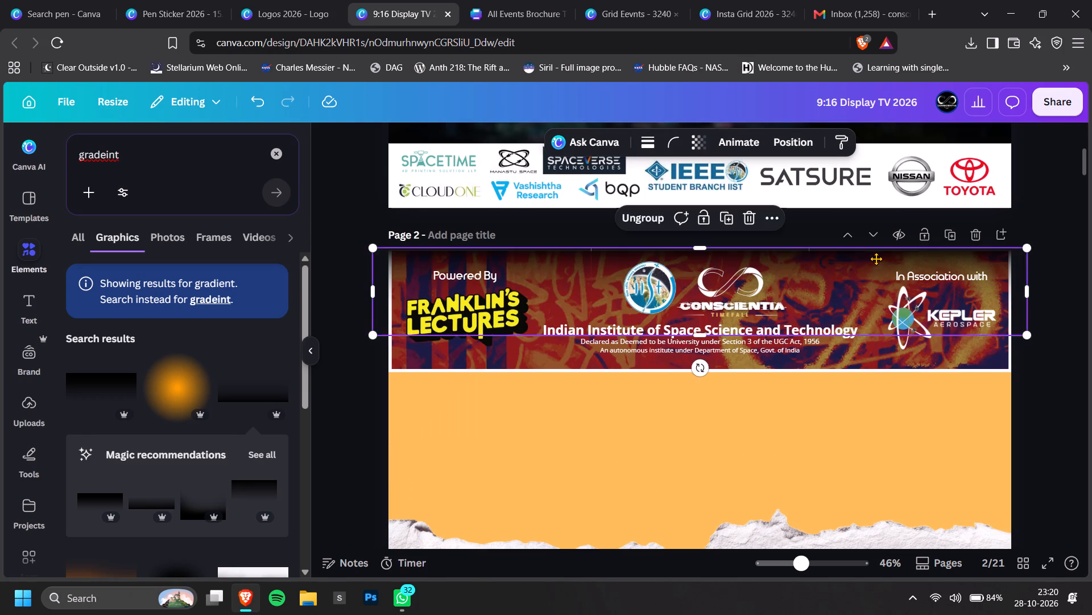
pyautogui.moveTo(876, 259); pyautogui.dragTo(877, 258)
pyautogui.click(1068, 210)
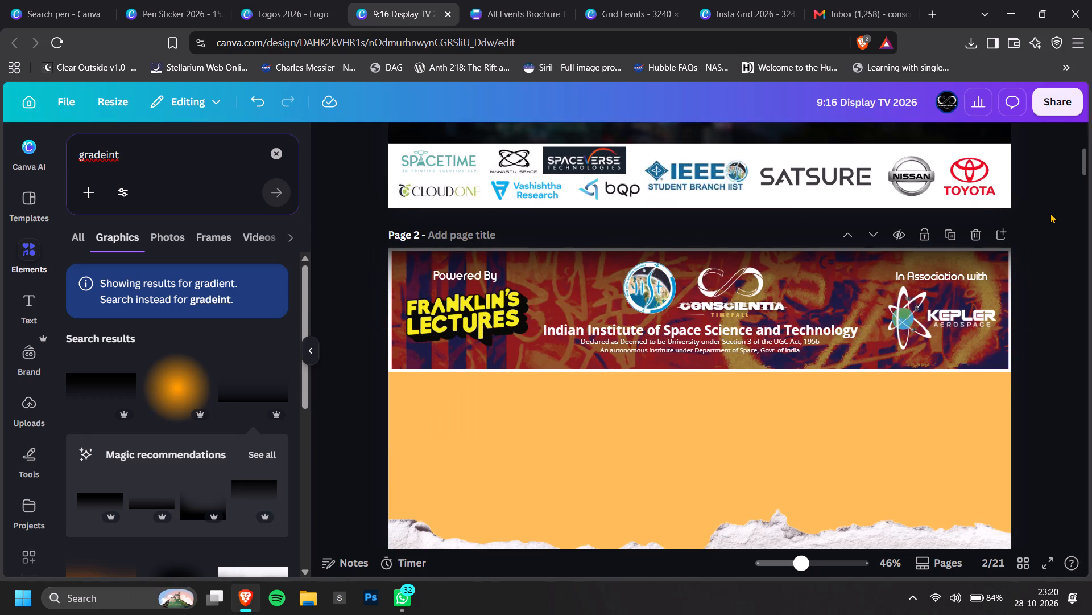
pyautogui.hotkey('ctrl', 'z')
# Remove the white border from the graffiti header image by setting its stroke weight to 0.
pyautogui.keyDown('ctrl'); pyautogui.scroll(-3, 1020, 233); pyautogui.keyUp('ctrl')
pyautogui.keyDown('ctrl'); pyautogui.scroll(1, 1021, 246); pyautogui.keyUp('ctrl')
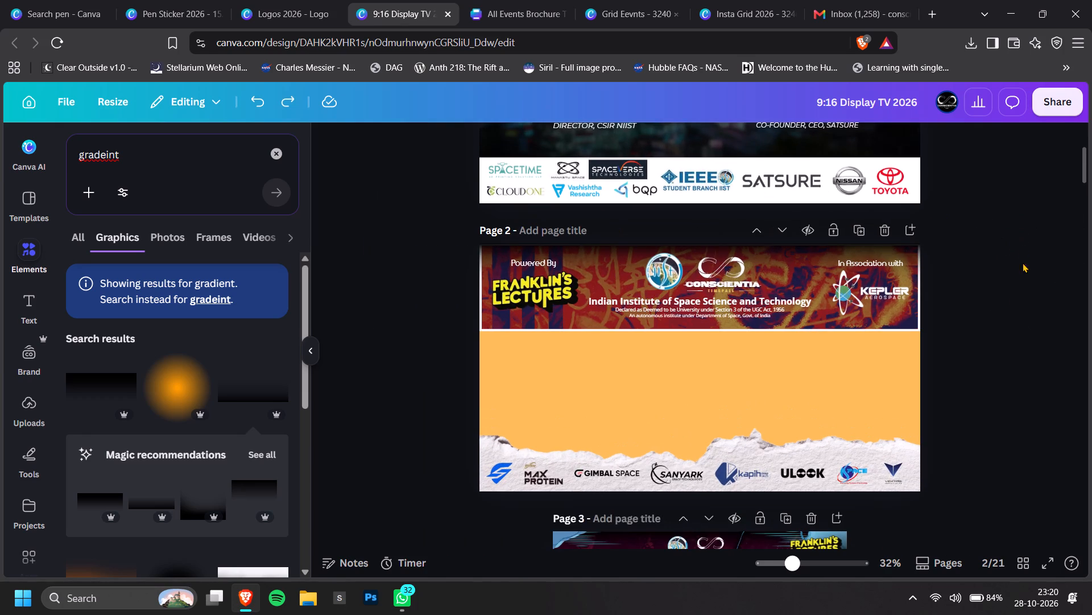
pyautogui.keyDown('ctrl'); pyautogui.scroll(2, 951, 351); pyautogui.keyUp('ctrl')
pyautogui.click(768, 319)
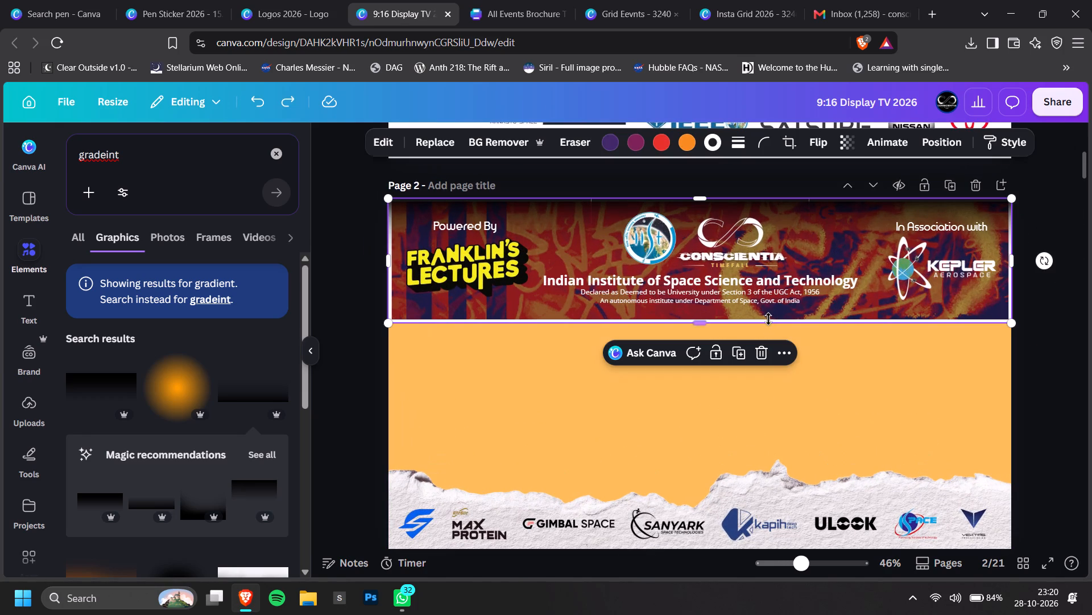
pyautogui.click(731, 147)
pyautogui.moveTo(646, 245); pyautogui.dragTo(531, 262)
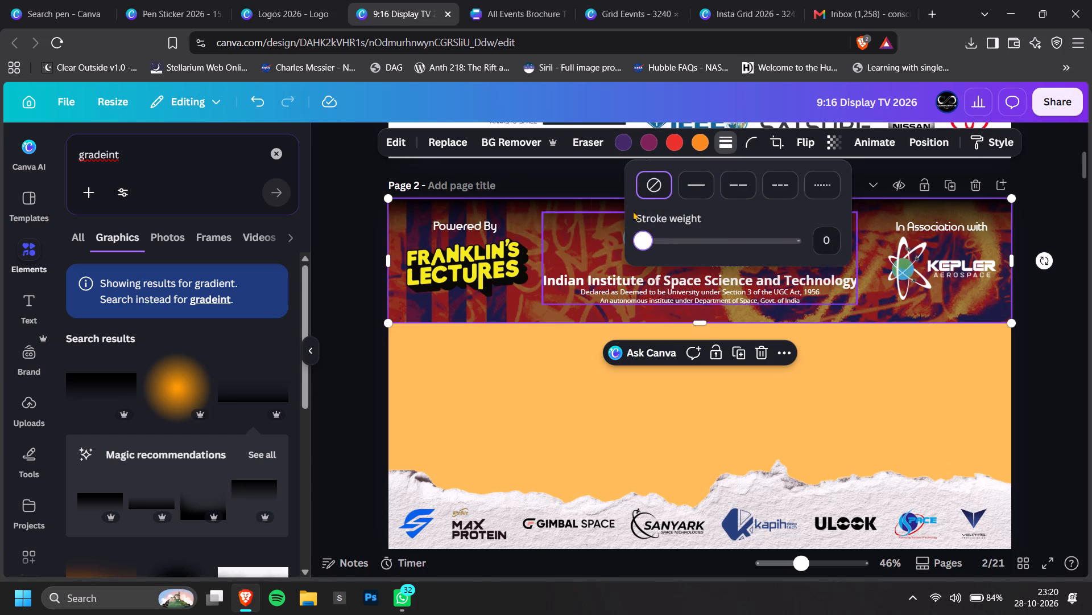
pyautogui.doubleClick(365, 293)
# Close the Logos 2026 design and return to the 9:16 Display TV 2026 design.
pyautogui.keyDown('ctrl'); pyautogui.scroll(-1, 365, 293); pyautogui.keyUp('ctrl')
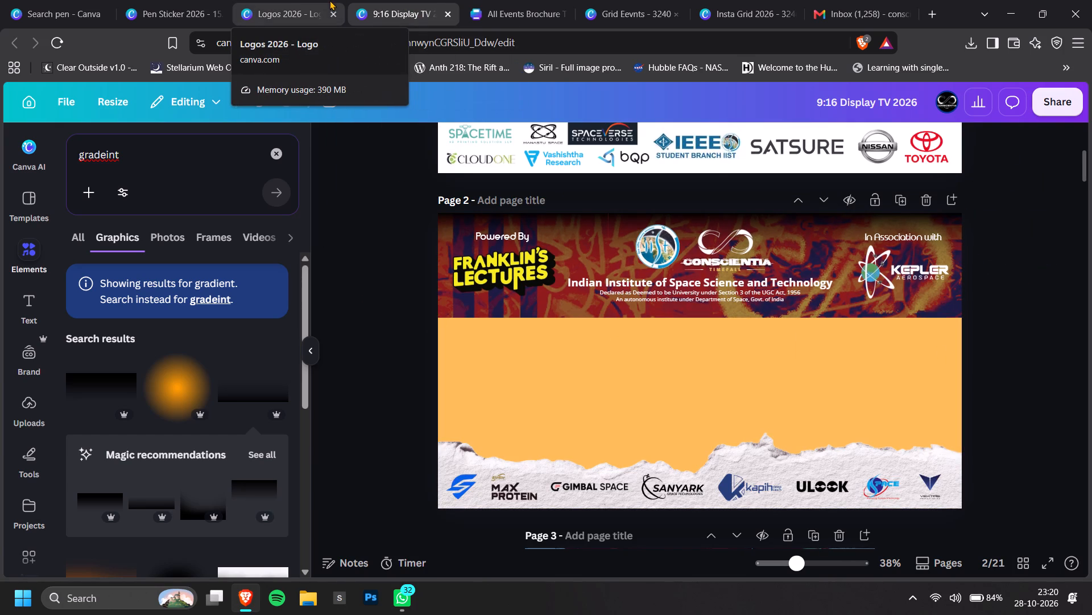
pyautogui.click(289, 0)
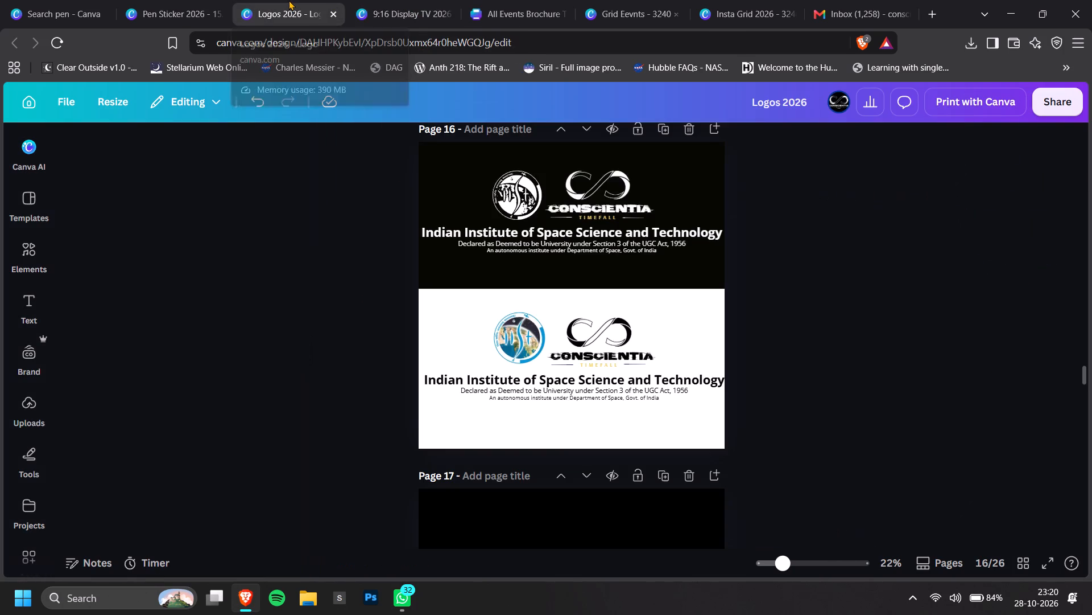
pyautogui.click(134, 0)
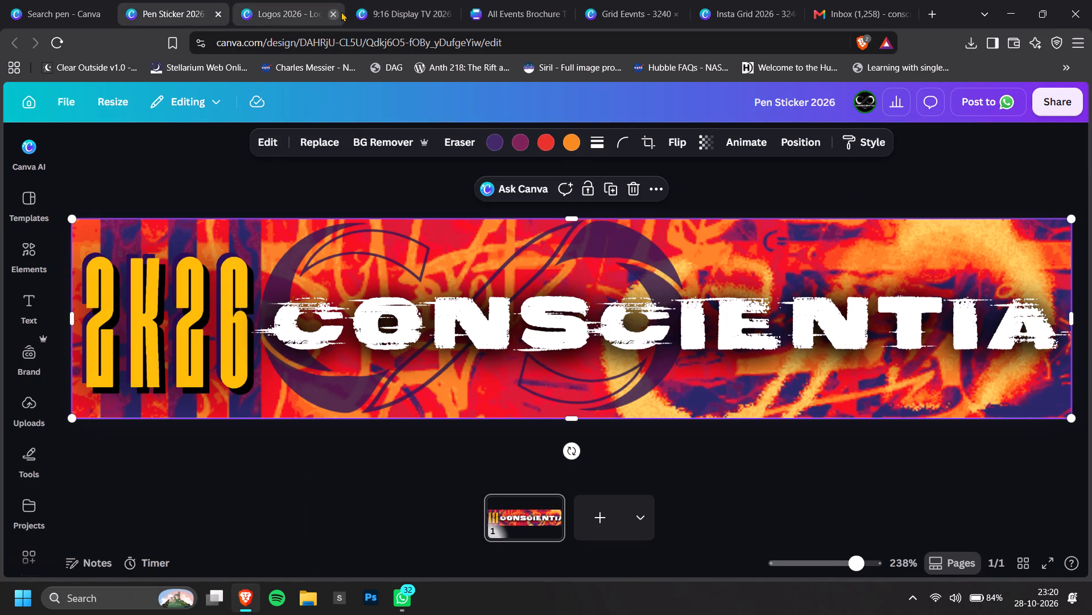
pyautogui.click(344, 10)
pyautogui.moveTo(332, 13); pyautogui.dragTo(290, 14)
pyautogui.click(337, 15)
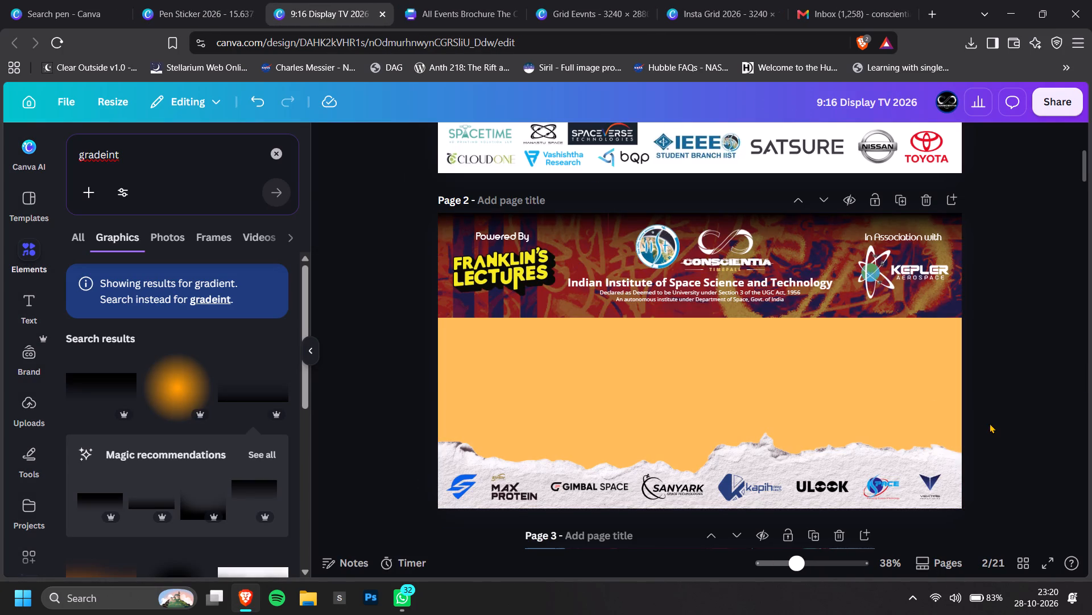
# Enlarge the footer sponsor logo group slightly so the row spans more of page 2's width.
pyautogui.click(928, 490)
pyautogui.moveTo(954, 474); pyautogui.dragTo(959, 470)
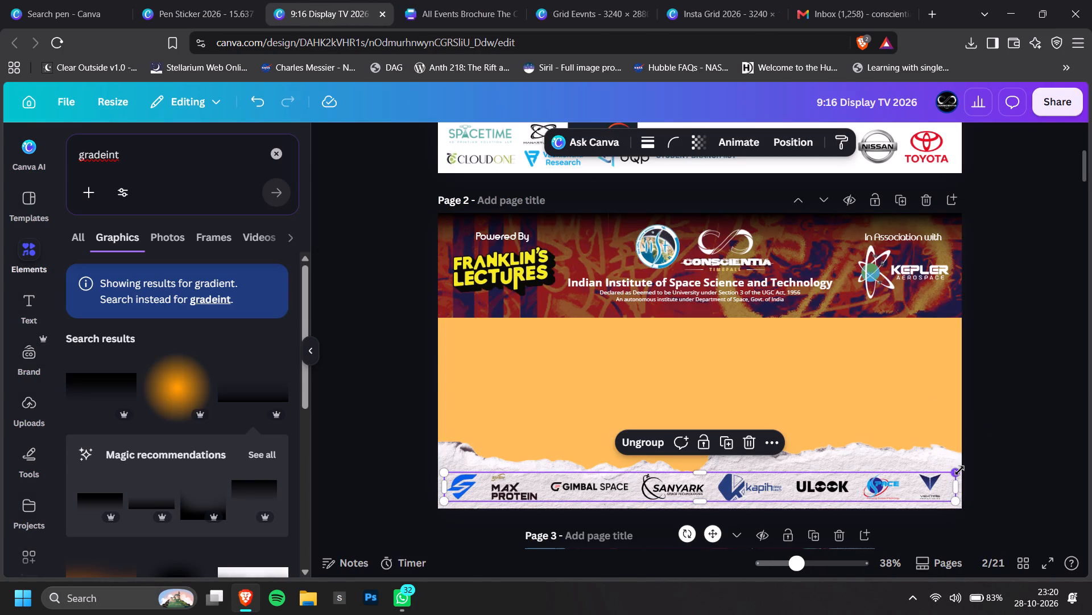
pyautogui.moveTo(959, 470); pyautogui.dragTo(962, 469)
pyautogui.click(448, 473)
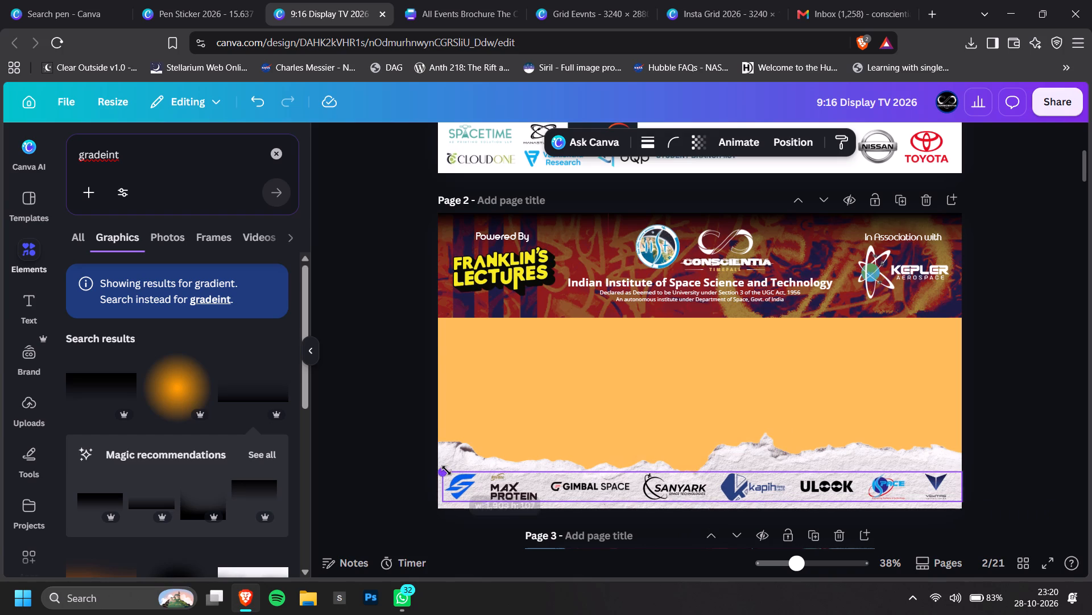
pyautogui.click(310, 465)
pyautogui.click(369, 455)
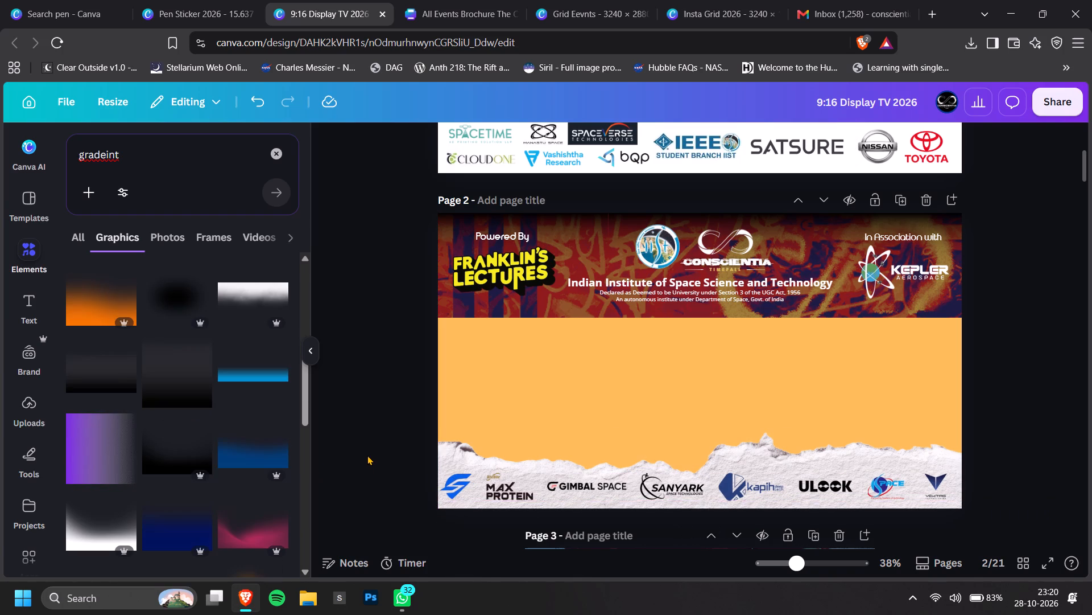
# Move the Vektas logo slightly left within the footer sponsor logo group, closer to the Space logo.
pyautogui.keyDown('ctrl'); pyautogui.scroll(3, 616, 498); pyautogui.keyUp('ctrl')
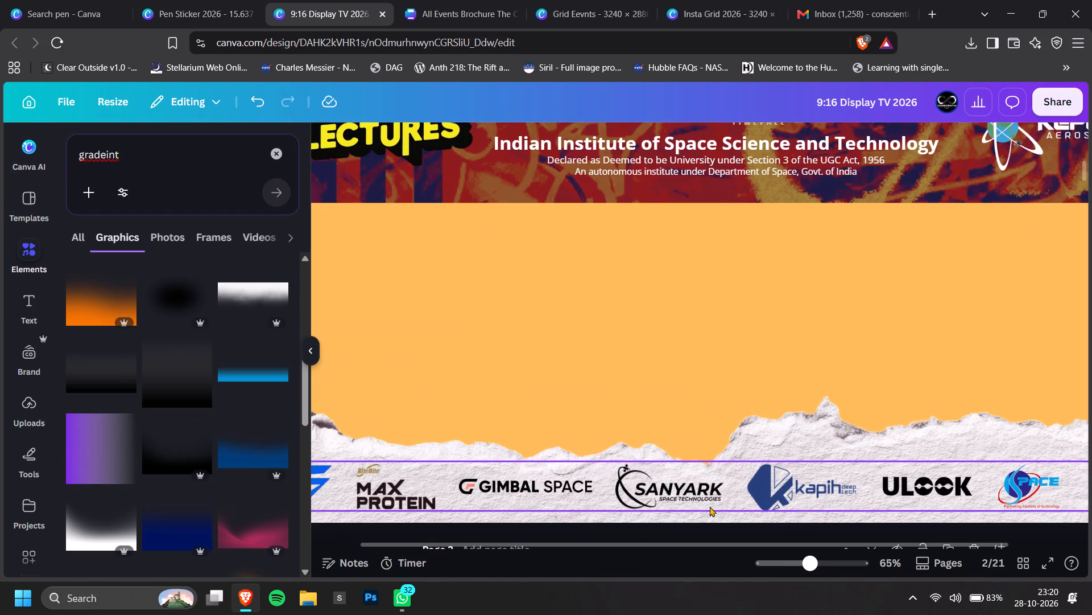
pyautogui.keyDown('shift'); pyautogui.scroll(-2, 712, 506); pyautogui.keyUp('shift')
pyautogui.click(1045, 310)
pyautogui.click(1036, 300)
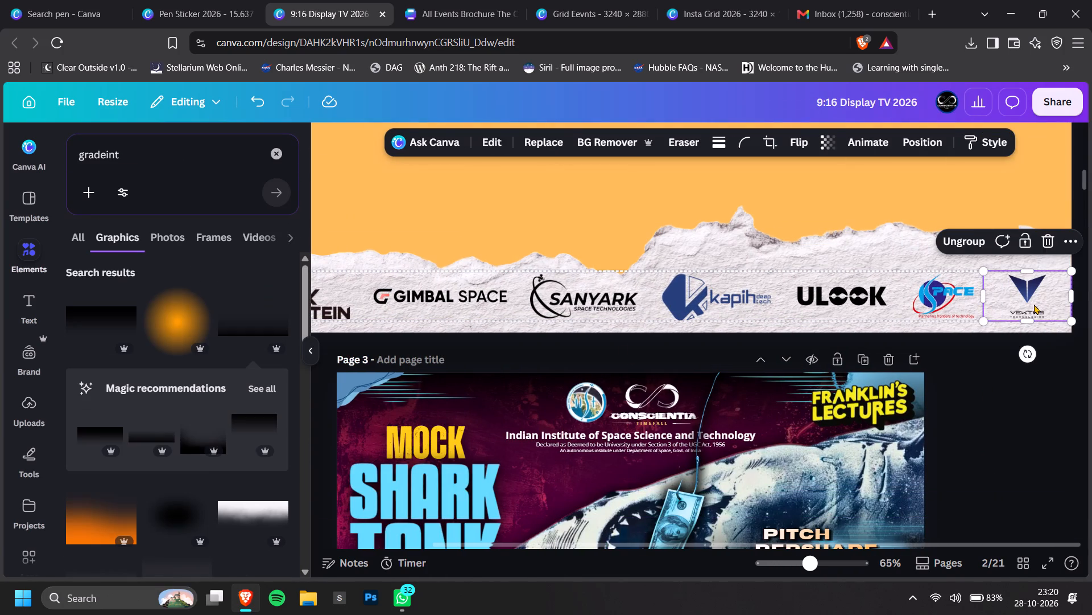
pyautogui.moveTo(1034, 304); pyautogui.dragTo(1024, 307)
pyautogui.click(1032, 415)
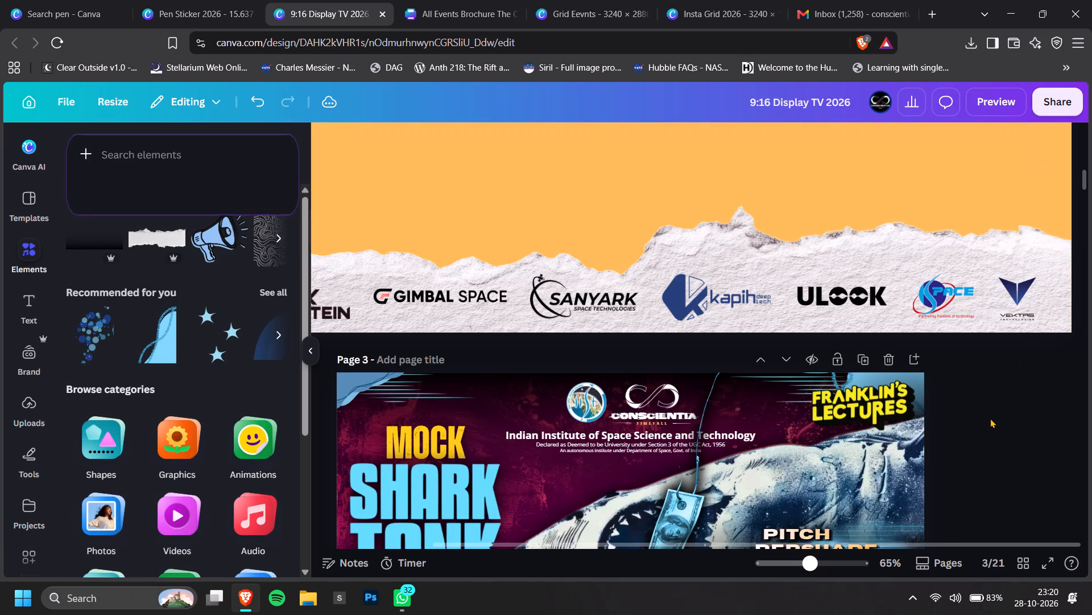
# Enlarge the footer logo group just past the page's right edge and inset its left side slightly from the page edge.
pyautogui.keyDown('ctrl'); pyautogui.scroll(-2, 990, 418); pyautogui.keyUp('ctrl')
pyautogui.click(759, 348)
pyautogui.click(844, 318)
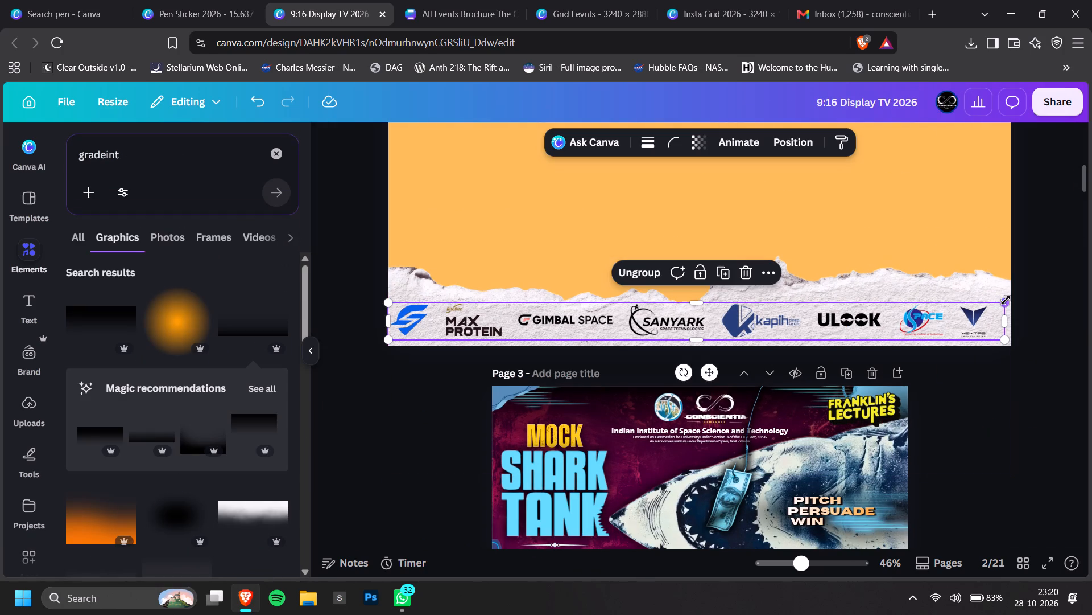
pyautogui.moveTo(1006, 300); pyautogui.dragTo(1023, 292)
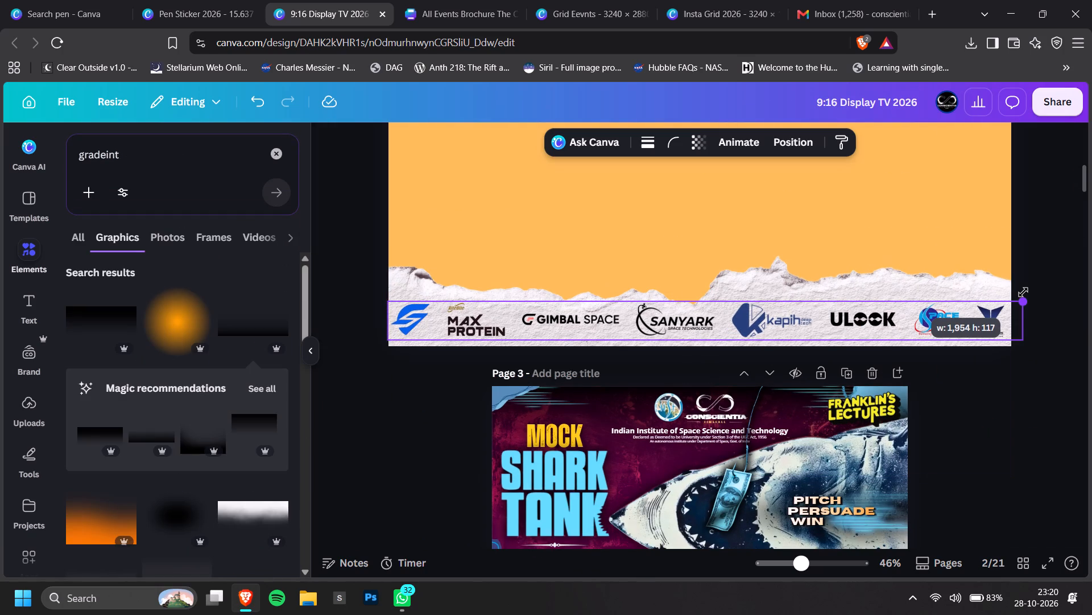
pyautogui.moveTo(1023, 292); pyautogui.dragTo(1021, 292)
pyautogui.moveTo(386, 301); pyautogui.dragTo(391, 300)
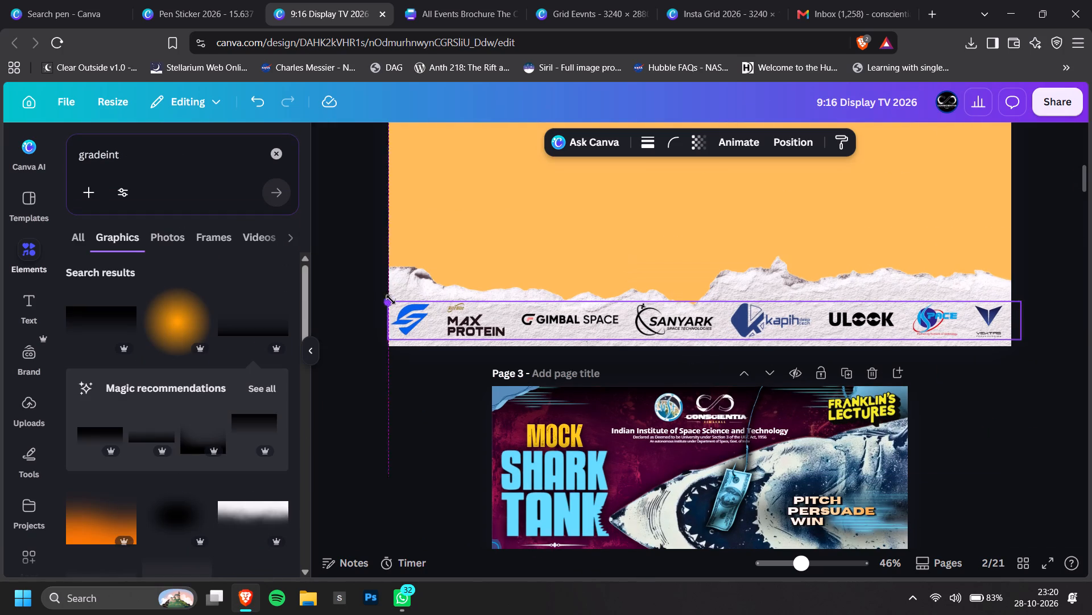
pyautogui.moveTo(391, 300); pyautogui.dragTo(393, 300)
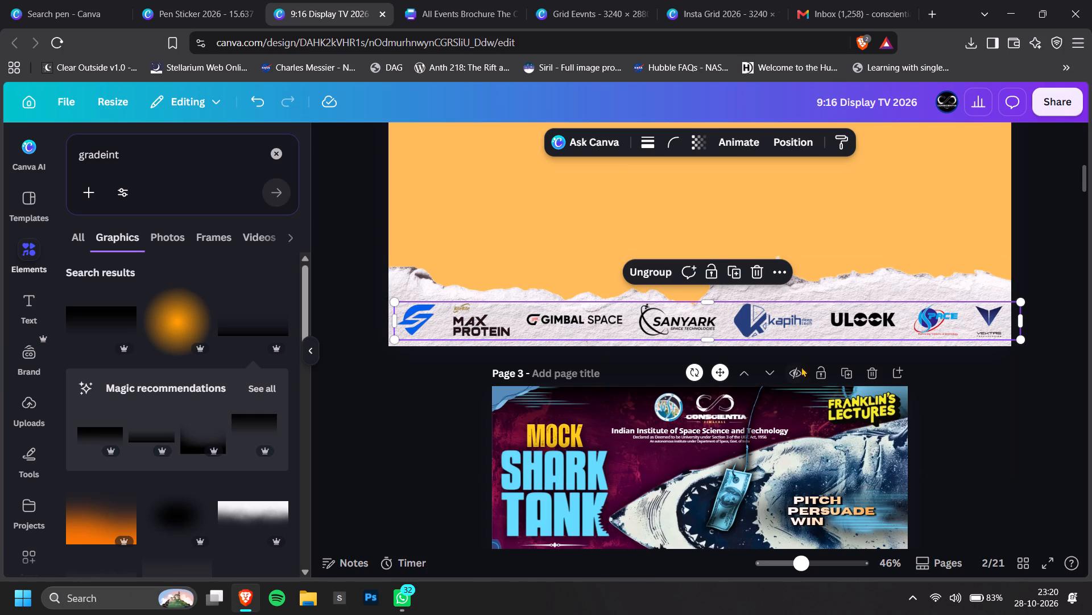
pyautogui.click(971, 409)
# Shrink the footer logo group slightly so the logos keep similar margins at both page edges.
pyautogui.keyDown('ctrl'); pyautogui.scroll(-3, 986, 415); pyautogui.keyUp('ctrl')
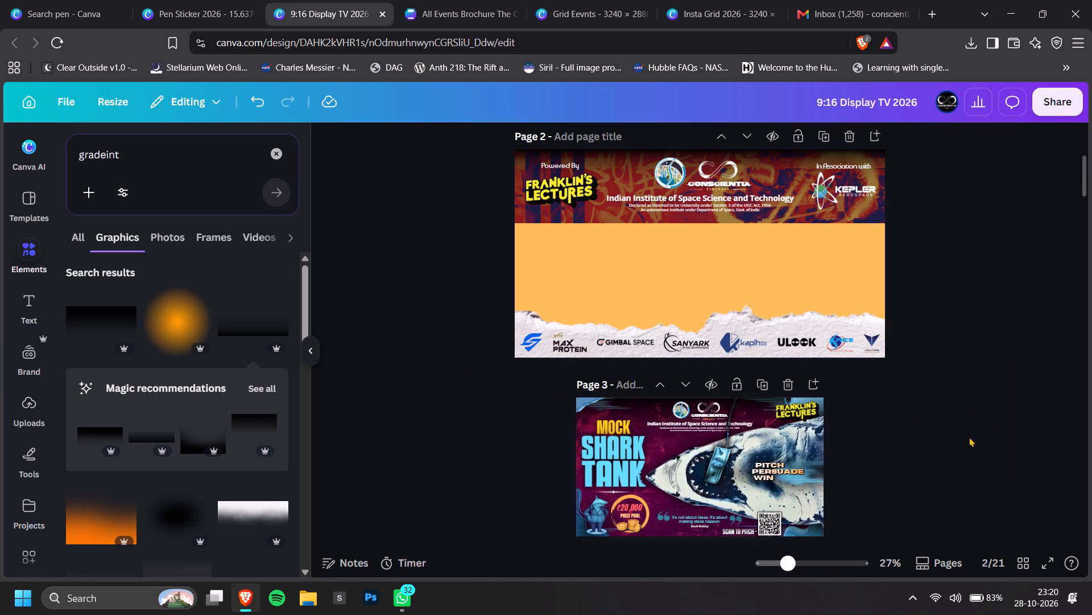
pyautogui.scroll(1, 928, 428)
pyautogui.keyDown('ctrl'); pyautogui.scroll(1, 752, 397); pyautogui.keyUp('ctrl')
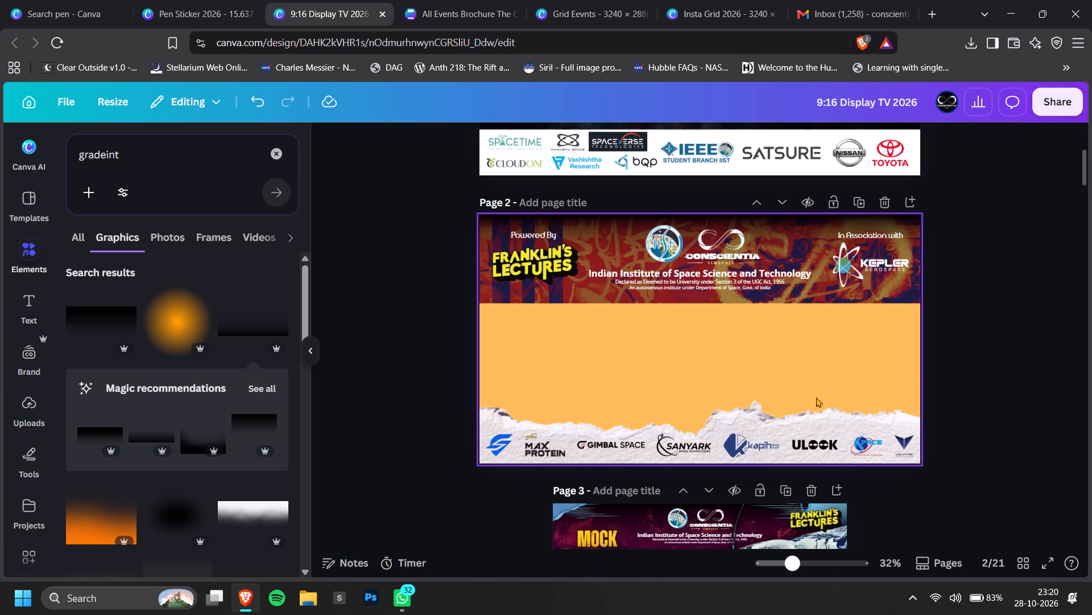
pyautogui.click(868, 432)
pyautogui.click(923, 431)
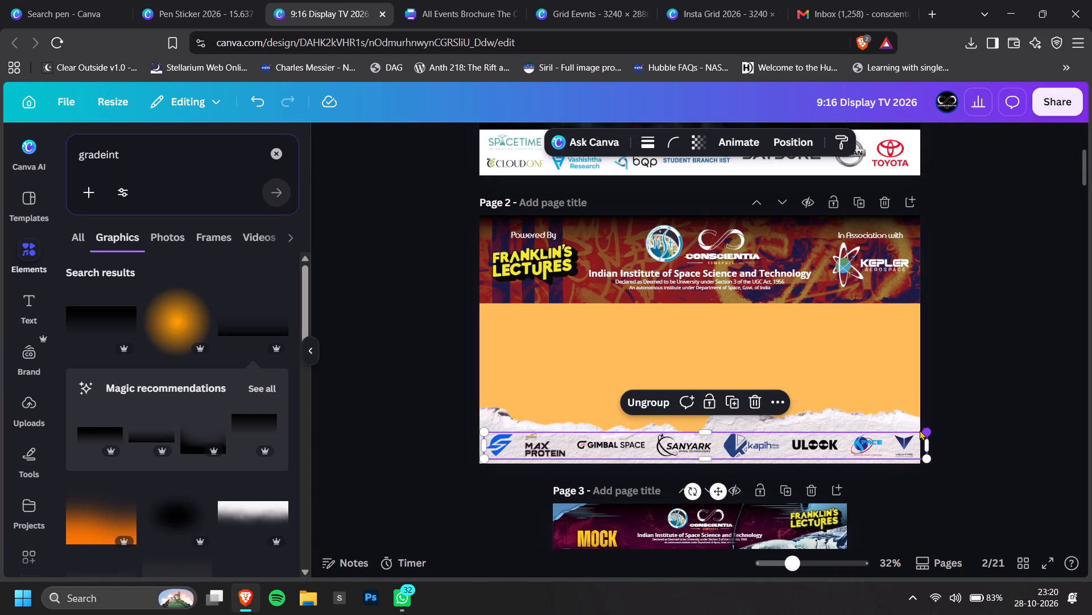
pyautogui.moveTo(480, 428); pyautogui.dragTo(485, 428)
pyautogui.click(438, 411)
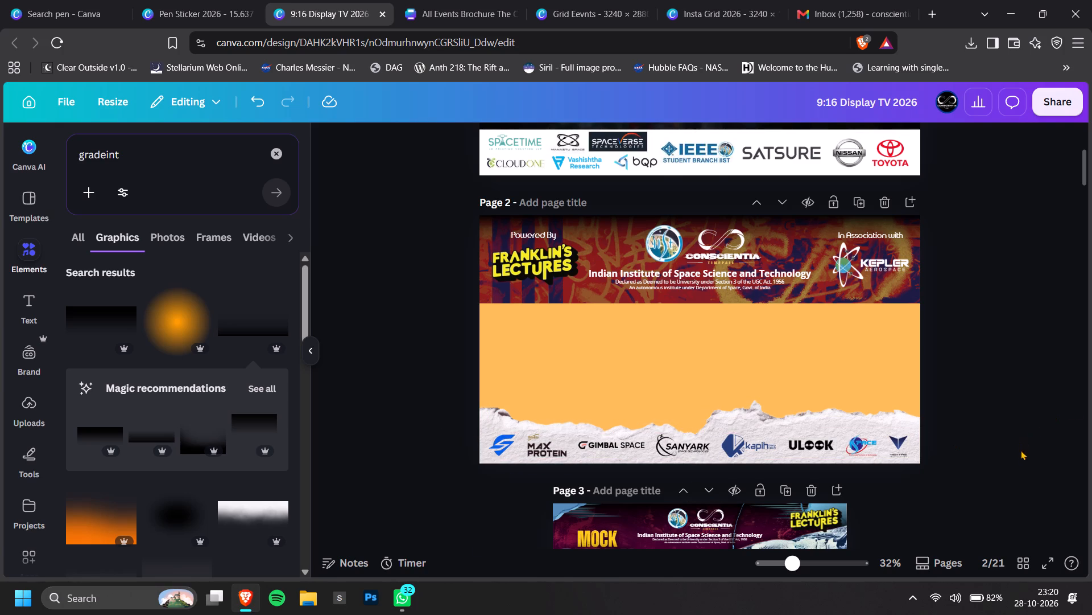
# Shift the torn-paper image slightly upward behind the footer sponsor logos.
pyautogui.keyDown('ctrl'); pyautogui.scroll(3, 766, 458); pyautogui.keyUp('ctrl')
pyautogui.click(817, 388)
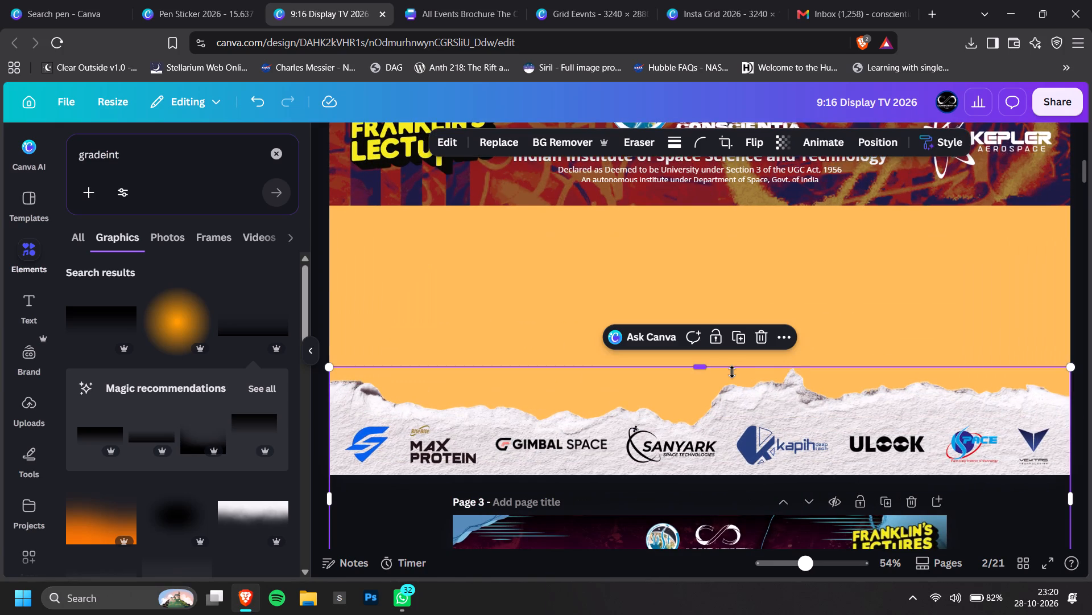
pyautogui.moveTo(732, 372); pyautogui.dragTo(734, 364)
pyautogui.hotkey('ctrl', 'z')
pyautogui.moveTo(730, 396); pyautogui.dragTo(730, 390)
pyautogui.keyDown('ctrl'); pyautogui.scroll(-1, 741, 389); pyautogui.keyUp('ctrl')
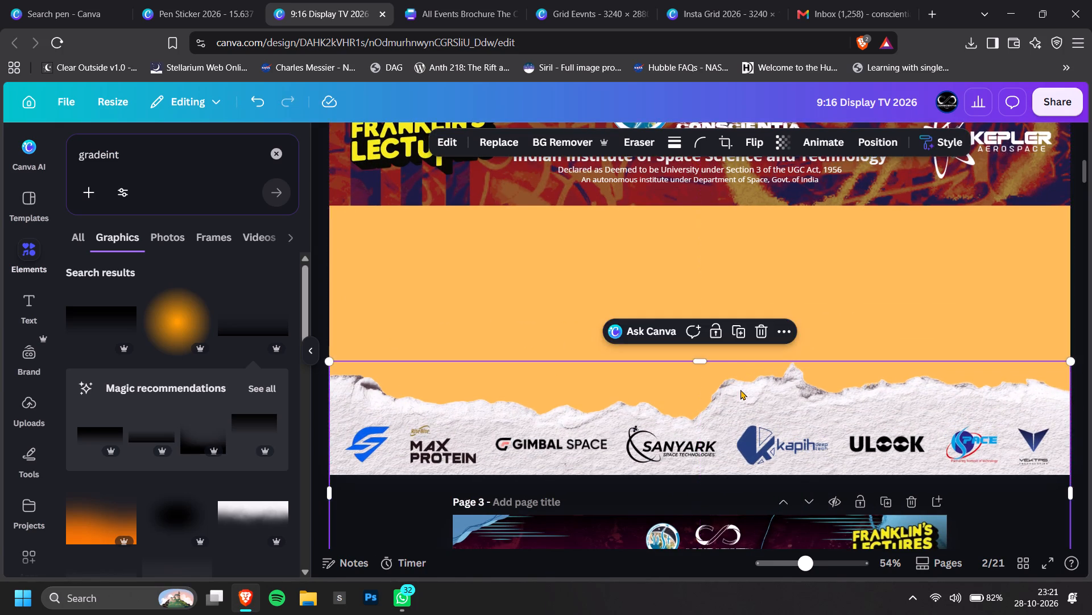
pyautogui.keyDown('ctrl'); pyautogui.scroll(-2, 741, 389); pyautogui.keyUp('ctrl')
pyautogui.click(1043, 368)
pyautogui.click(1029, 374)
# Copy the INAUGURAL CEREMONY heading from page 1 to page 2 and place it just below the graffiti header.
pyautogui.keyDown('ctrl'); pyautogui.scroll(1, 981, 356); pyautogui.keyUp('ctrl')
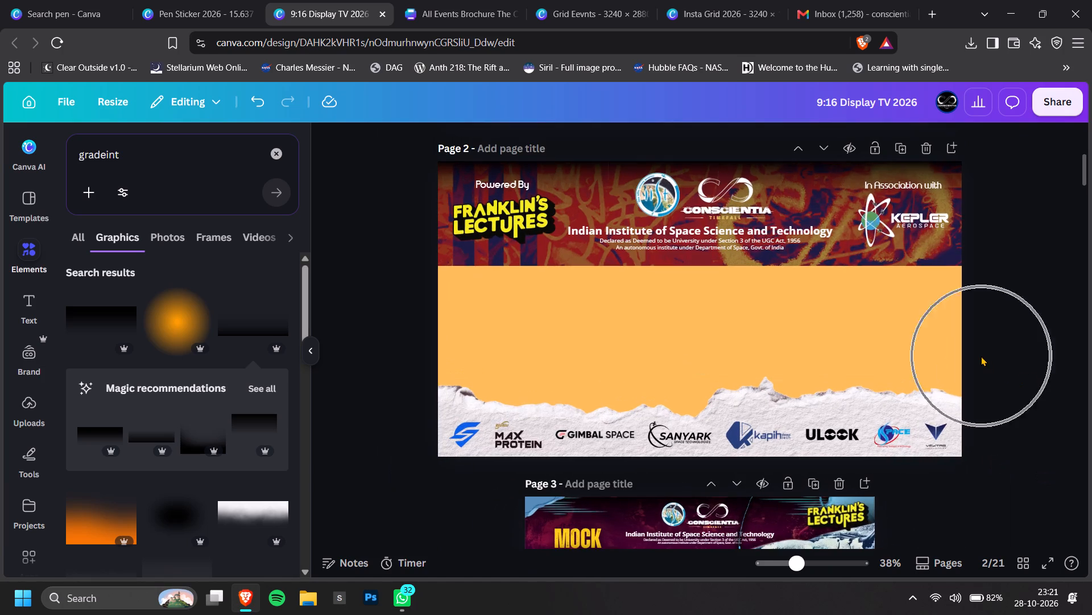
pyautogui.scroll(4, 717, 291)
pyautogui.click(715, 307)
pyautogui.hotkey('ctrl', 'c')
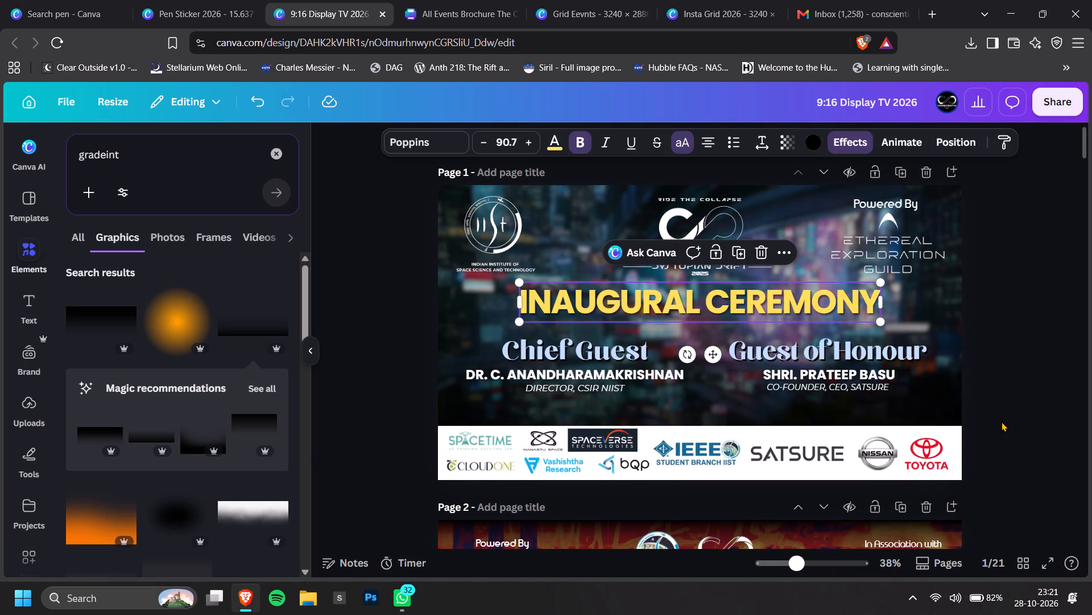
pyautogui.scroll(-3, 1004, 423)
pyautogui.hotkey('ctrl', 'v')
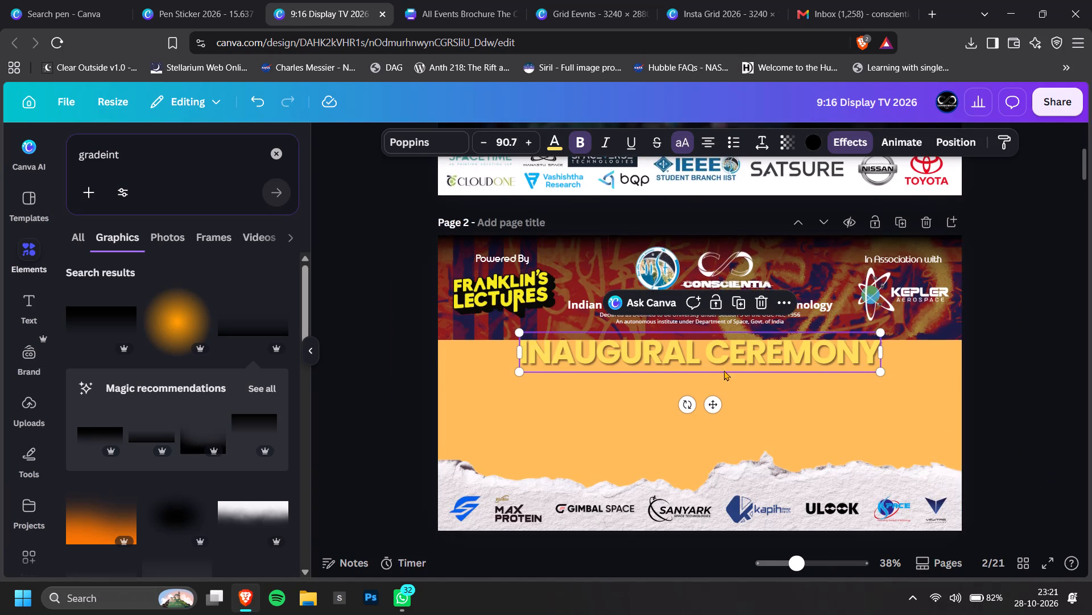
pyautogui.moveTo(733, 354); pyautogui.dragTo(735, 367)
# Recolour the page 2 INAUGURAL CEREMONY heading red and remove its drop shadow.
pyautogui.click(547, 146)
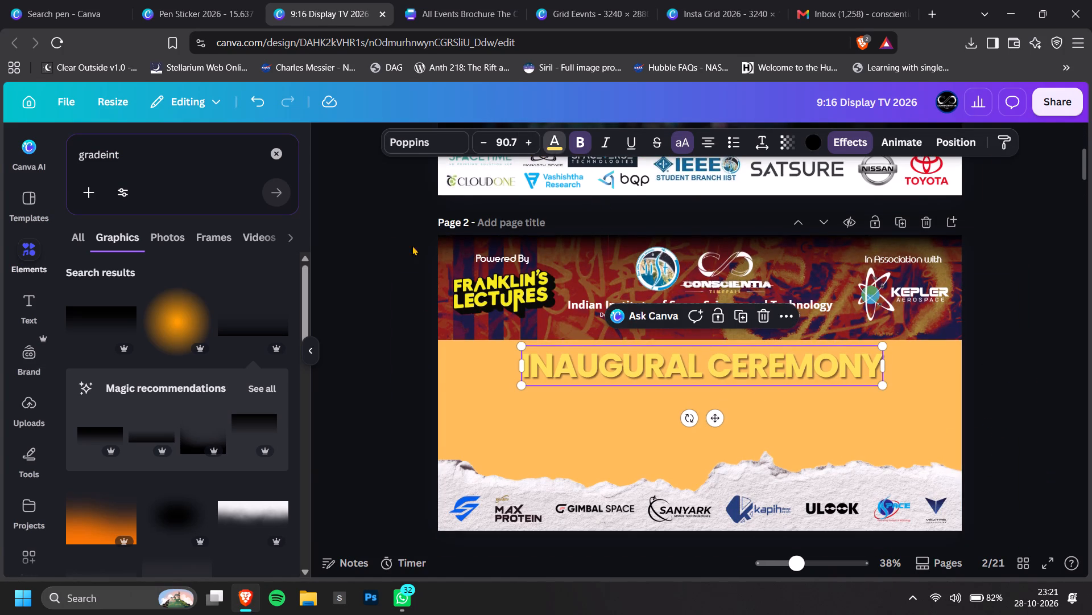
pyautogui.click(149, 247)
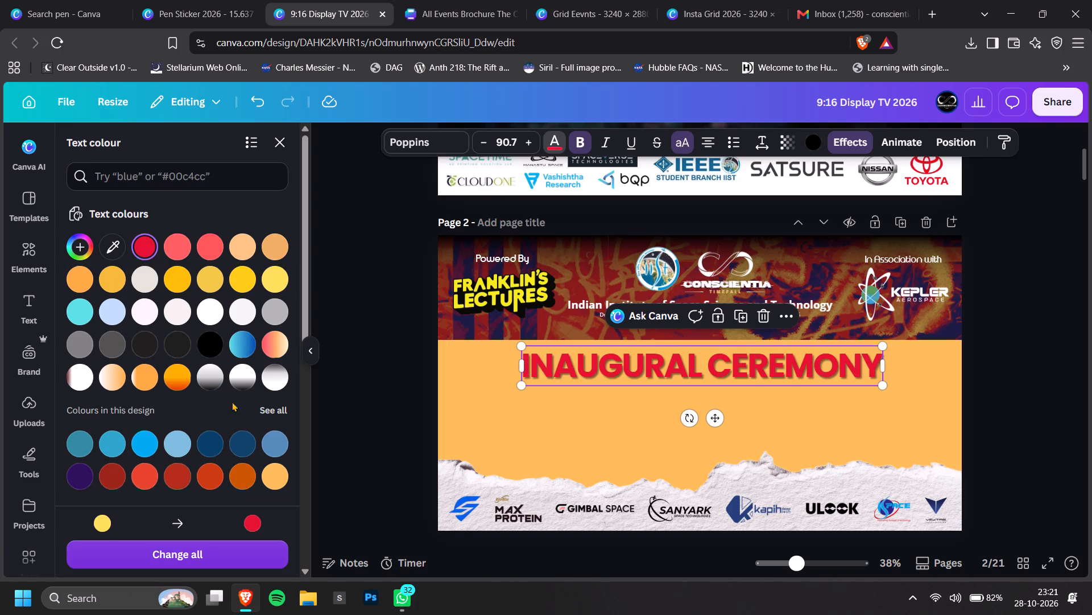
pyautogui.click(850, 141)
pyautogui.click(194, 552)
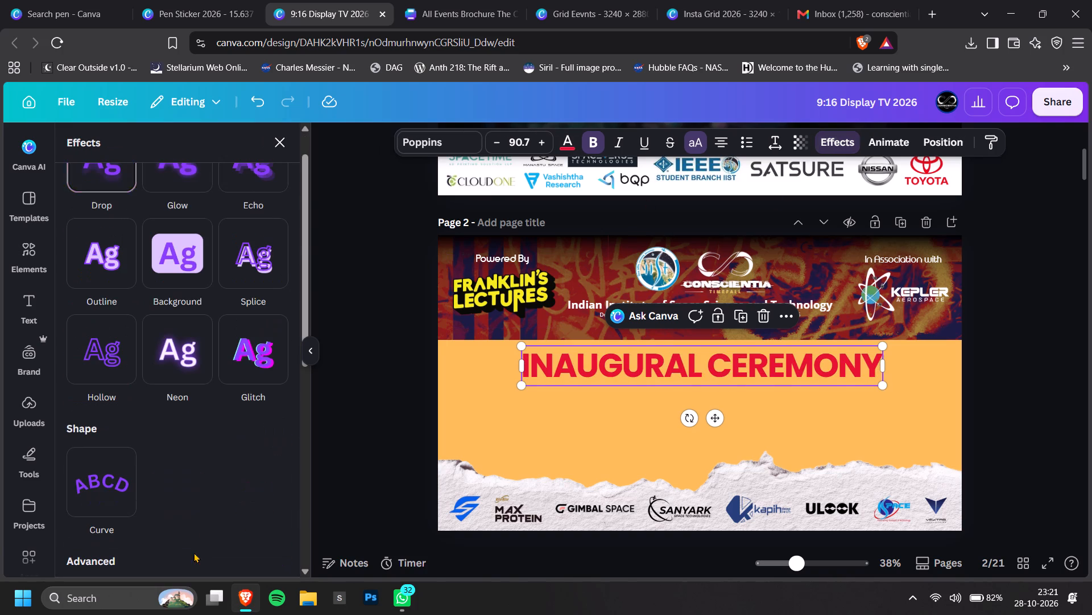
pyautogui.click(1084, 353)
pyautogui.doubleClick(1064, 357)
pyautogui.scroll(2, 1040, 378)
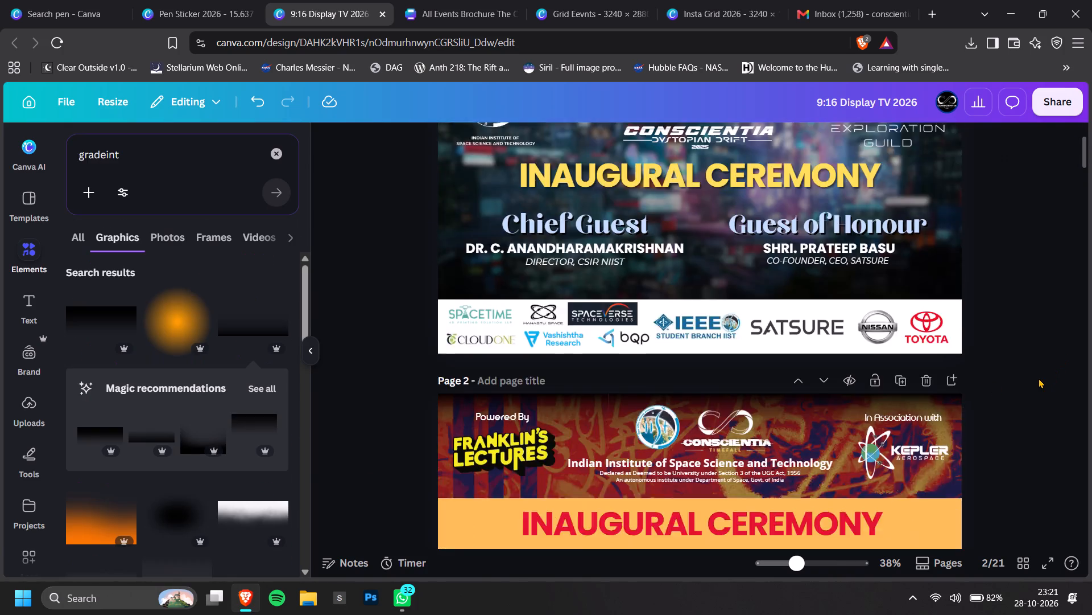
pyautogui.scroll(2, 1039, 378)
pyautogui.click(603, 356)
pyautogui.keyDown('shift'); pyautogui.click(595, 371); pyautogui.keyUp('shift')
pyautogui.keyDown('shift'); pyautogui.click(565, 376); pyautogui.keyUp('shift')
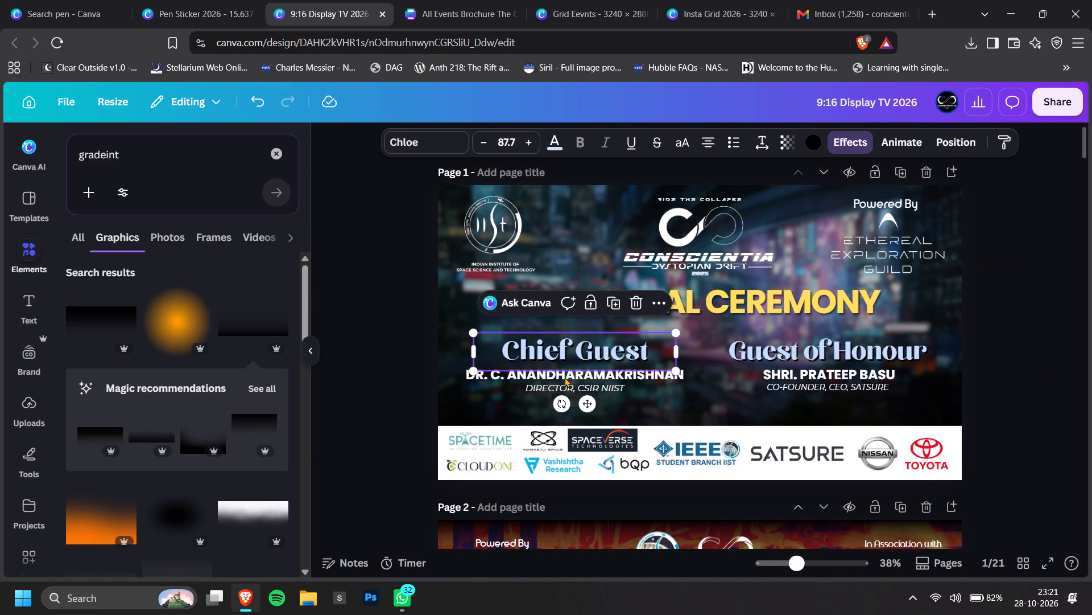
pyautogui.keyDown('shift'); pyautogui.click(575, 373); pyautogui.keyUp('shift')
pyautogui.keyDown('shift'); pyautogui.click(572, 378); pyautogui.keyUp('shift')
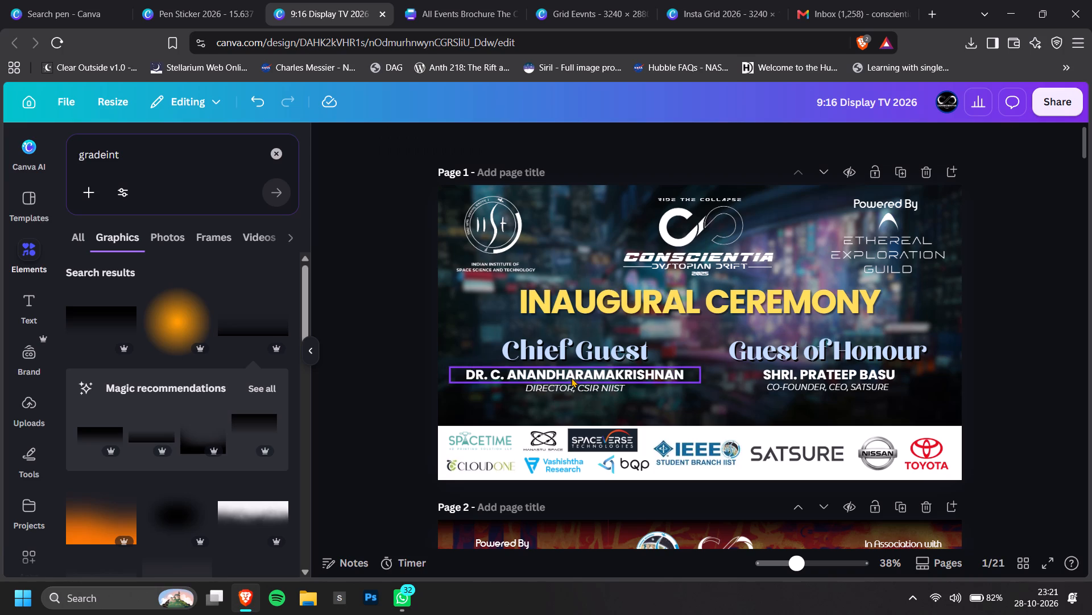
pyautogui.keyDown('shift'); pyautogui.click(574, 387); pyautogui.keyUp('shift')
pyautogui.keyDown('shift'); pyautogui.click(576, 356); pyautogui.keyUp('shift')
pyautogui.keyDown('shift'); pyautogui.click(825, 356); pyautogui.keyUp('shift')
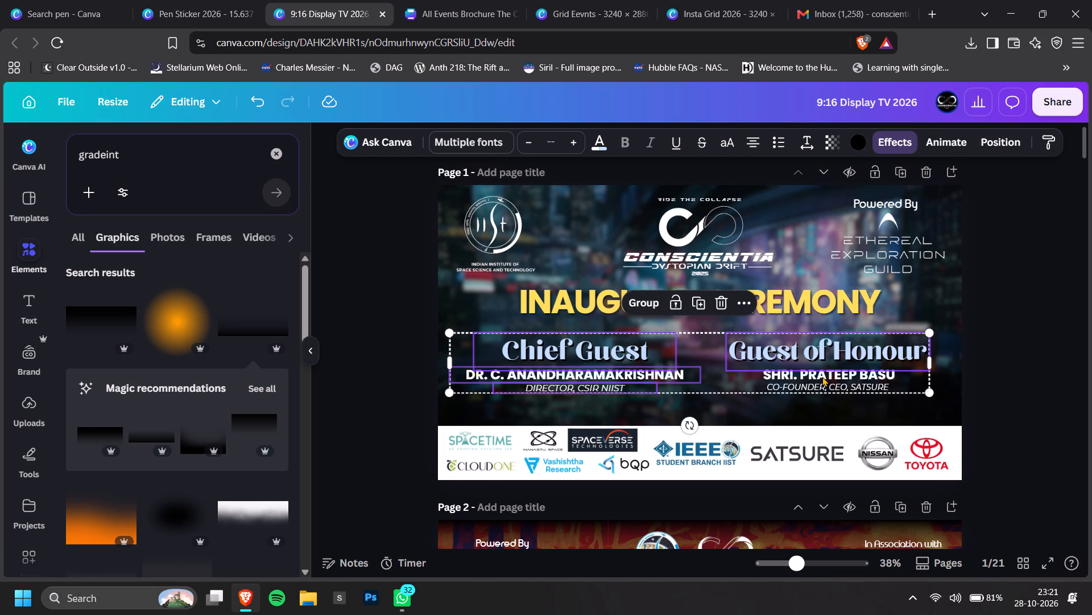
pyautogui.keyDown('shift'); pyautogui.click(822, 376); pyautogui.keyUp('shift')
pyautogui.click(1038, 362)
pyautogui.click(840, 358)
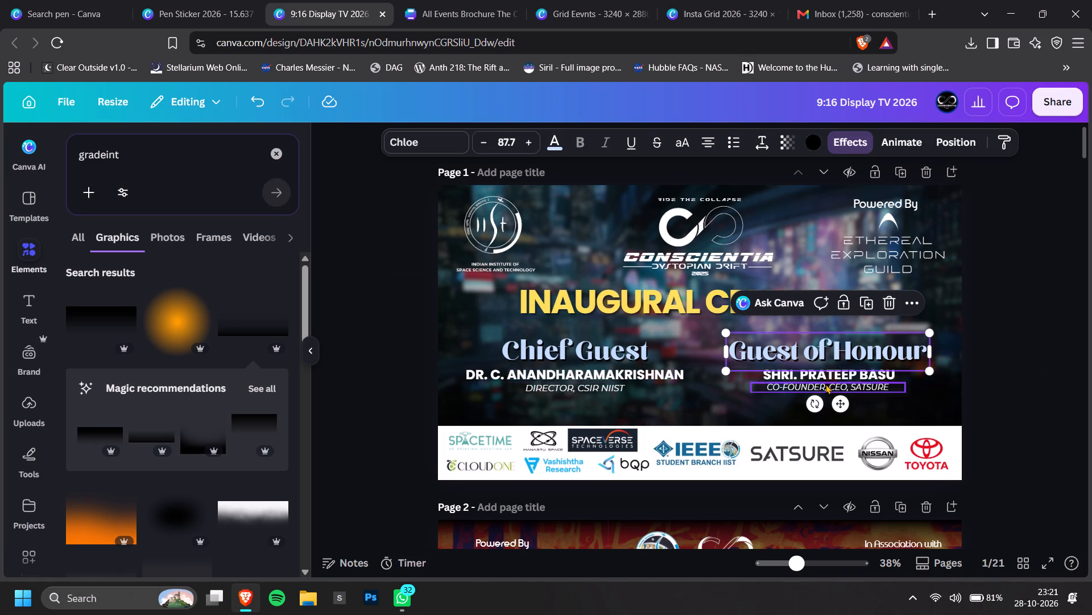
# Copy the Chief Guest title, name and designation texts from page 1 to page 2, placing them below the INAUGURAL CEREMONY heading.
pyautogui.click(591, 352)
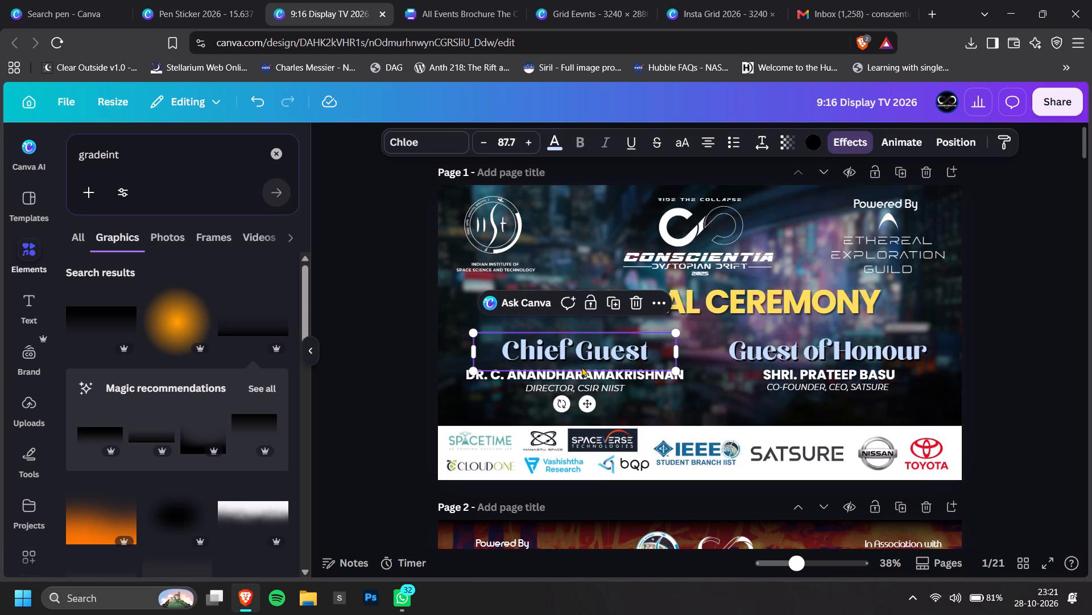
pyautogui.keyDown('shift'); pyautogui.click(560, 378); pyautogui.keyUp('shift')
pyautogui.keyDown('shift'); pyautogui.click(564, 385); pyautogui.keyUp('shift')
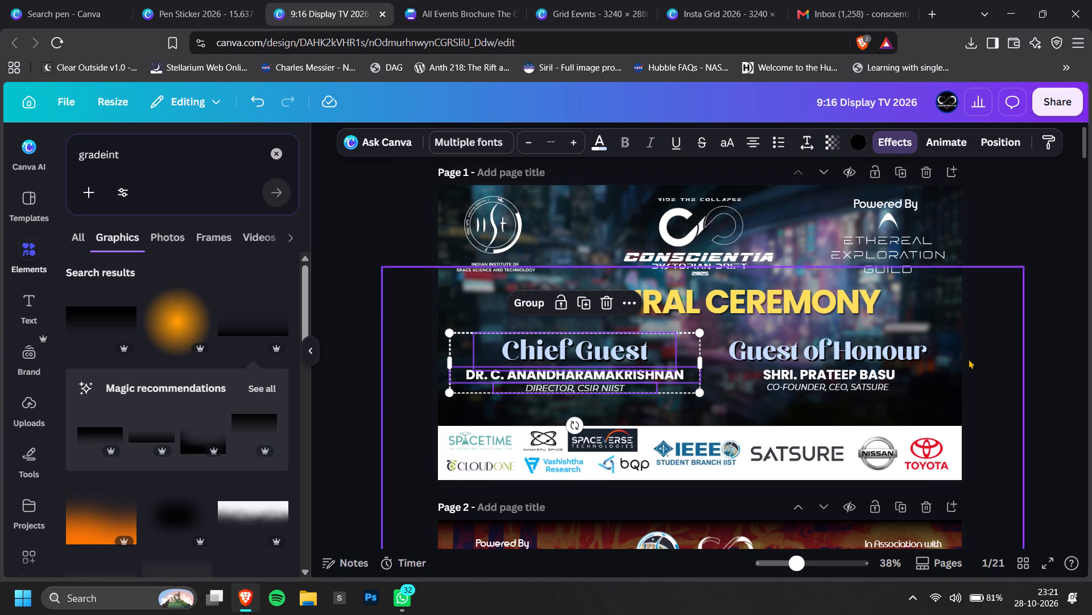
pyautogui.hotkey('ctrl', 'c')
pyautogui.scroll(-4, 1029, 363)
pyautogui.click(1029, 363)
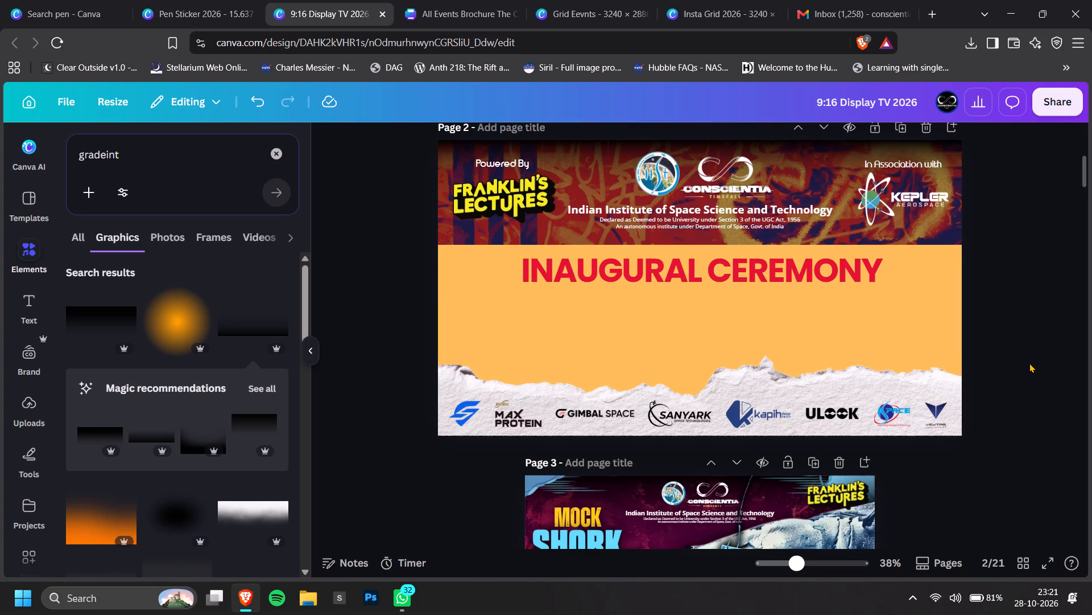
pyautogui.hotkey('ctrl', 'v')
pyautogui.moveTo(567, 333); pyautogui.dragTo(677, 334)
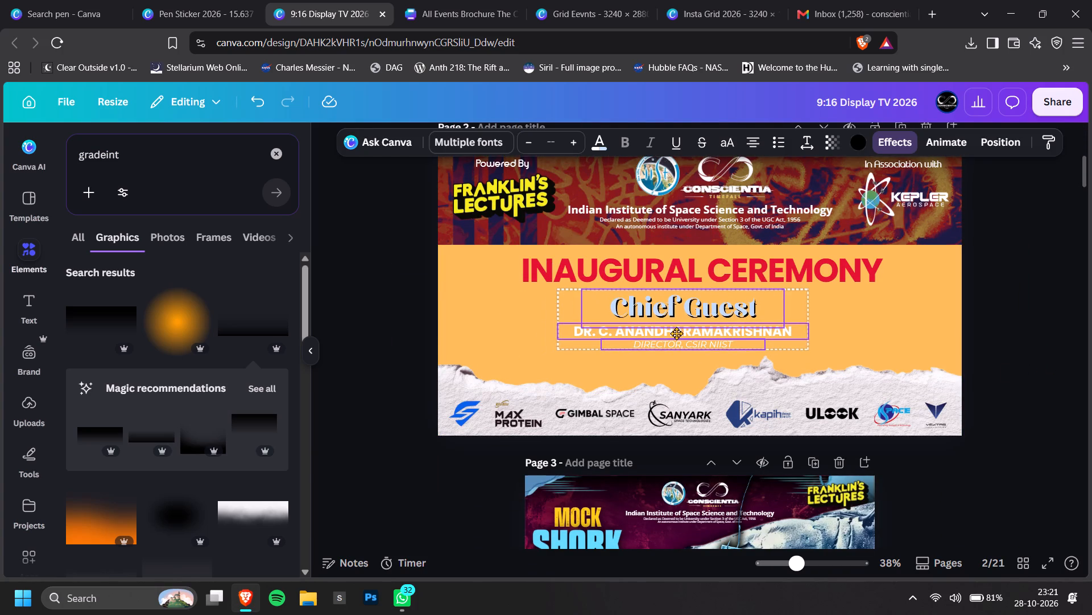
pyautogui.moveTo(677, 334); pyautogui.dragTo(684, 334)
# Group the pasted Chief Guest texts and centre the group horizontally on page 2.
pyautogui.click(651, 259)
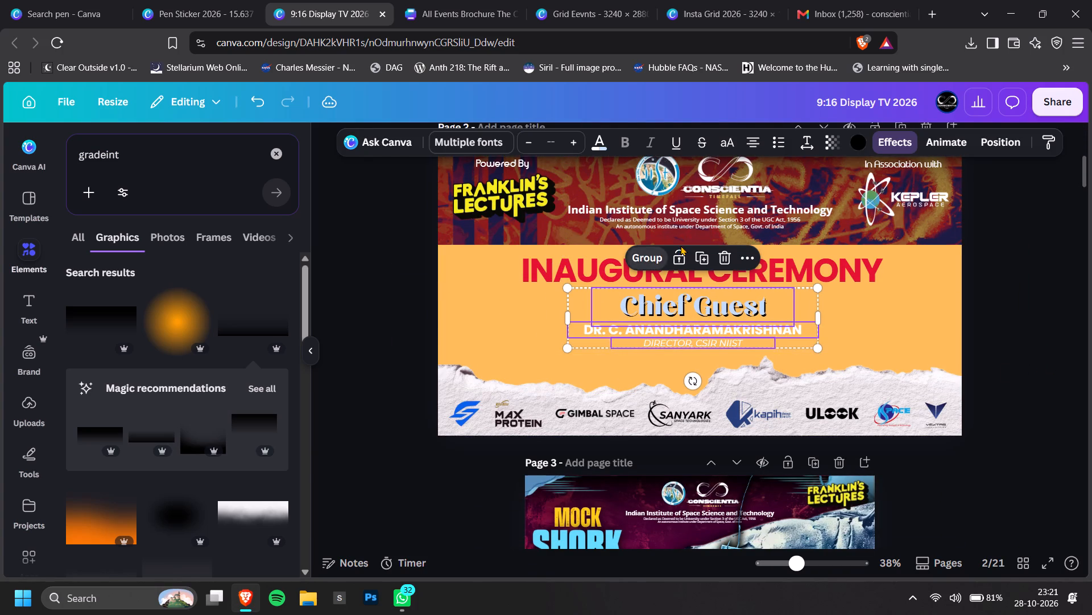
pyautogui.click(992, 150)
pyautogui.click(229, 345)
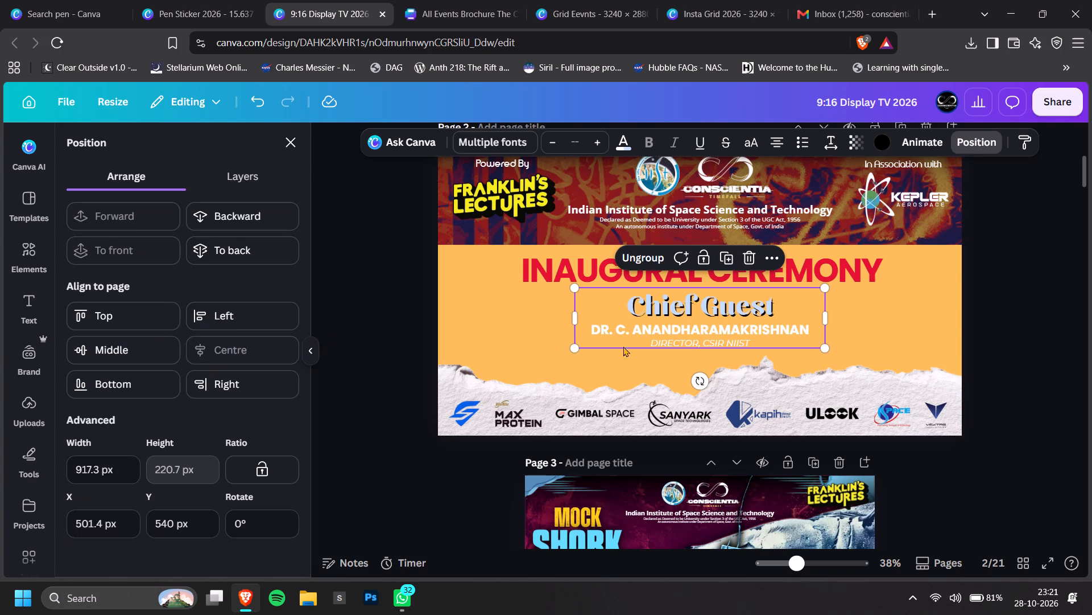
pyautogui.doubleClick(1031, 325)
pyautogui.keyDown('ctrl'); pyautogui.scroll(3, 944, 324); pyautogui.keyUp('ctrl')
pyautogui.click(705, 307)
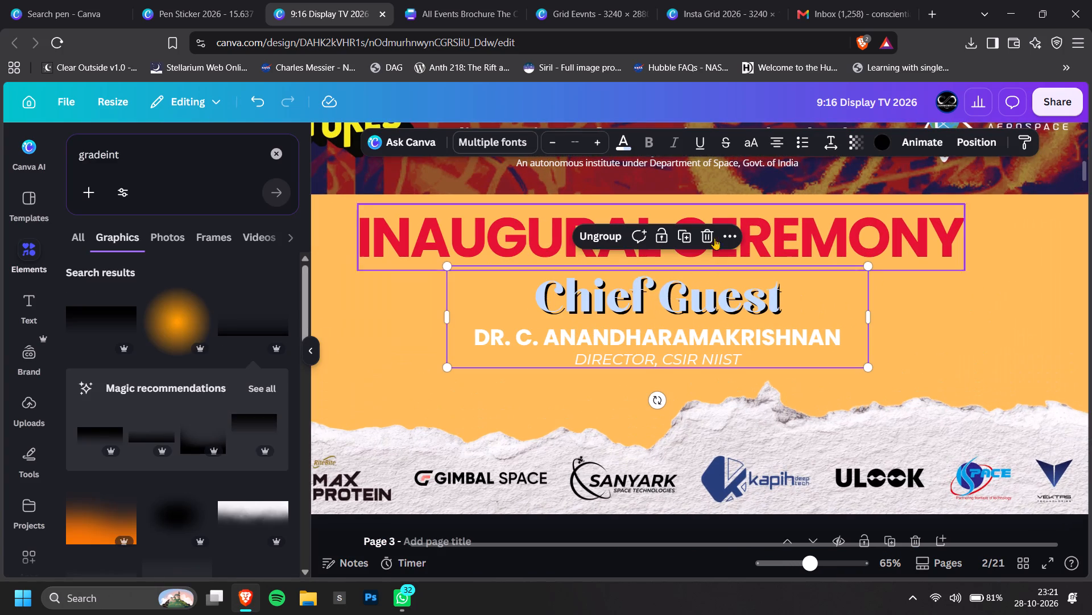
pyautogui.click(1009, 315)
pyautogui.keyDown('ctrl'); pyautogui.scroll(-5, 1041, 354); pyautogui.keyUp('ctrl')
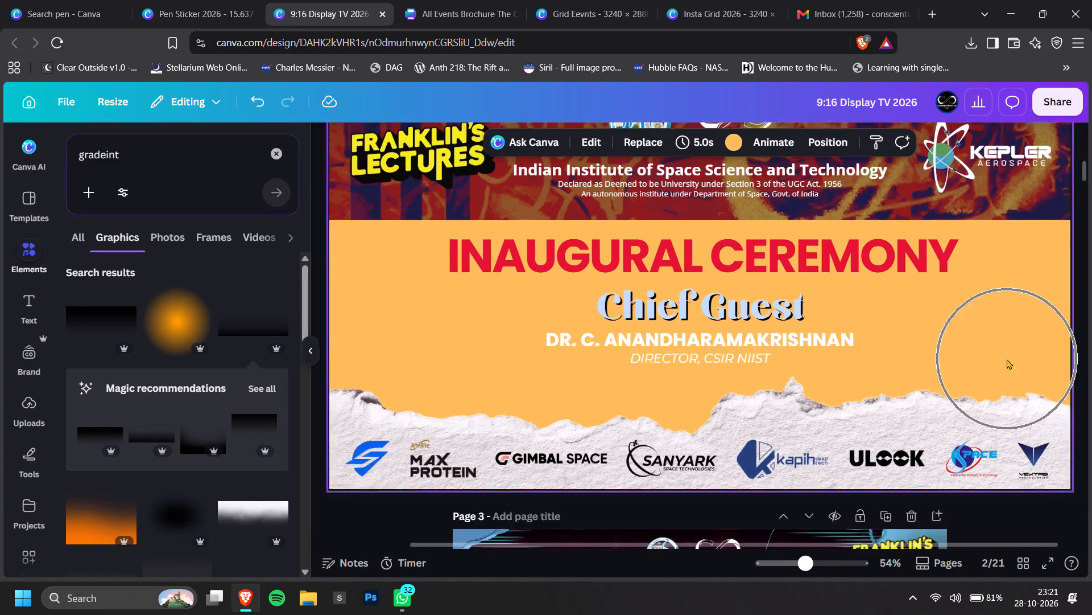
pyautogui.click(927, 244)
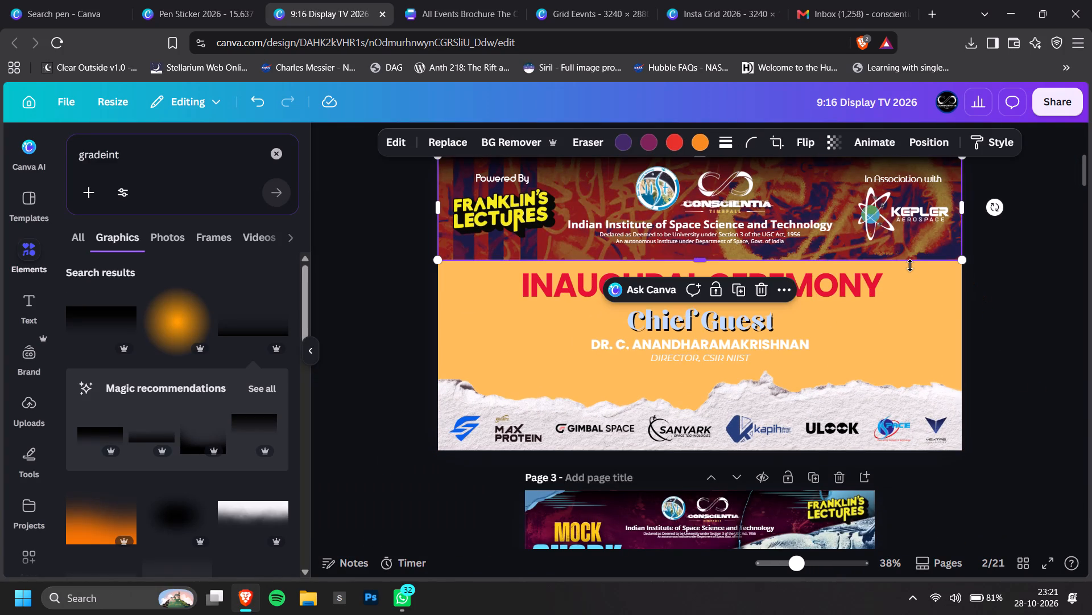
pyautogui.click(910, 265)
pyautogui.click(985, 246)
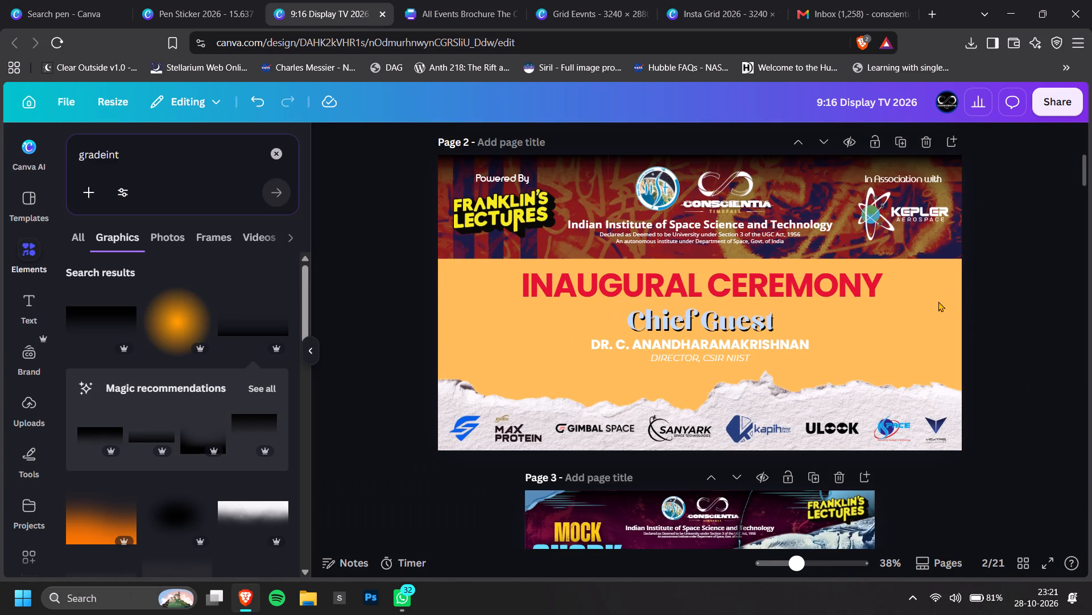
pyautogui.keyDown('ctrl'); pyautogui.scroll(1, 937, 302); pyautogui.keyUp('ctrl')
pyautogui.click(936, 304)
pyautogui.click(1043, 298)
# Search the graphics library for "taxture" to find a background texture for page 2.
pyautogui.doubleClick(119, 144)
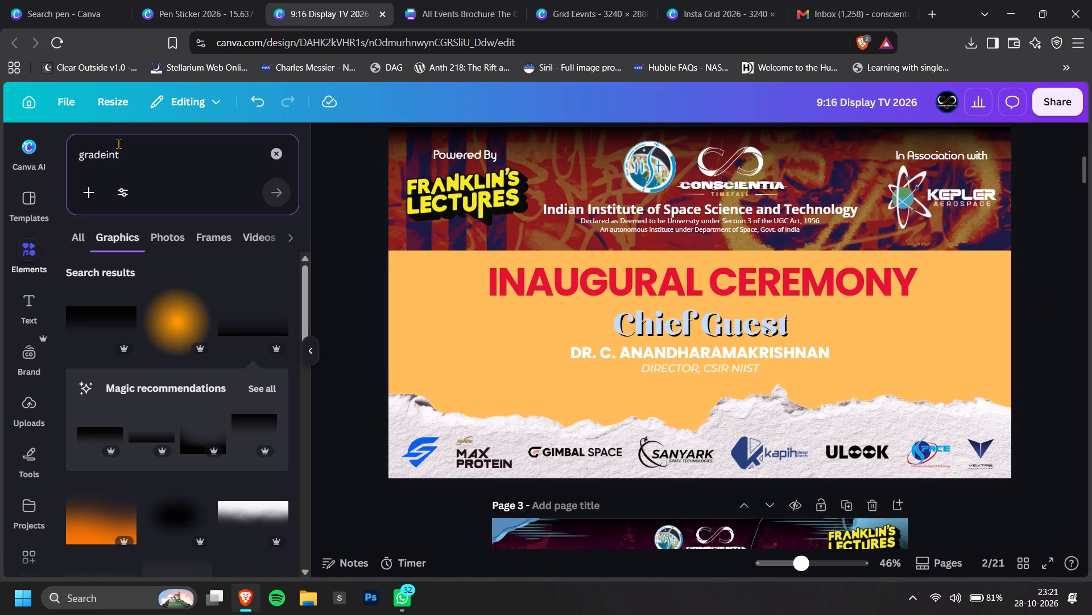
pyautogui.doubleClick(118, 153)
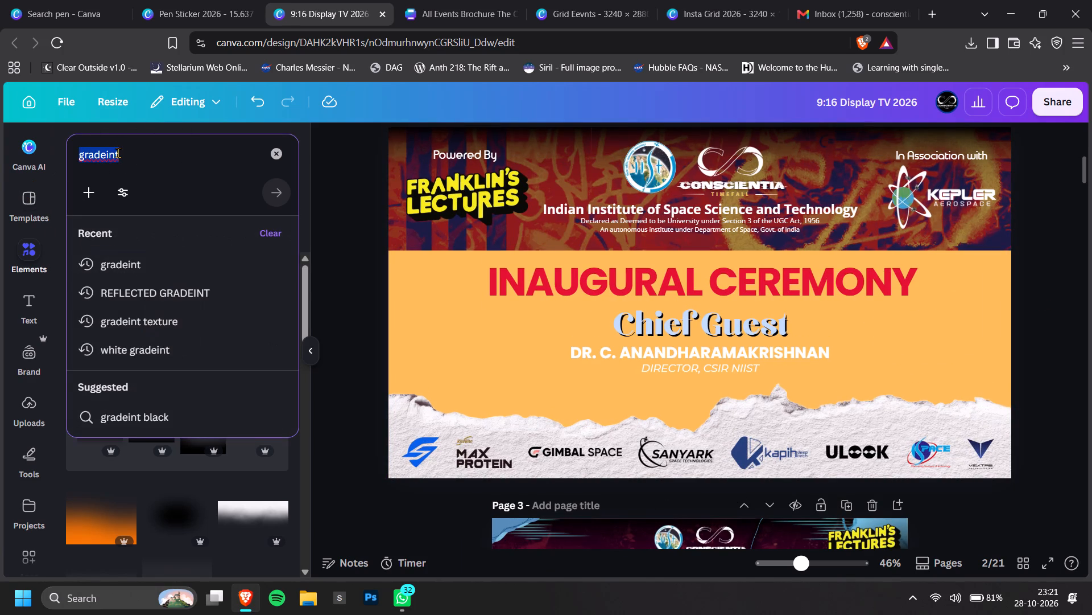
pyautogui.write('taxture')
pyautogui.press('Return')
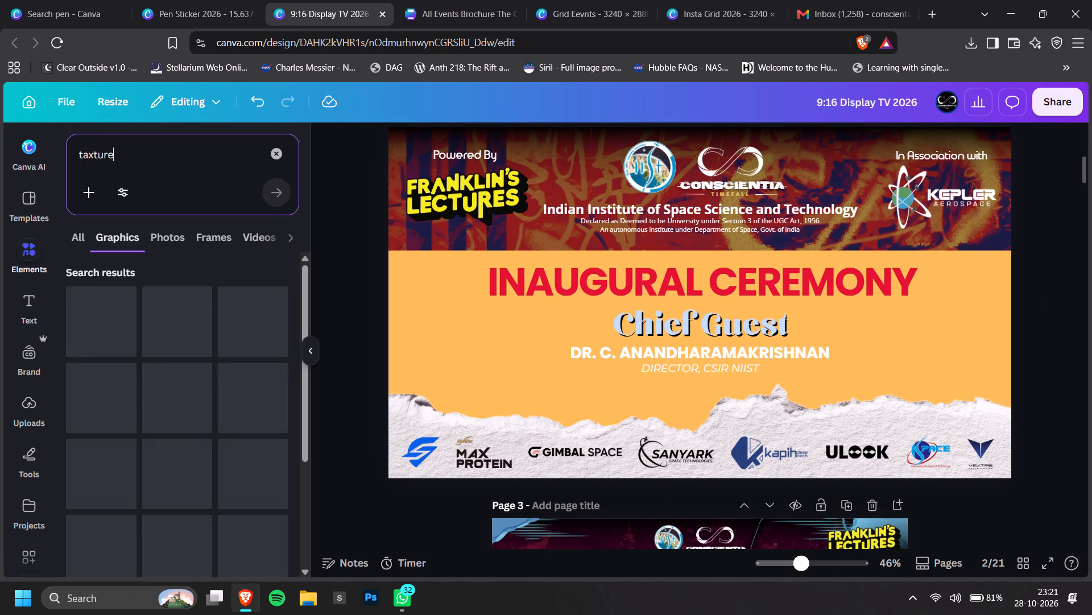
pyautogui.scroll(5, 404, 320)
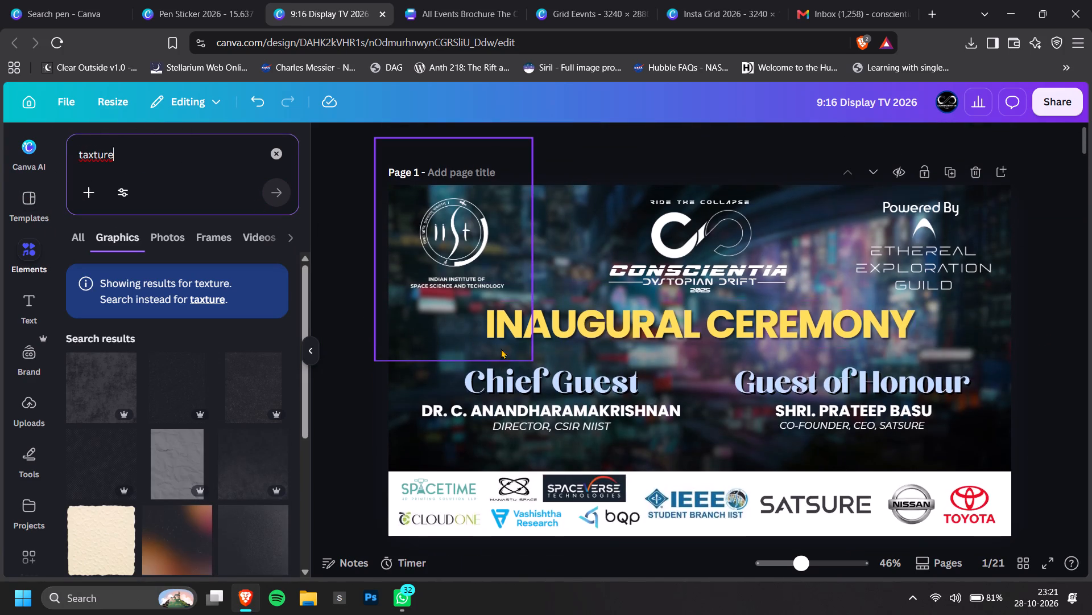
pyautogui.scroll(-4, 644, 376)
pyautogui.scroll(2, 644, 376)
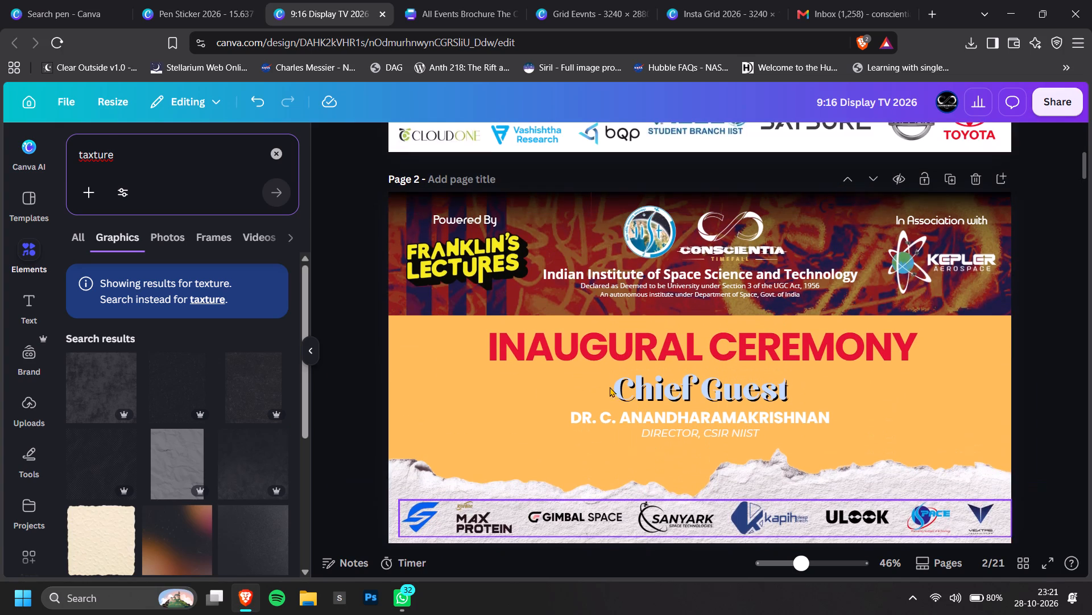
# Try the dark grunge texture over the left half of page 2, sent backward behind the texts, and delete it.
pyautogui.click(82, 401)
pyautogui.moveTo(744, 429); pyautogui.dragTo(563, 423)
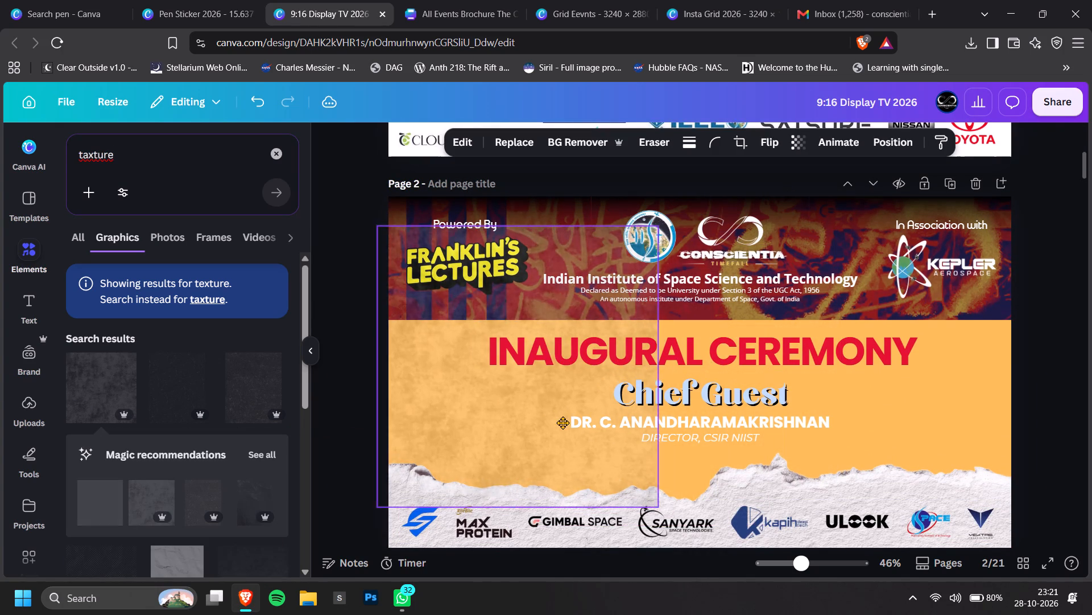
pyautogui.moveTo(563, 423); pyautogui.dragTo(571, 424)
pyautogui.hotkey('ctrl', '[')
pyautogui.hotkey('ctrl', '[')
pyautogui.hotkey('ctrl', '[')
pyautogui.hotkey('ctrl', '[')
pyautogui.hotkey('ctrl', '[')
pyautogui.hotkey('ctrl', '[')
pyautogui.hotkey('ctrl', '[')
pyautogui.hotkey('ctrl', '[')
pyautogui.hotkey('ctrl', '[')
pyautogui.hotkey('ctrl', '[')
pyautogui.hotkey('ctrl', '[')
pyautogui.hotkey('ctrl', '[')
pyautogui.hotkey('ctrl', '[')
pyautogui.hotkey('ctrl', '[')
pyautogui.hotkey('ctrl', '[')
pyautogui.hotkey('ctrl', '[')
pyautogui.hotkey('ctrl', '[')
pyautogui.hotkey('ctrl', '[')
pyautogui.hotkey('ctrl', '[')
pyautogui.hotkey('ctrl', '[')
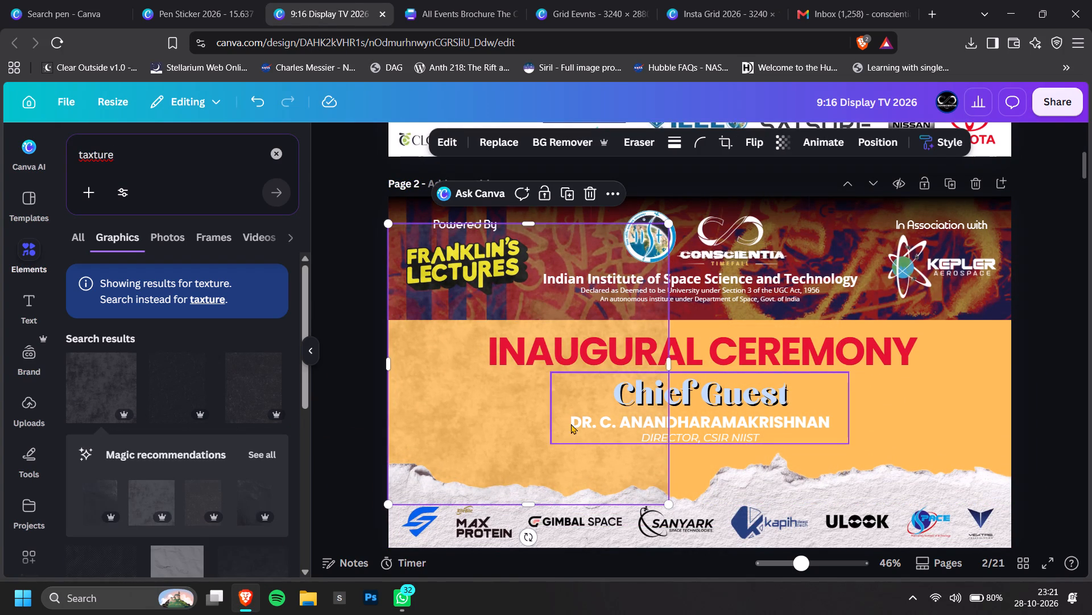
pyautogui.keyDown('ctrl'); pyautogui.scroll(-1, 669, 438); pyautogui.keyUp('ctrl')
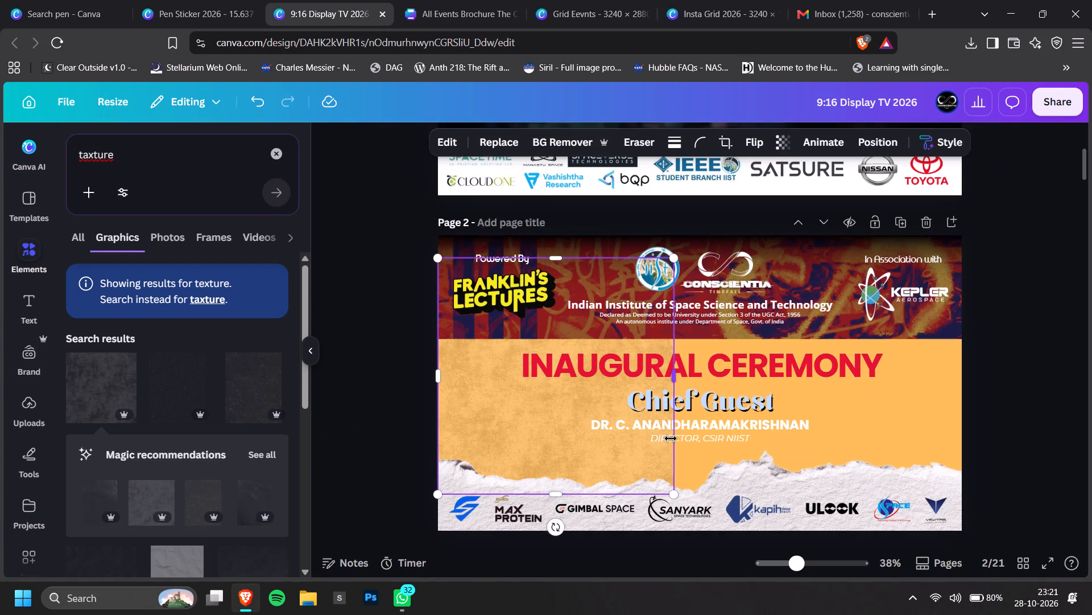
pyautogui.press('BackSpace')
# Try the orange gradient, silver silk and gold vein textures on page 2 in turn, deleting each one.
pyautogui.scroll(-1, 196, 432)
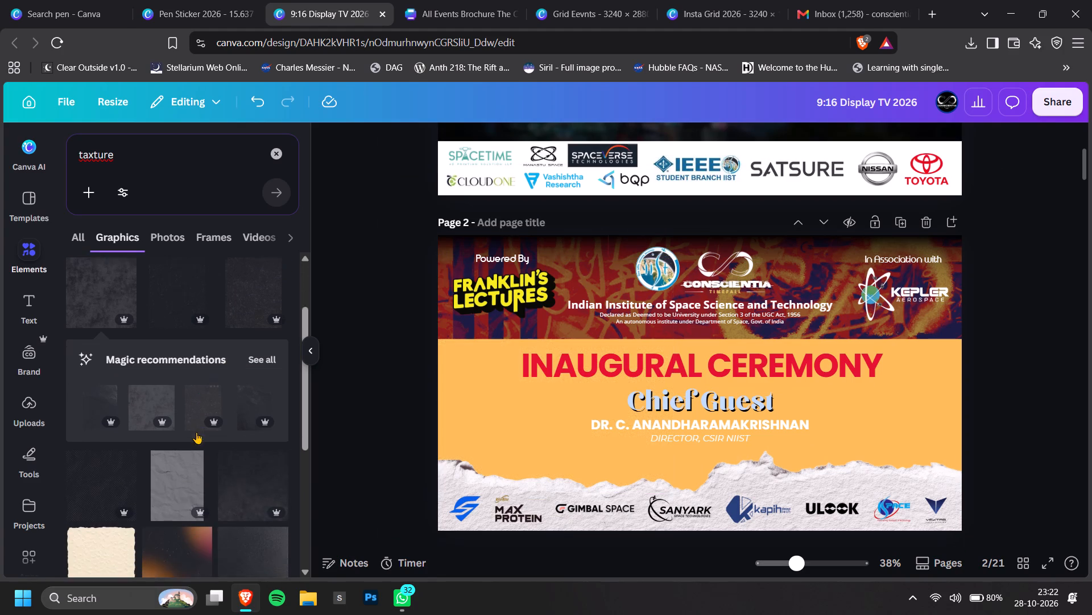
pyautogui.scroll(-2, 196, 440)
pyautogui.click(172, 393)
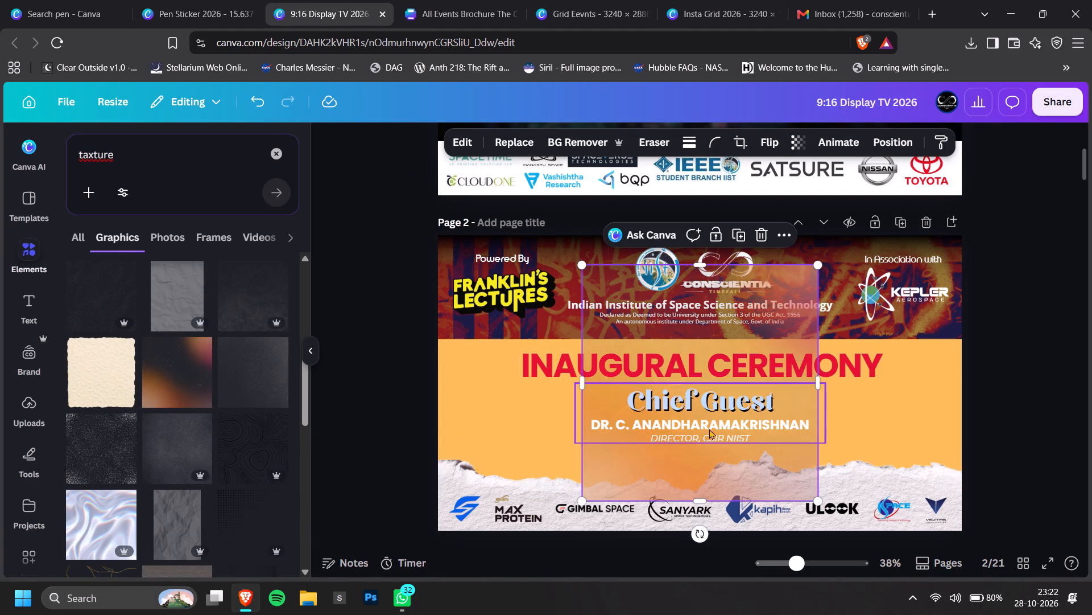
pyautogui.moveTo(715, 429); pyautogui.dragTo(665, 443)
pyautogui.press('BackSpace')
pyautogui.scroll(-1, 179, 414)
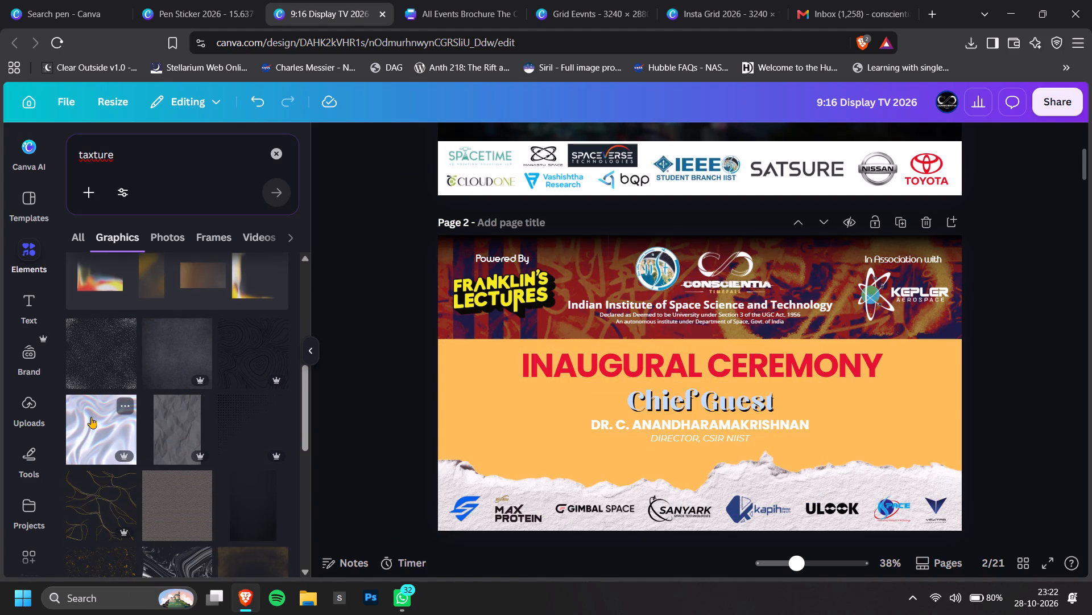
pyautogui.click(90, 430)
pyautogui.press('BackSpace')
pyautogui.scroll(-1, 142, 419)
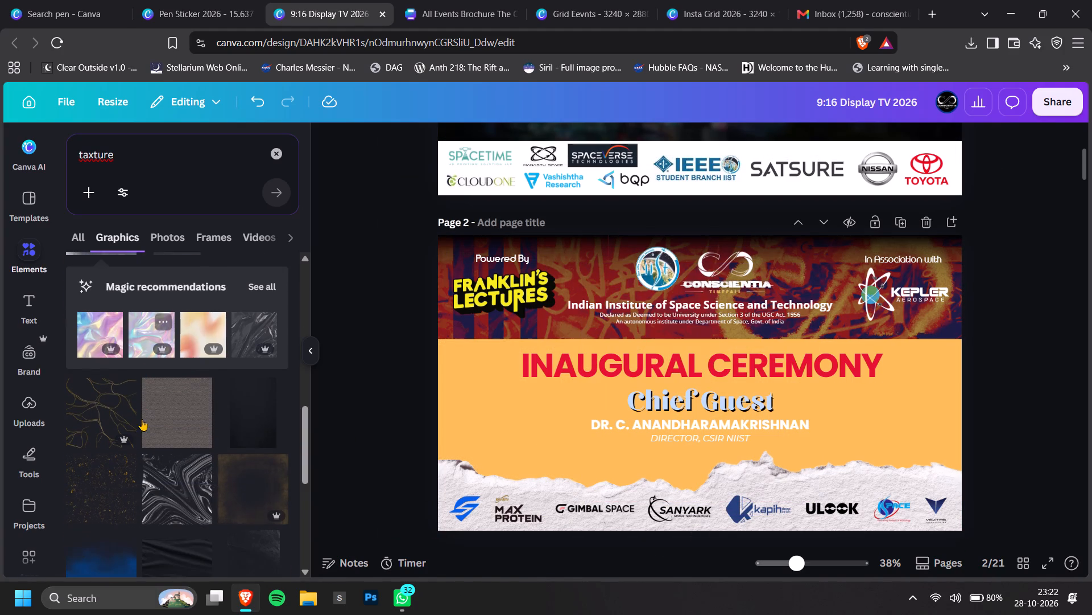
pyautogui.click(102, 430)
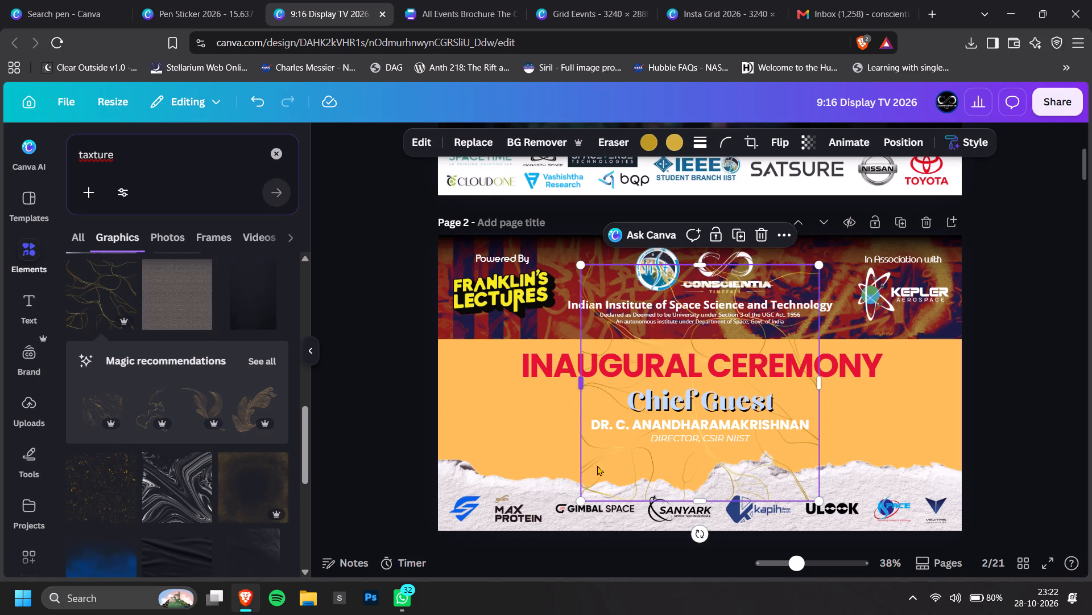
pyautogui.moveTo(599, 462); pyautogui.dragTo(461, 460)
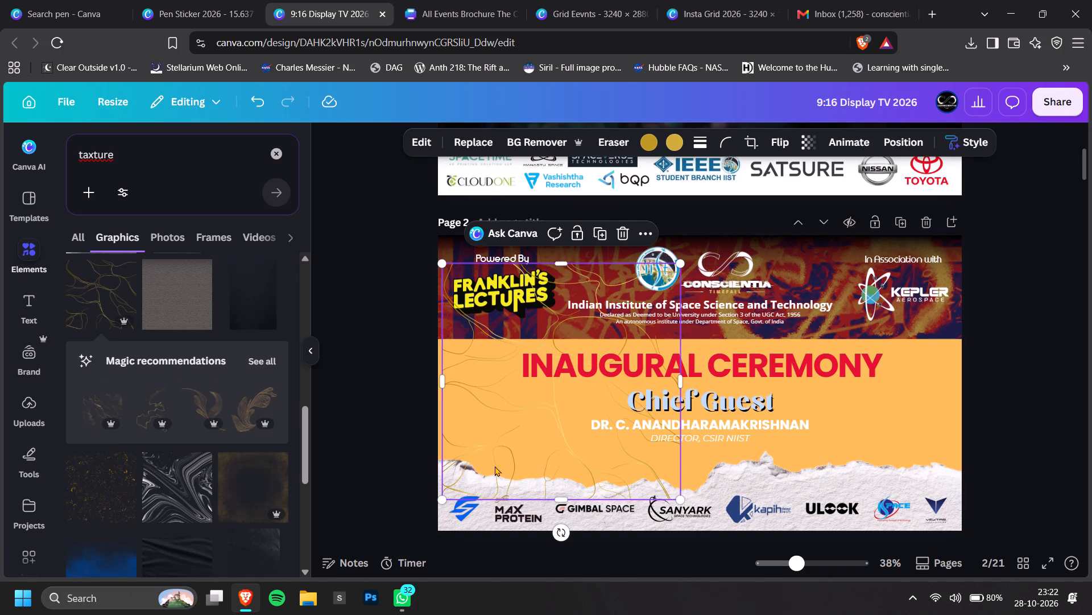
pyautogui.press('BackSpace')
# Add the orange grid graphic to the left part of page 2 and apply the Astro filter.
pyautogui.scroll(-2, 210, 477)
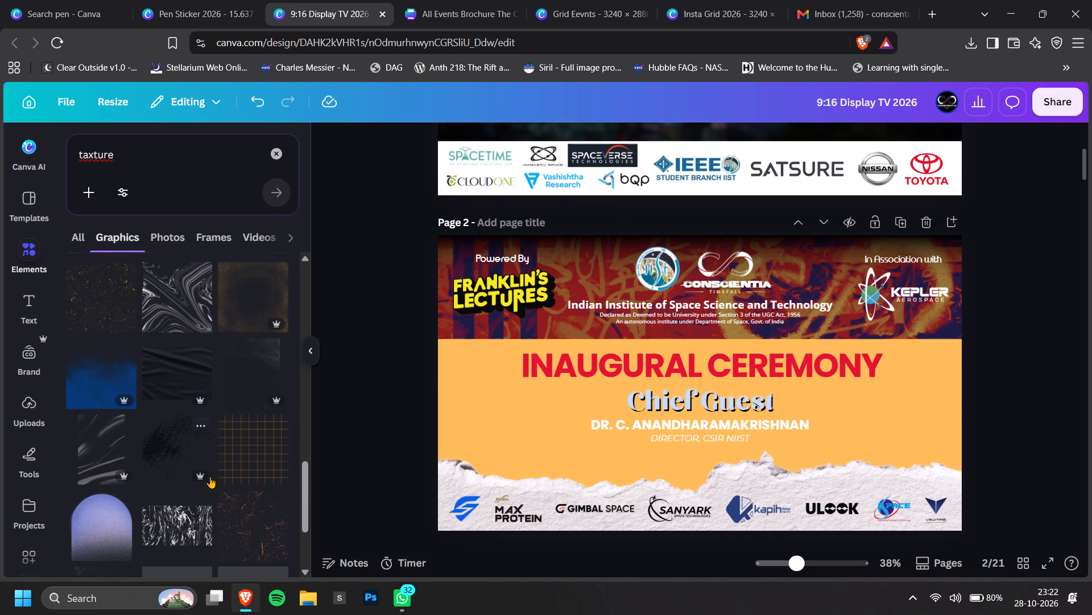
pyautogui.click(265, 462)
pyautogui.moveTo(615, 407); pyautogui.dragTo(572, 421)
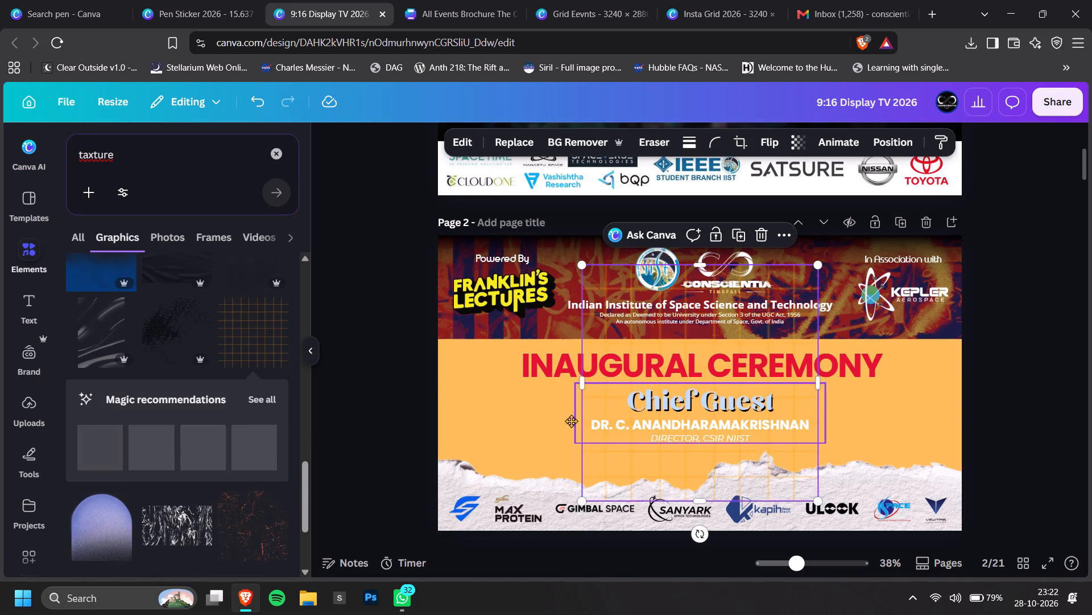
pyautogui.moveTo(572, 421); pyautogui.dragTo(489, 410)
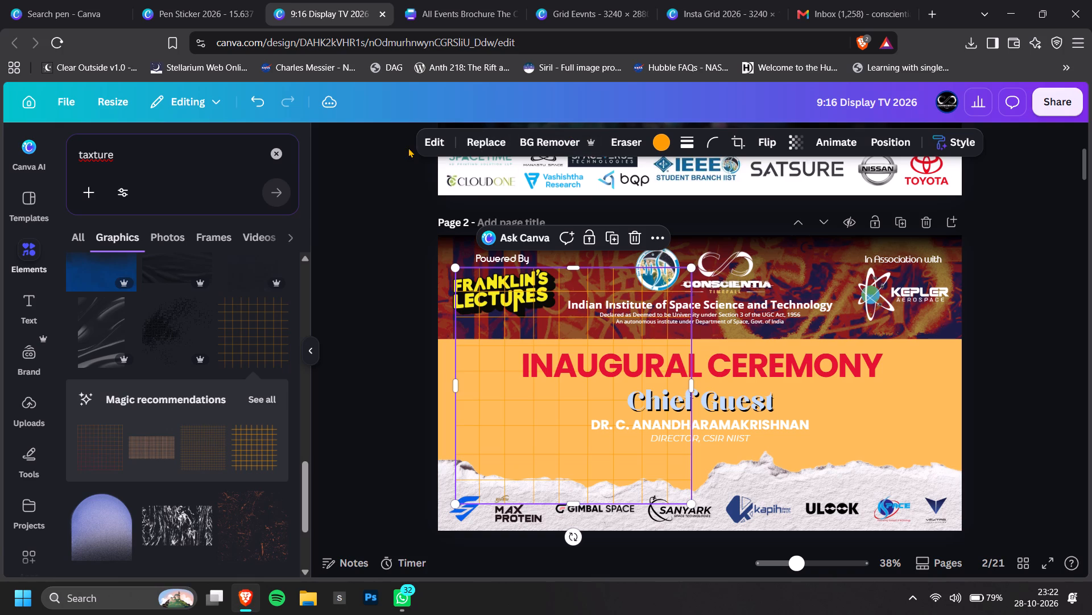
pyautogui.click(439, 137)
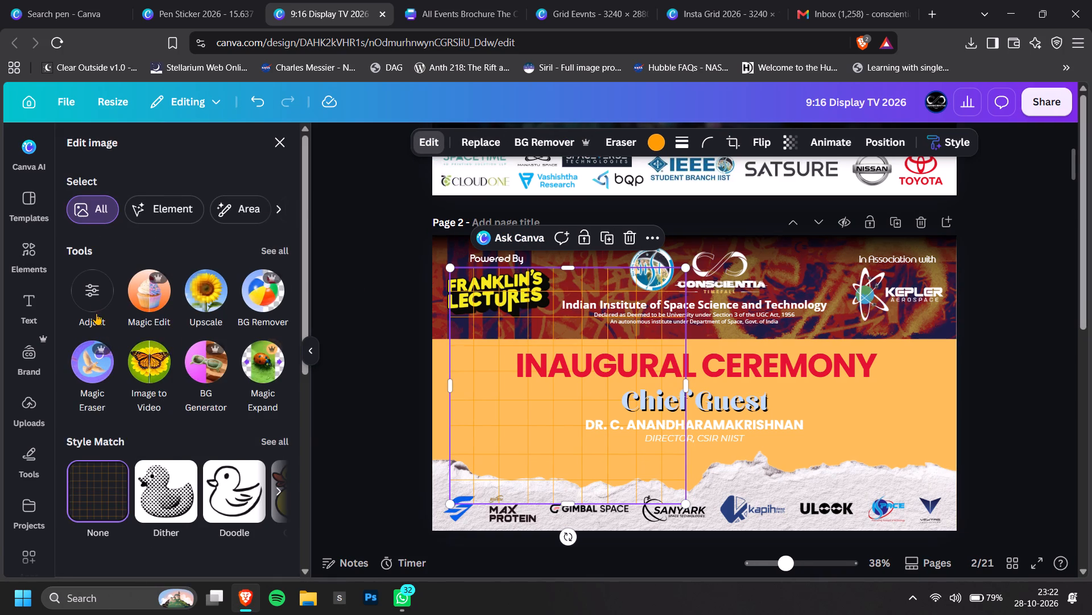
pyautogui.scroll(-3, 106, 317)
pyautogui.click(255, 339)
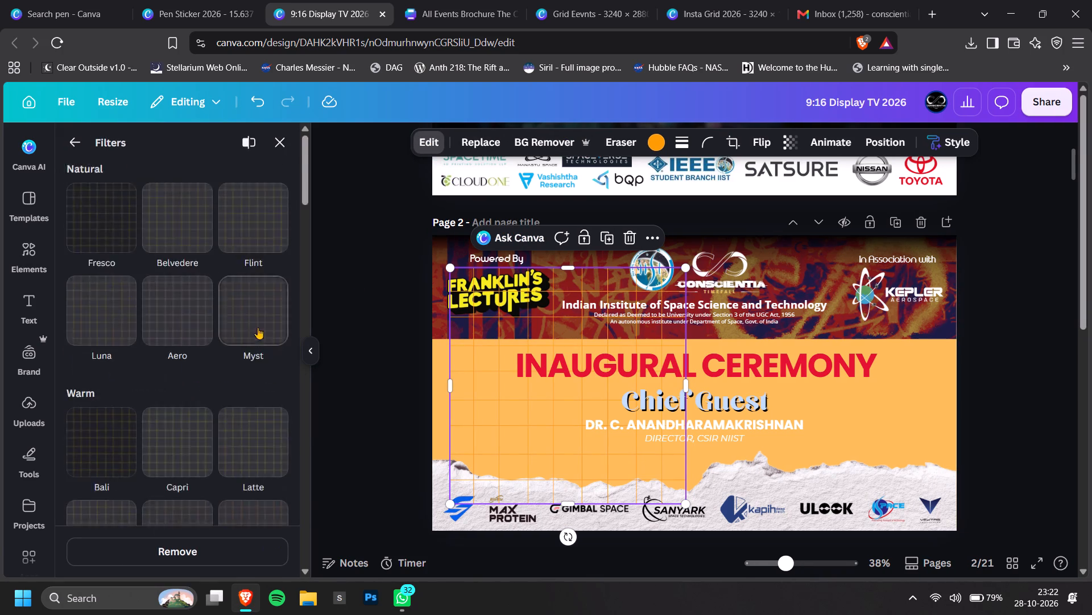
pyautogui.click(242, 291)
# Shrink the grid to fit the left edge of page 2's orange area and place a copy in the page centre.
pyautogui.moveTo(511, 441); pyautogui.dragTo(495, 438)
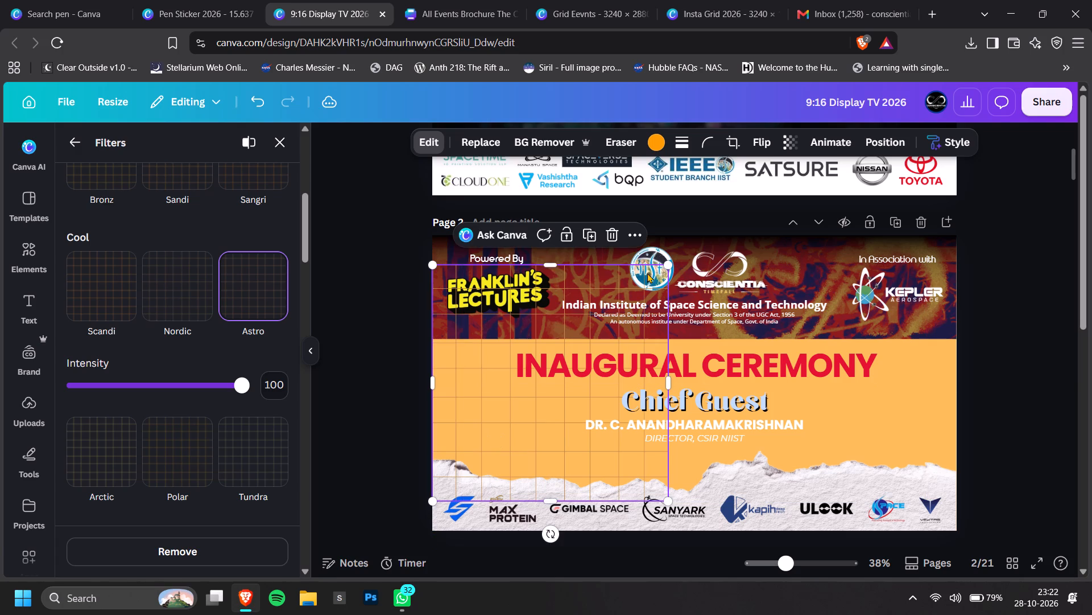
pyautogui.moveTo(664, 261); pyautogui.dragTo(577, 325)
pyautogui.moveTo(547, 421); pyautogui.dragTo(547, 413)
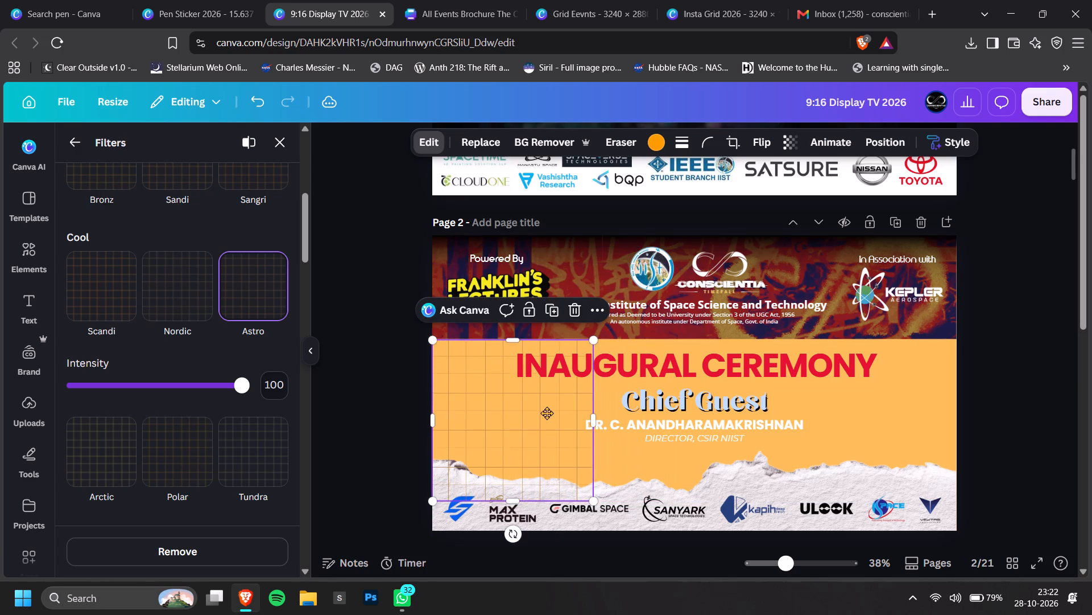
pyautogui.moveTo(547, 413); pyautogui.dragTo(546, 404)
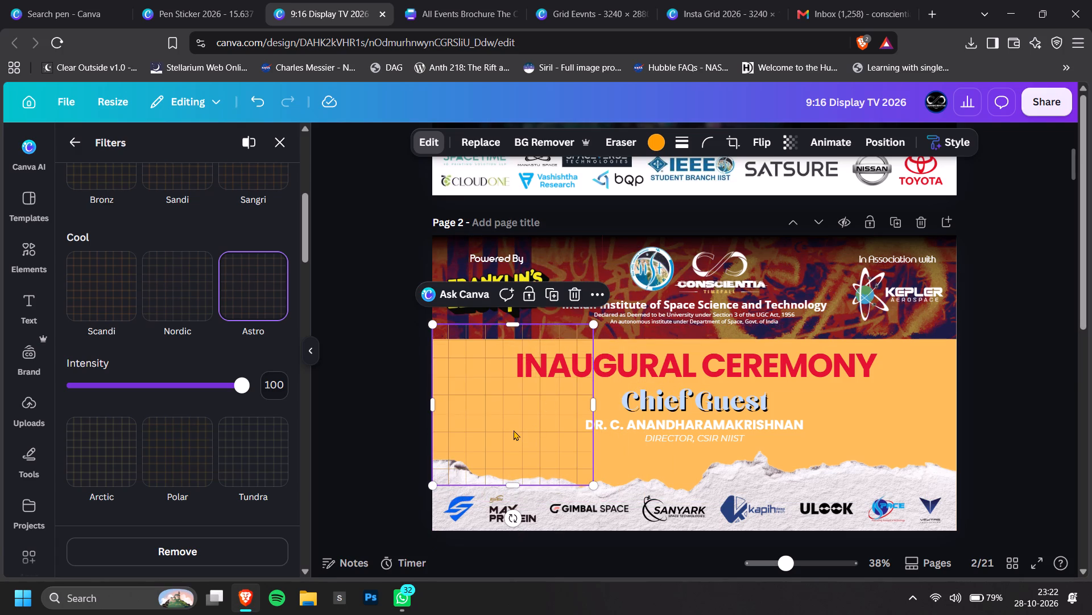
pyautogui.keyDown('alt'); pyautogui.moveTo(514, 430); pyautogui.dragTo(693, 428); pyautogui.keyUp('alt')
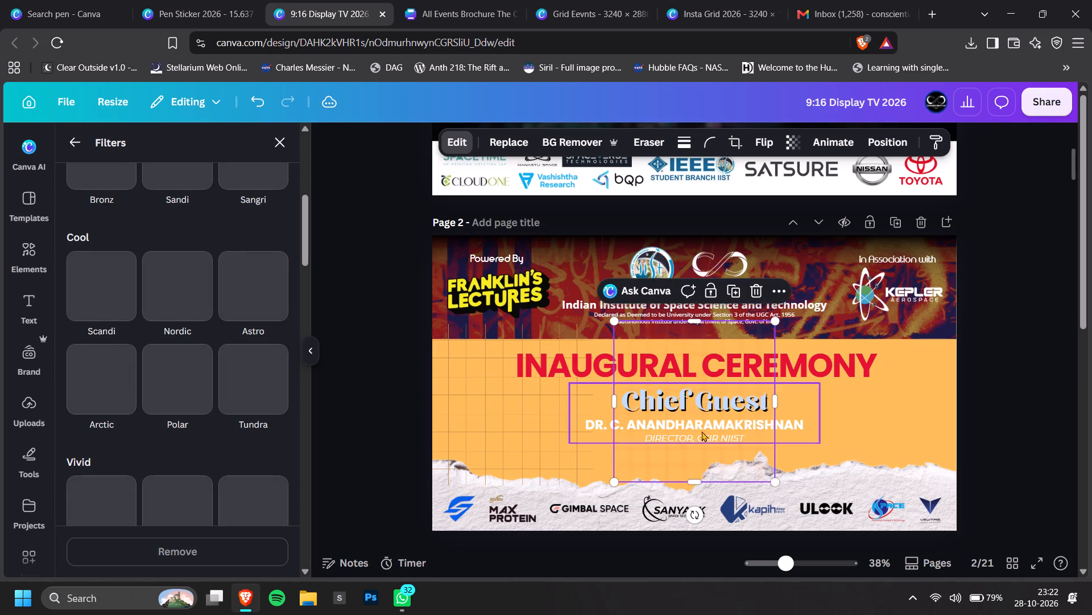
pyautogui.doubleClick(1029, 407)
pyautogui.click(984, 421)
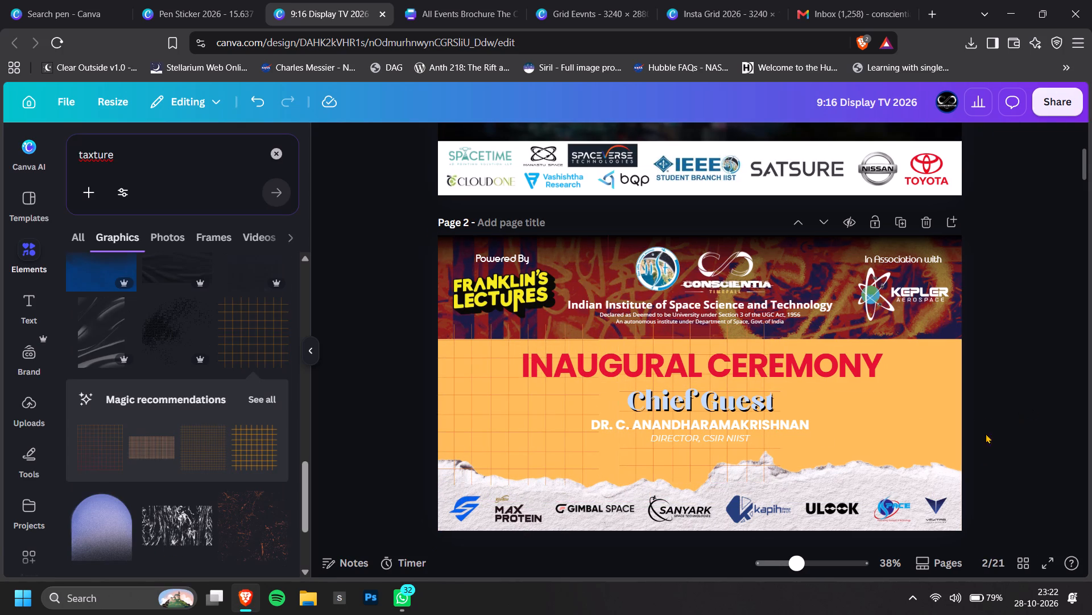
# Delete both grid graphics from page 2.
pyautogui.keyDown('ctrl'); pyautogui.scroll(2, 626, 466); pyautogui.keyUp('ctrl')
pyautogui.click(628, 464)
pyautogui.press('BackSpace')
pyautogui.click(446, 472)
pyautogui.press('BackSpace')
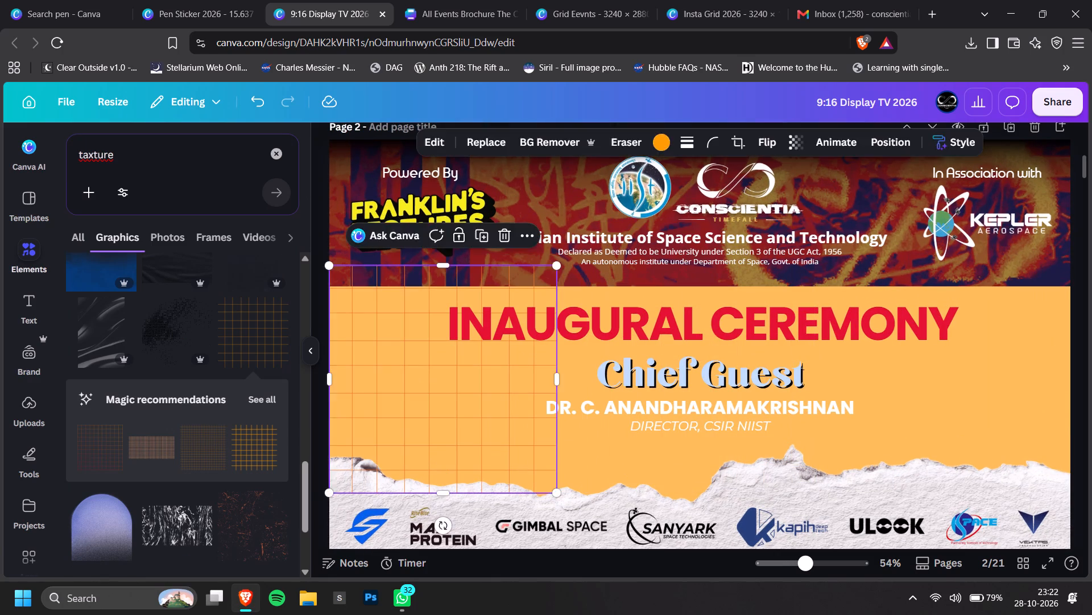
# Remove the drop shadow effect from the Chief Guest title on page 2.
pyautogui.scroll(-1, 193, 442)
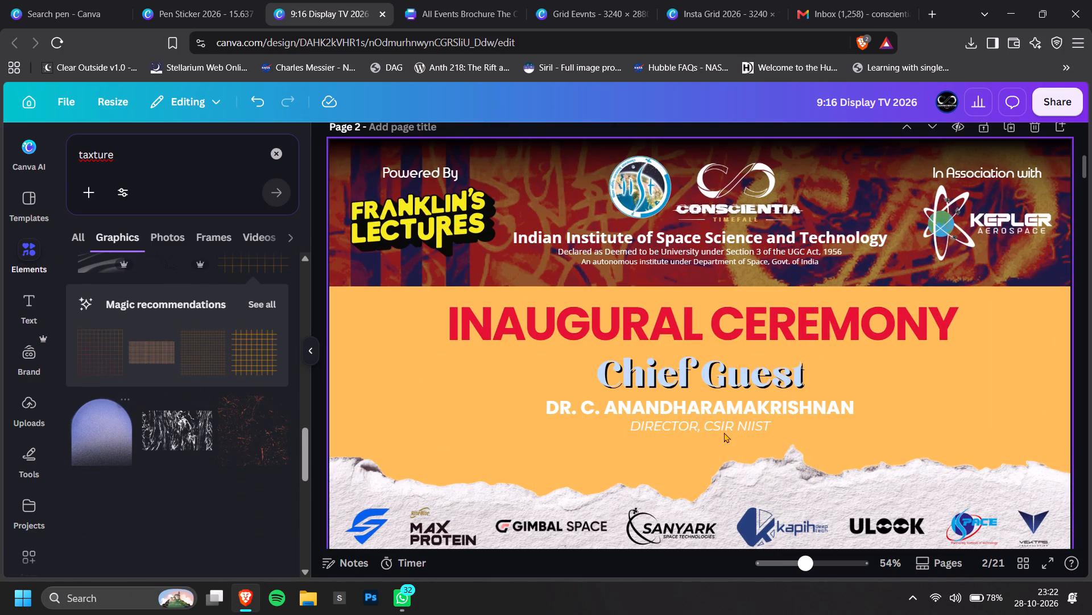
pyautogui.keyDown('ctrl'); pyautogui.scroll(-3, 753, 419); pyautogui.keyUp('ctrl')
pyautogui.keyDown('ctrl'); pyautogui.scroll(5, 735, 412); pyautogui.keyUp('ctrl')
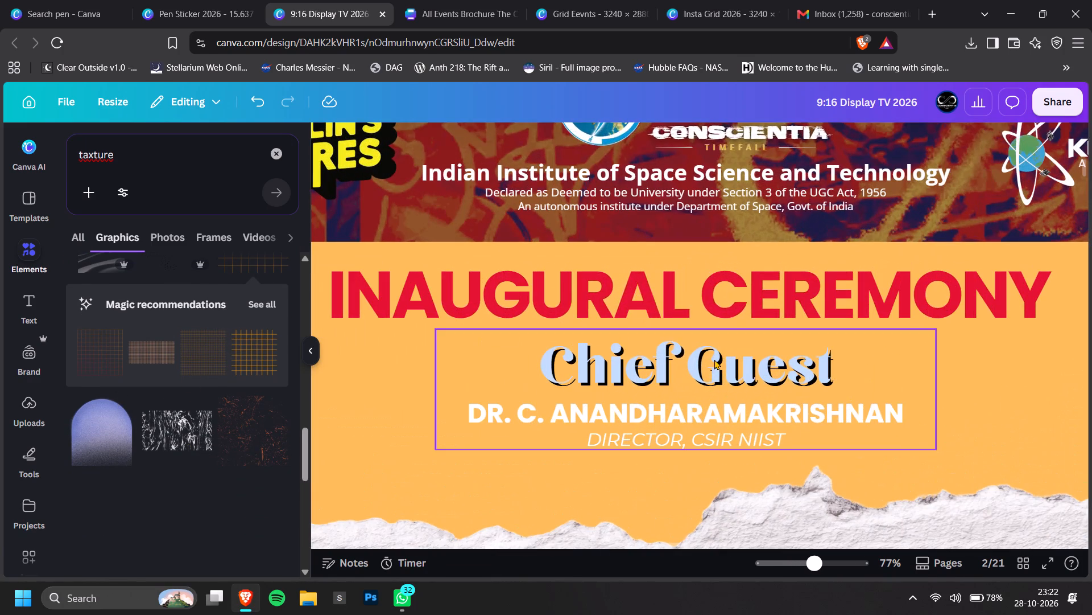
pyautogui.doubleClick(714, 359)
pyautogui.click(901, 146)
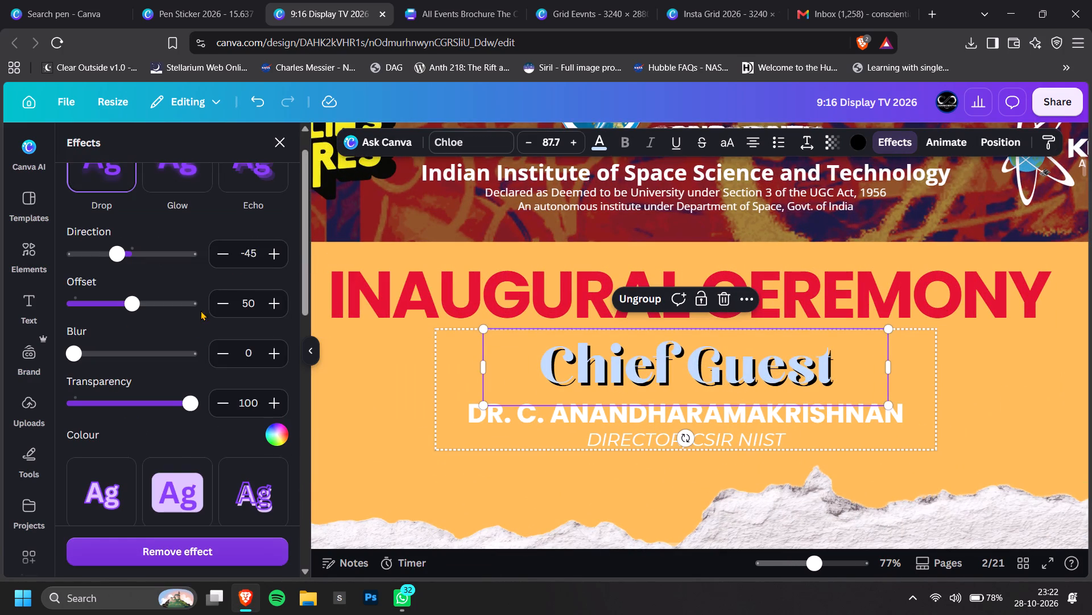
pyautogui.click(192, 553)
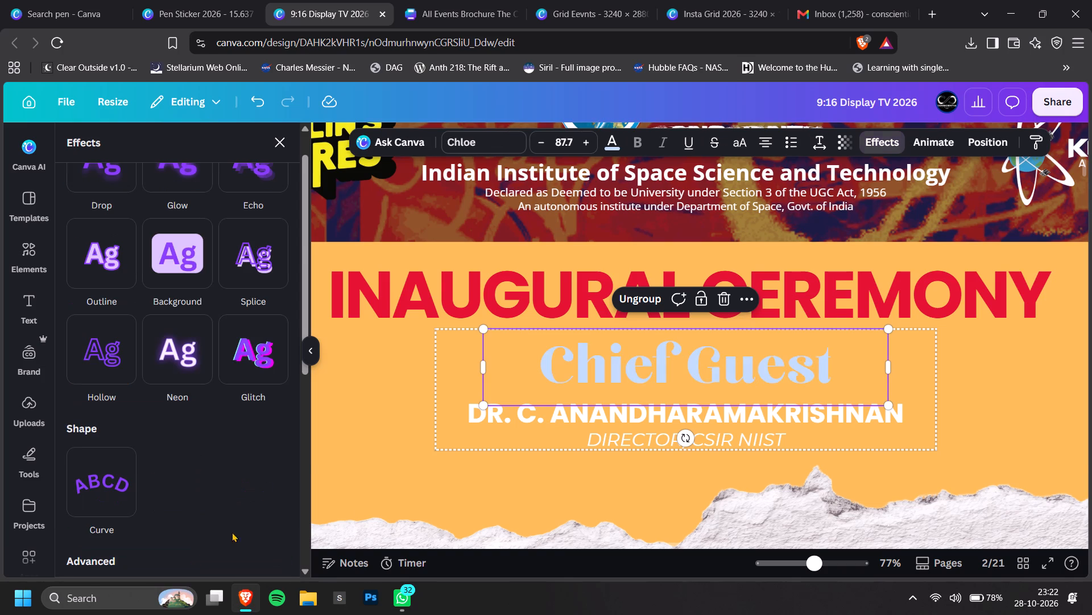
# Recolour the Chief Guest title on page 2 dark purple #2e115d.
pyautogui.keyDown('ctrl'); pyautogui.scroll(-3, 796, 361); pyautogui.keyUp('ctrl')
pyautogui.click(618, 148)
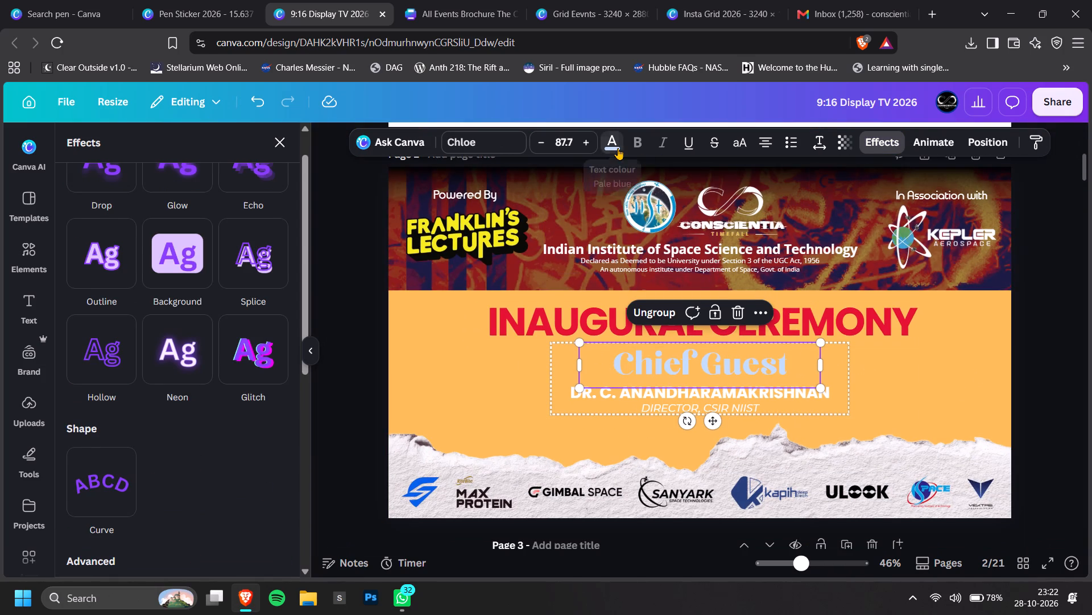
pyautogui.click(82, 470)
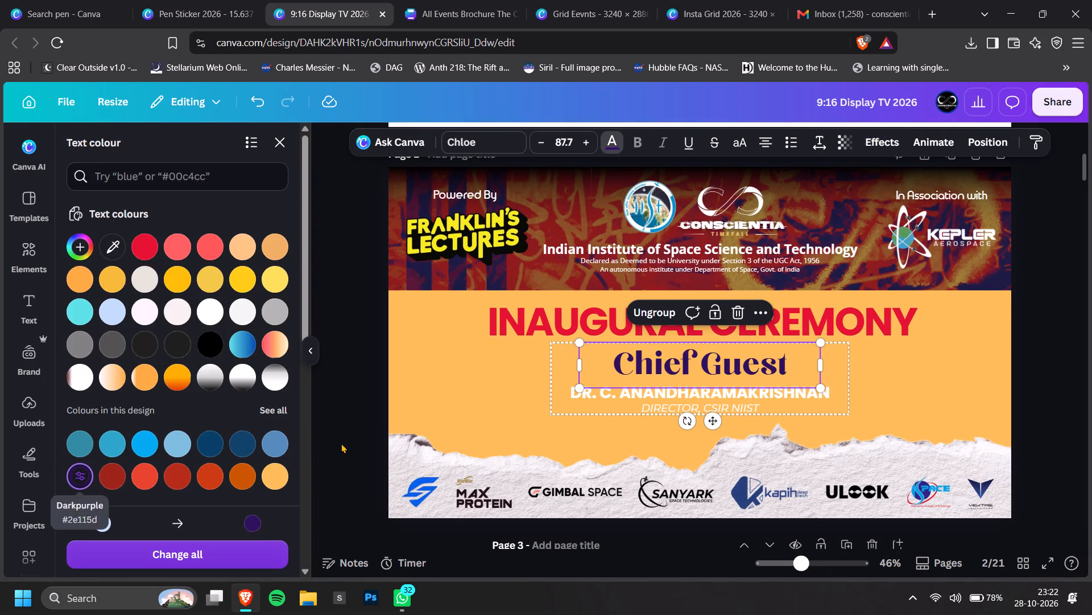
pyautogui.keyDown('ctrl'); pyautogui.scroll(-3, 791, 361); pyautogui.keyUp('ctrl')
pyautogui.doubleClick(932, 345)
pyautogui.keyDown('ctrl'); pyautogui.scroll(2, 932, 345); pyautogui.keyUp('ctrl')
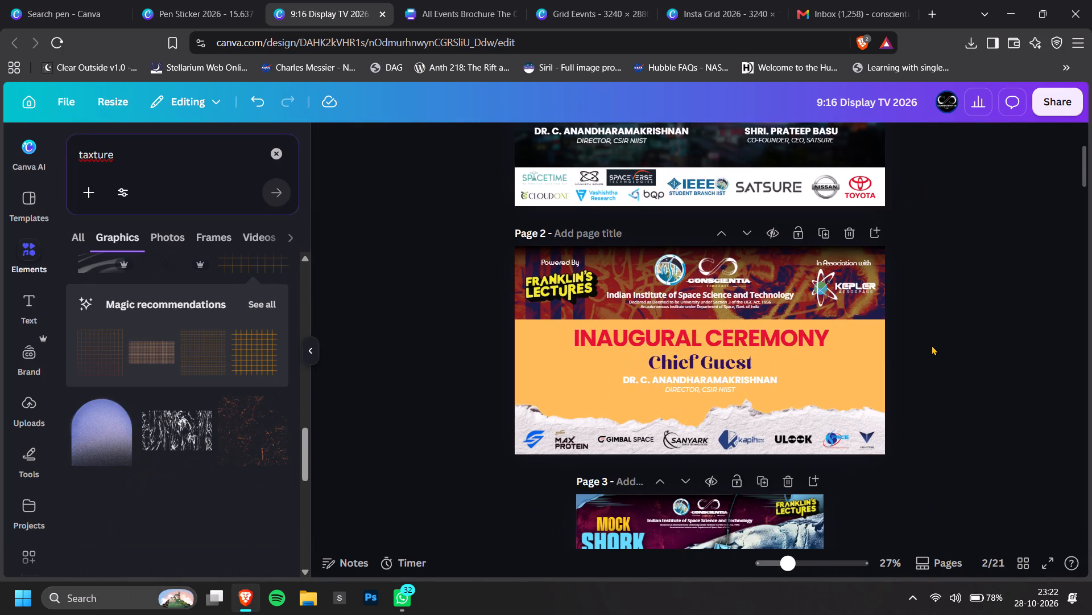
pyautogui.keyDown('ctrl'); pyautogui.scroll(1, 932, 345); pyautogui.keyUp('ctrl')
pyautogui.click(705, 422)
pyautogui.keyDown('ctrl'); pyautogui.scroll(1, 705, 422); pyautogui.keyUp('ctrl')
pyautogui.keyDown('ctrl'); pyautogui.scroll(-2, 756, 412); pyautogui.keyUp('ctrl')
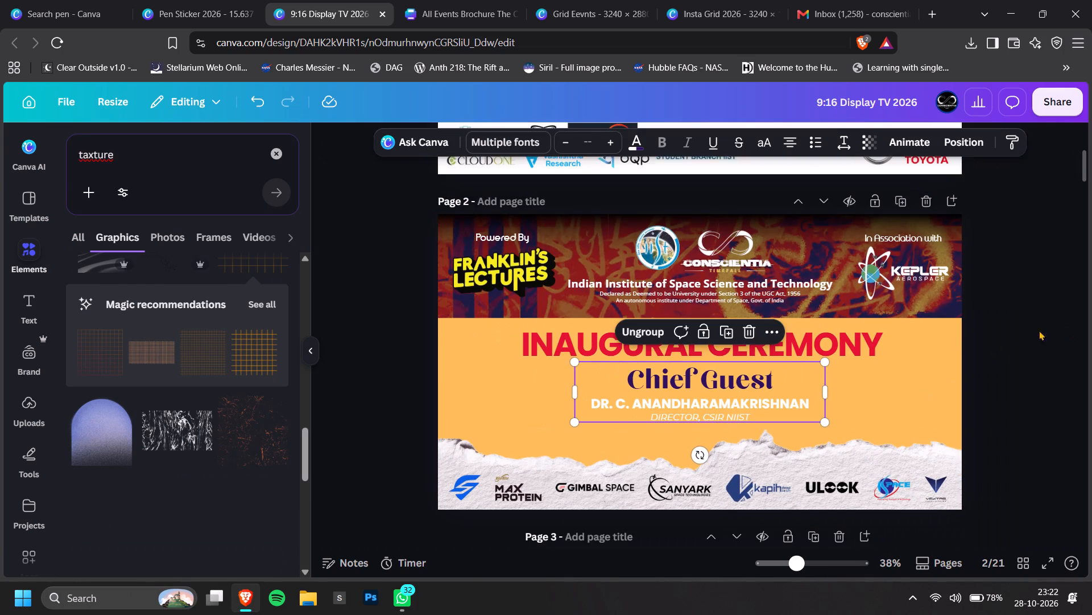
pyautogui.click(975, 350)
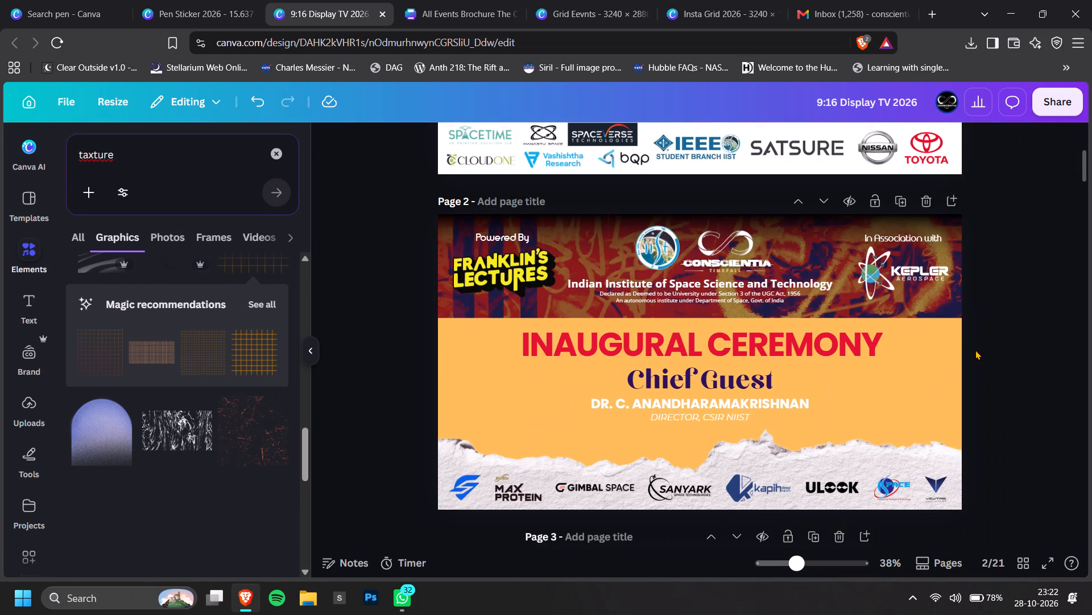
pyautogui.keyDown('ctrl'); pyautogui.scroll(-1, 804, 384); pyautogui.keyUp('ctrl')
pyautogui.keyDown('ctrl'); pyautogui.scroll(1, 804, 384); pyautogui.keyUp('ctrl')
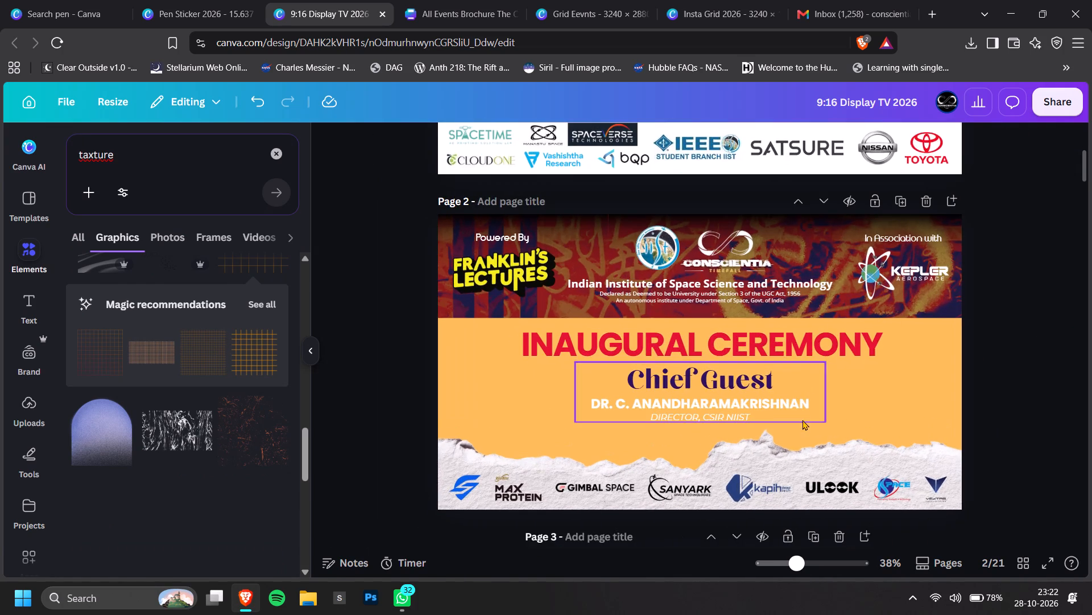
# Nudge the front torn-paper graphic behind page 2's sponsor logos slightly downward.
pyautogui.keyDown('ctrl'); pyautogui.scroll(2, 796, 470); pyautogui.keyUp('ctrl')
pyautogui.keyDown('alt'); pyautogui.moveTo(797, 453); pyautogui.dragTo(798, 463); pyautogui.keyUp('alt')
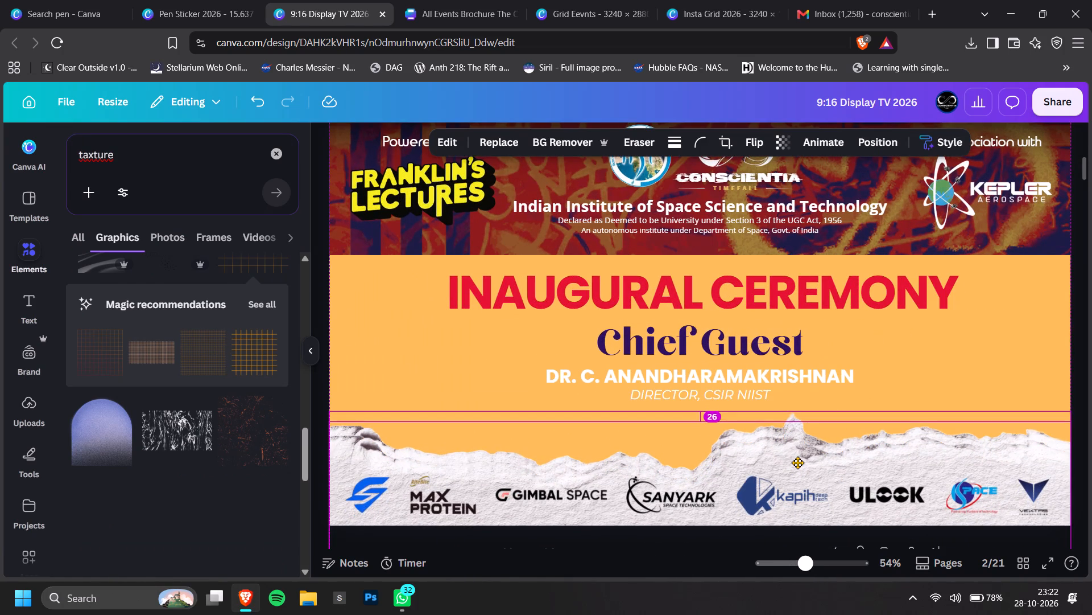
pyautogui.keyDown('alt'); pyautogui.moveTo(798, 463); pyautogui.dragTo(798, 460); pyautogui.keyUp('alt')
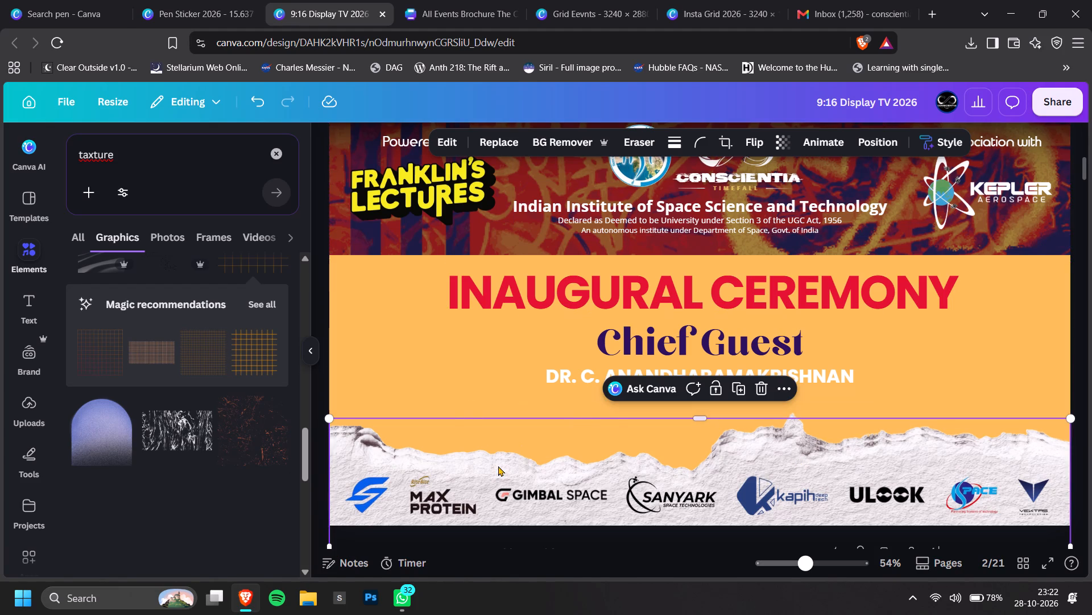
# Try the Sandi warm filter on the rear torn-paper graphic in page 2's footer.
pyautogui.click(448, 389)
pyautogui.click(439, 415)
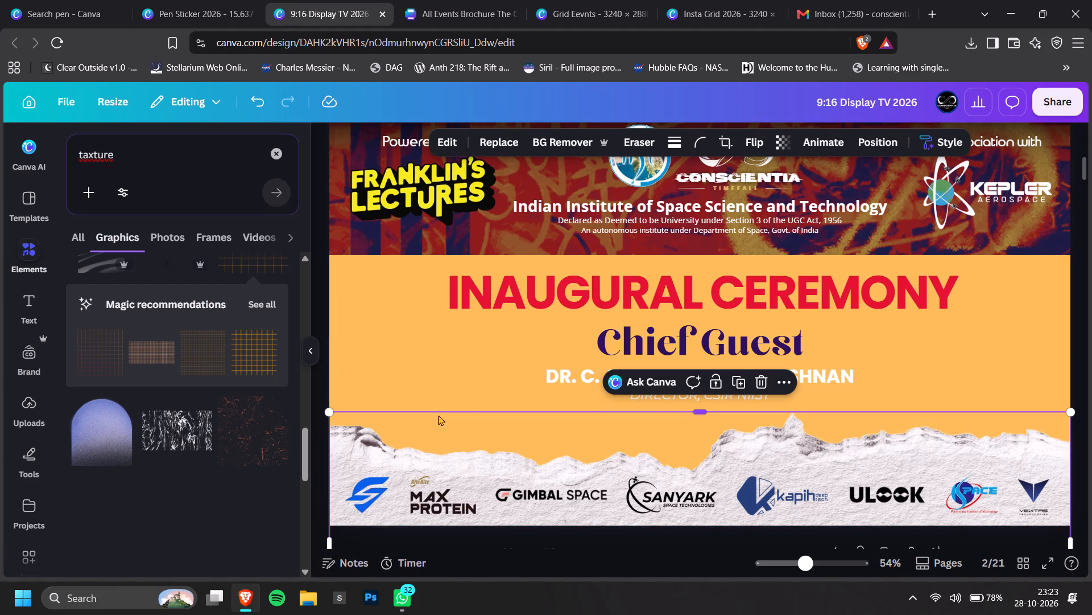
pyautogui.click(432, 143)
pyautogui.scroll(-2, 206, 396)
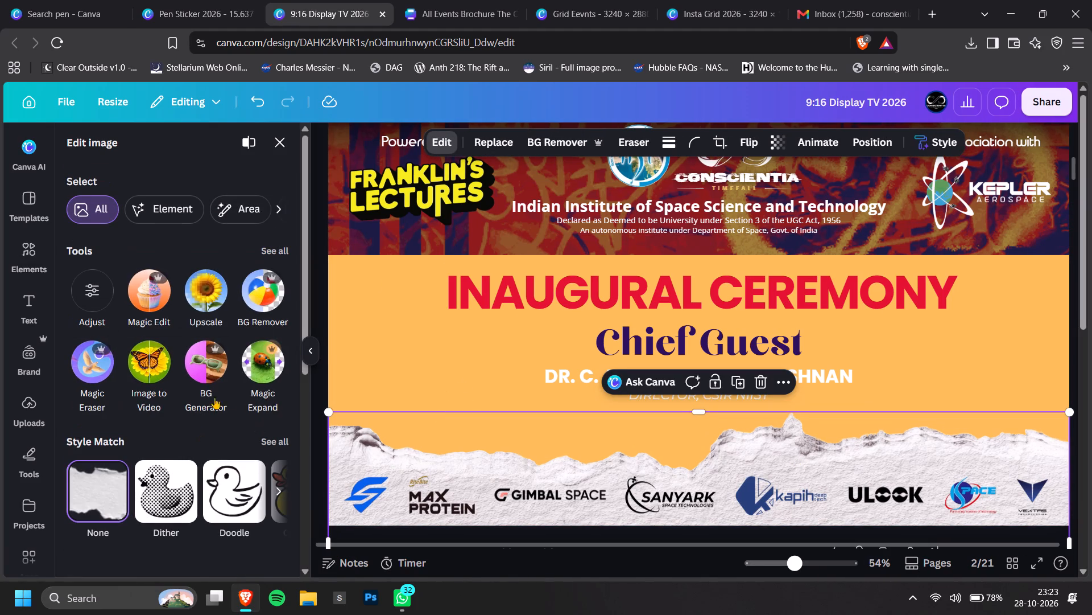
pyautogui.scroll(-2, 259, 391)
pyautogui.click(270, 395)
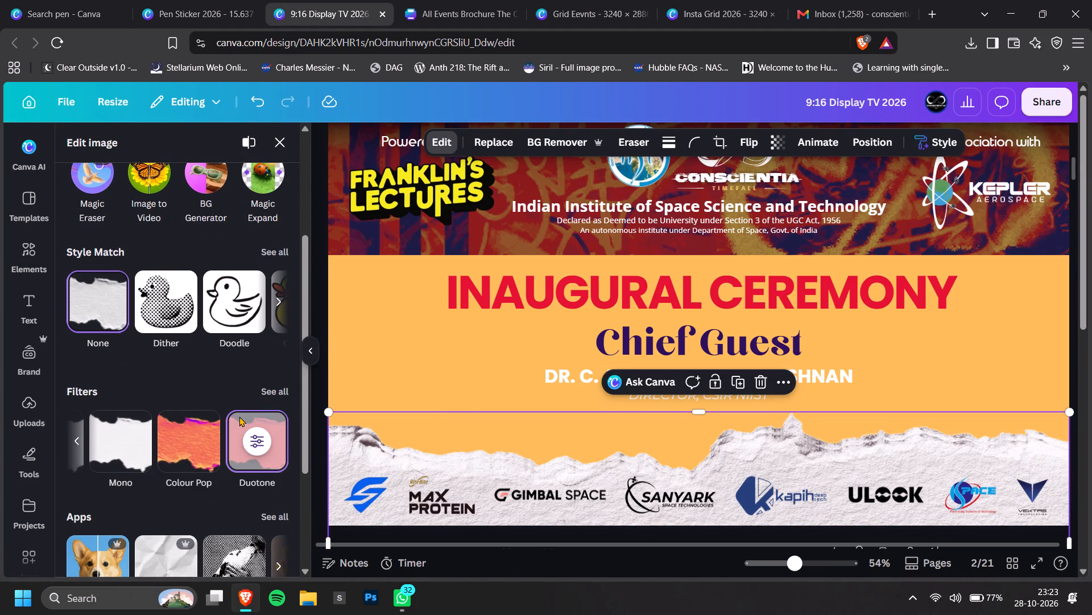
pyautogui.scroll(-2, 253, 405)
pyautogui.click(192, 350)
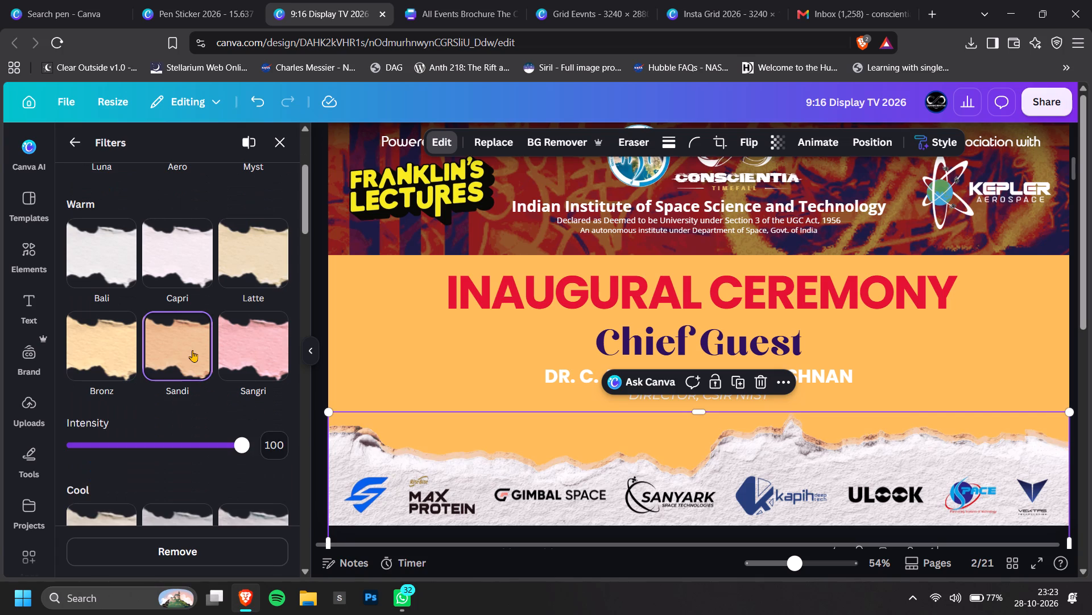
# Apply the Violet duotone filter to the rear torn-paper graphic in page 2's footer.
pyautogui.scroll(-18, 192, 352)
pyautogui.scroll(2, 196, 352)
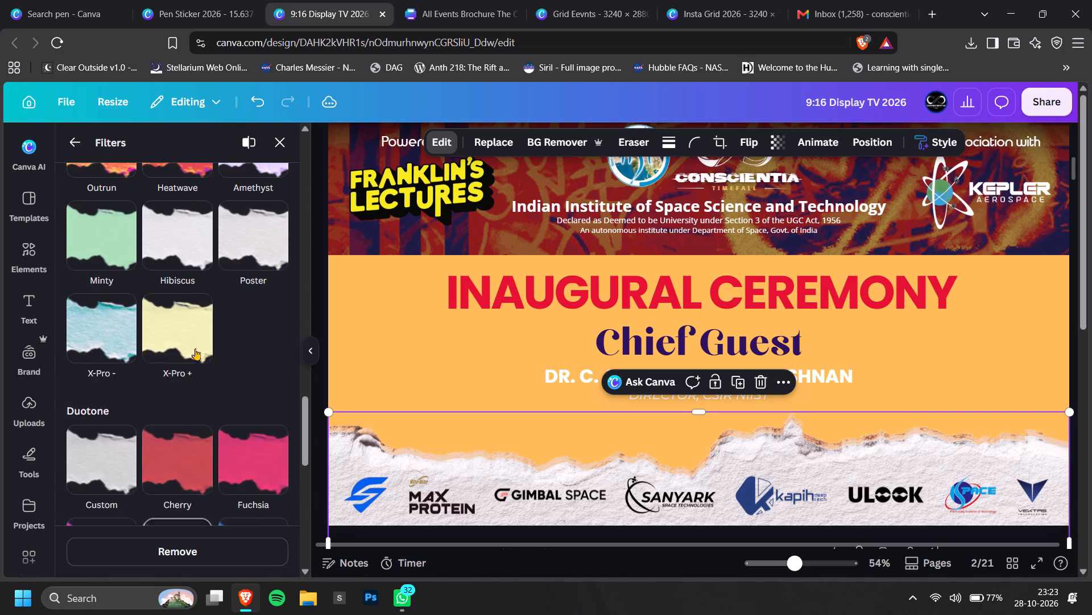
pyautogui.scroll(1, 160, 232)
pyautogui.click(161, 232)
pyautogui.scroll(-3, 191, 277)
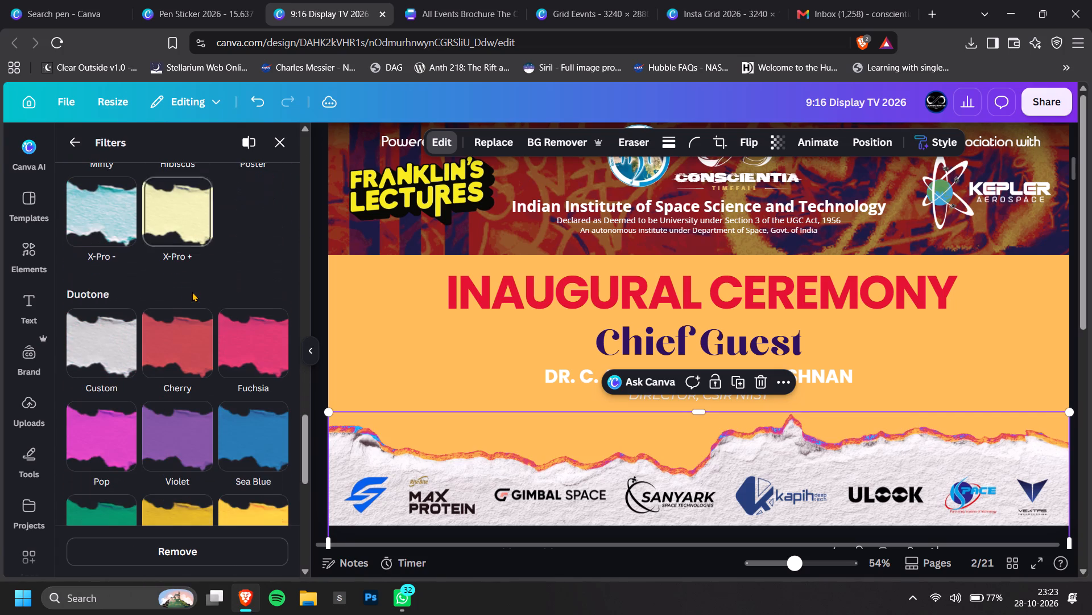
pyautogui.click(192, 301)
pyautogui.click(187, 327)
pyautogui.scroll(-1, 187, 329)
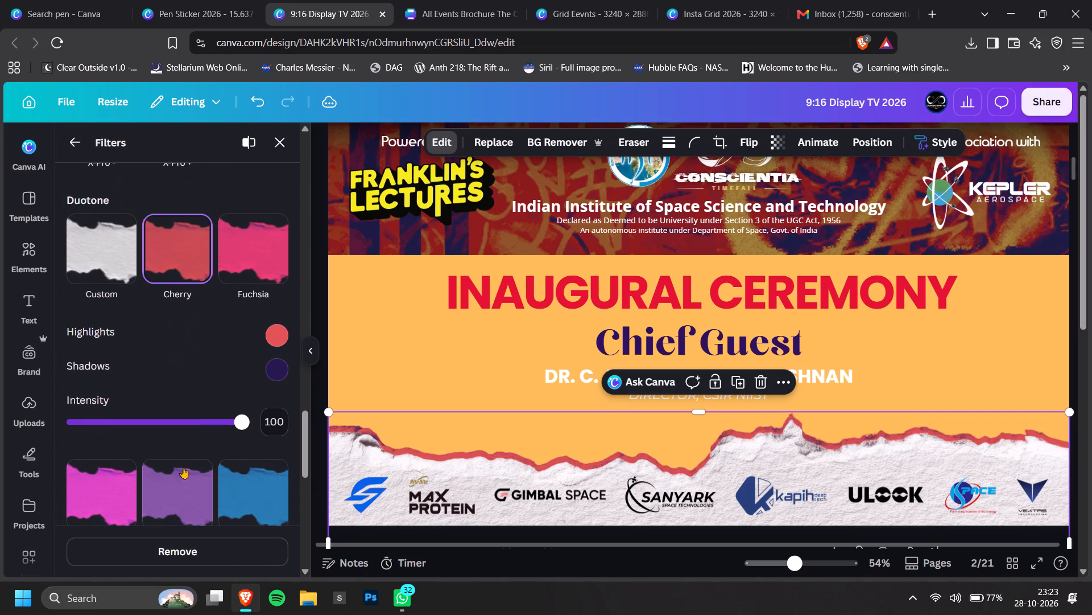
pyautogui.click(181, 493)
pyautogui.keyDown('ctrl'); pyautogui.scroll(-3, 791, 311); pyautogui.keyUp('ctrl')
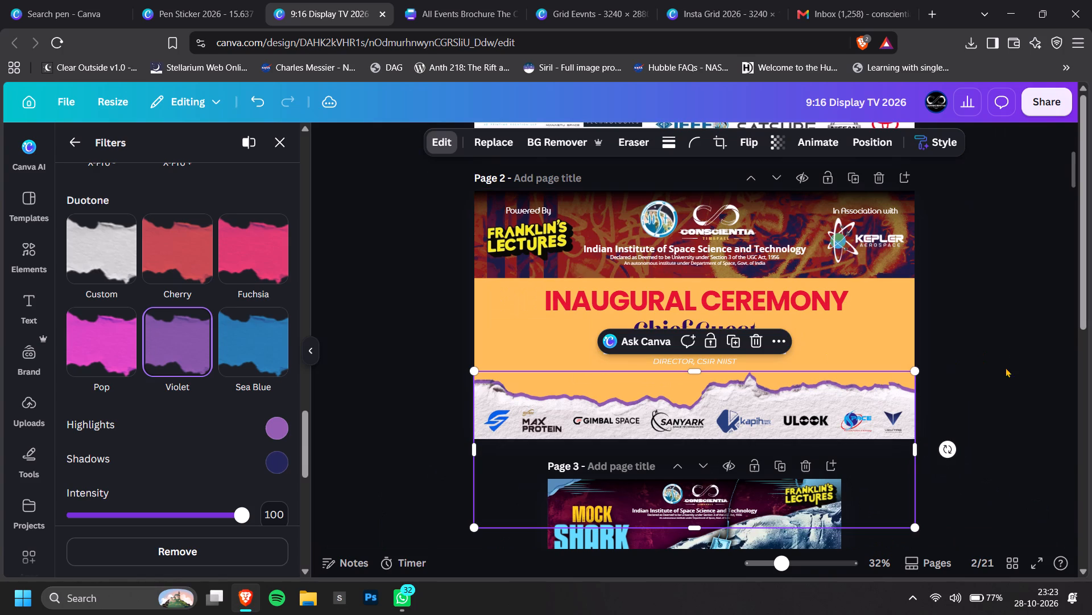
pyautogui.doubleClick(1028, 357)
# Shift the violet rear torn-paper graphic on page 2 slightly up and to the left.
pyautogui.keyDown('ctrl'); pyautogui.scroll(3, 1028, 357); pyautogui.keyUp('ctrl')
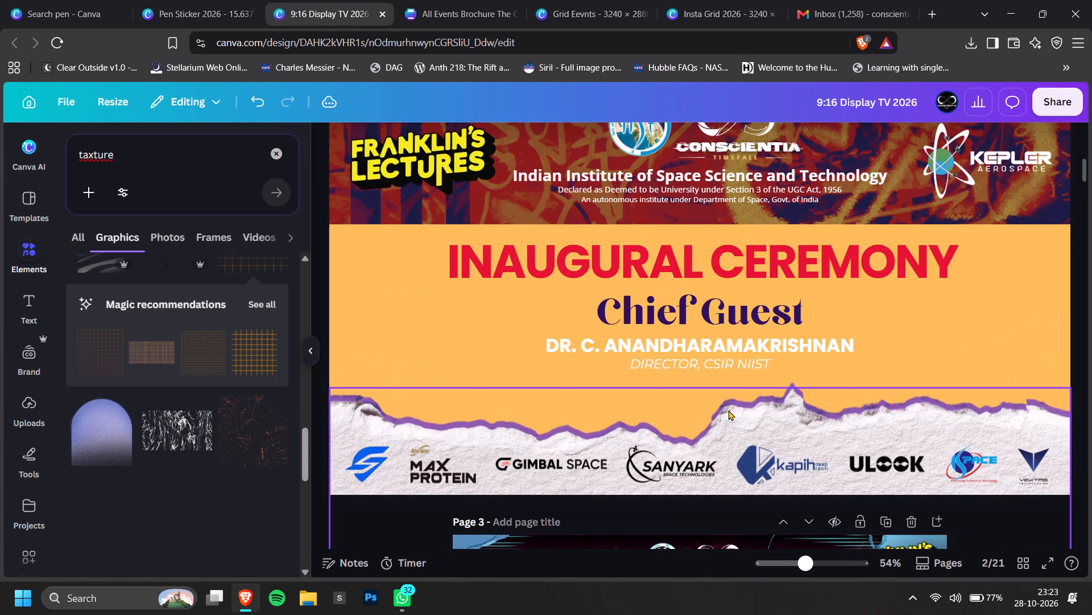
pyautogui.moveTo(741, 383); pyautogui.dragTo(735, 379)
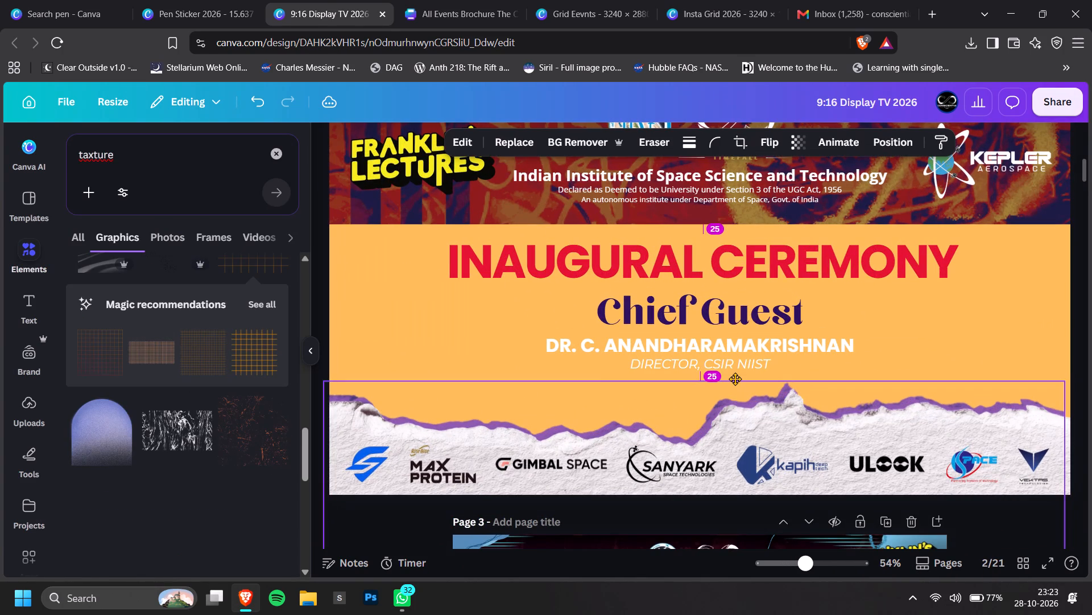
pyautogui.moveTo(735, 379); pyautogui.dragTo(736, 379)
pyautogui.keyDown('ctrl'); pyautogui.scroll(-2, 851, 388); pyautogui.keyUp('ctrl')
pyautogui.click(1091, 346)
pyautogui.click(1009, 360)
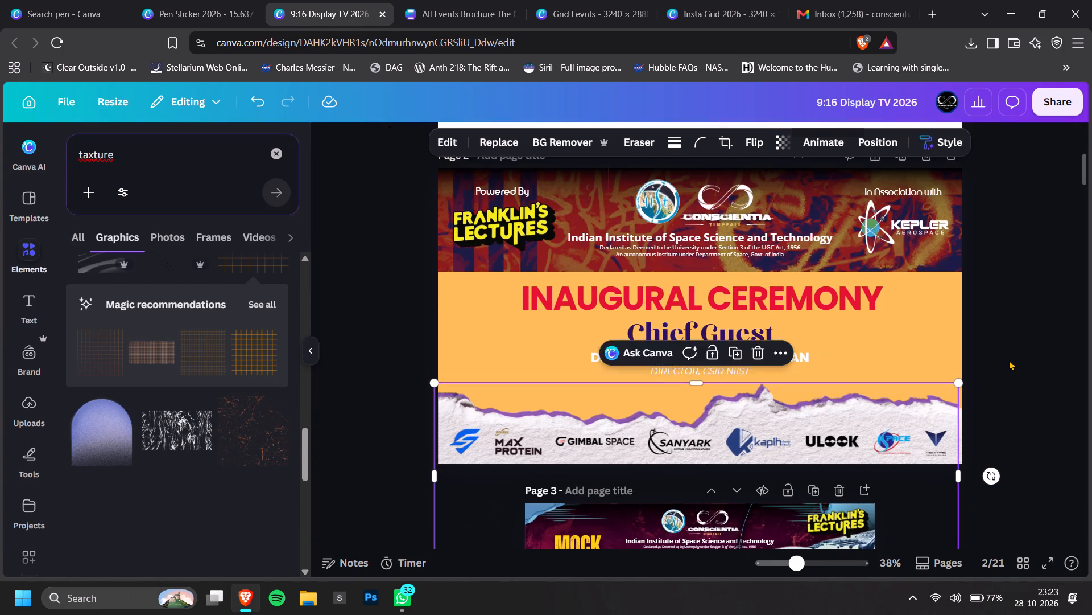
# Recolour the chief guest's name on page 2 near-black.
pyautogui.keyDown('ctrl'); pyautogui.scroll(5, 763, 361); pyautogui.keyUp('ctrl')
pyautogui.click(738, 350)
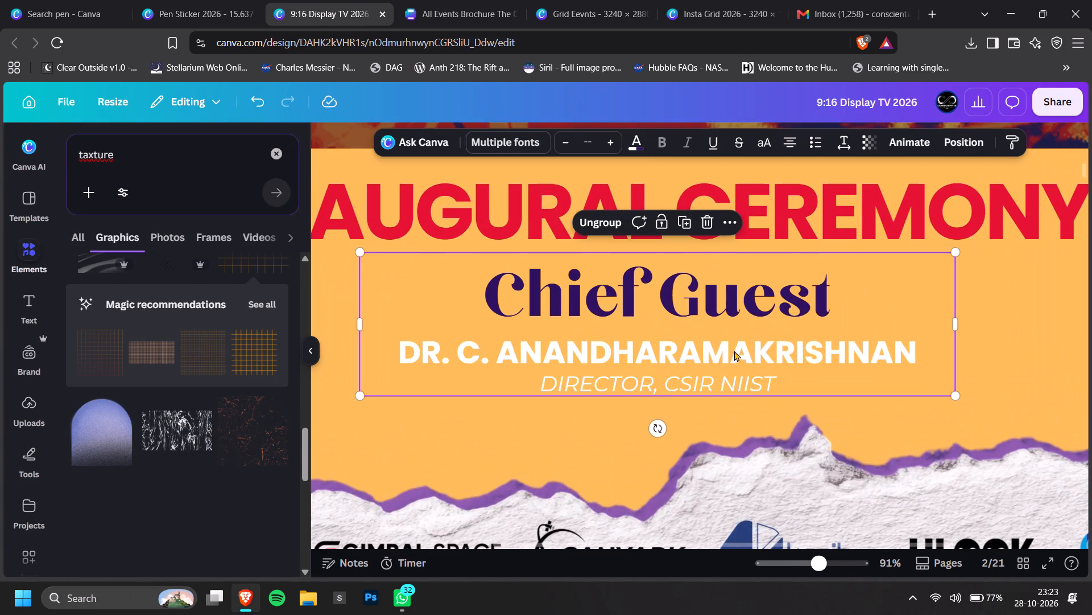
pyautogui.click(696, 355)
pyautogui.click(614, 137)
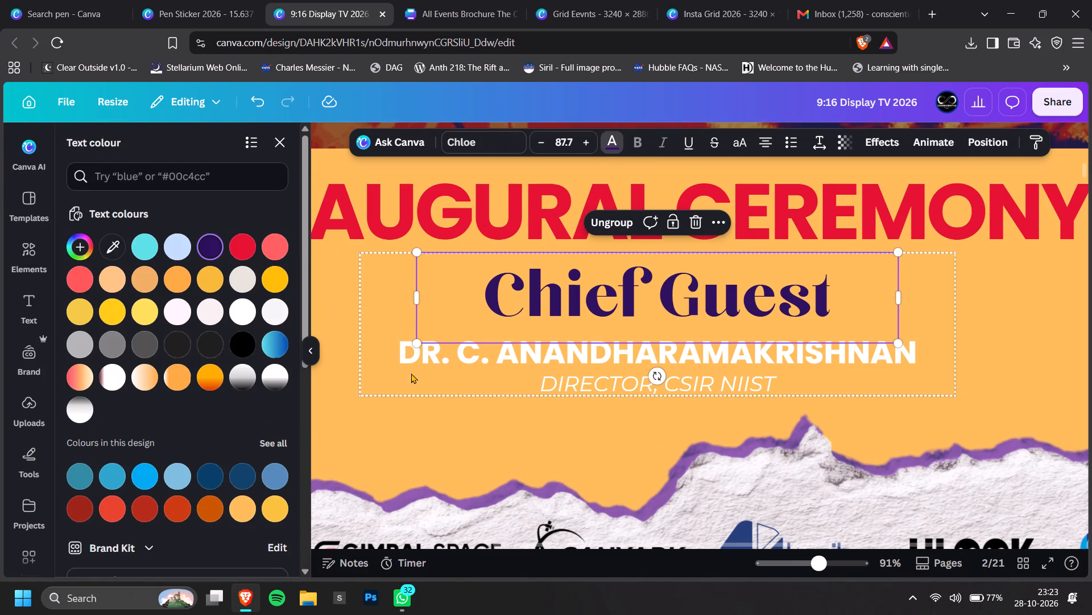
pyautogui.click(439, 365)
pyautogui.click(178, 342)
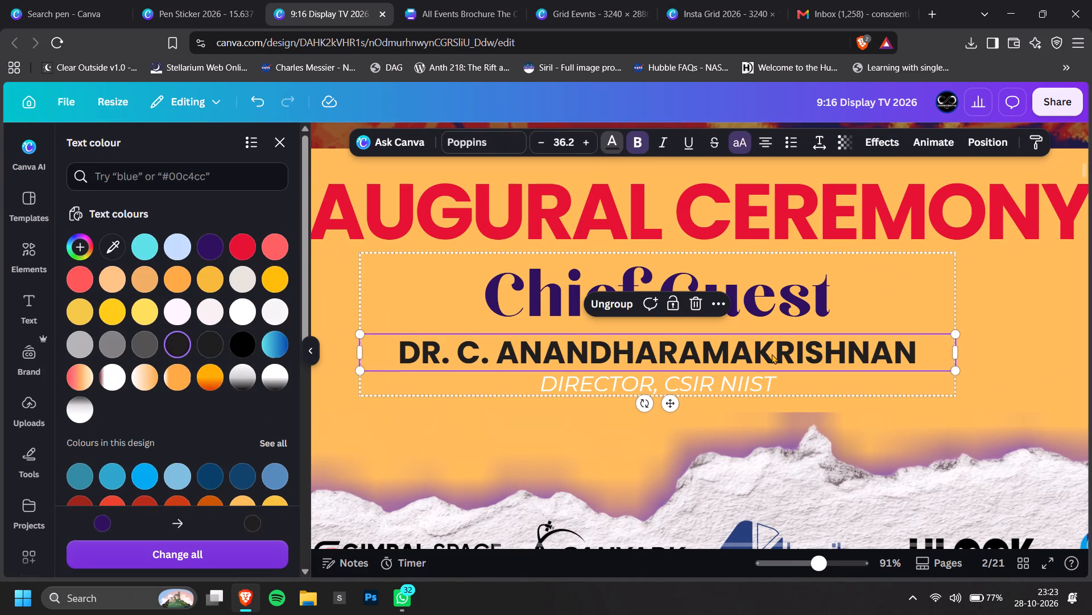
# Recolour the DIRECTOR, CSIR NIIST line on page 2 in the same dark purple as the Chief Guest title.
pyautogui.keyDown('ctrl'); pyautogui.scroll(-1, 829, 363); pyautogui.keyUp('ctrl')
pyautogui.click(728, 383)
pyautogui.click(237, 376)
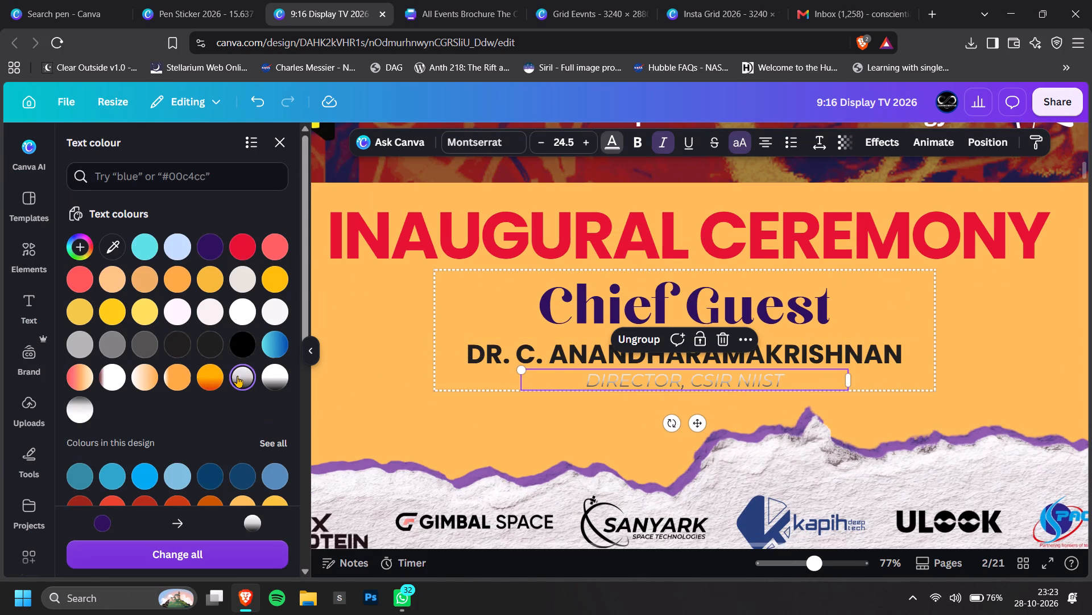
pyautogui.click(263, 343)
pyautogui.click(202, 248)
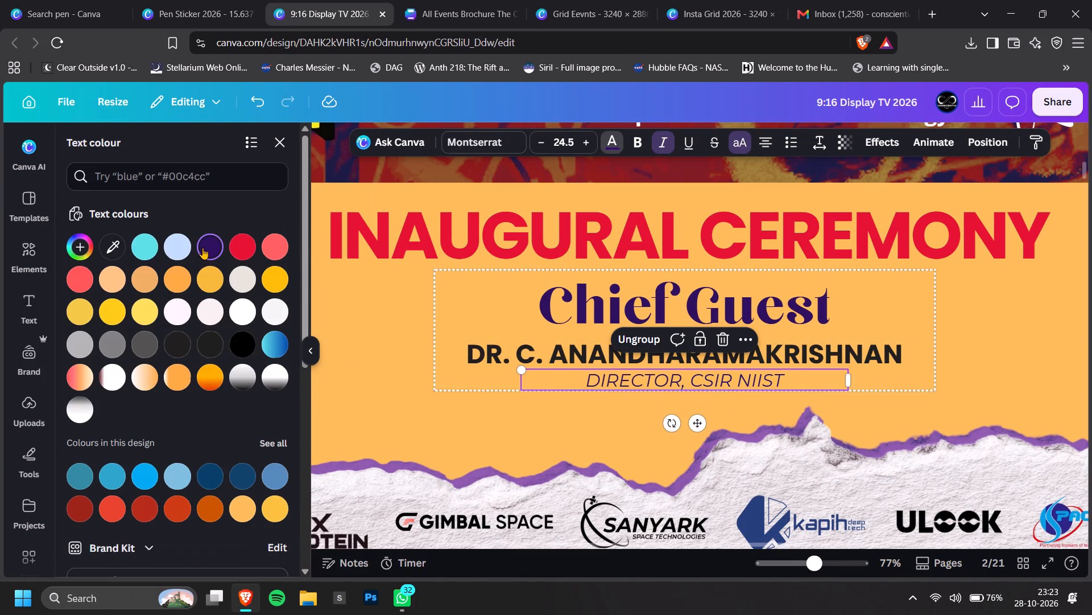
pyautogui.keyDown('ctrl'); pyautogui.scroll(-3, 761, 399); pyautogui.keyUp('ctrl')
pyautogui.doubleClick(1044, 350)
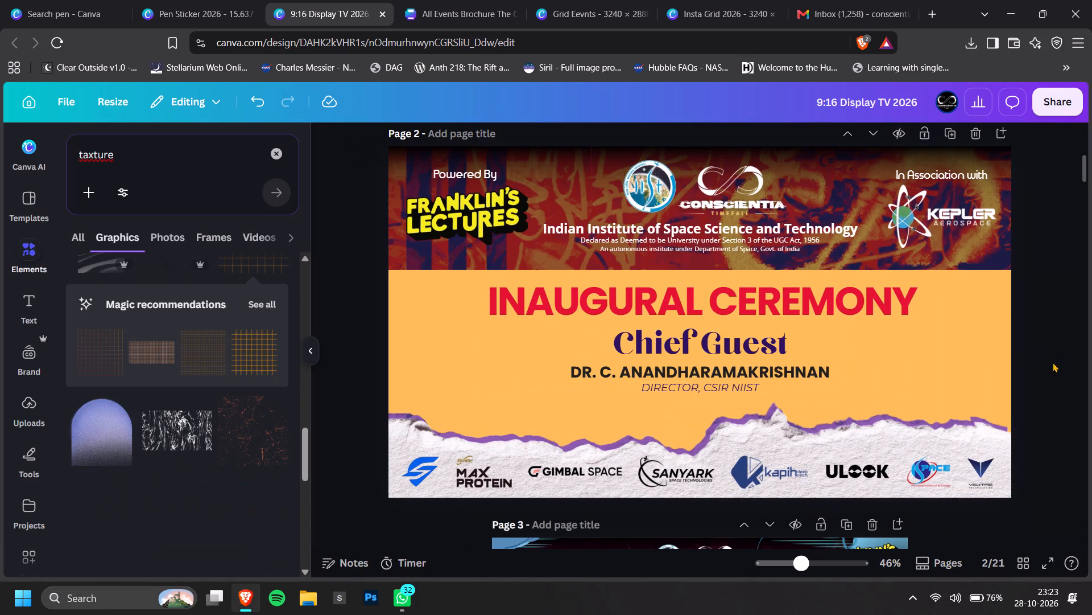
# Replace the chief guest's name on page 2 with Dr Tessy Thomas.
pyautogui.keyDown('ctrl'); pyautogui.scroll(-2, 1033, 403); pyautogui.keyUp('ctrl')
pyautogui.keyDown('ctrl'); pyautogui.scroll(1, 1002, 414); pyautogui.keyUp('ctrl')
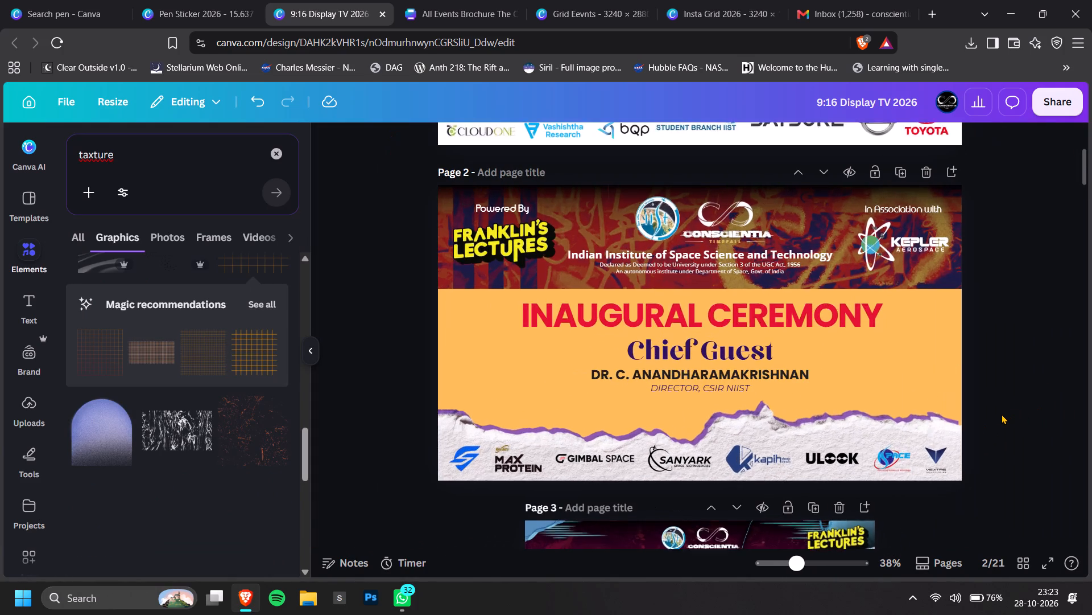
pyautogui.scroll(3, 1002, 414)
pyautogui.scroll(-3, 1002, 414)
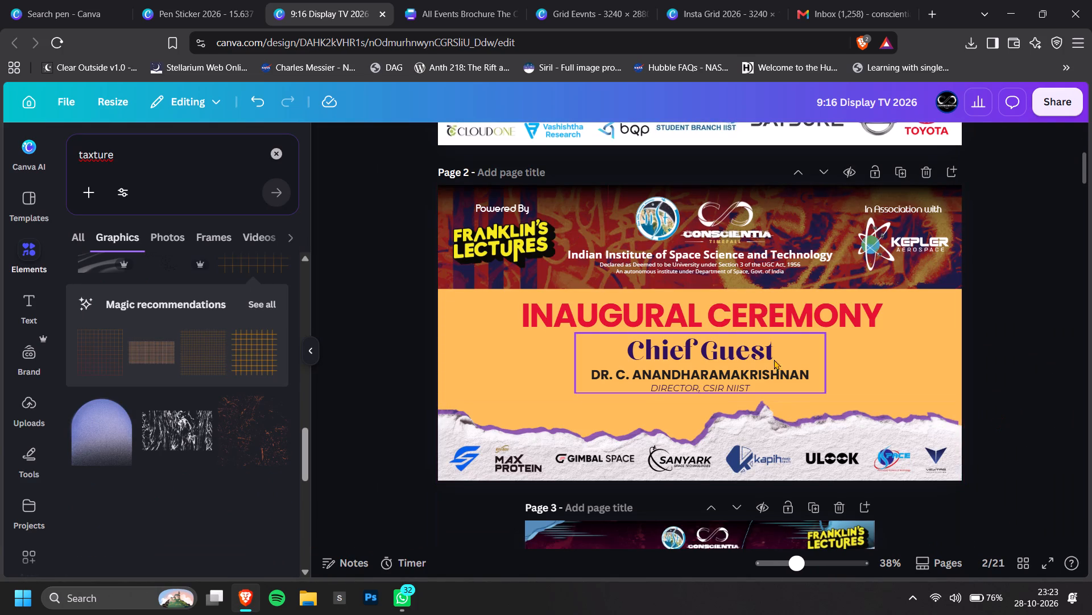
pyautogui.keyDown('ctrl'); pyautogui.scroll(3, 771, 370); pyautogui.keyUp('ctrl')
pyautogui.click(745, 384)
pyautogui.doubleClick(761, 378)
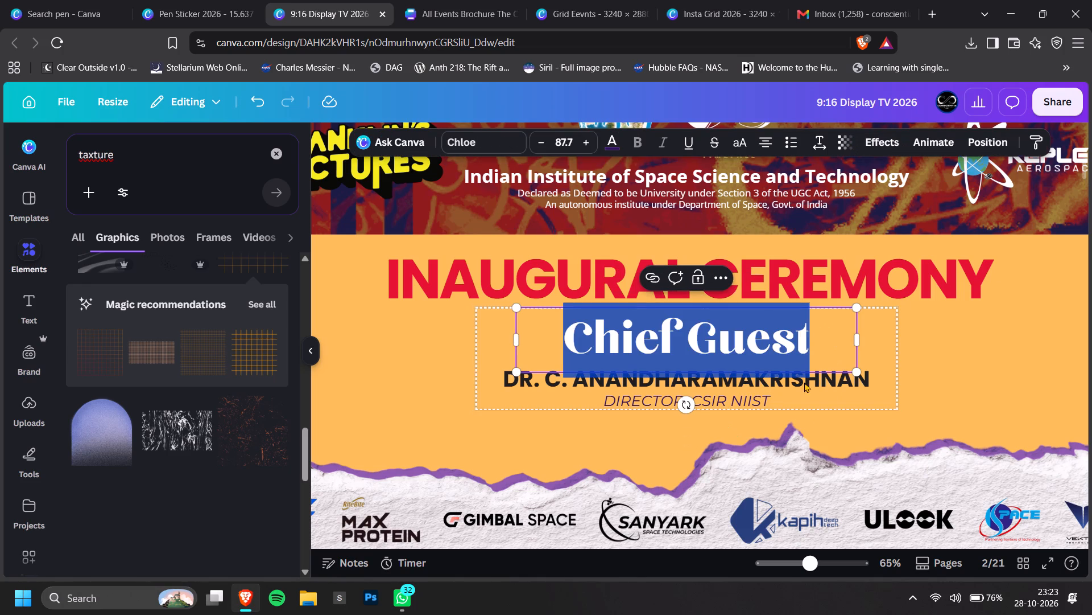
pyautogui.doubleClick(815, 387)
pyautogui.write('Dr')
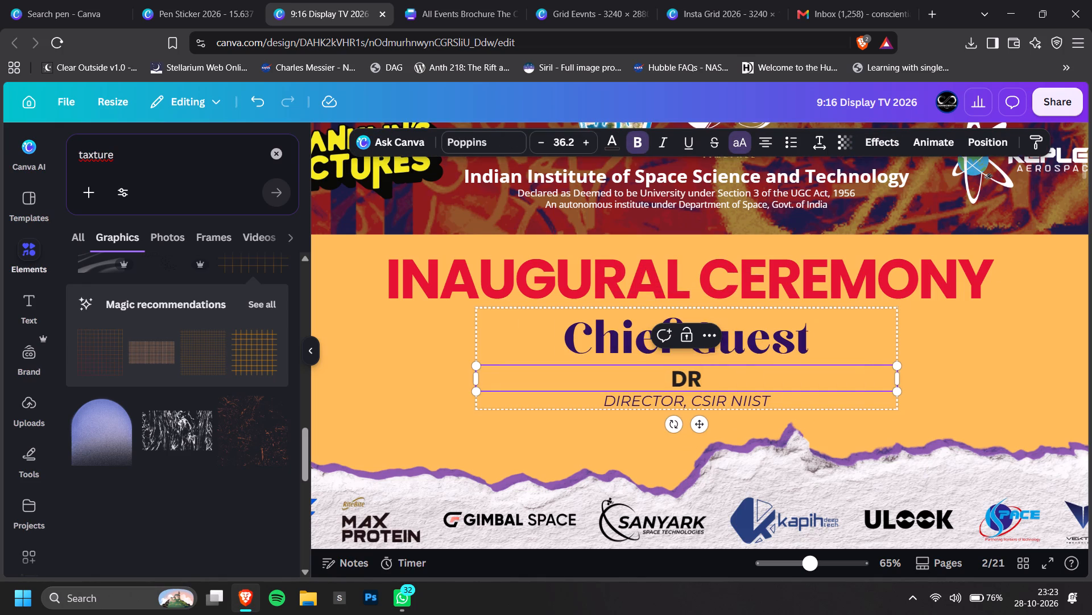
pyautogui.press('space')
pyautogui.write('Tessy')
pyautogui.press('space')
pyautogui.write('thomas')
pyautogui.click(1022, 391)
pyautogui.keyDown('ctrl'); pyautogui.scroll(-2, 856, 385); pyautogui.keyUp('ctrl')
# Close the Pen Sticker 2026 design.
pyautogui.click(491, 0)
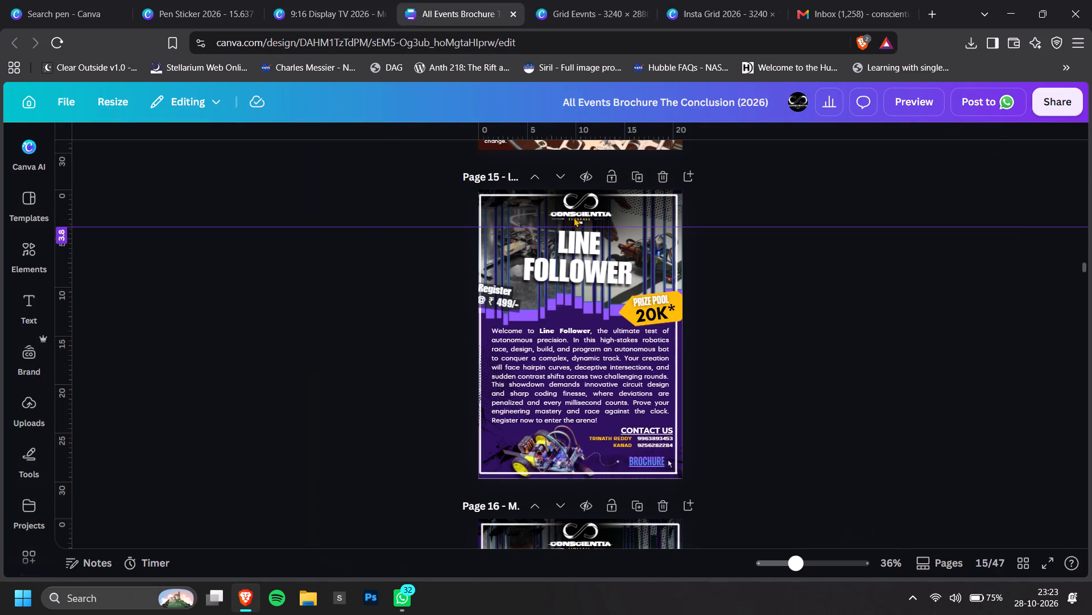
pyautogui.click(325, 0)
pyautogui.click(163, 0)
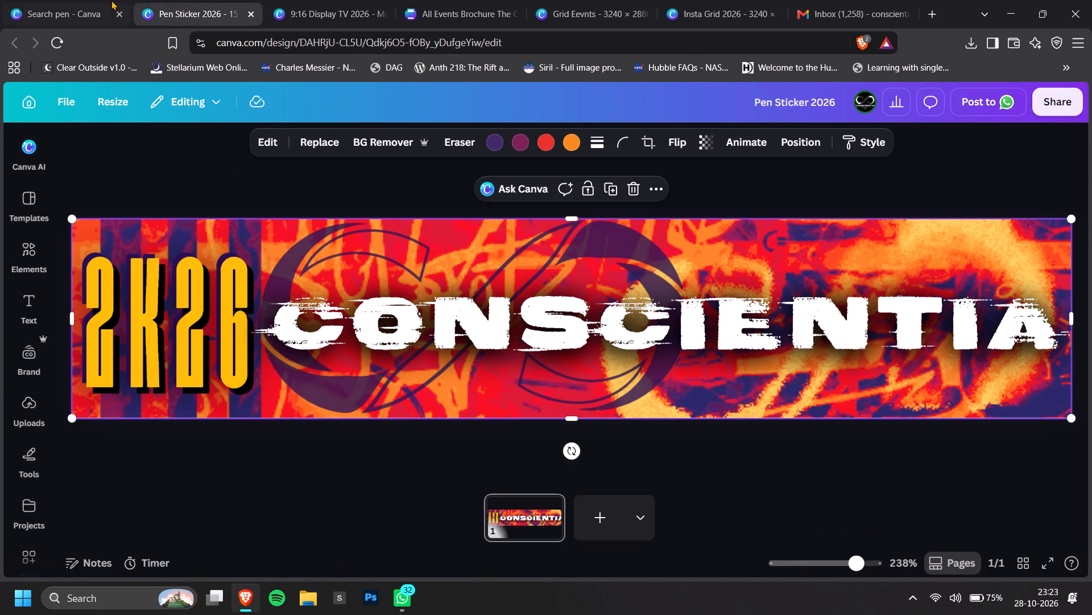
pyautogui.click(255, 14)
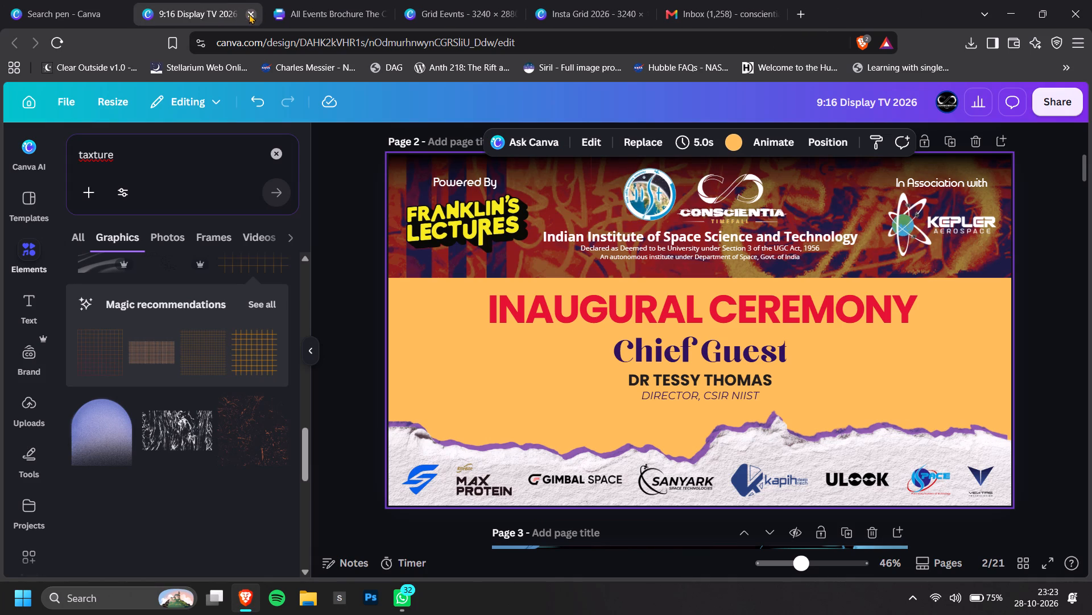
# Switch to the Canva design search page and clear the search for pen.
pyautogui.click(333, 6)
pyautogui.click(71, 0)
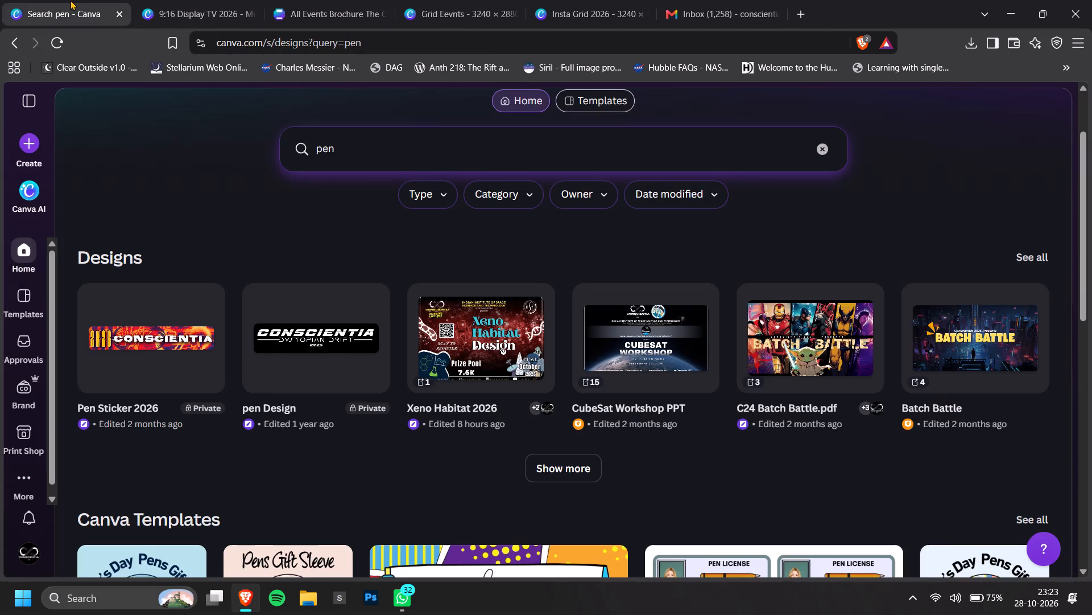
pyautogui.click(823, 154)
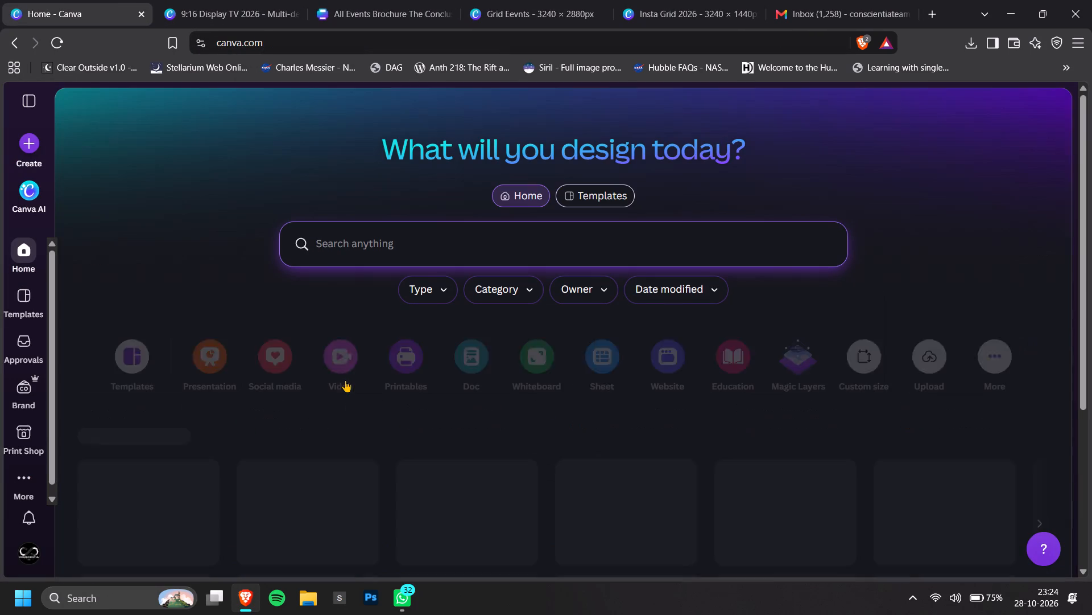
# Open the Flow 2026 design from the recent designs on the Canva home page.
pyautogui.scroll(-3, 343, 285)
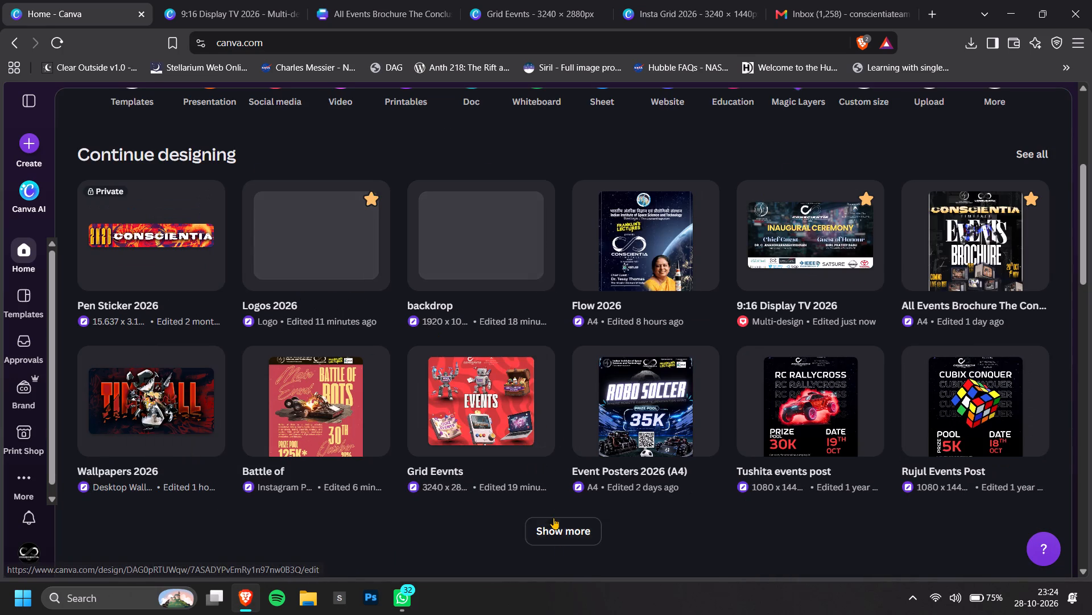
pyautogui.click(627, 247)
# Return to the Canva home page and show more of the recent designs.
pyautogui.click(13, 0)
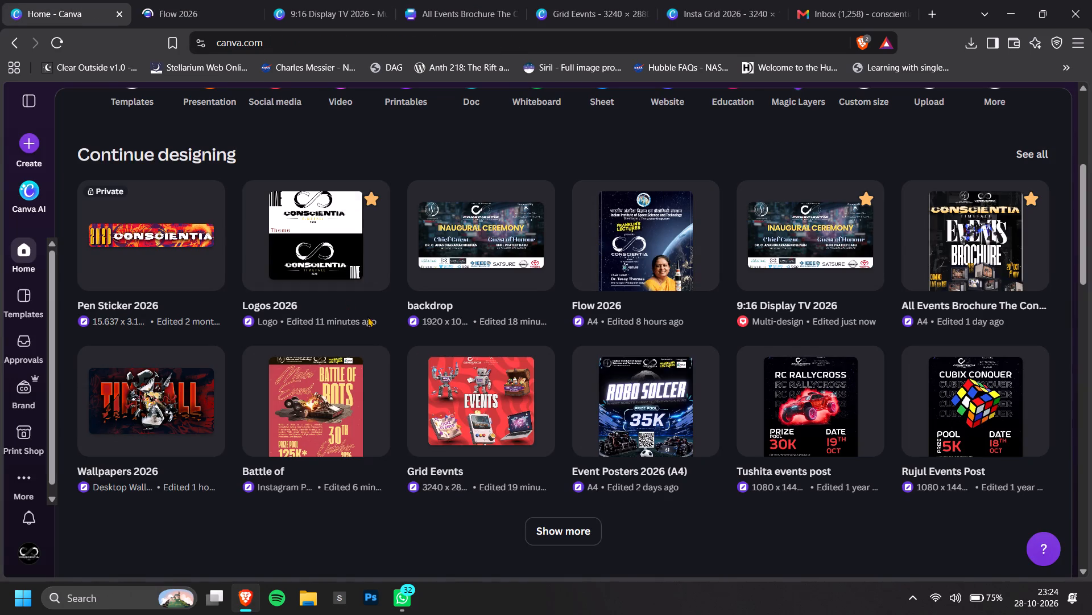
pyautogui.click(566, 540)
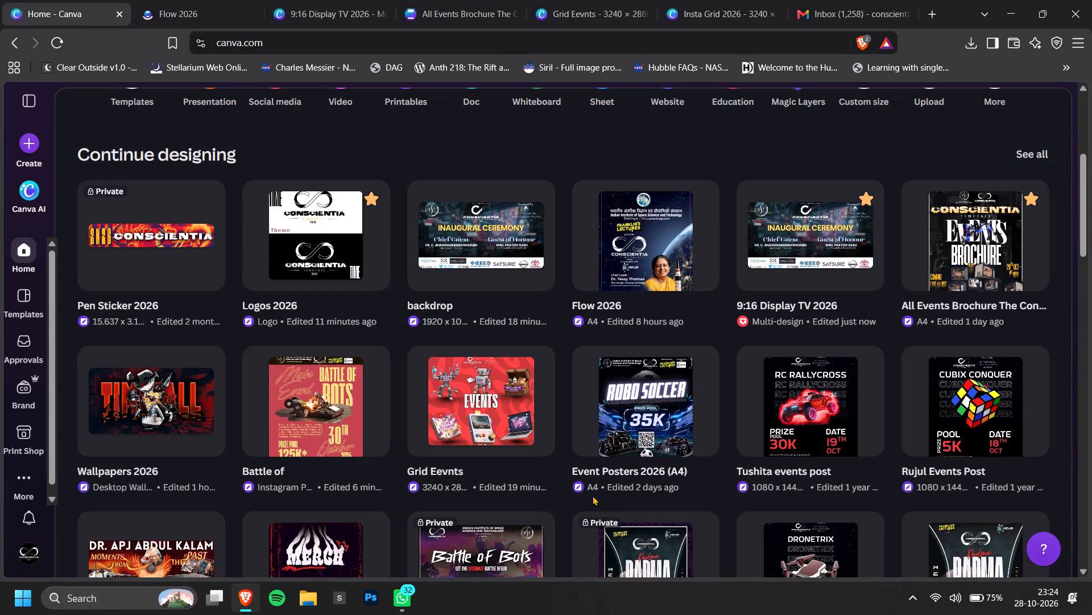
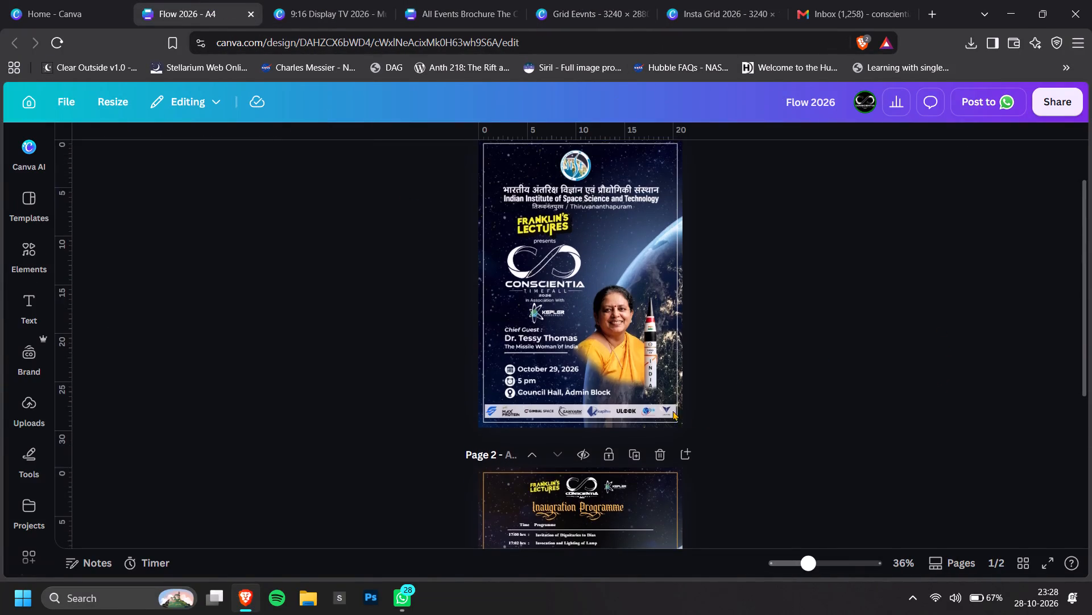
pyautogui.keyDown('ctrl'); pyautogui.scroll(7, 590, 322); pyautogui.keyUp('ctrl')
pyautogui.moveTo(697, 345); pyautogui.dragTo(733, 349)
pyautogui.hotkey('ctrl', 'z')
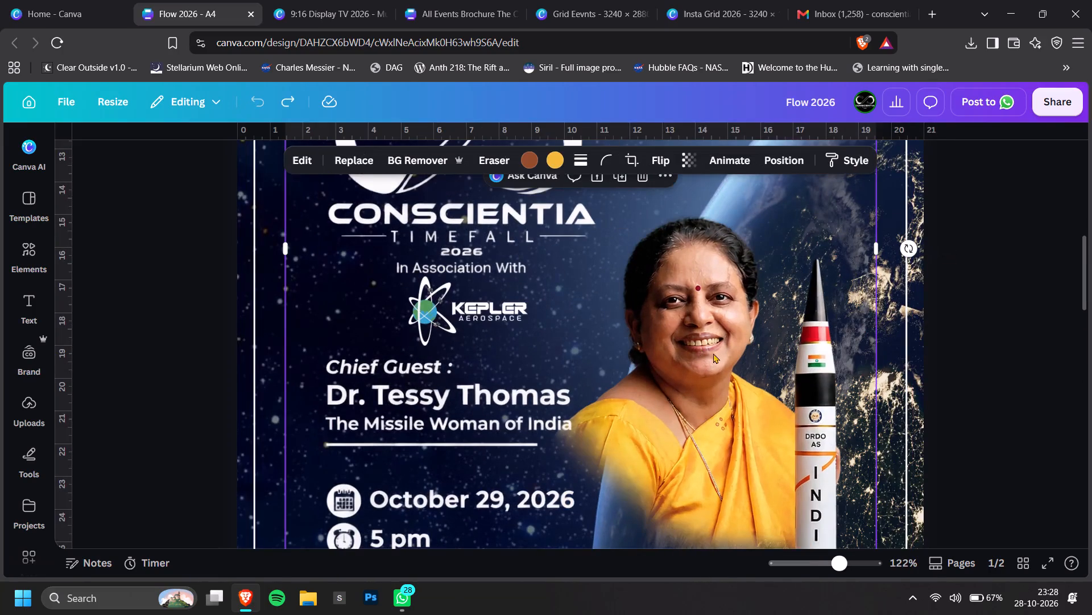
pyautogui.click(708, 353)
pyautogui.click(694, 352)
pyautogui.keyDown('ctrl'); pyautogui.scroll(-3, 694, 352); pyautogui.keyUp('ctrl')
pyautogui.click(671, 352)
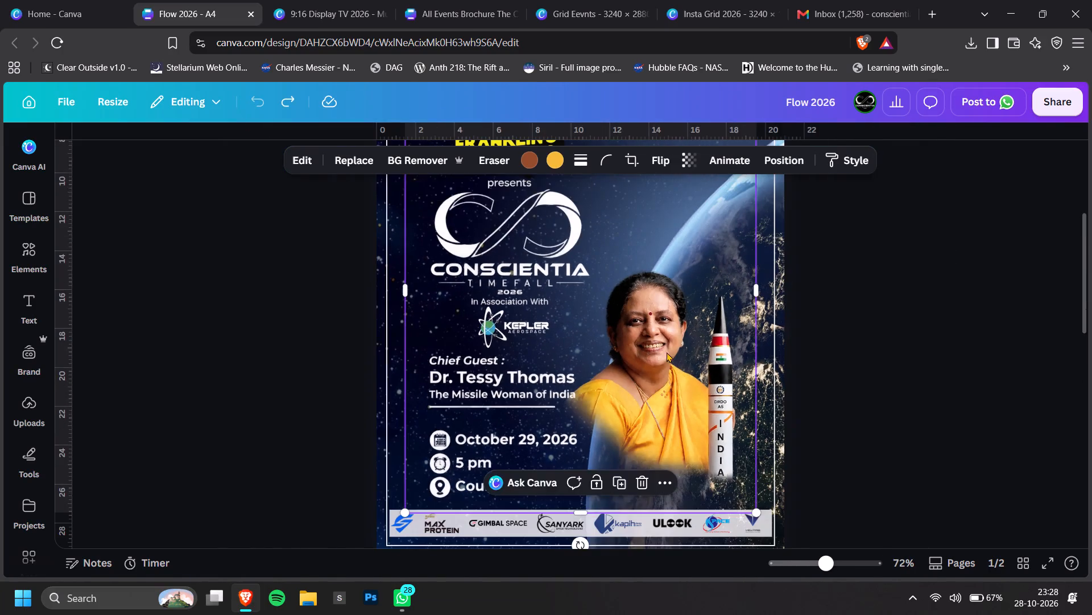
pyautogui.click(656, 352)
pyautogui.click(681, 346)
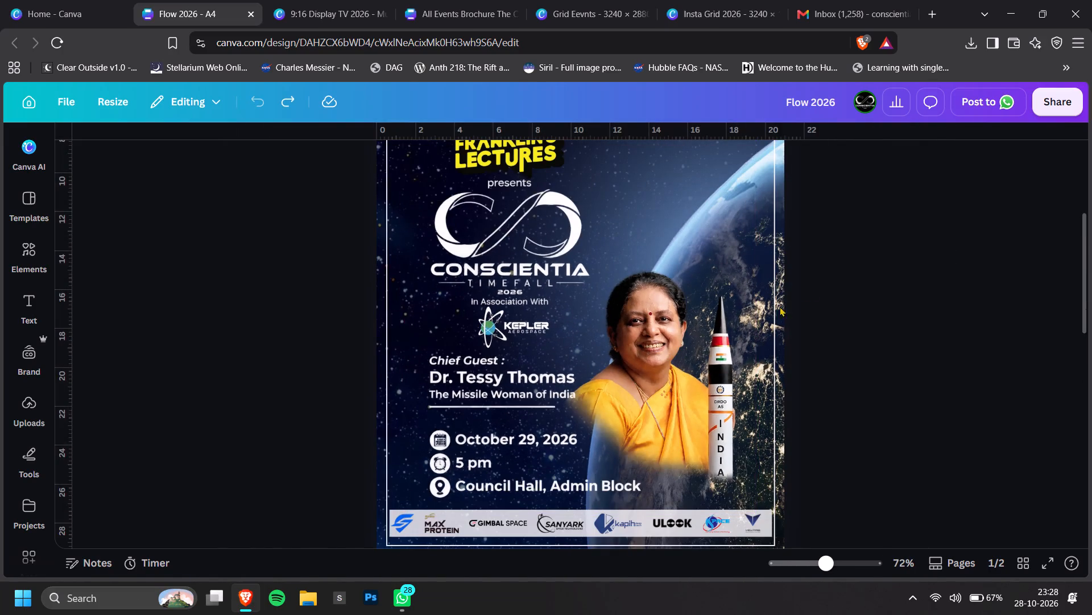
# Search Google for tessy thomas in a new browser tab and browse the image results for photos of her.
pyautogui.click(929, 24)
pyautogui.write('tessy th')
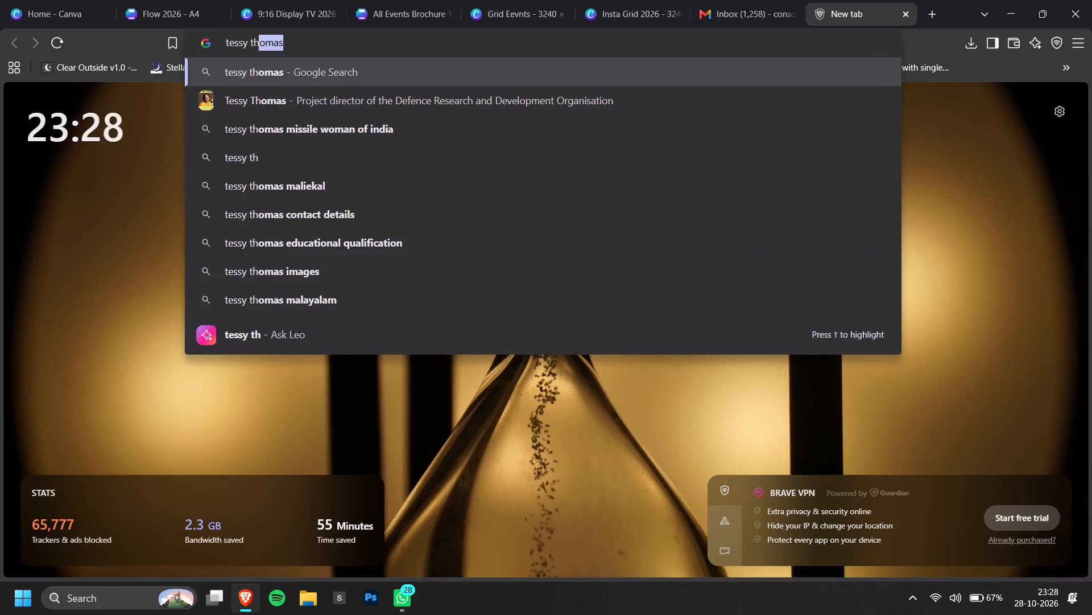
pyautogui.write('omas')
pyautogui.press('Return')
pyautogui.click(929, 24)
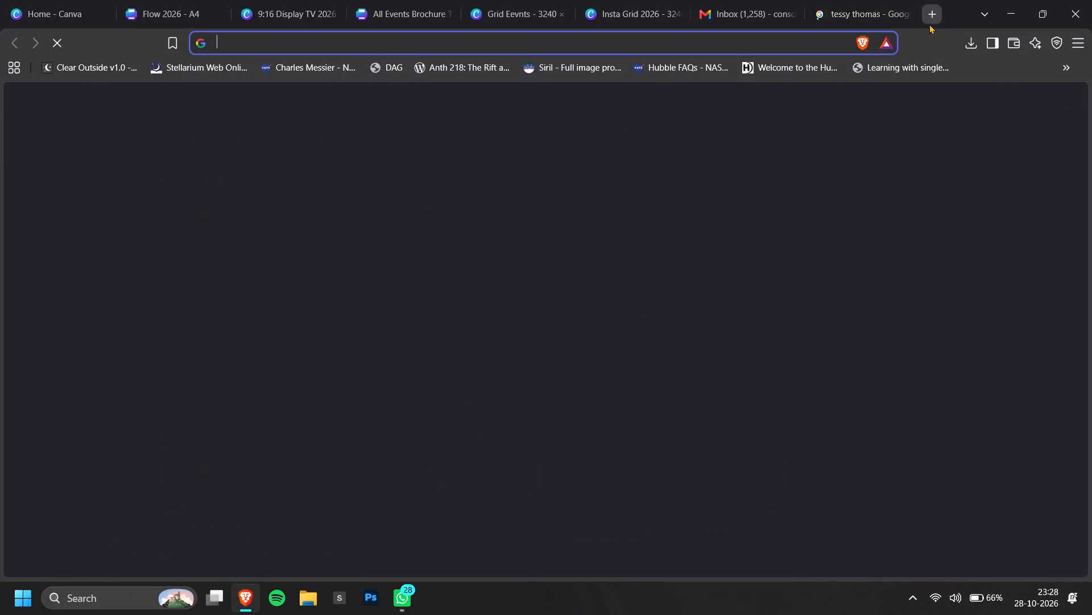
pyautogui.hscroll(1, 929, 24)
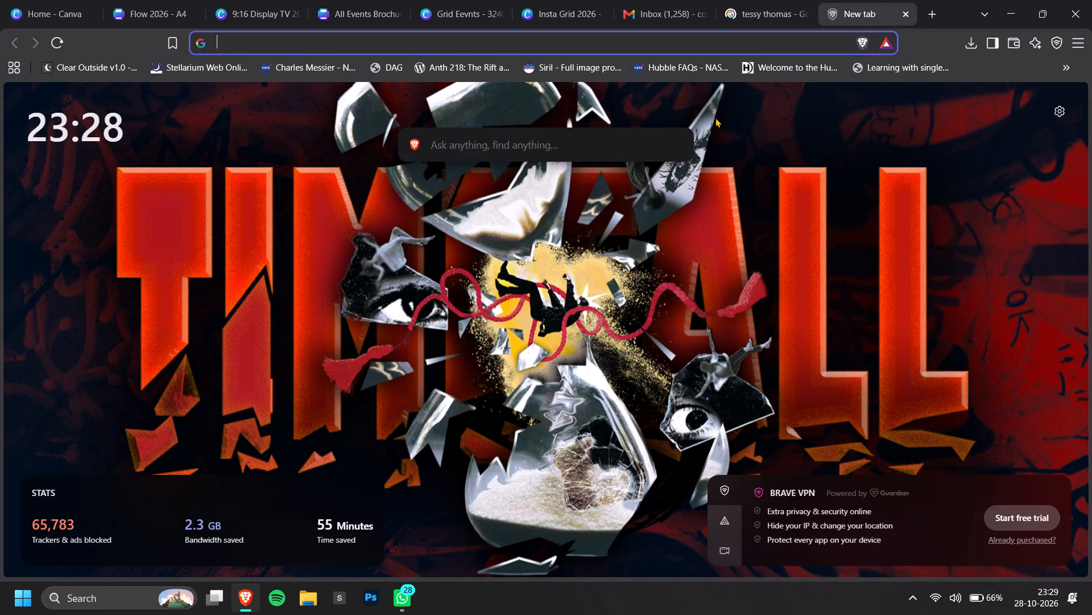
pyautogui.scroll(1, 715, 117)
pyautogui.click(739, 0)
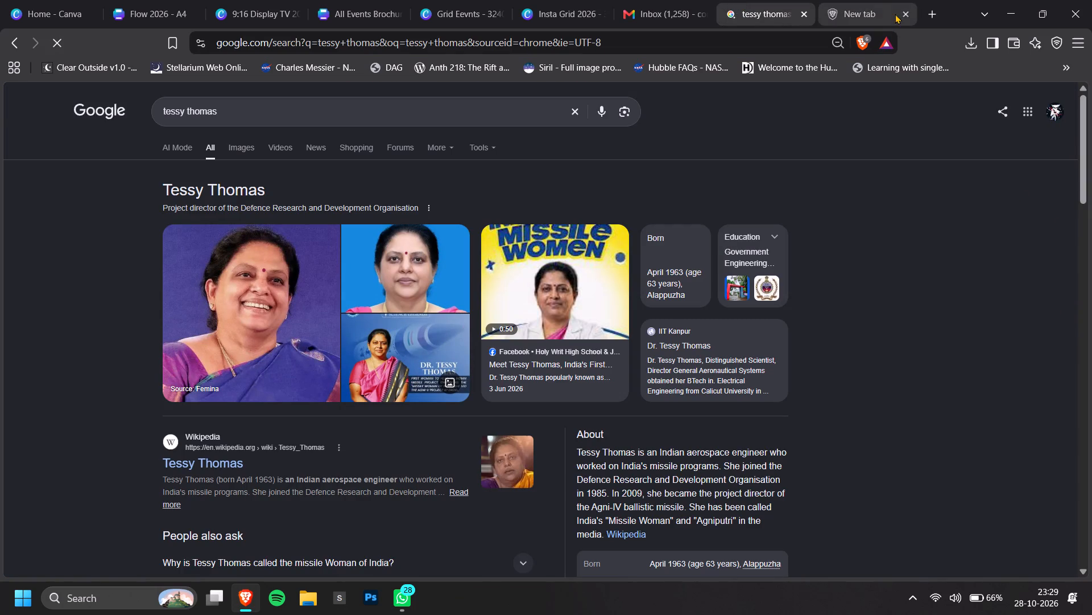
pyautogui.click(904, 12)
pyautogui.click(243, 143)
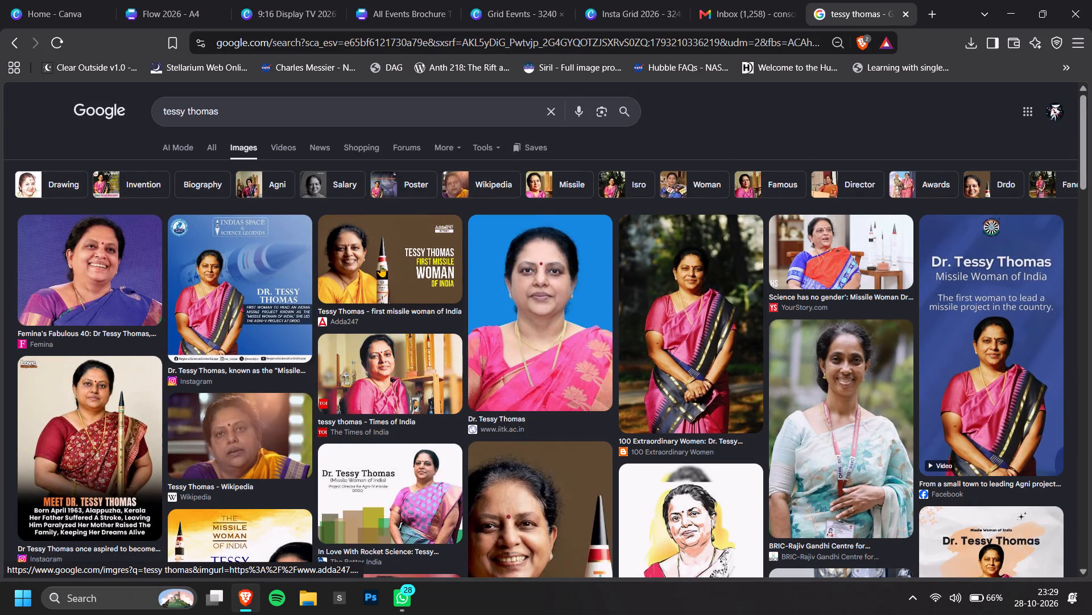
pyautogui.scroll(-1, 419, 356)
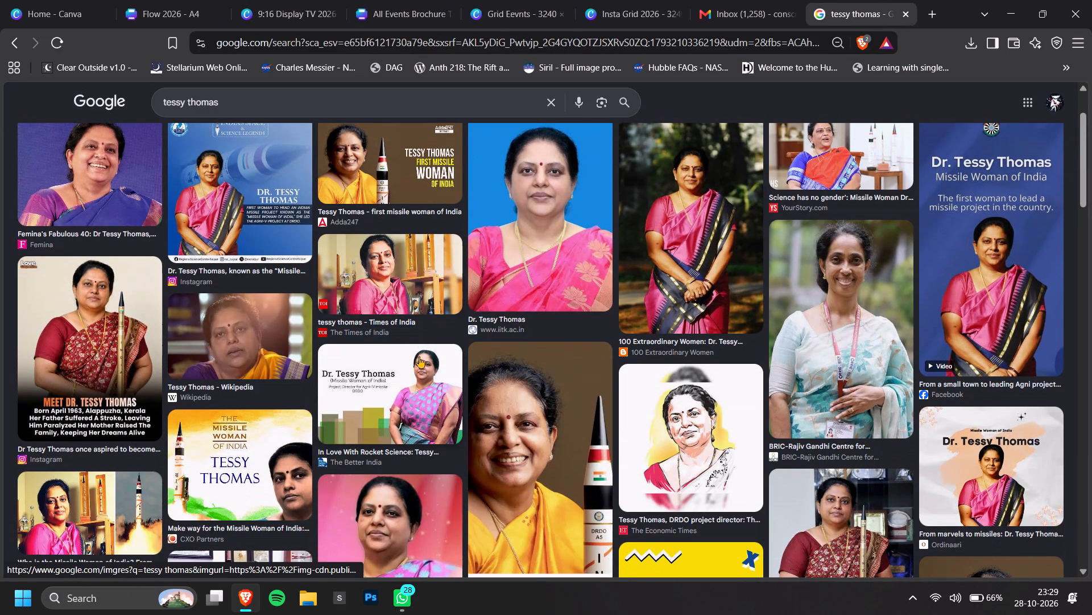
# Browse the image results for Tessy Thomas, previewing the Economic Times illustration and the JFW photo as chief guest portrait candidates.
pyautogui.scroll(-1, 586, 413)
pyautogui.click(677, 362)
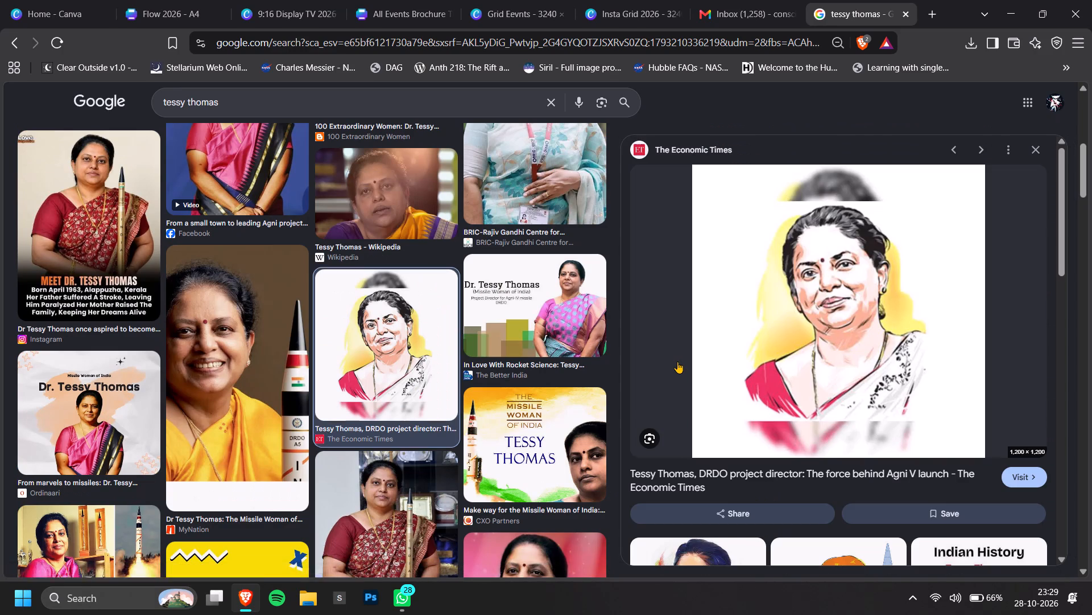
pyautogui.scroll(-3, 904, 319)
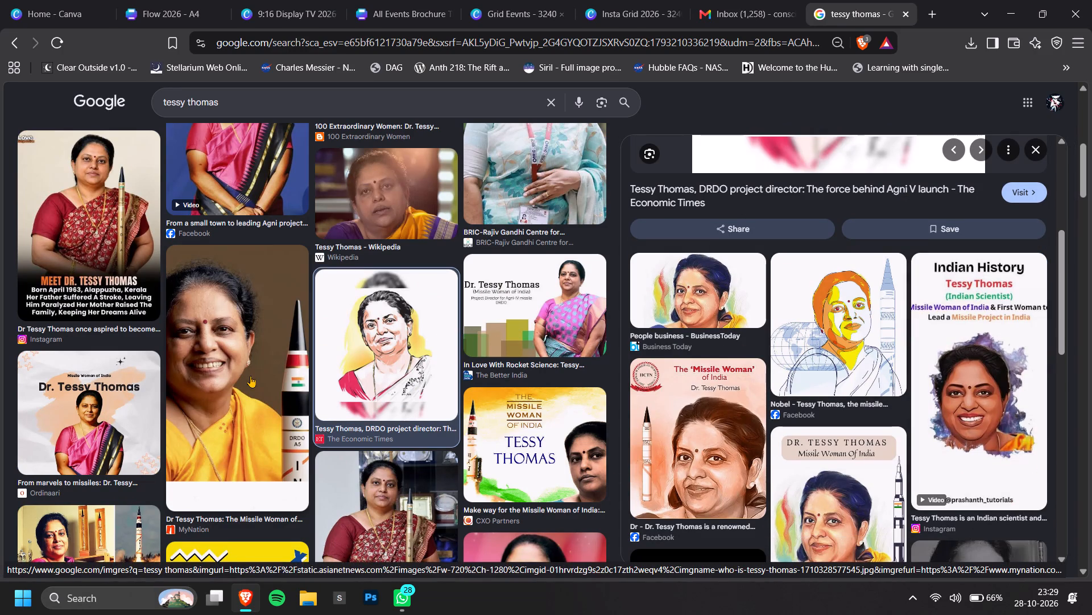
pyautogui.scroll(-2, 262, 368)
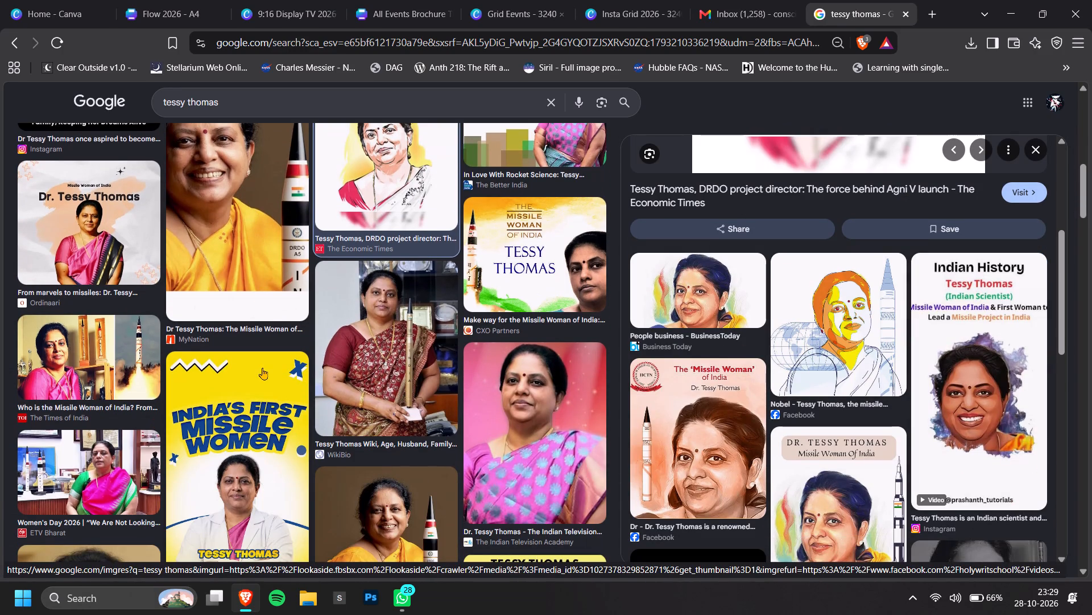
pyautogui.scroll(-3, 262, 368)
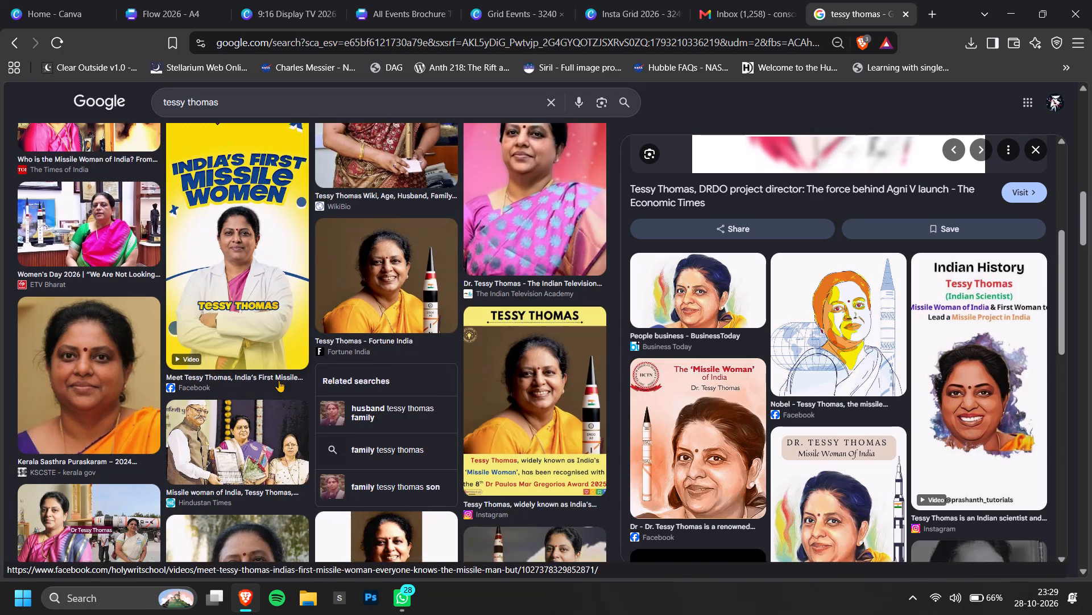
pyautogui.scroll(-2, 279, 380)
pyautogui.scroll(-1, 359, 354)
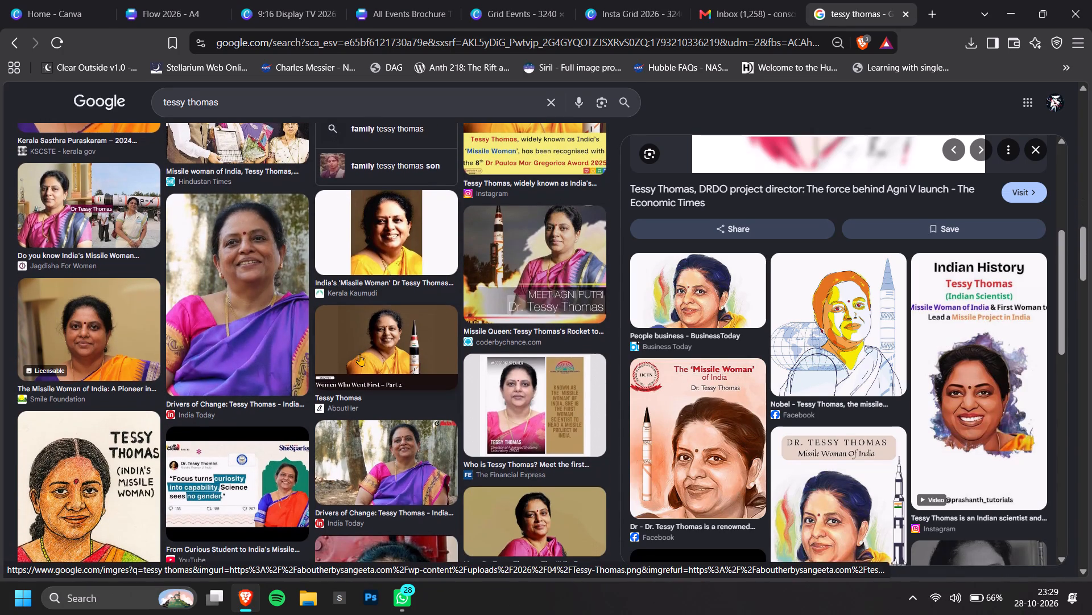
pyautogui.scroll(-1, 359, 354)
pyautogui.click(510, 428)
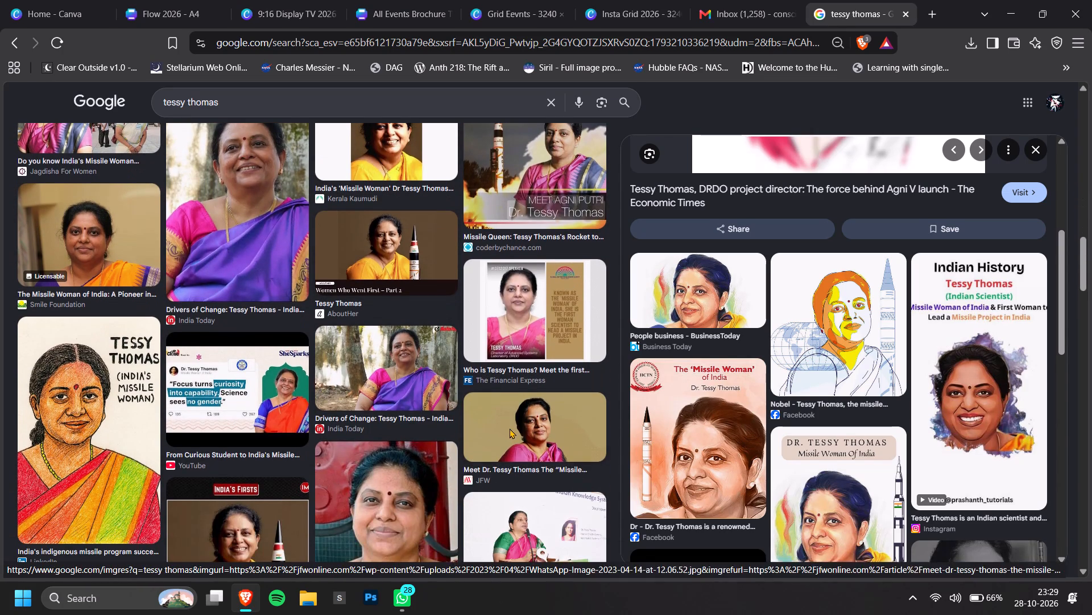
pyautogui.scroll(3, 796, 323)
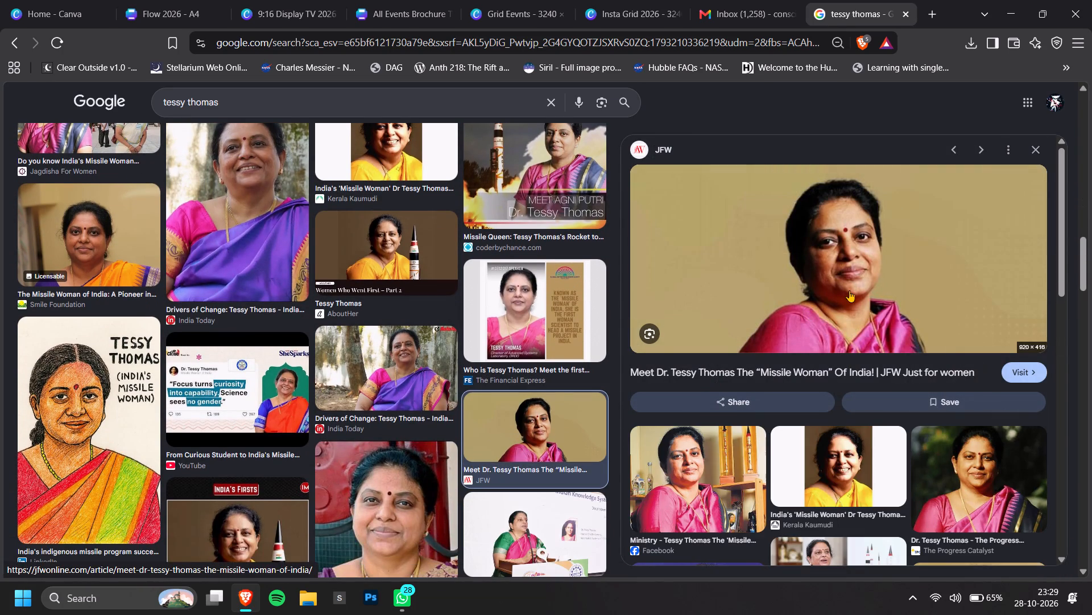
pyautogui.scroll(-4, 864, 376)
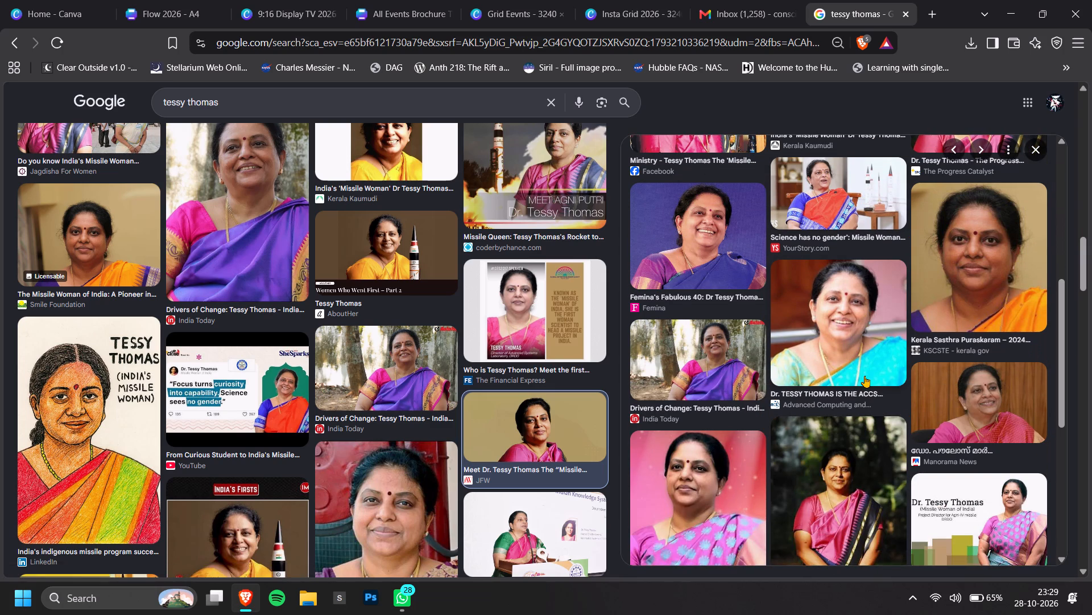
pyautogui.scroll(-3, 412, 382)
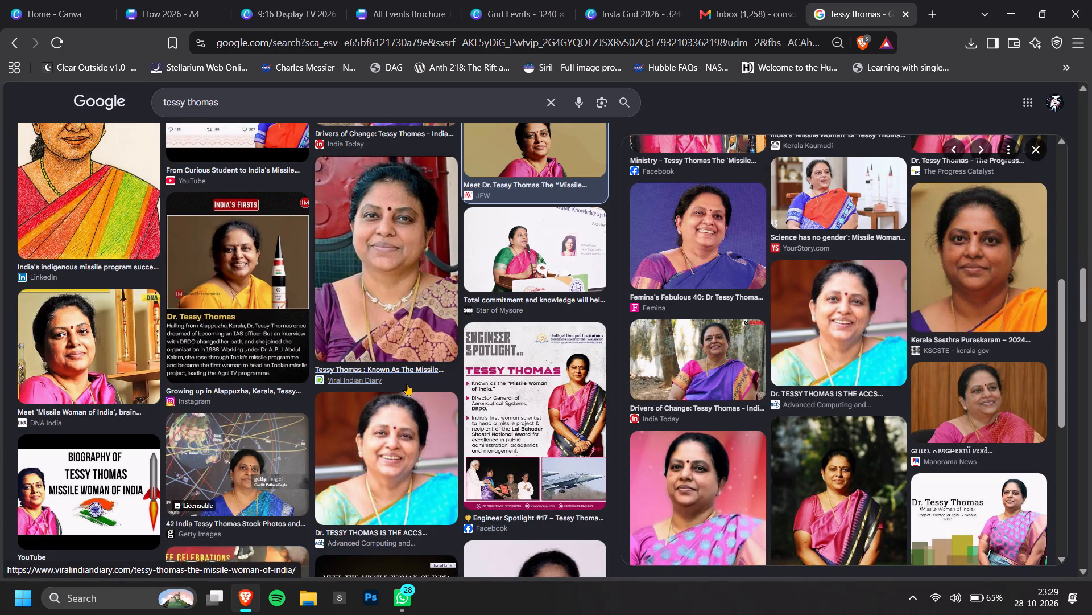
pyautogui.scroll(-4, 407, 384)
pyautogui.scroll(-3, 470, 427)
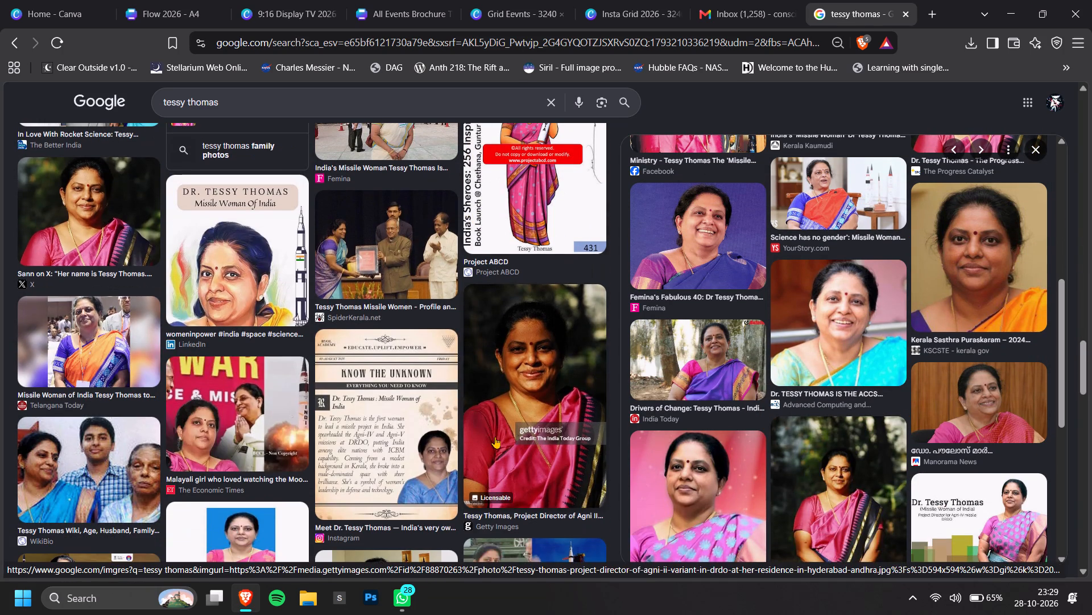
# Examine the illustrated portraits of Tessy Thomas from LinkedIn and Business Today, along with related and further image results.
pyautogui.click(288, 252)
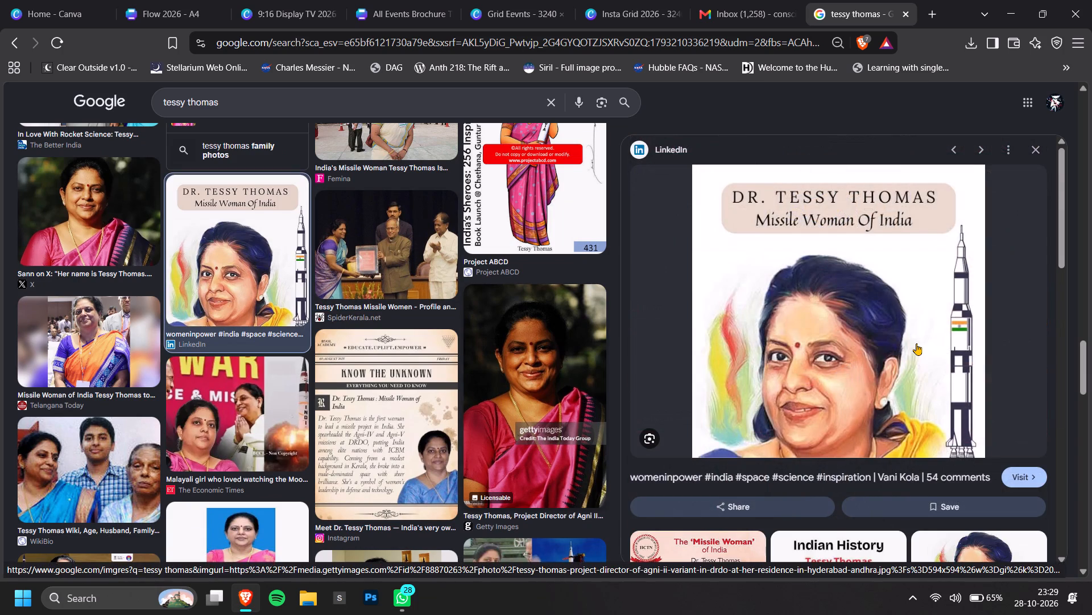
pyautogui.scroll(-2, 916, 343)
pyautogui.click(926, 372)
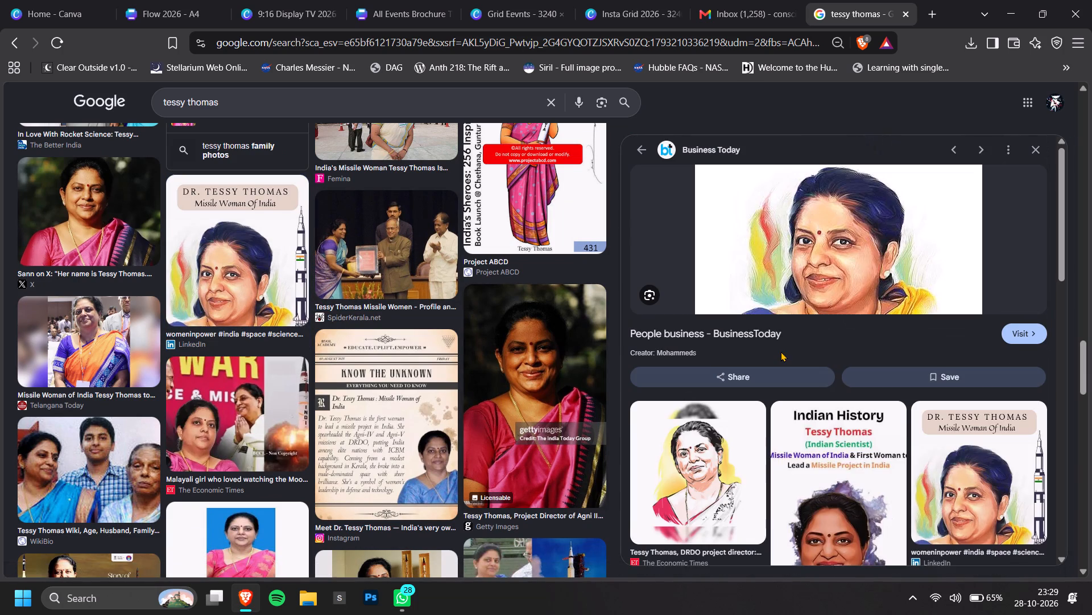
pyautogui.scroll(-2, 867, 389)
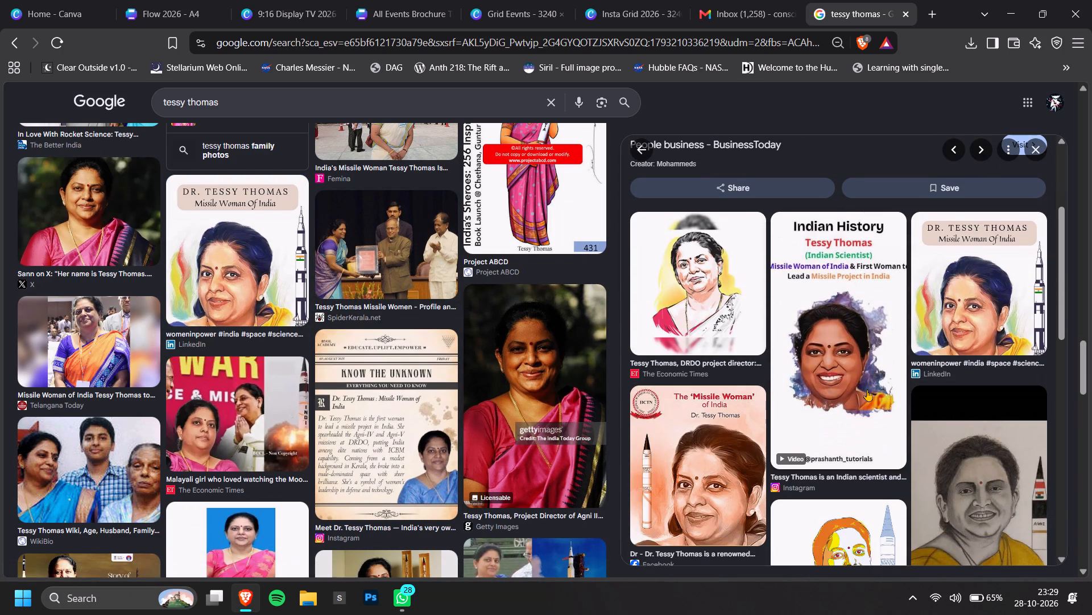
pyautogui.scroll(-5, 882, 400)
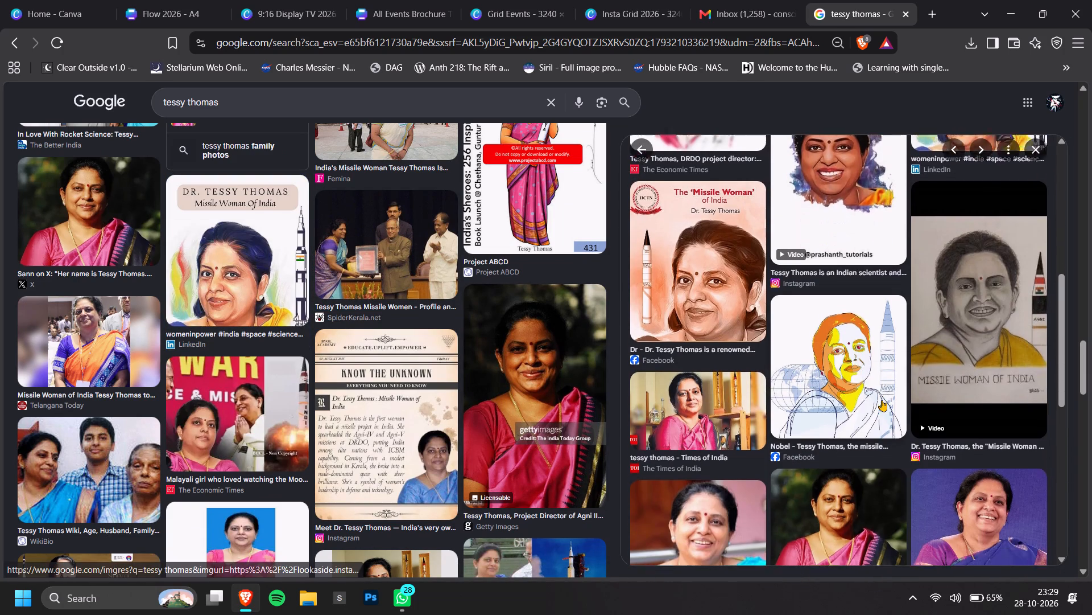
pyautogui.scroll(-6, 291, 404)
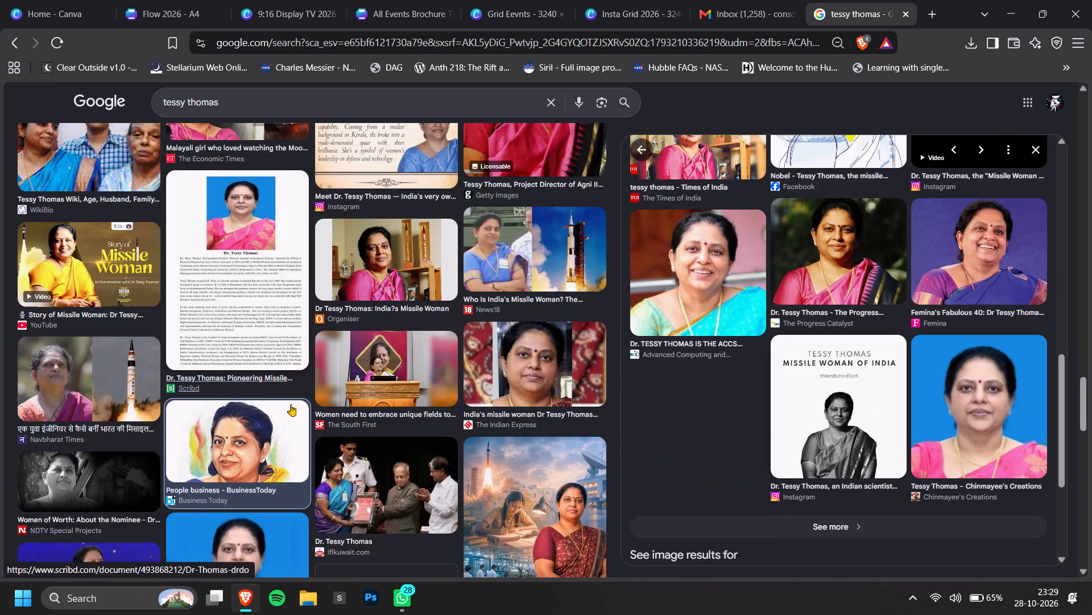
pyautogui.scroll(-6, 482, 404)
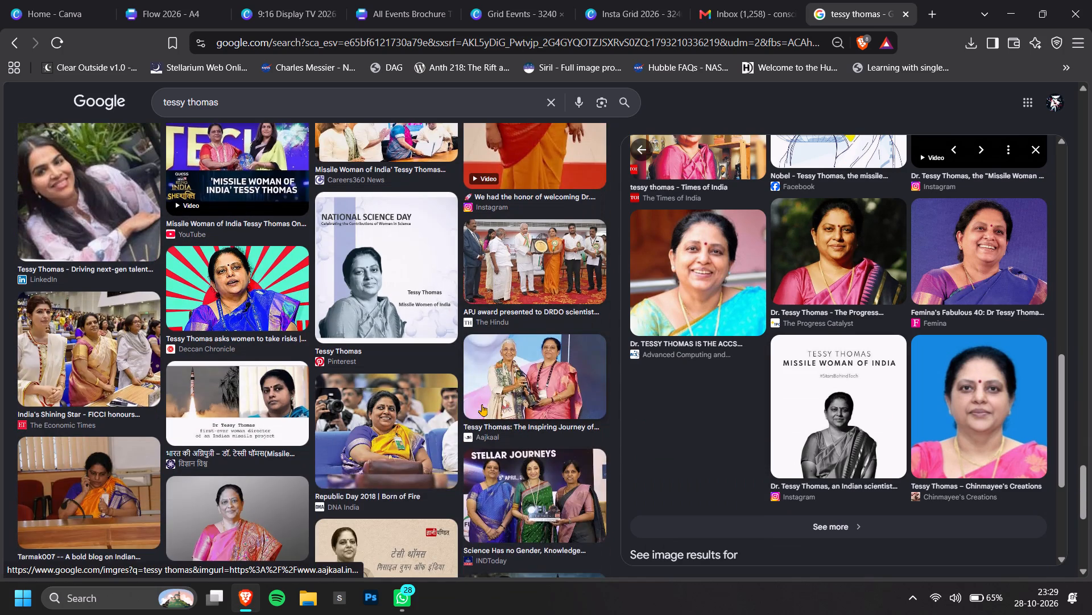
pyautogui.scroll(4, 471, 415)
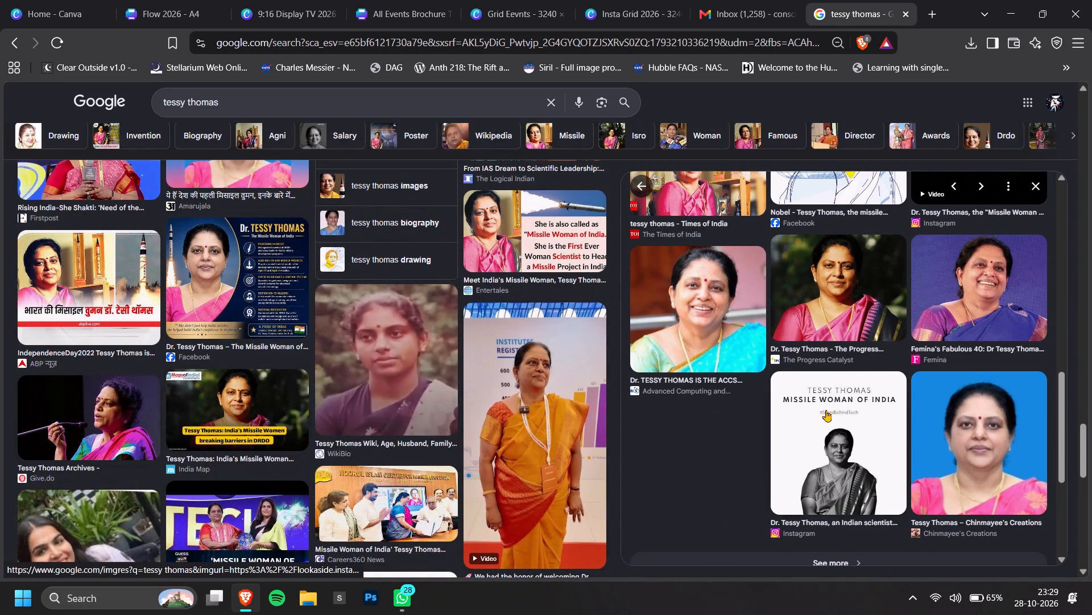
pyautogui.scroll(14, 826, 410)
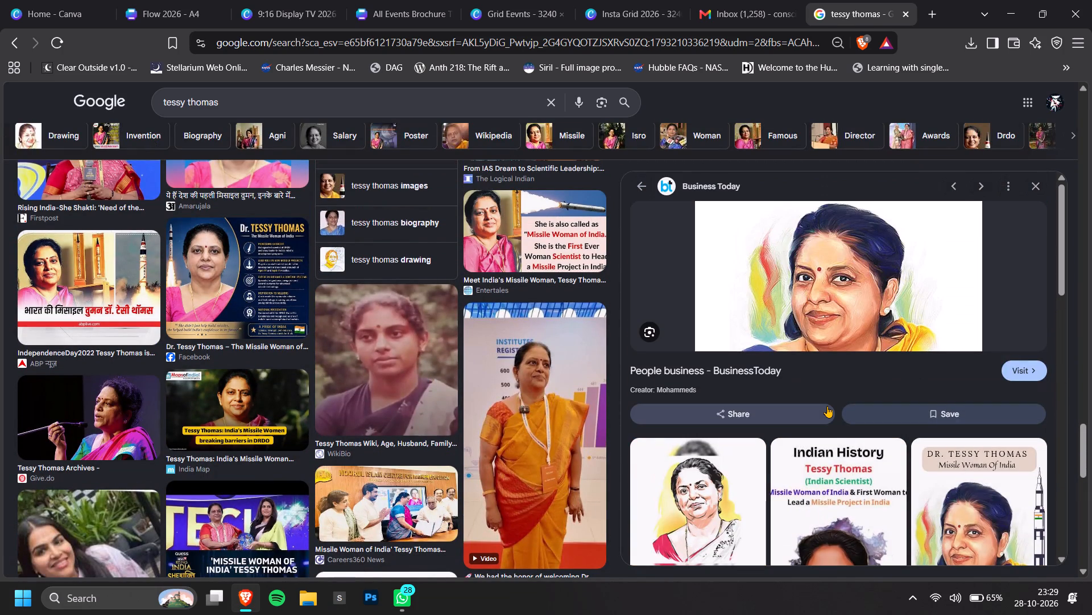
pyautogui.scroll(5, 827, 406)
# Open the Business Today source article to inspect its illustrated portrait of Tessy Thomas, and close the article.
pyautogui.click(797, 297)
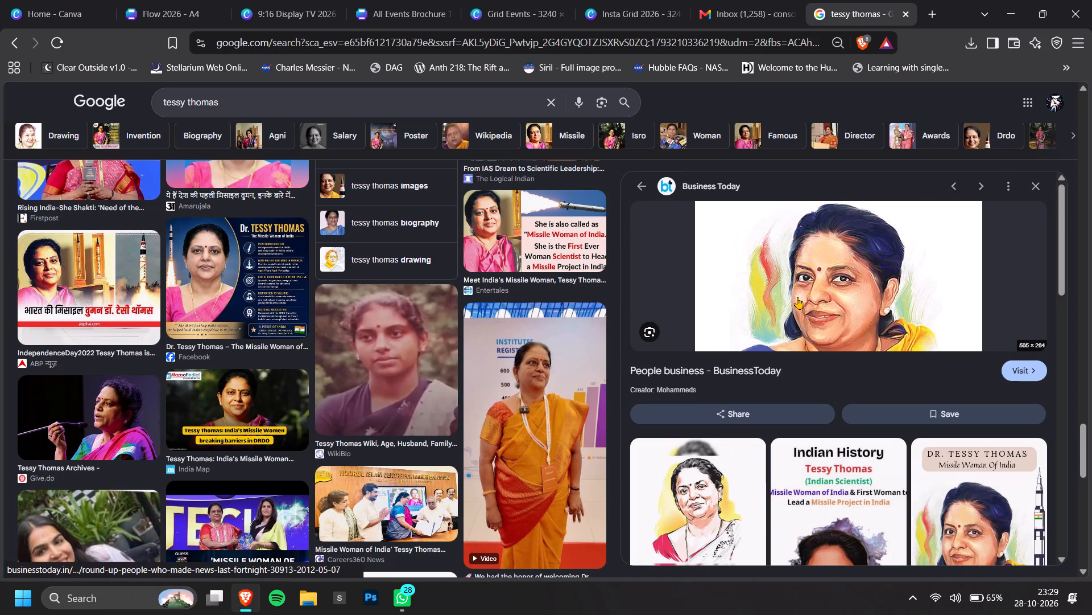
pyautogui.click(779, 0)
pyautogui.scroll(-3, 838, 343)
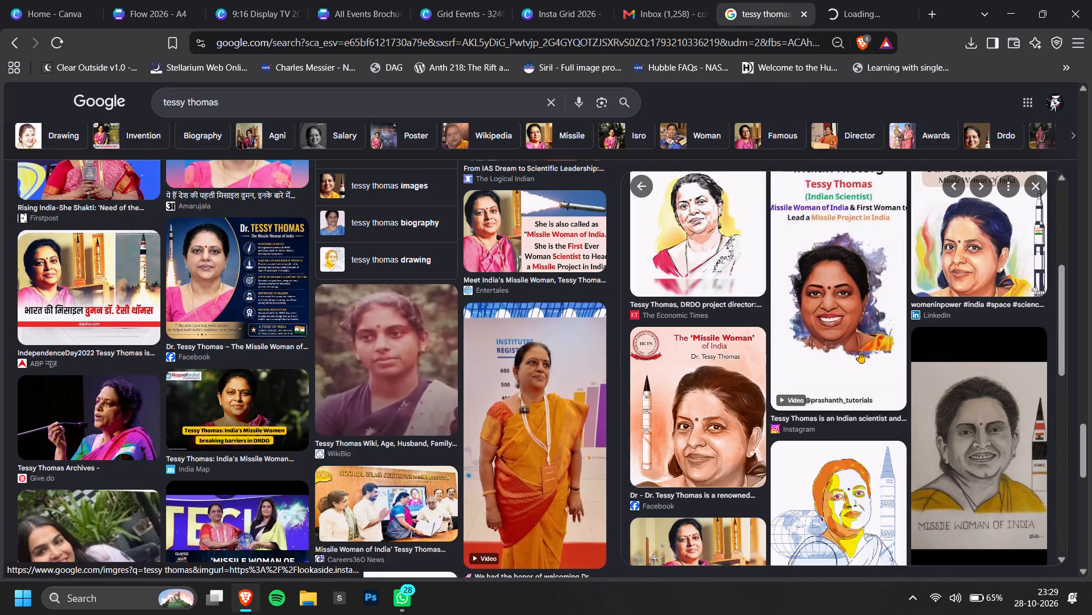
pyautogui.scroll(-2, 817, 323)
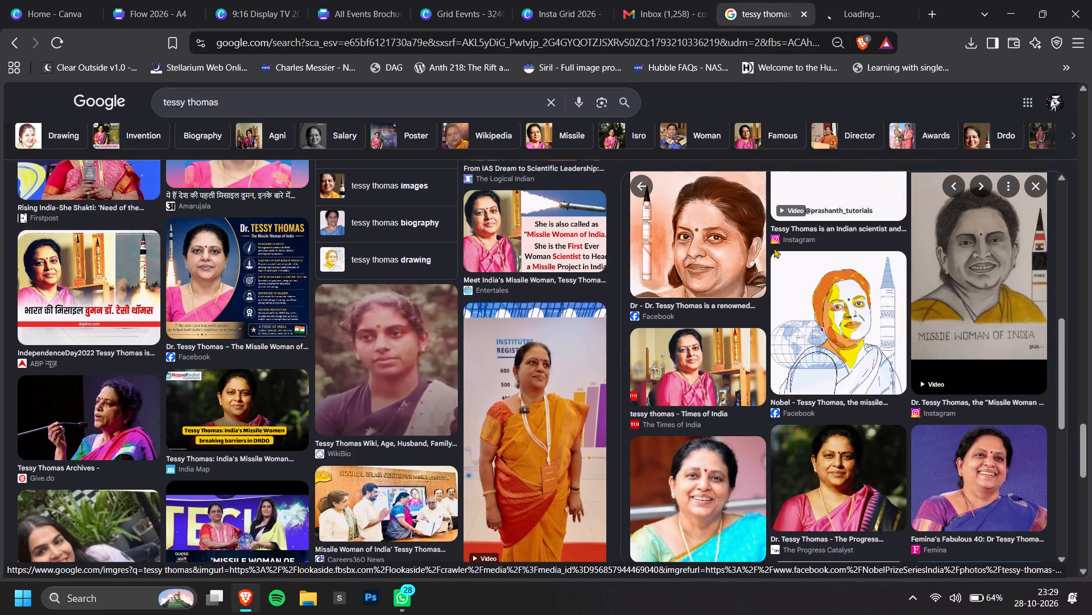
pyautogui.click(830, 0)
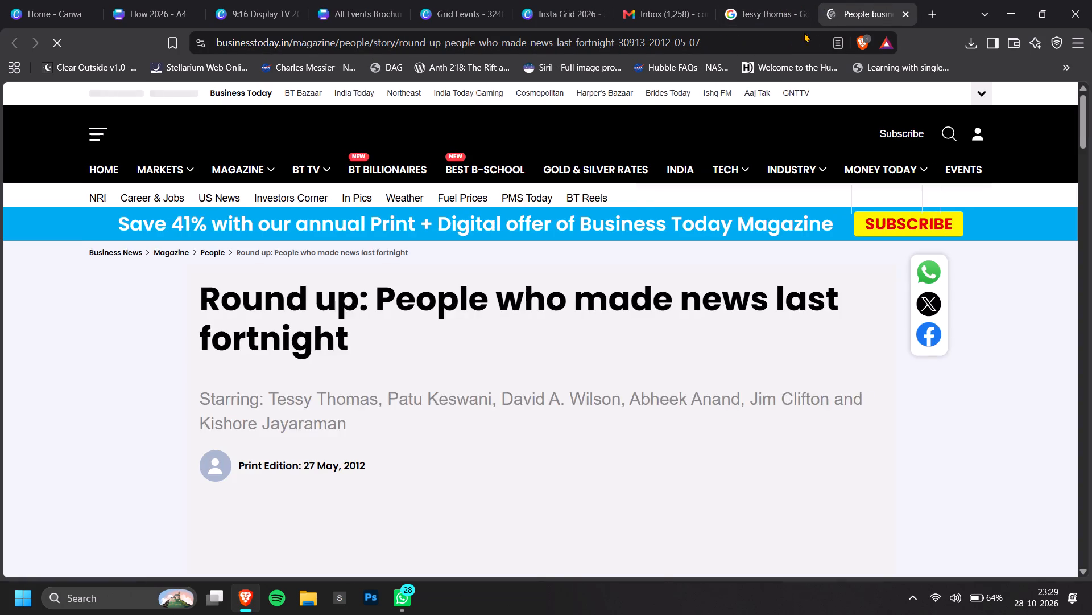
pyautogui.scroll(-5, 719, 276)
pyautogui.scroll(1, 713, 284)
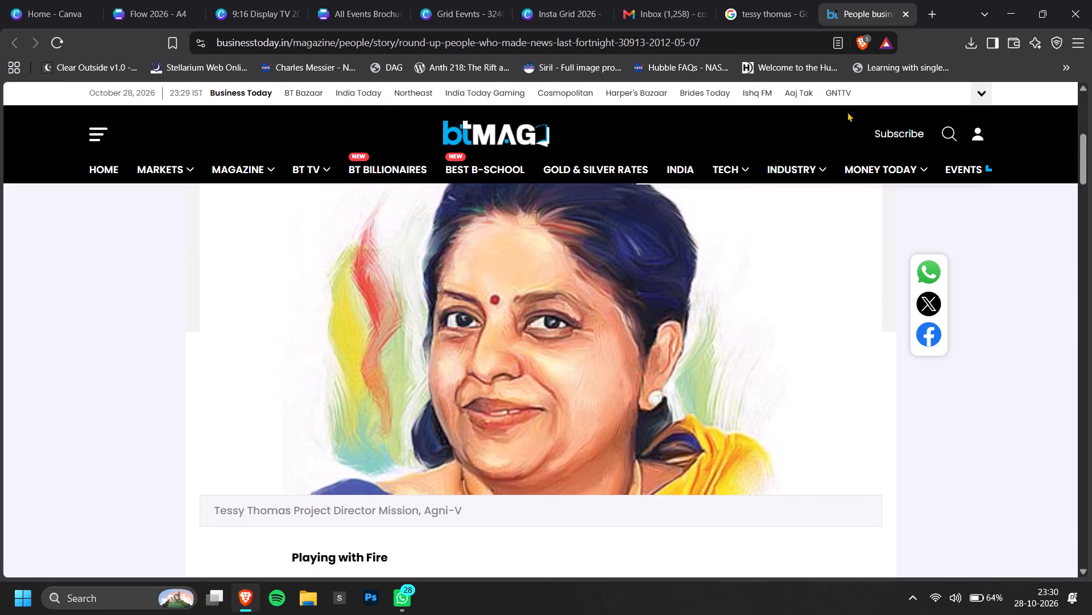
pyautogui.click(902, 14)
# Look through the remaining Tessy Thomas image results, previewing the Give.do photo of her at a microphone and its related pictures.
pyautogui.scroll(-4, 806, 323)
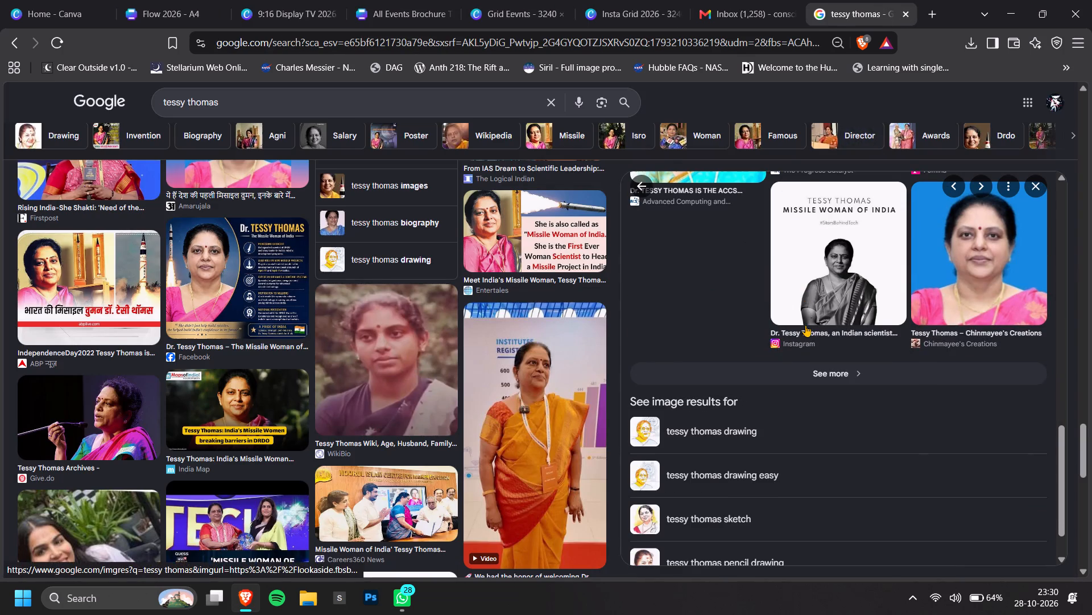
pyautogui.scroll(-5, 466, 325)
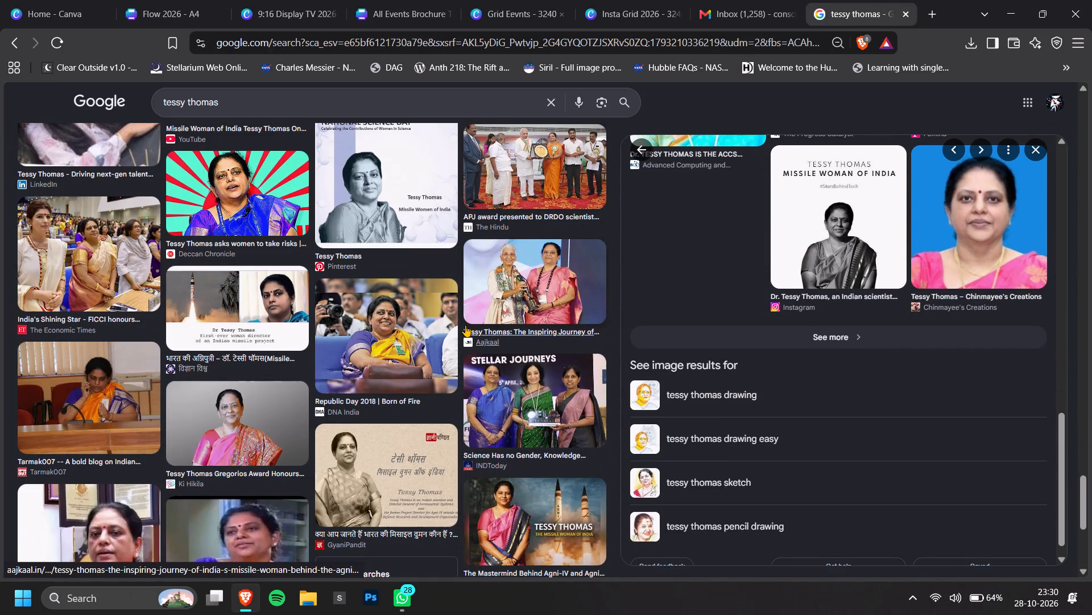
pyautogui.scroll(-2, 383, 362)
pyautogui.scroll(-1, 490, 329)
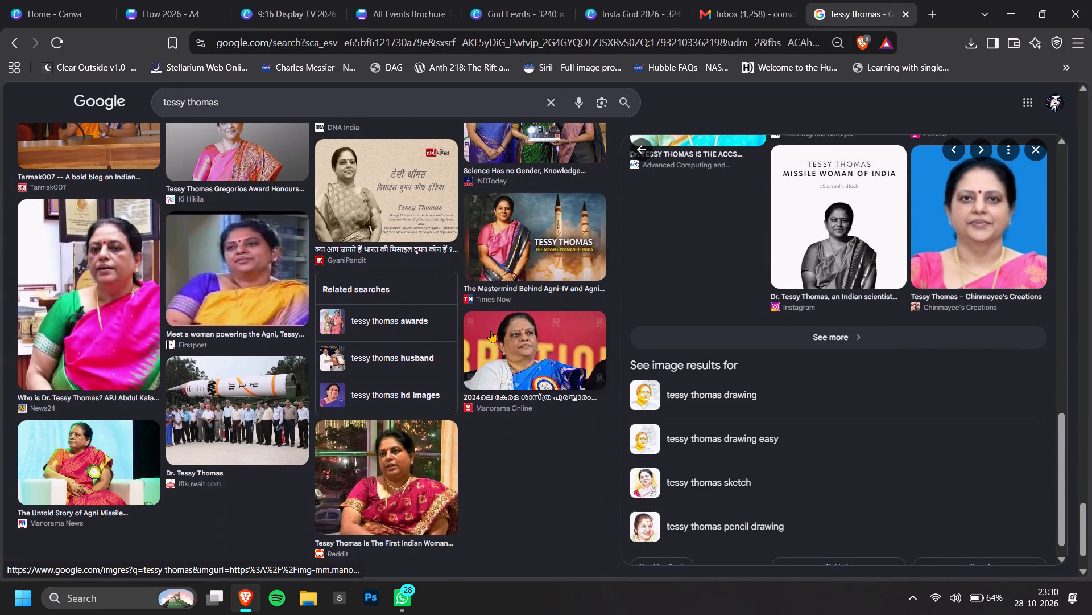
pyautogui.scroll(8, 370, 401)
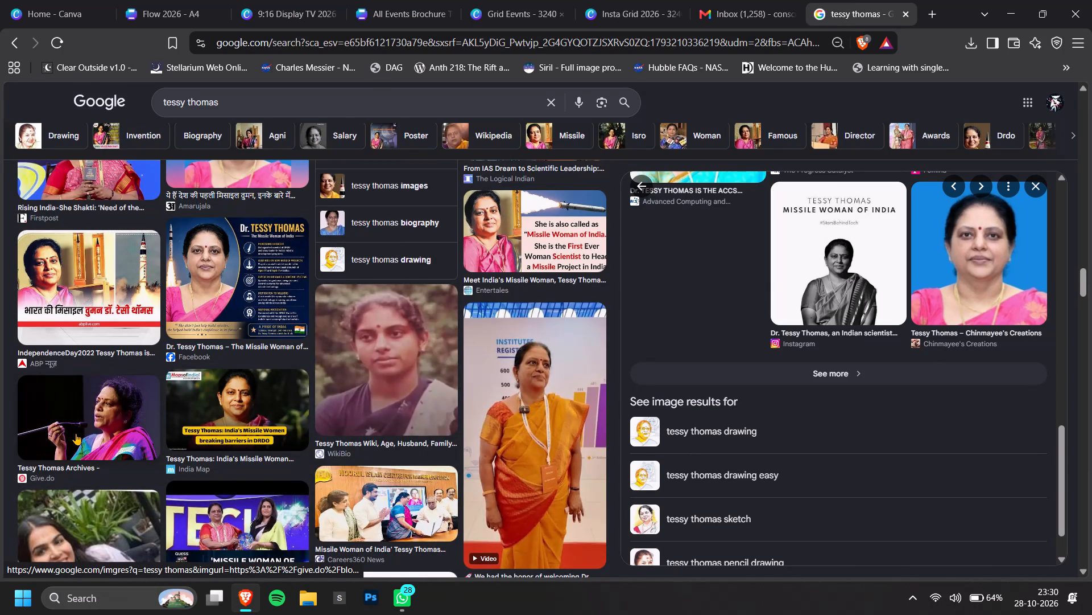
pyautogui.click(76, 433)
pyautogui.scroll(2, 389, 424)
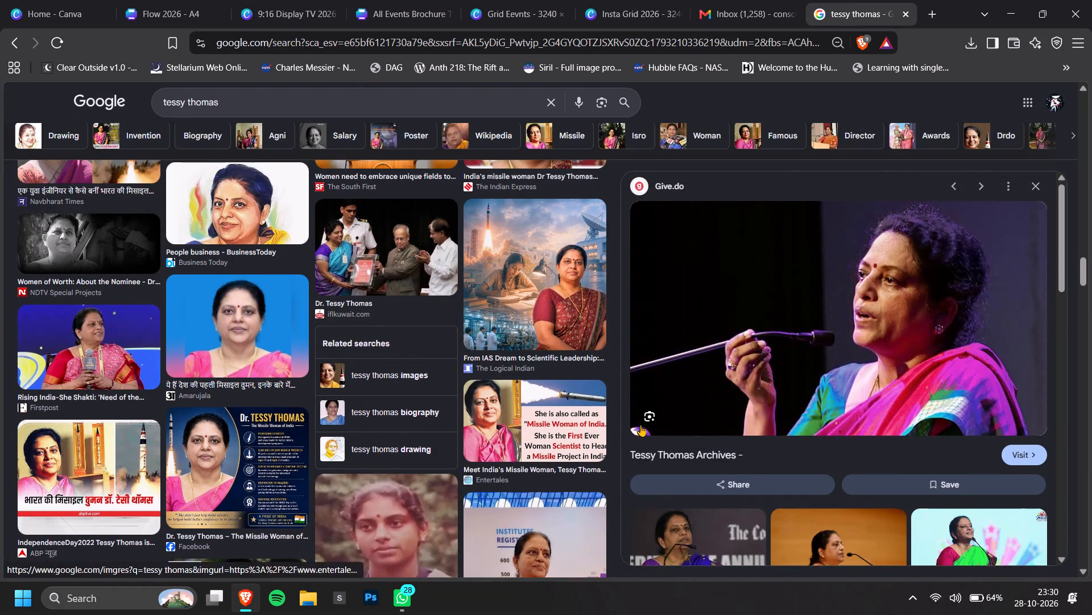
pyautogui.scroll(-3, 942, 379)
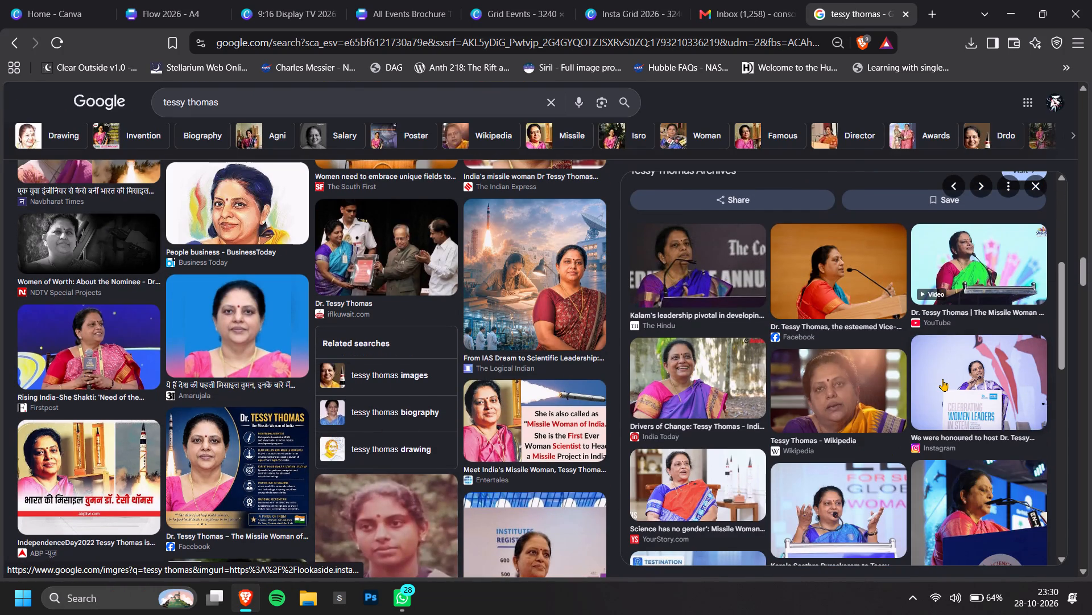
pyautogui.scroll(-2, 942, 387)
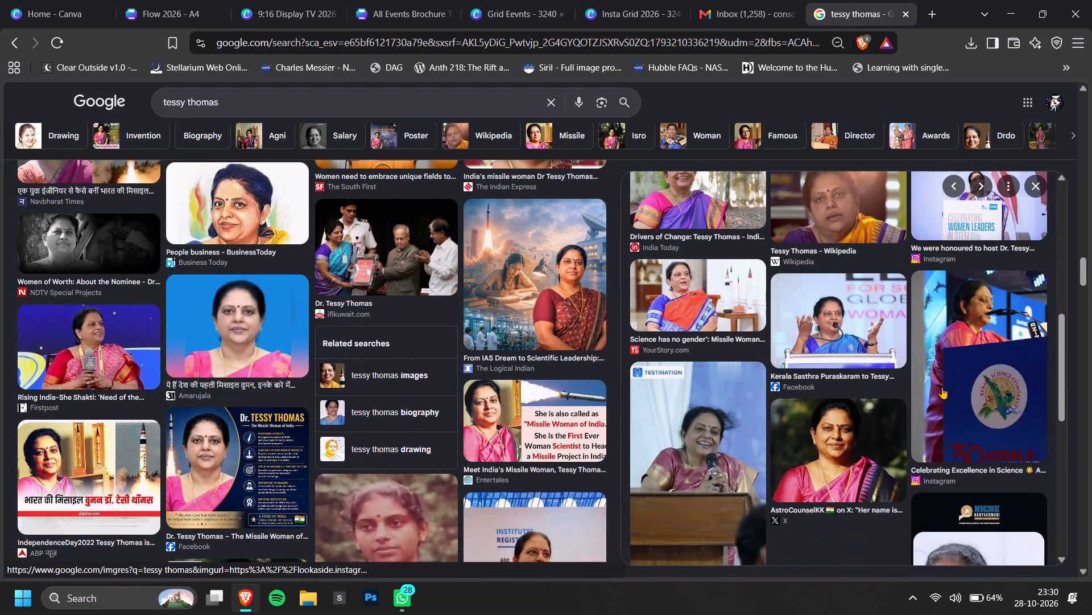
pyautogui.scroll(-2, 927, 404)
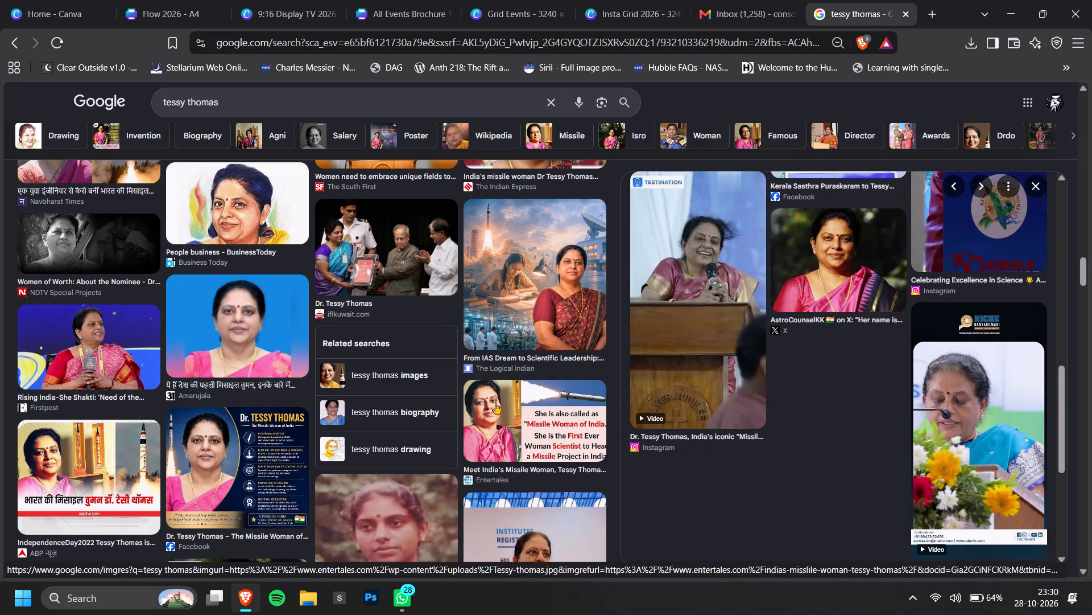
pyautogui.scroll(2, 307, 443)
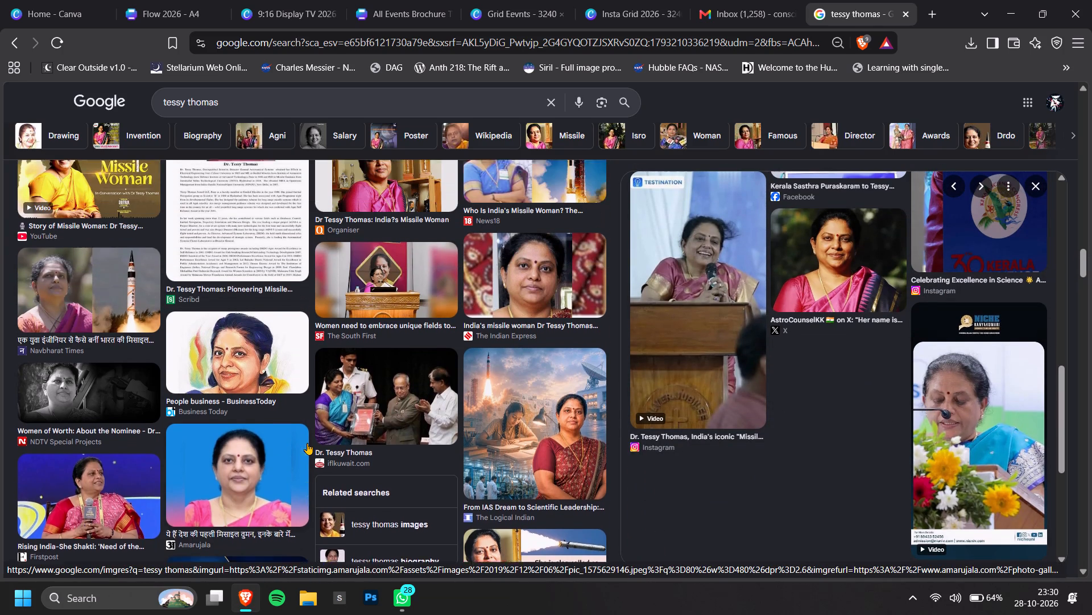
pyautogui.scroll(1, 367, 421)
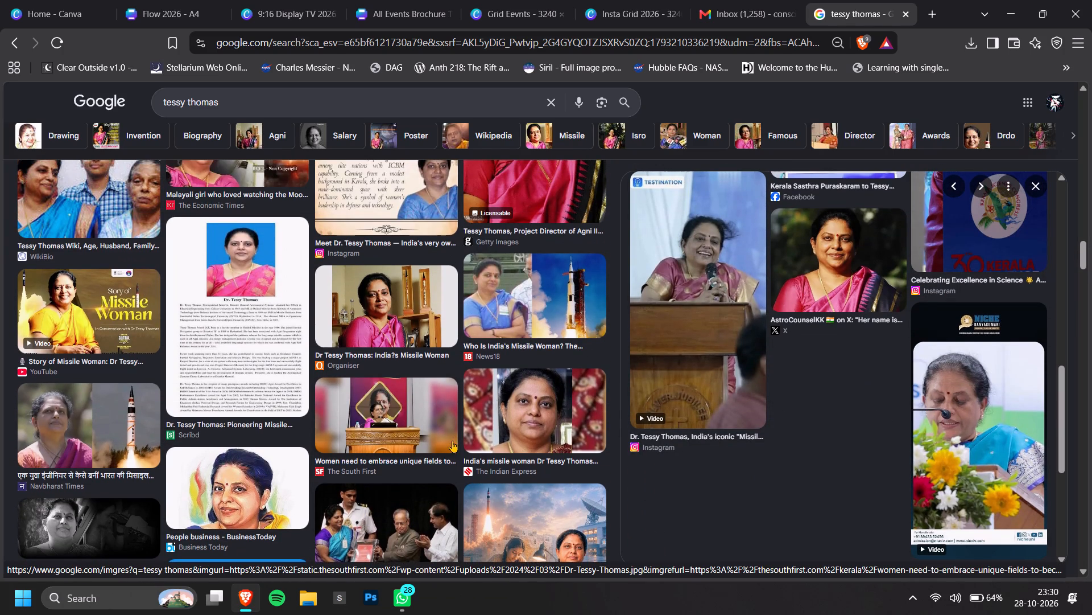
# Copy the Business Today illustration of Tessy Thomas from the image results and paste it onto page 2 of 9:16 Display TV 2026.
pyautogui.click(259, 485)
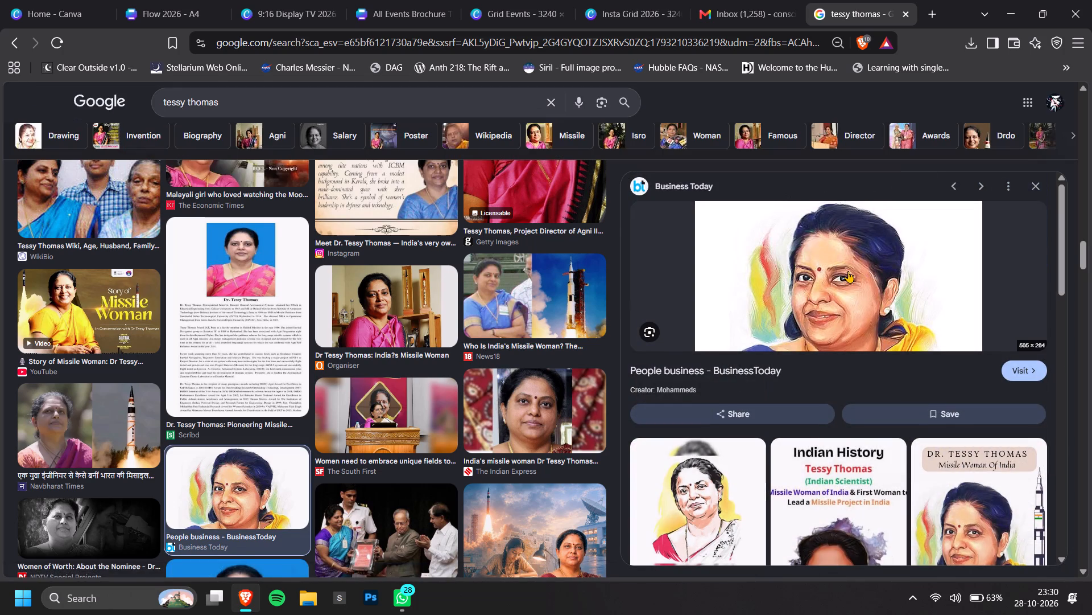
pyautogui.rightClick(848, 271)
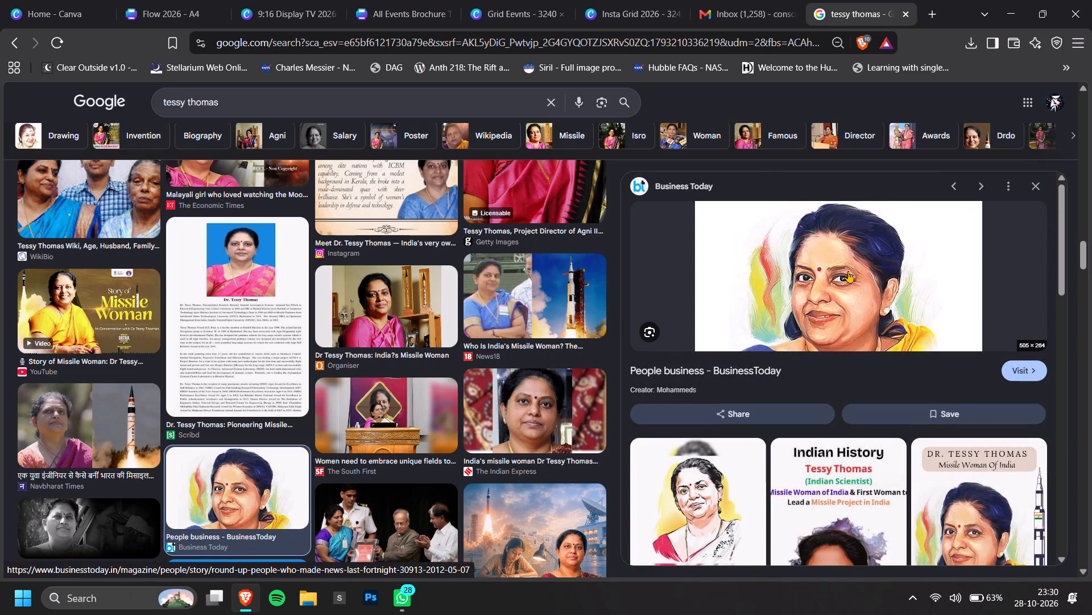
pyautogui.click(955, 459)
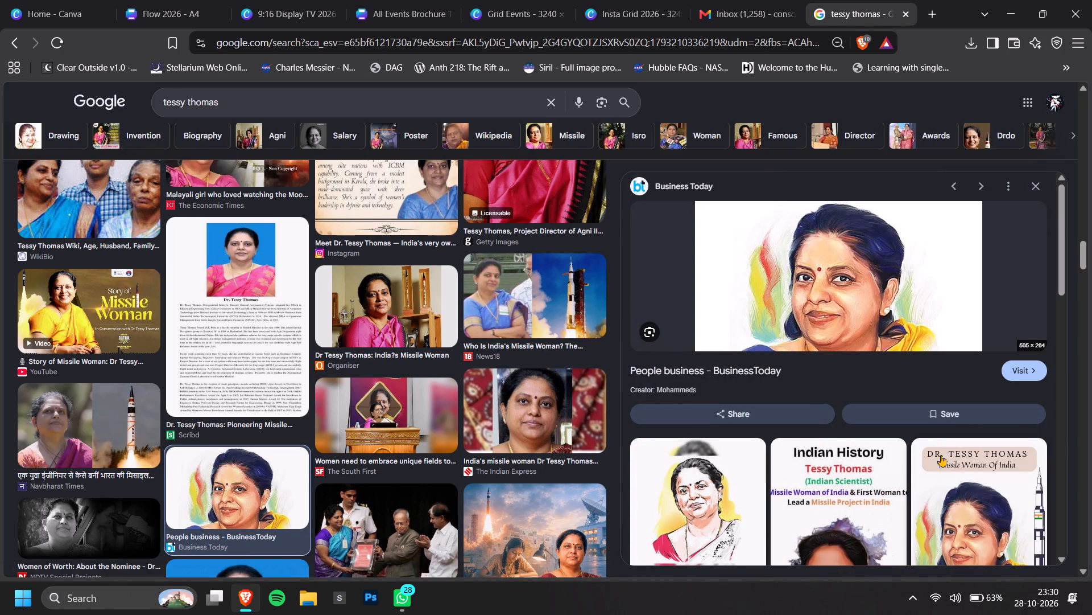
pyautogui.click(286, 0)
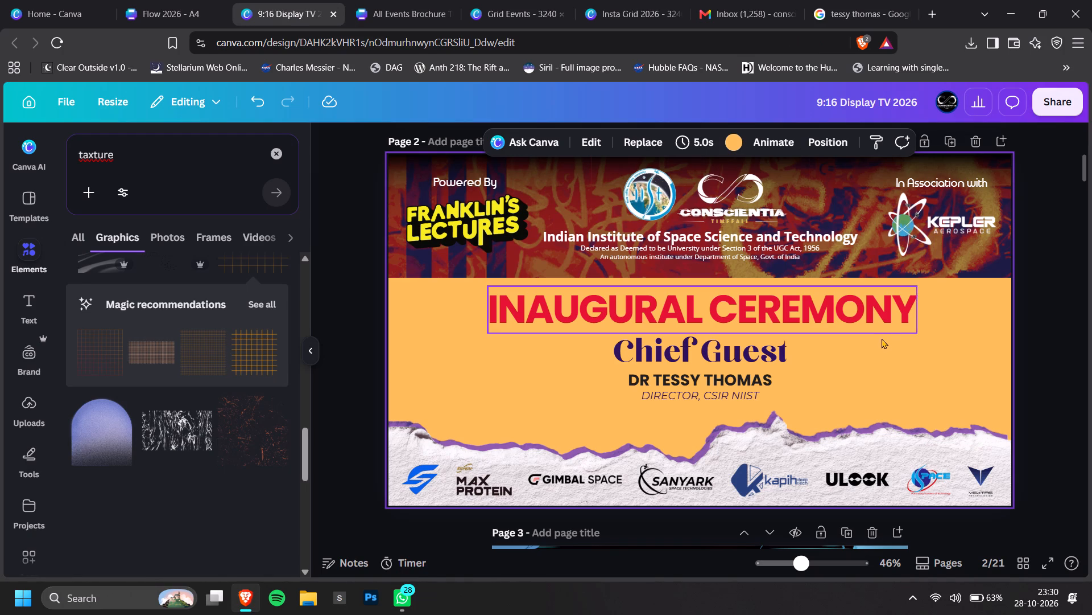
pyautogui.hotkey('ctrl', 'v')
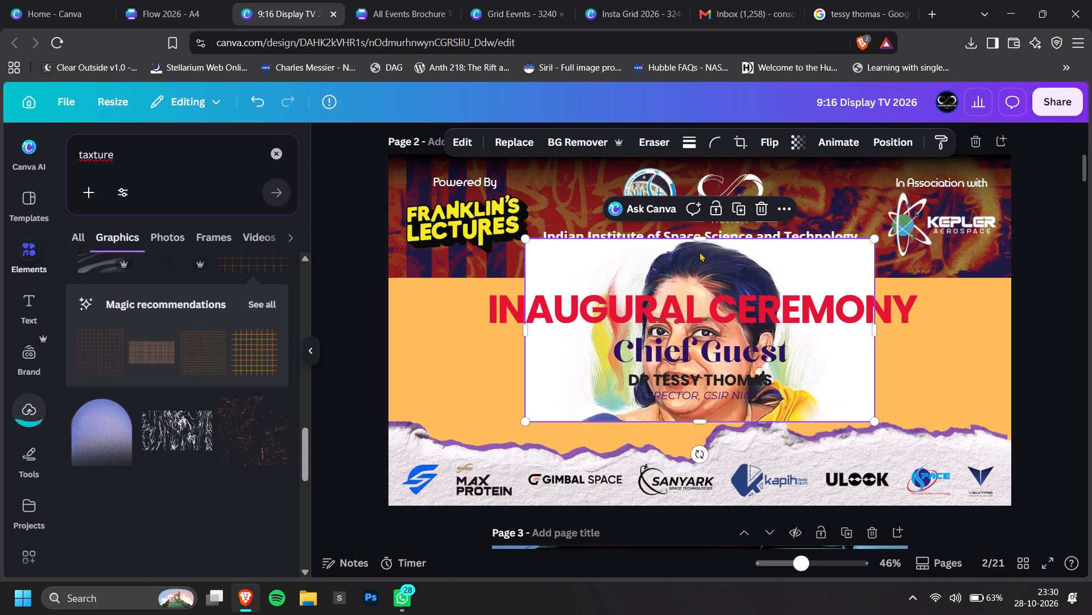
# Crop the top and bottom of the pasted illustration and place it at the right edge of the page's orange area.
pyautogui.moveTo(700, 252); pyautogui.dragTo(545, 249)
pyautogui.moveTo(551, 237); pyautogui.dragTo(590, 292)
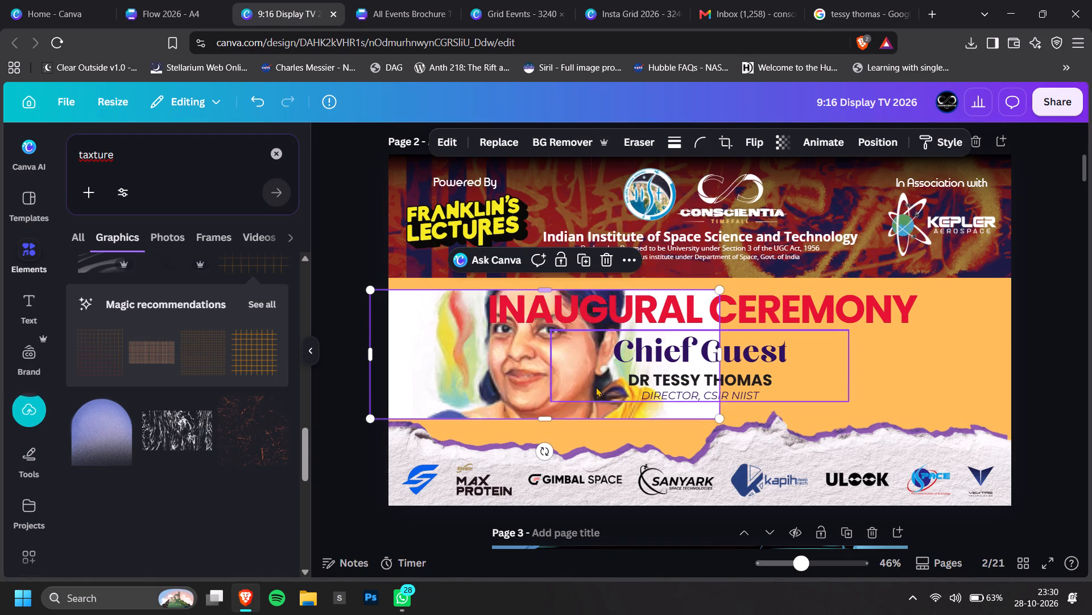
pyautogui.moveTo(591, 419); pyautogui.dragTo(585, 400)
pyautogui.moveTo(535, 360); pyautogui.dragTo(937, 363)
pyautogui.doubleClick(1079, 218)
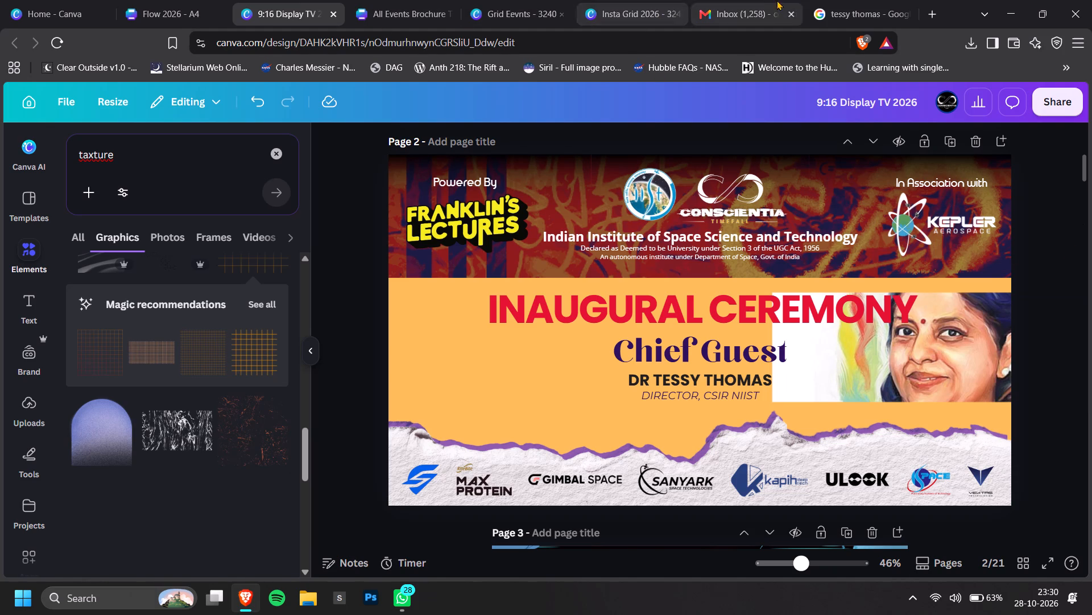
# Copy the Organiser photo of Tessy Thomas from the image results and paste it onto page 2 of the display design.
pyautogui.click(835, 0)
pyautogui.scroll(2, 268, 324)
pyautogui.click(398, 509)
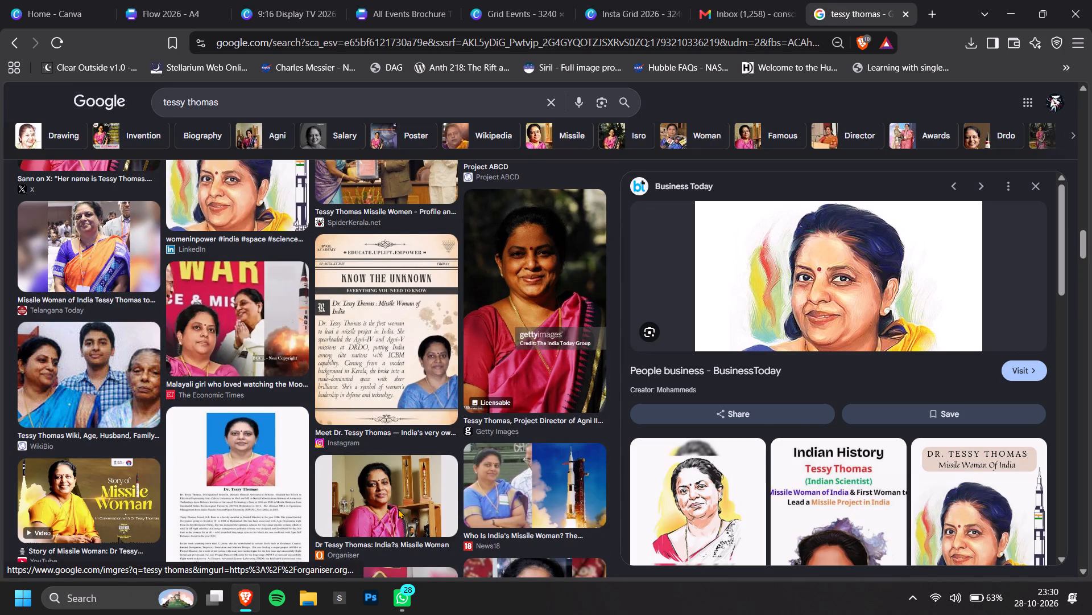
pyautogui.scroll(2, 798, 318)
pyautogui.rightClick(803, 318)
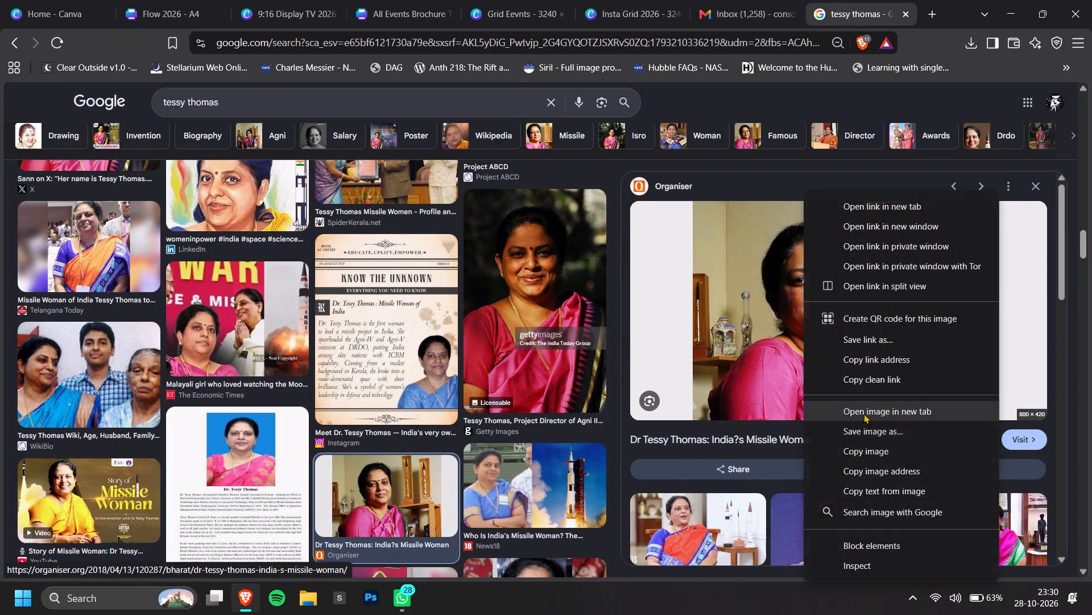
pyautogui.click(878, 450)
pyautogui.click(279, 0)
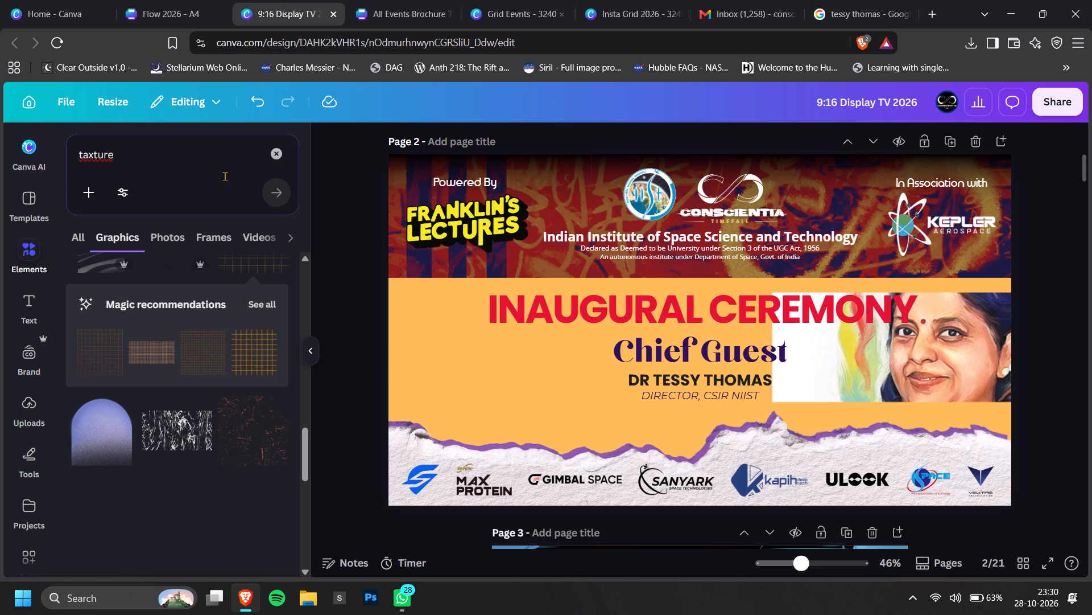
pyautogui.hotkey('ctrl', 'v')
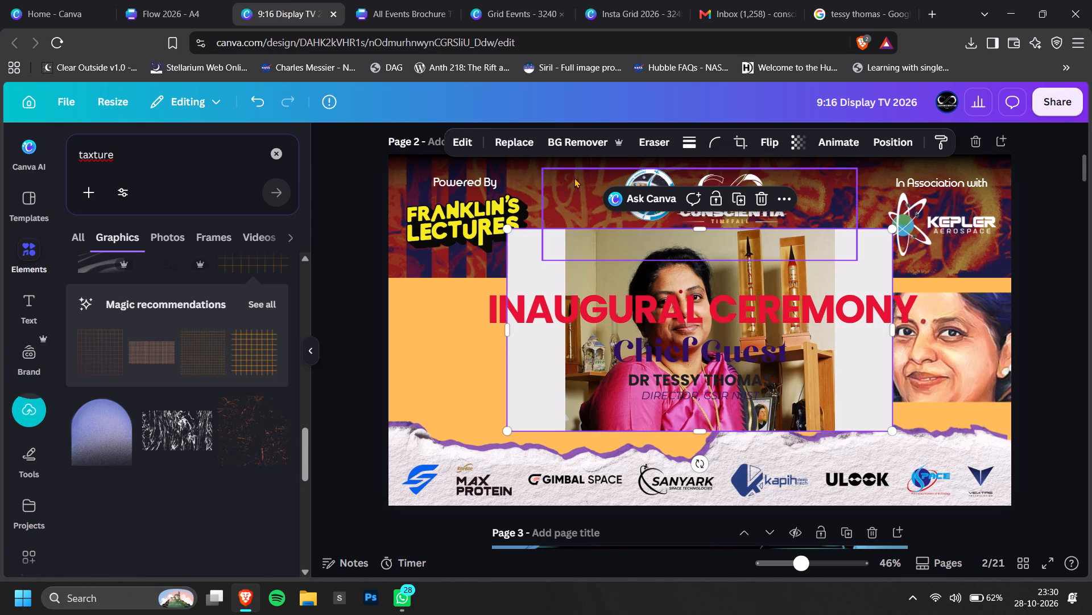
# Remove the pasted photo's background, crop both of its sides, and place the portrait over the right part of the page.
pyautogui.click(589, 140)
pyautogui.moveTo(506, 338); pyautogui.dragTo(555, 339)
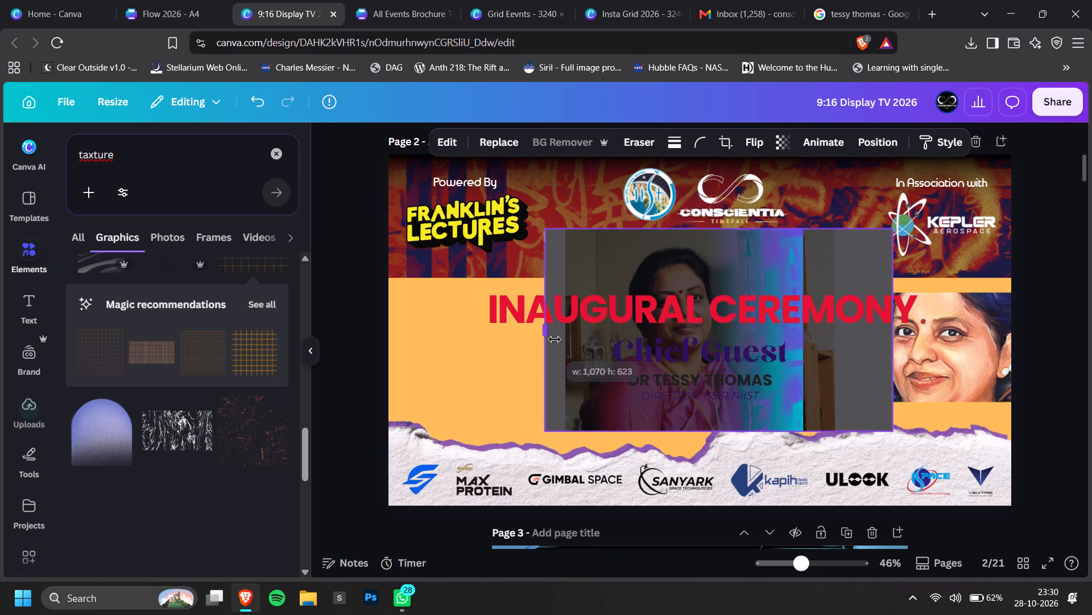
pyautogui.moveTo(555, 339); pyautogui.dragTo(573, 348)
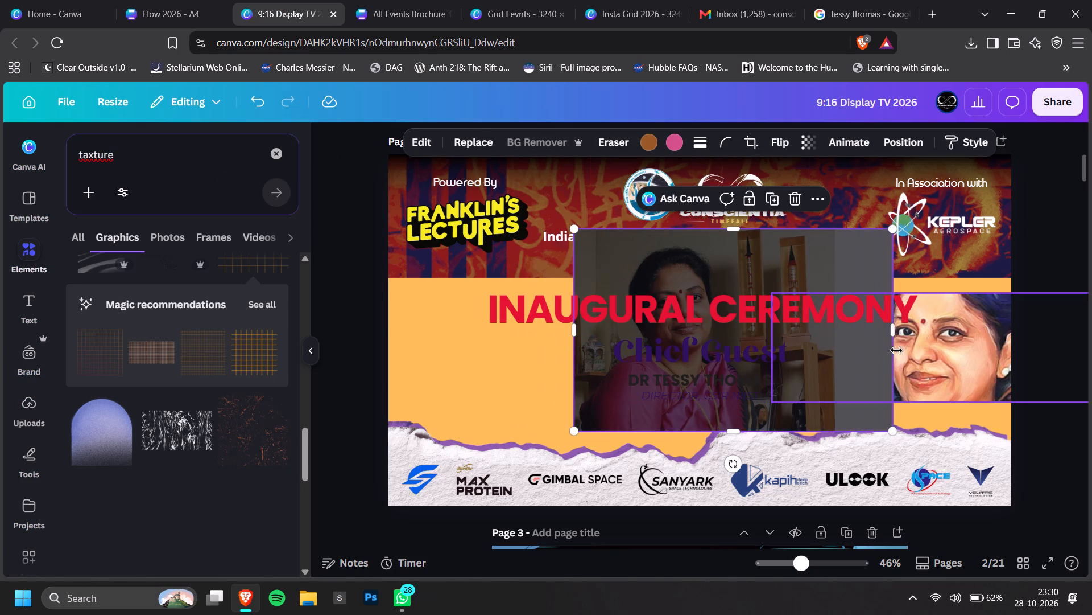
pyautogui.moveTo(895, 350); pyautogui.dragTo(807, 348)
pyautogui.moveTo(721, 404); pyautogui.dragTo(603, 411)
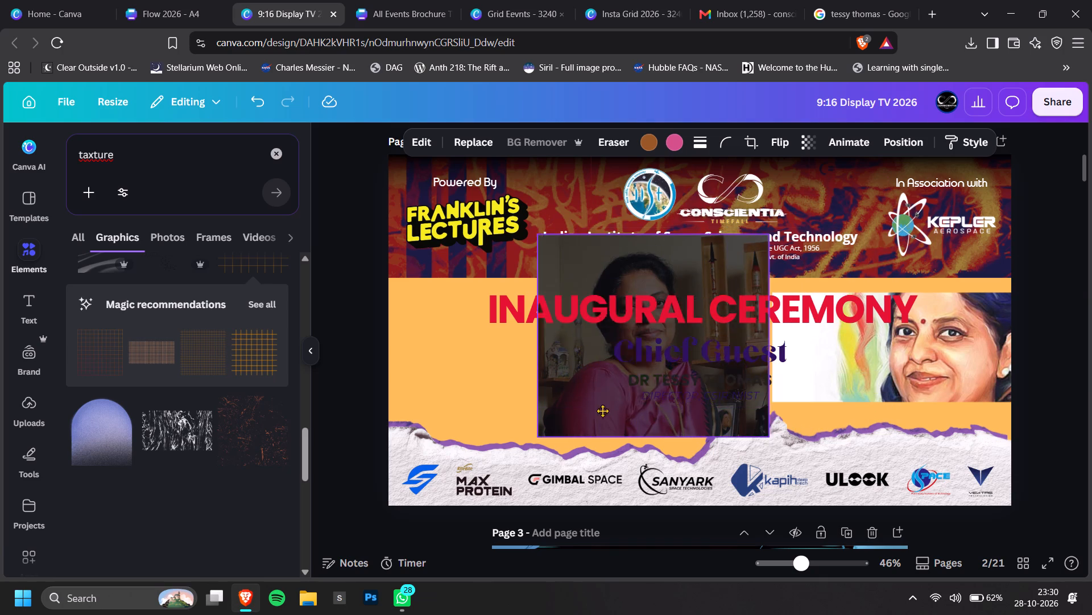
pyautogui.moveTo(603, 411); pyautogui.dragTo(589, 428)
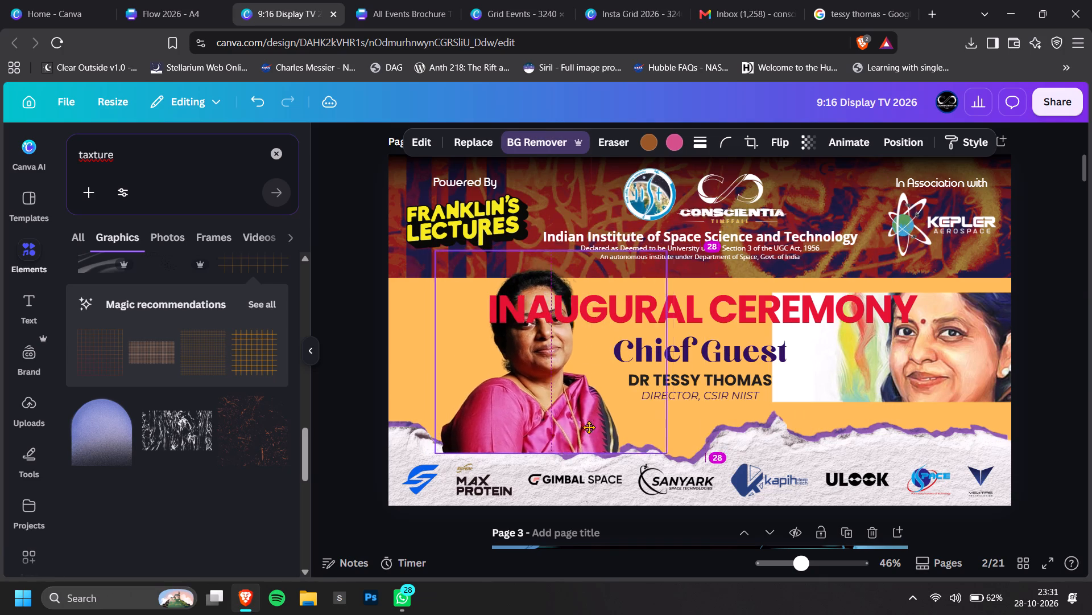
pyautogui.moveTo(589, 428); pyautogui.dragTo(892, 419)
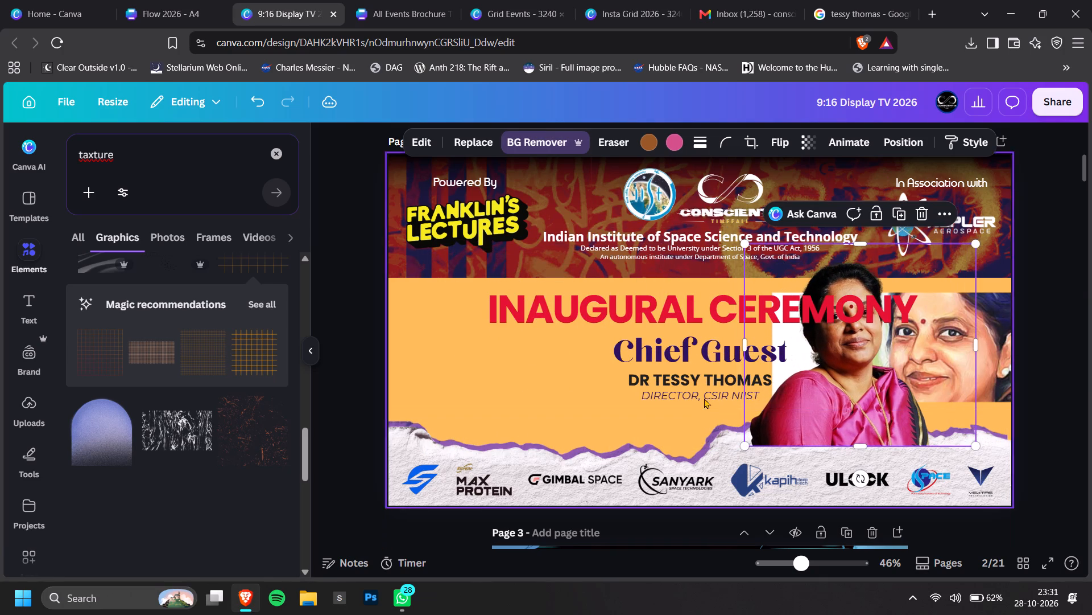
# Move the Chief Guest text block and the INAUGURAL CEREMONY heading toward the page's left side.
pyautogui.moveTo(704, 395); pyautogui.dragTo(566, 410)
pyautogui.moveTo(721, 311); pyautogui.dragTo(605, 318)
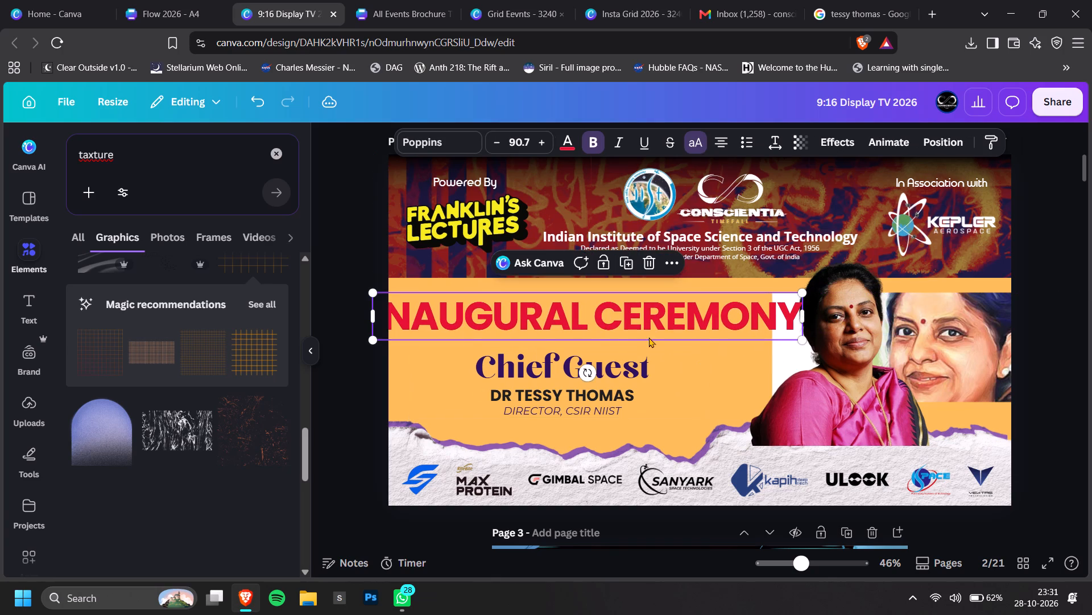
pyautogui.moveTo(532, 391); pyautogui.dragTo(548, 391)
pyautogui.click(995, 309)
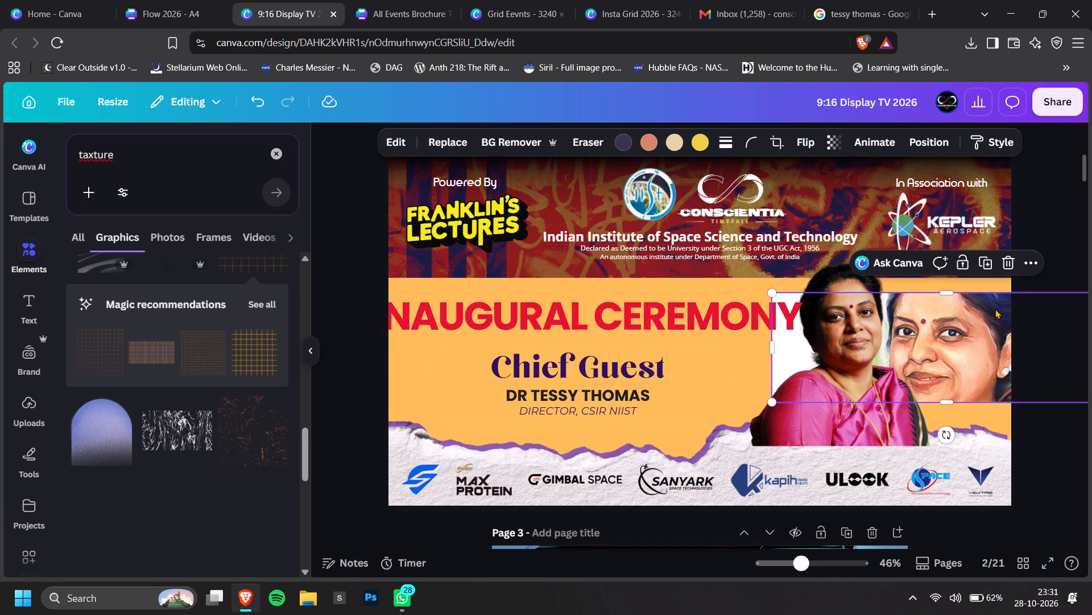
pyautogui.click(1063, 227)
# Shrink the cut-out portrait to about 627 × 549 px.
pyautogui.keyDown('ctrl'); pyautogui.scroll(1, 883, 372); pyautogui.keyUp('ctrl')
pyautogui.click(878, 379)
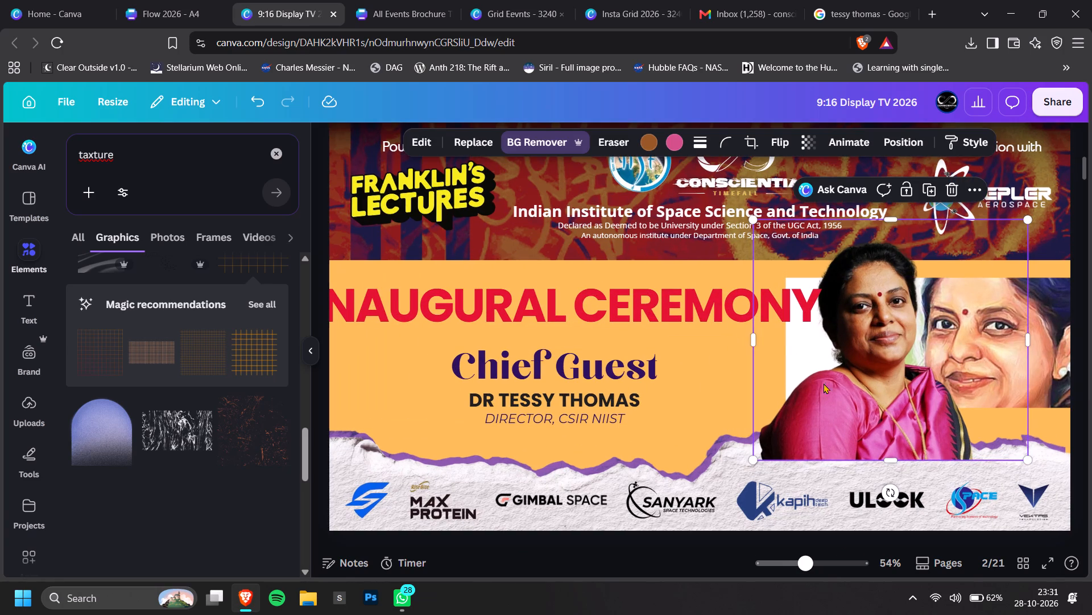
pyautogui.moveTo(751, 214); pyautogui.dragTo(786, 241)
# Send the cut-out portrait behind the torn-paper footer, and send the illustration behind the portrait.
pyautogui.click(908, 382)
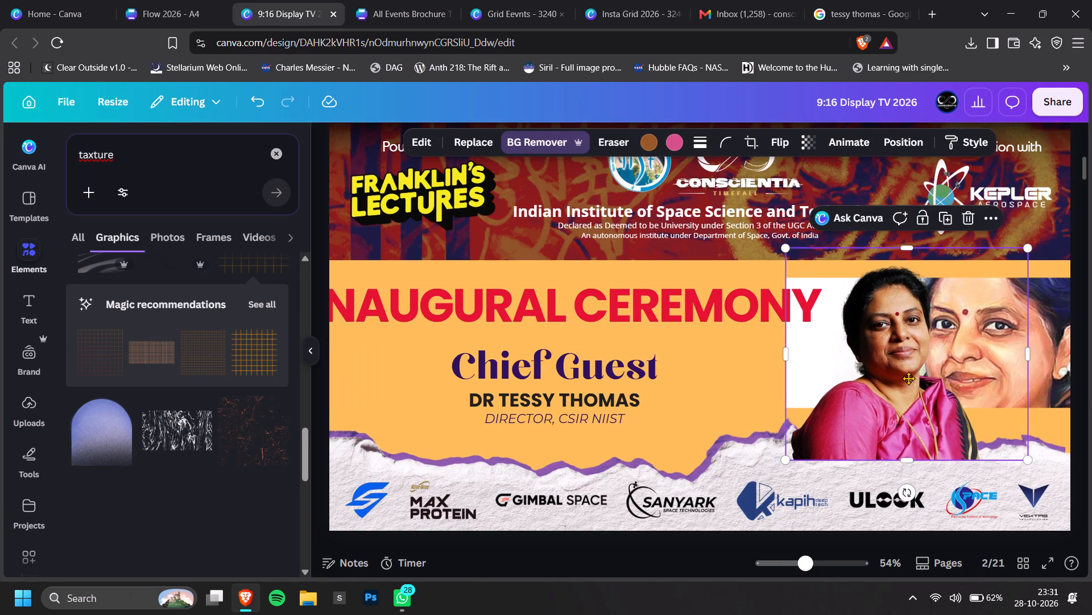
pyautogui.hotkey('ctrl', '[')
pyautogui.hotkey('ctrl', '[')
pyautogui.hotkey('ctrl', '[')
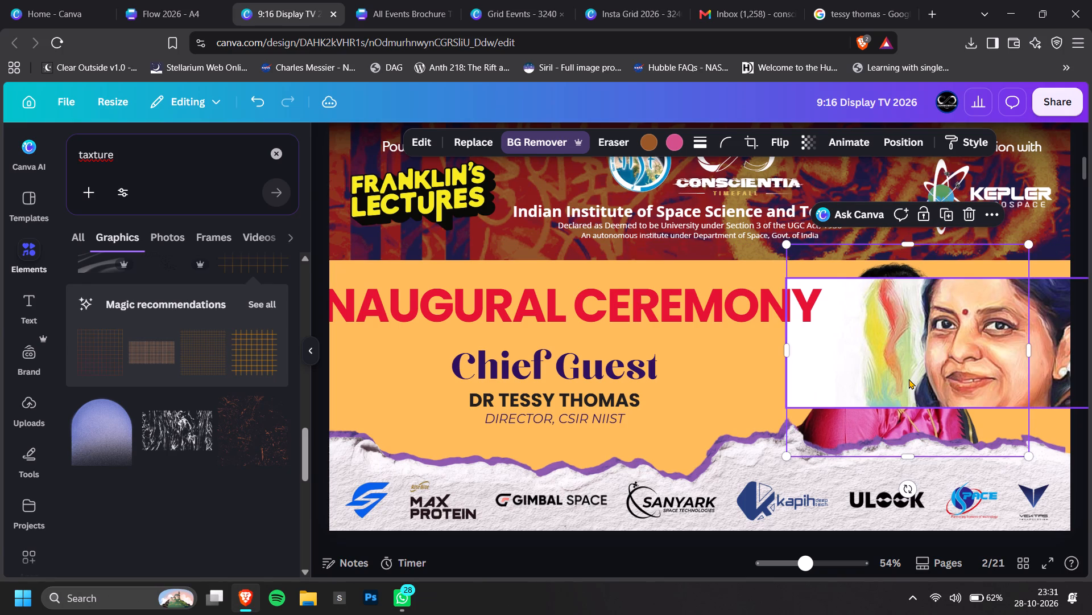
pyautogui.click(909, 379)
pyautogui.hotkey('ctrl', '[')
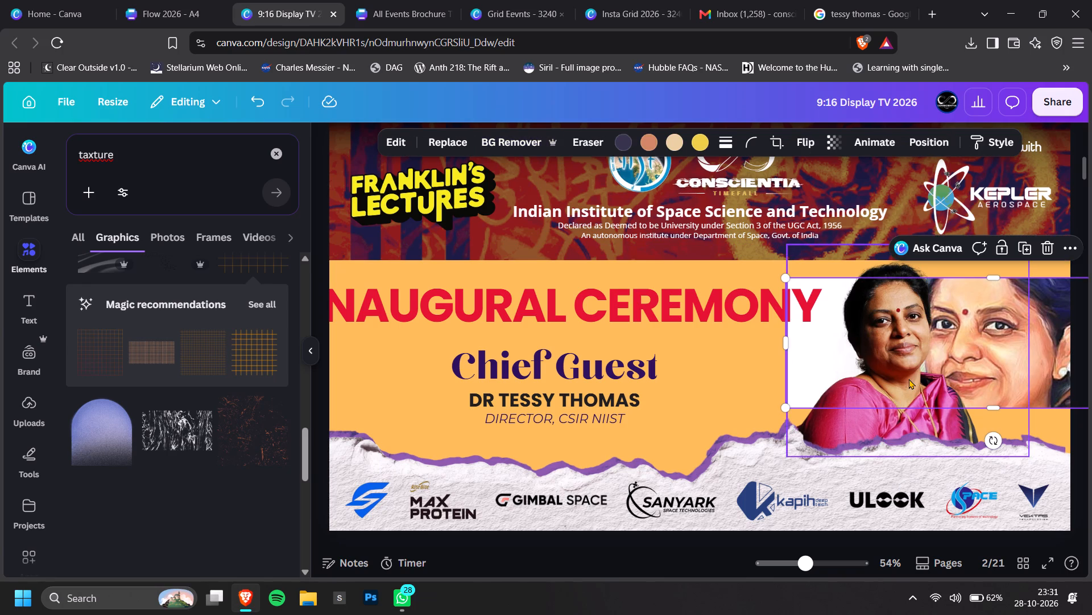
# Shrink the illustration and move it to the left edge of the page's orange area, below the heading.
pyautogui.keyDown('shift'); pyautogui.scroll(-2, 909, 379); pyautogui.keyUp('shift')
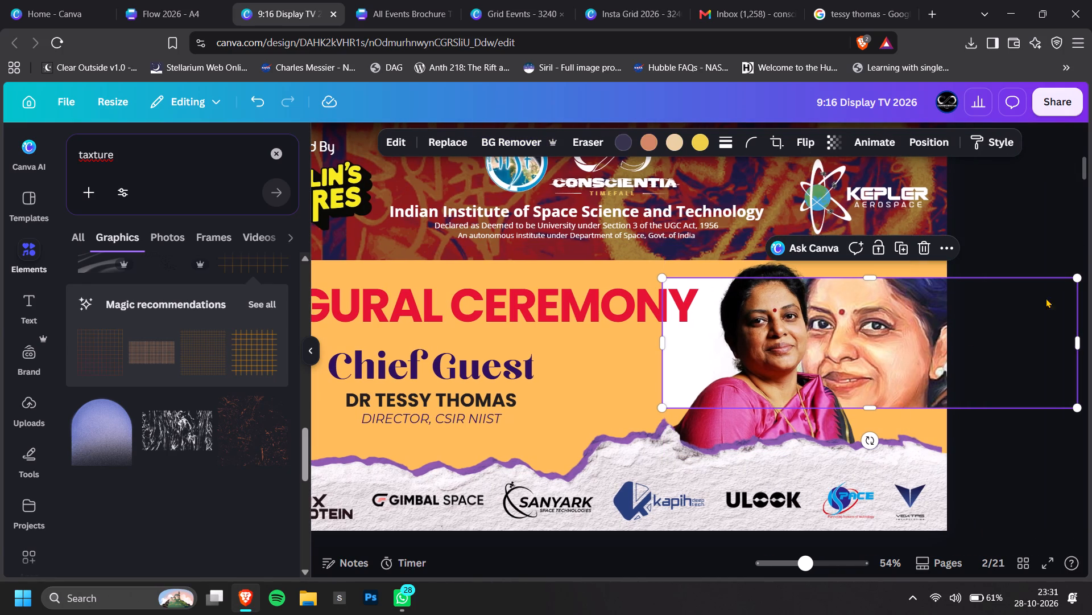
pyautogui.moveTo(1079, 278); pyautogui.dragTo(1018, 322)
pyautogui.moveTo(998, 359); pyautogui.dragTo(1074, 330)
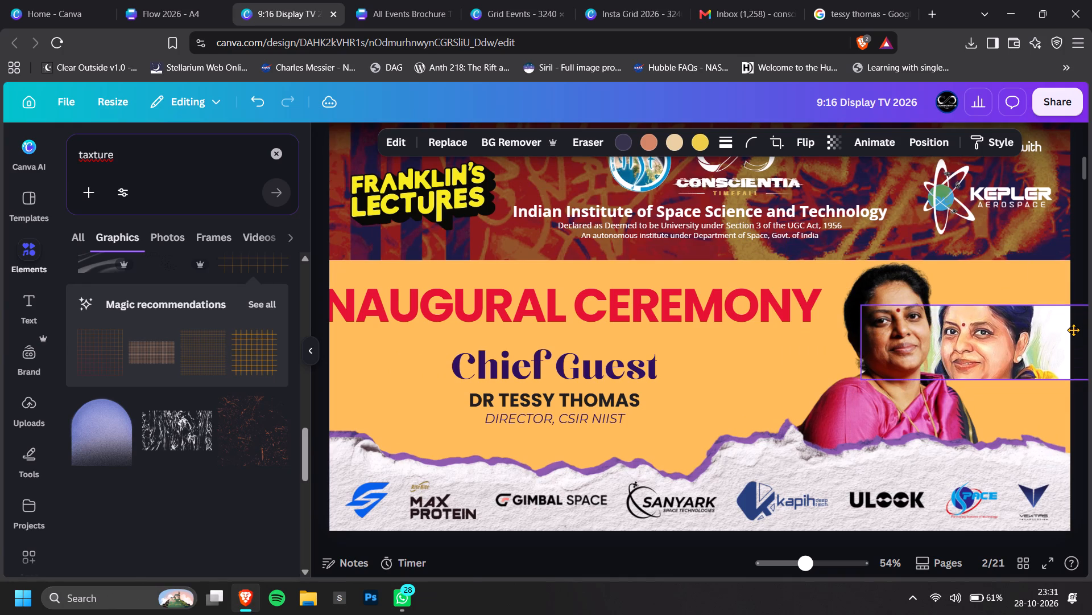
pyautogui.moveTo(1074, 330); pyautogui.dragTo(484, 370)
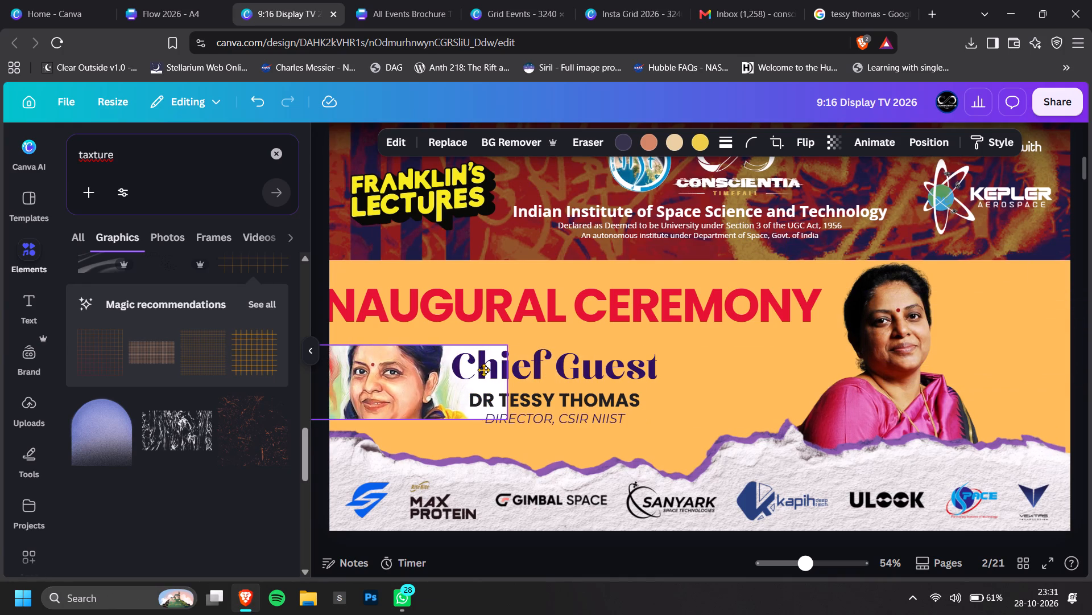
pyautogui.moveTo(484, 370); pyautogui.dragTo(507, 364)
pyautogui.keyDown('ctrl'); pyautogui.scroll(-2, 755, 352); pyautogui.keyUp('ctrl')
pyautogui.click(999, 336)
# Centre the Chief Guest text block and the INAUGURAL CEREMONY heading horizontally on the page.
pyautogui.keyDown('ctrl'); pyautogui.scroll(2, 659, 364); pyautogui.keyUp('ctrl')
pyautogui.moveTo(635, 375); pyautogui.dragTo(768, 366)
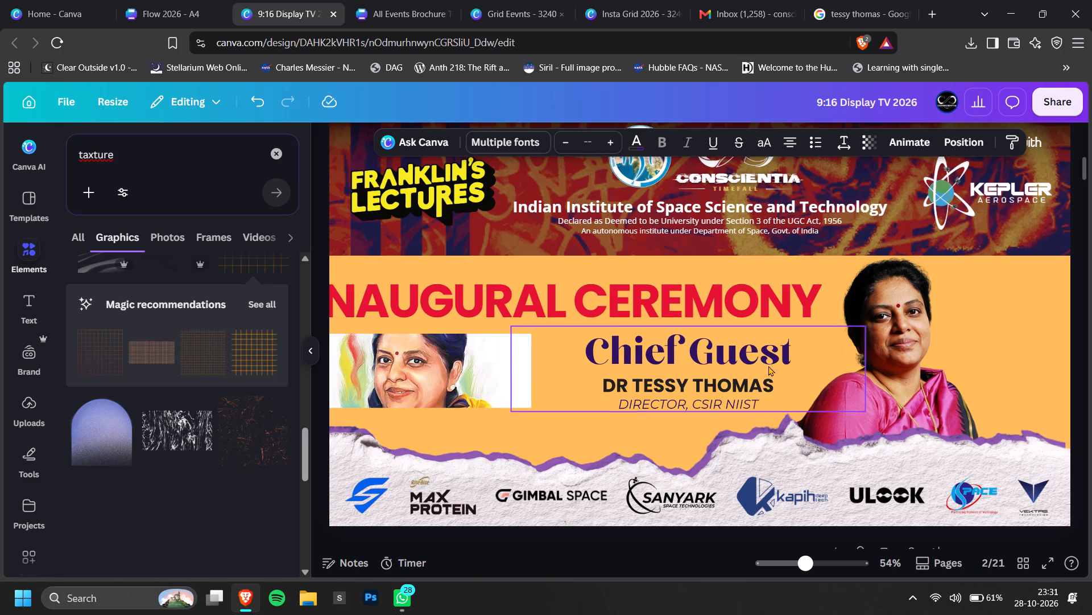
pyautogui.click(966, 137)
pyautogui.click(246, 344)
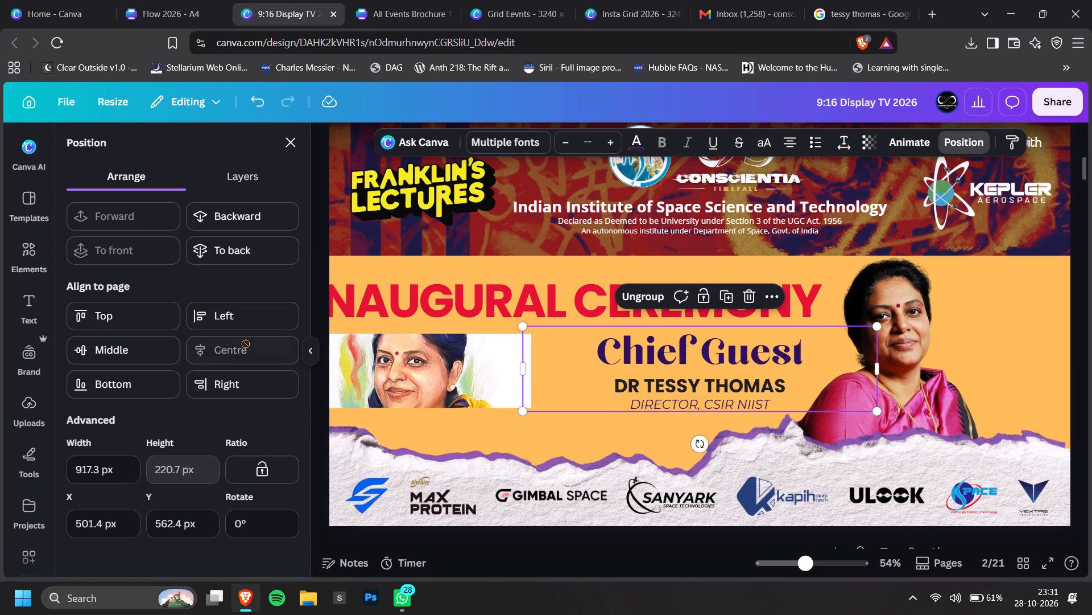
pyautogui.moveTo(501, 298); pyautogui.dragTo(667, 297)
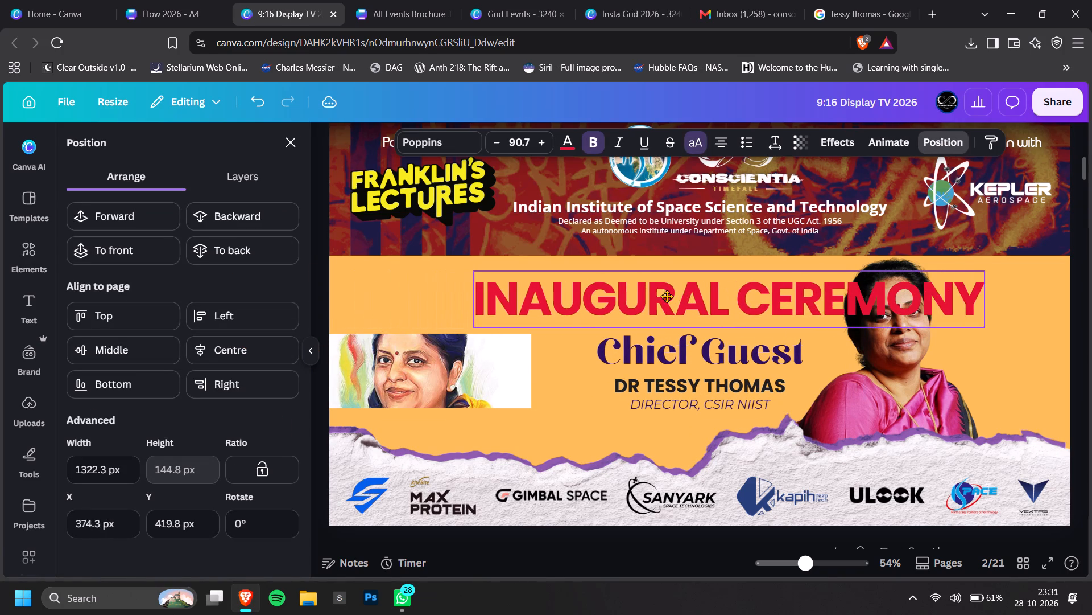
pyautogui.moveTo(667, 297); pyautogui.dragTo(664, 299)
pyautogui.click(260, 356)
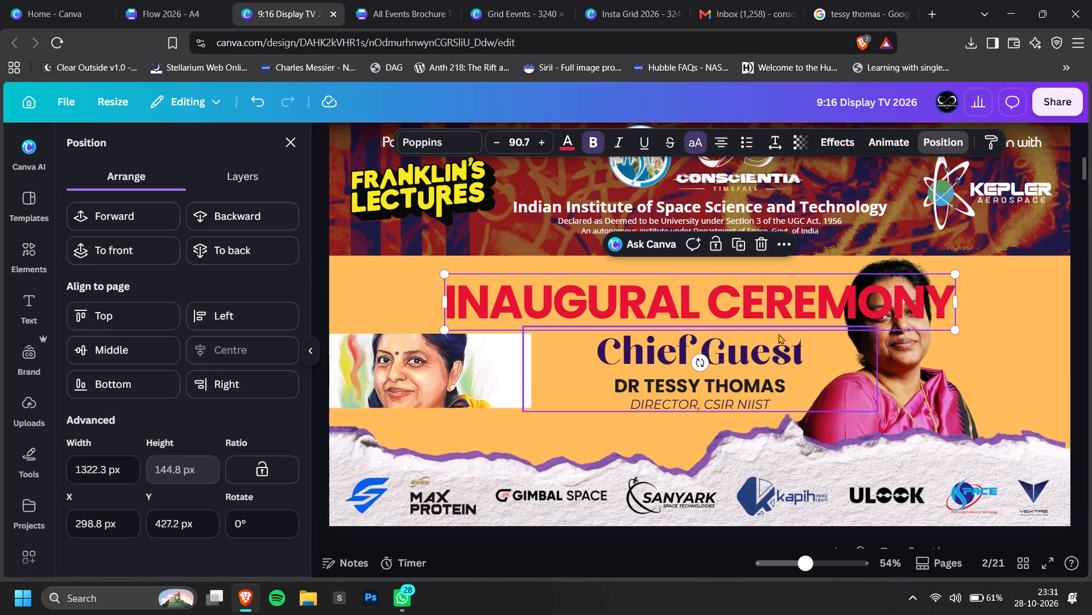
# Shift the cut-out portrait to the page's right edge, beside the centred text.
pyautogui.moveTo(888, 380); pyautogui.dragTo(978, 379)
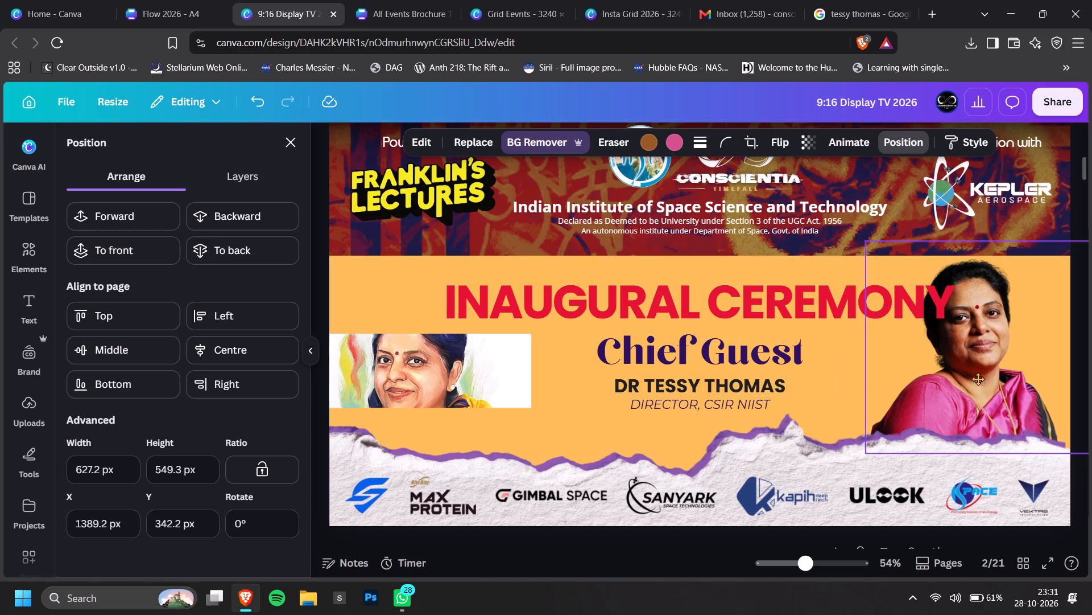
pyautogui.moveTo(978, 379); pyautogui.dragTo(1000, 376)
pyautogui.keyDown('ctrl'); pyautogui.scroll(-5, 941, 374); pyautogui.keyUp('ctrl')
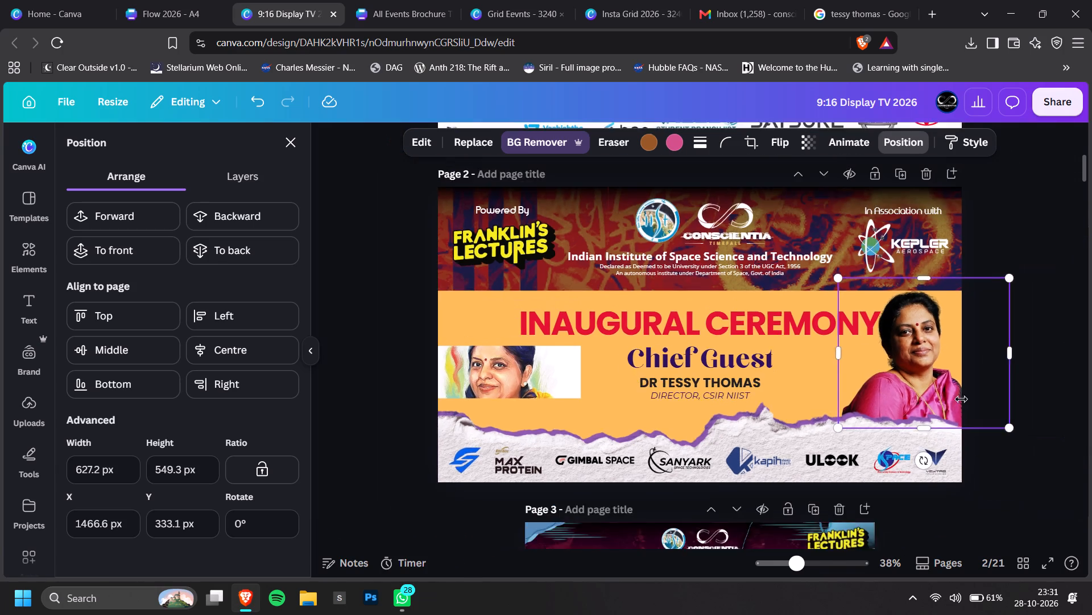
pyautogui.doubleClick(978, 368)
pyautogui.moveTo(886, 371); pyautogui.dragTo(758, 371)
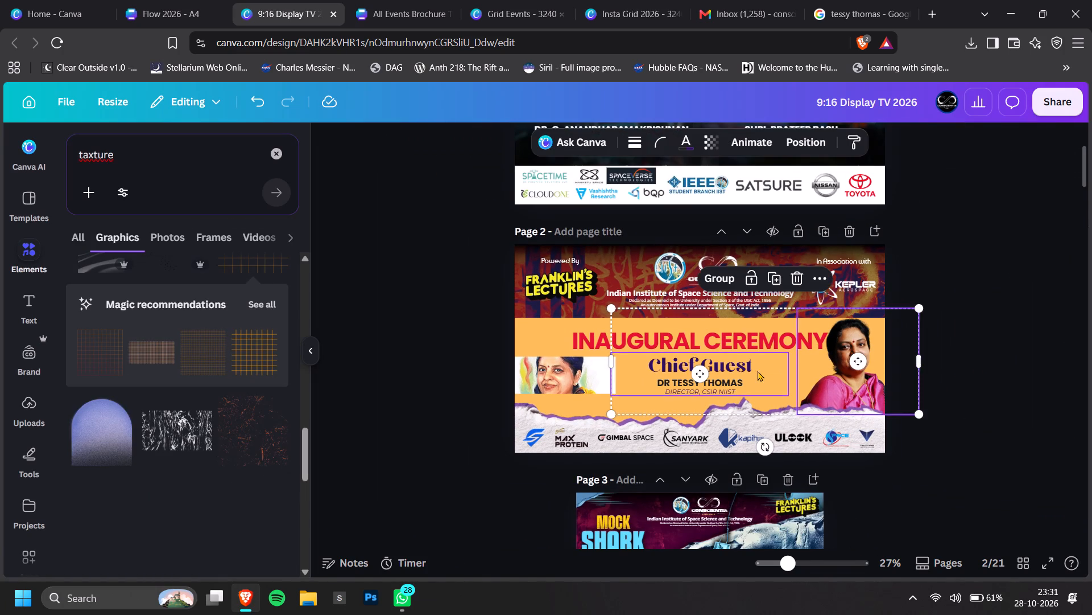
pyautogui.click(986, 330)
# Move the cut-out portrait to the left edge of the page's orange area and shift the illustration slightly toward the Chief Guest text.
pyautogui.moveTo(872, 381); pyautogui.dragTo(562, 383)
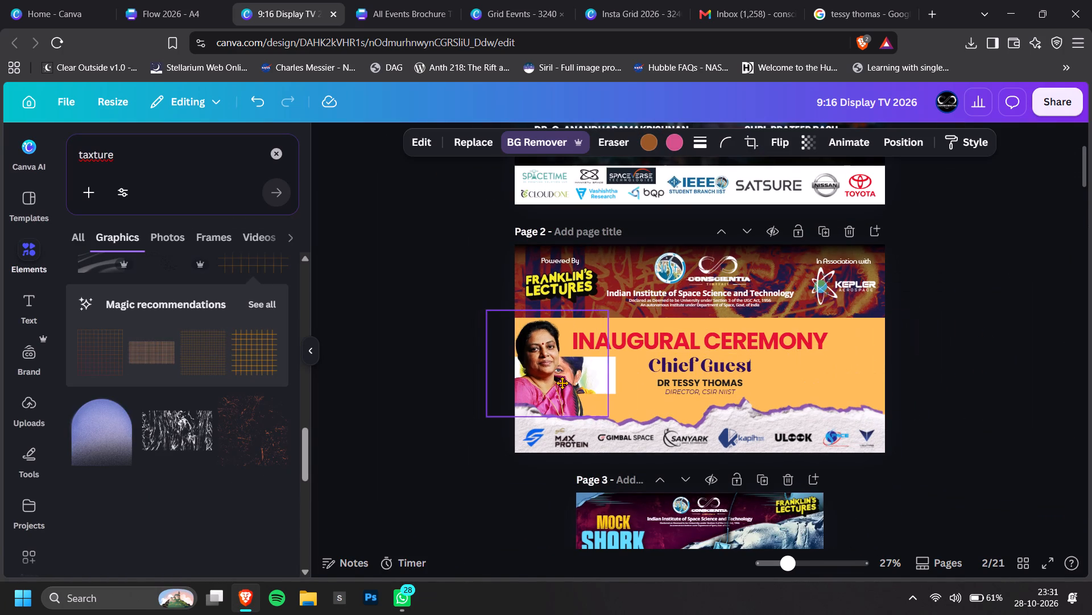
pyautogui.moveTo(562, 383); pyautogui.dragTo(561, 384)
pyautogui.click(911, 345)
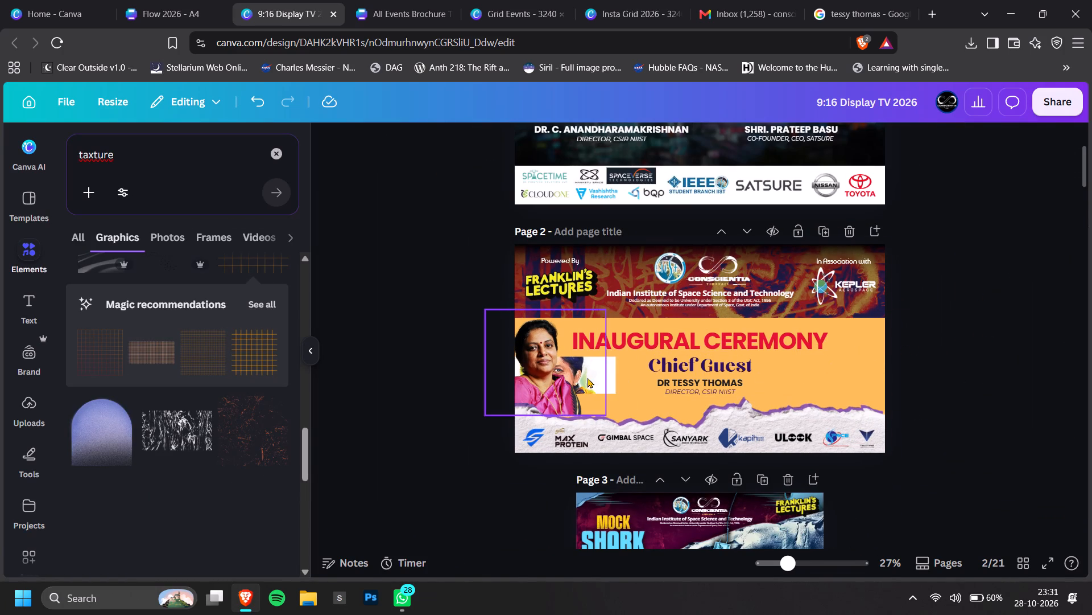
pyautogui.moveTo(611, 374); pyautogui.dragTo(642, 372)
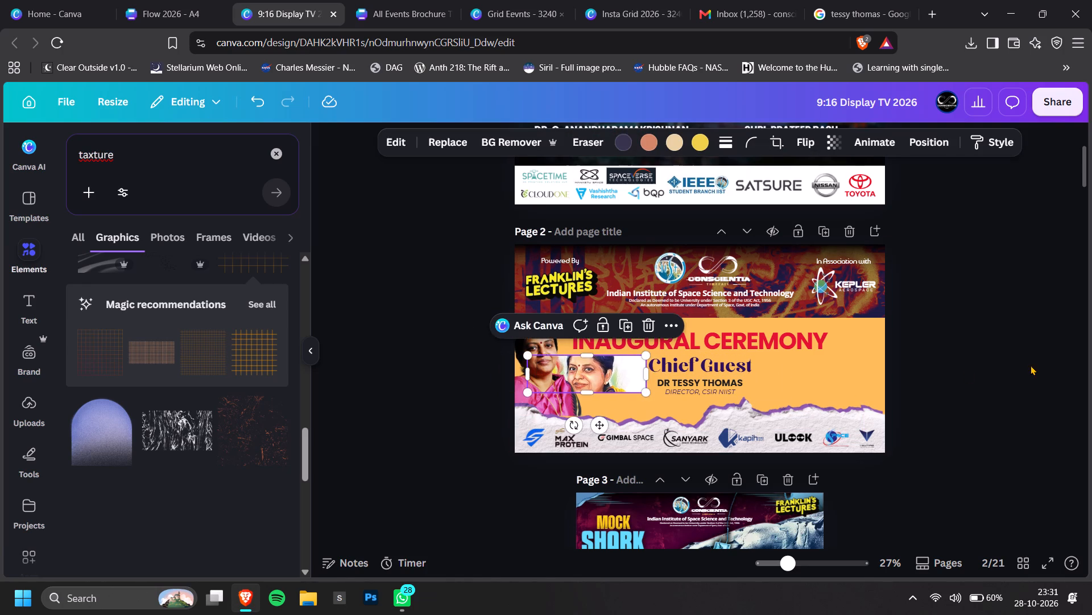
# Nudge the illustration slightly toward the Chief Guest text.
pyautogui.click(1031, 365)
pyautogui.keyDown('ctrl'); pyautogui.scroll(6, 550, 393); pyautogui.keyUp('ctrl')
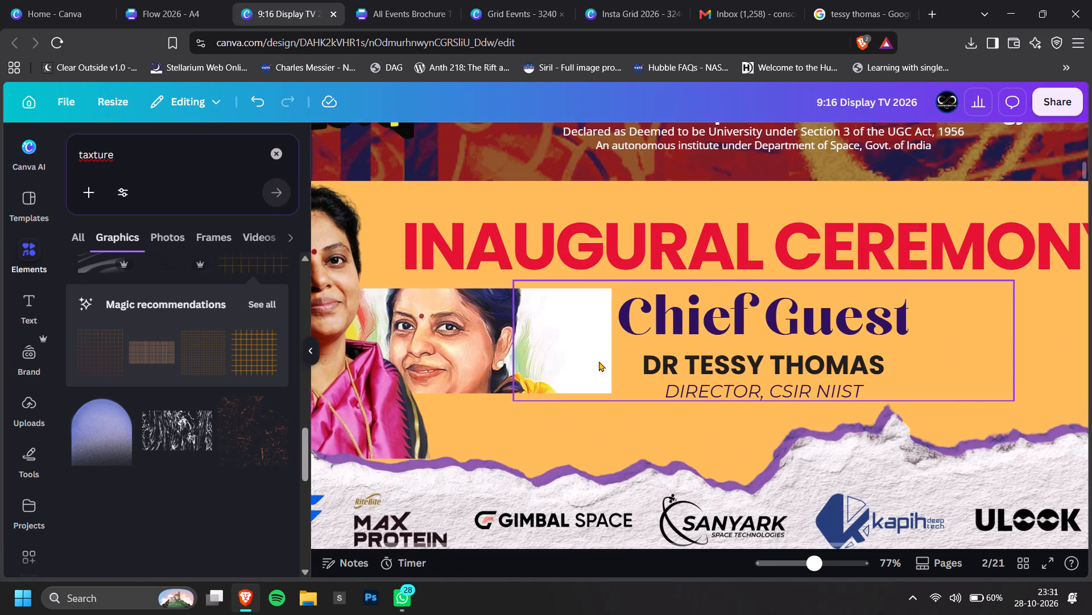
pyautogui.click(508, 391)
pyautogui.moveTo(523, 364); pyautogui.dragTo(536, 359)
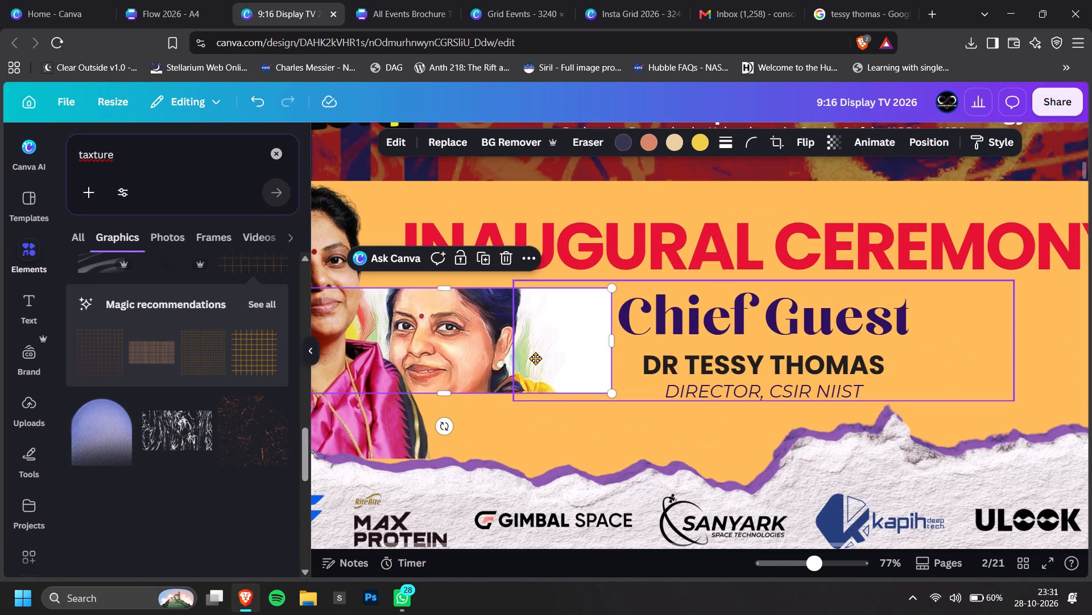
pyautogui.moveTo(536, 359); pyautogui.dragTo(539, 358)
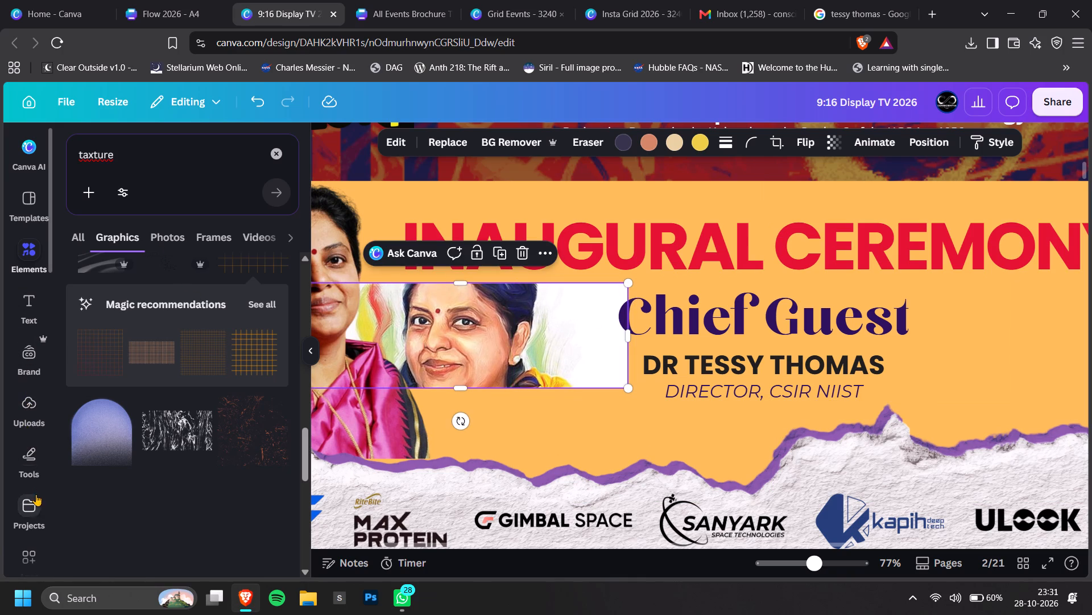
# Search the apps for "fede" and open EasyFade with the illustration still selected.
pyautogui.scroll(-1, 30, 511)
pyautogui.click(27, 466)
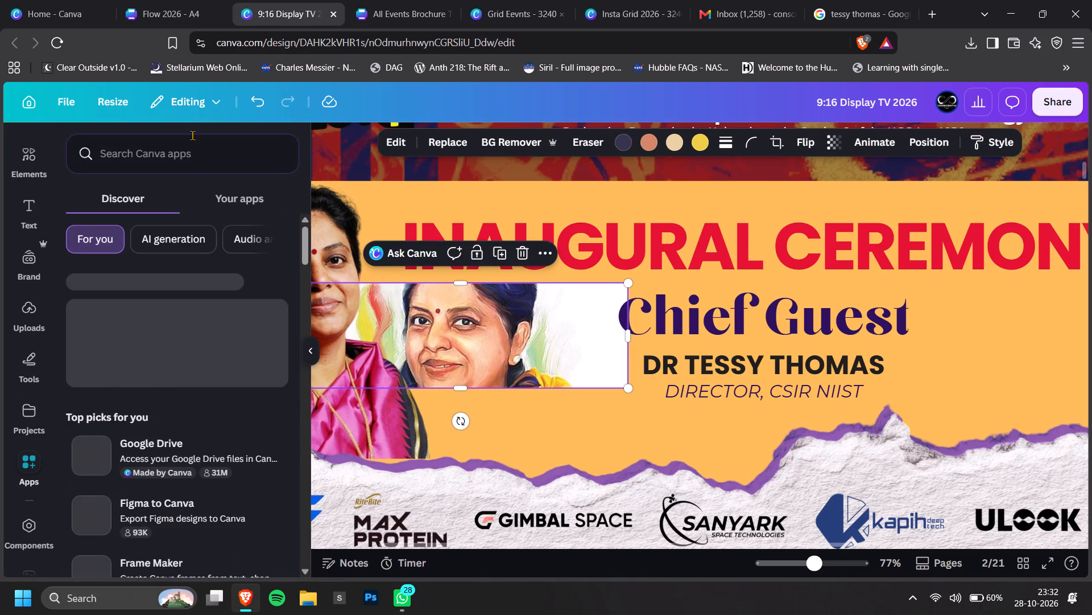
pyautogui.click(173, 150)
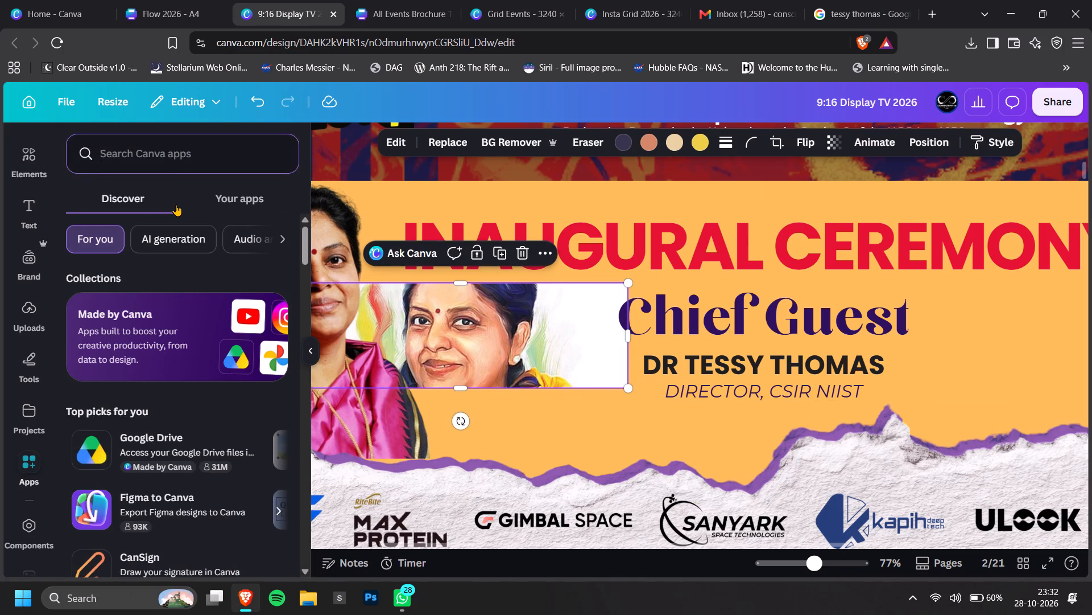
pyautogui.write('fede')
pyautogui.press('Return')
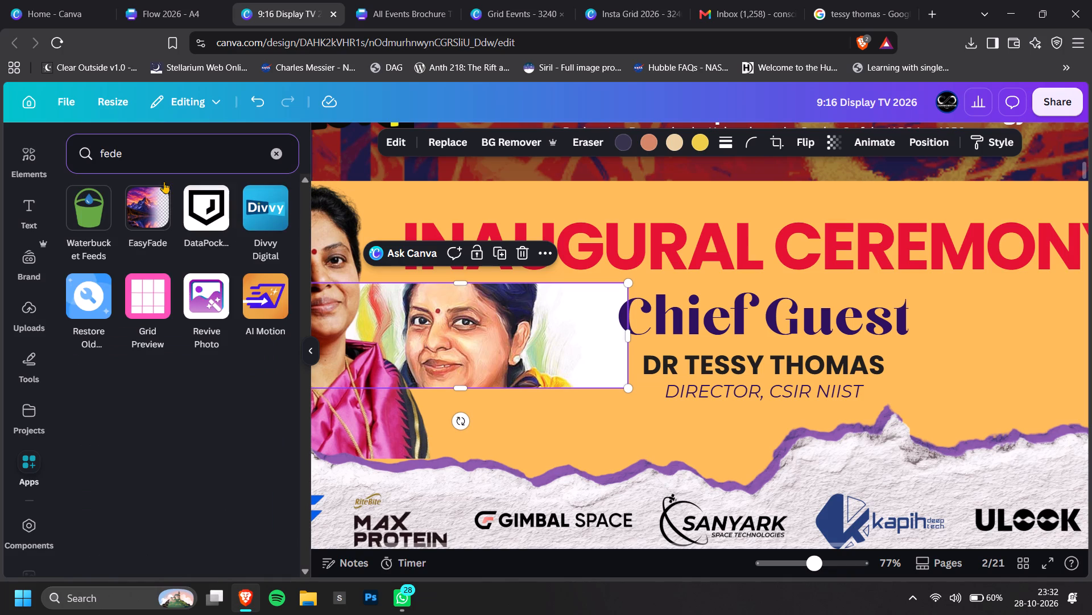
pyautogui.click(151, 217)
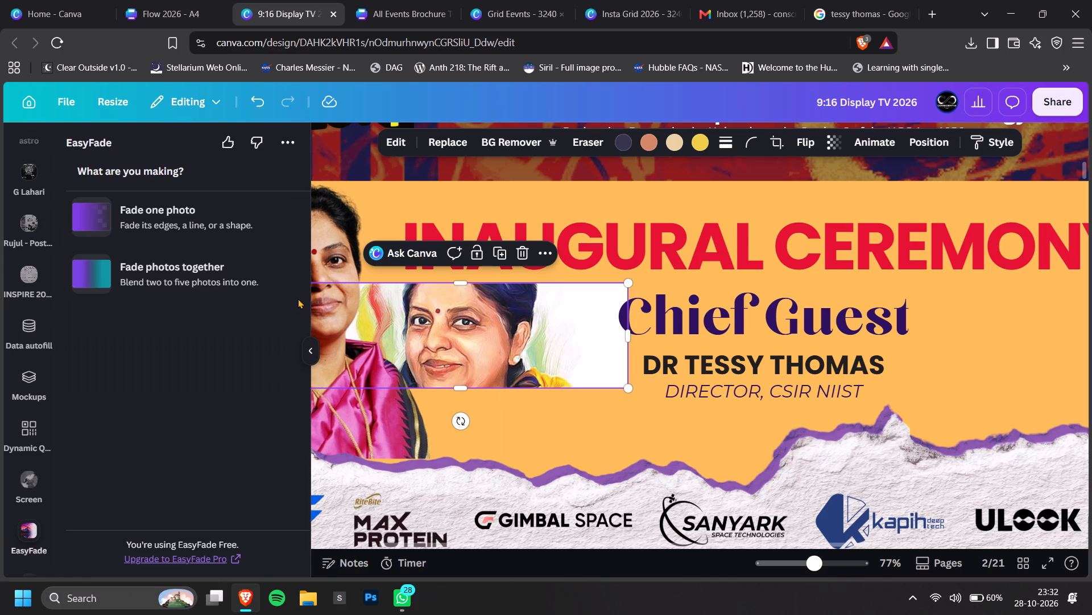
# Fade one photo from its edges, choosing only the right side and extending the fade distance, and apply it to the illustration.
pyautogui.click(202, 219)
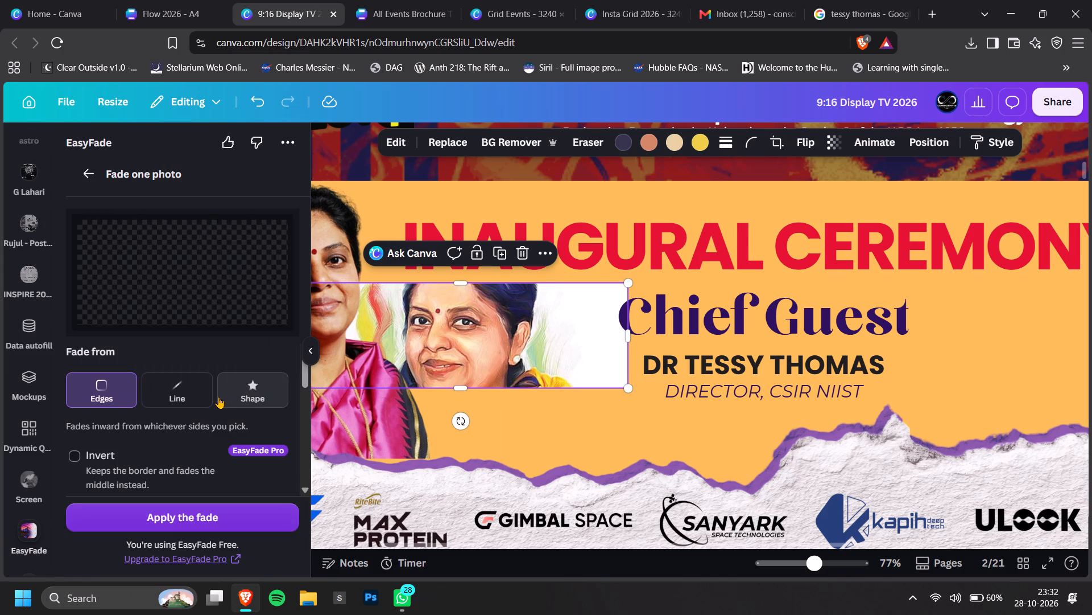
pyautogui.scroll(-3, 199, 409)
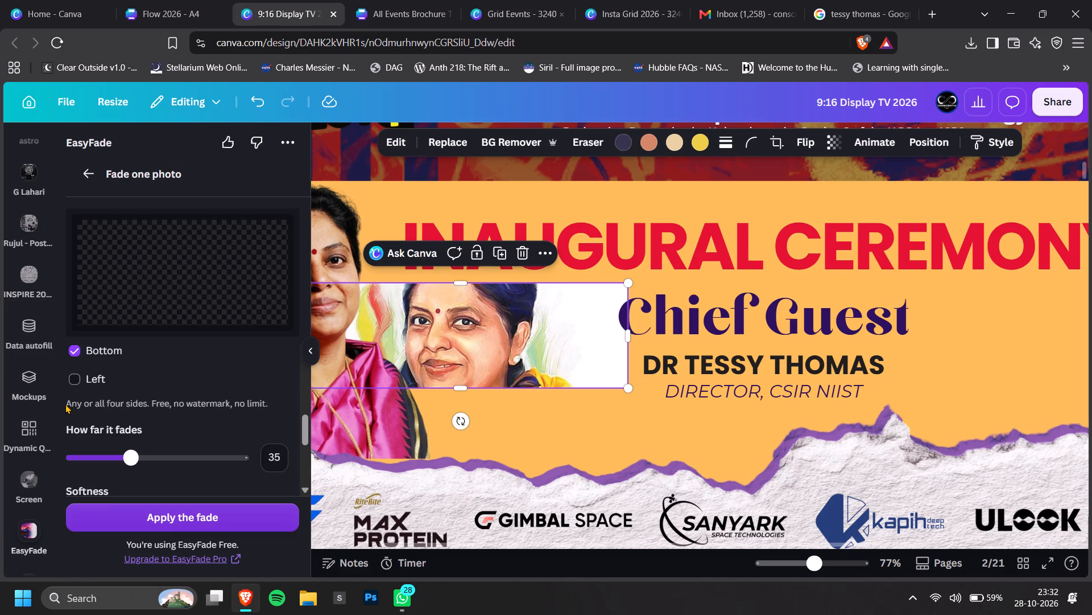
pyautogui.scroll(1, 69, 379)
pyautogui.click(76, 449)
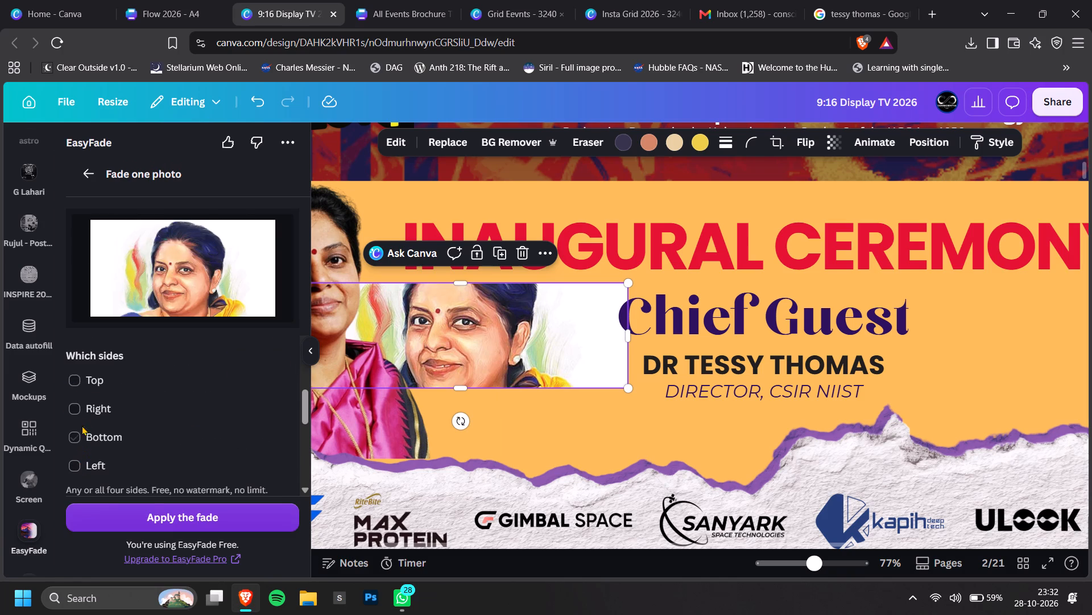
pyautogui.click(85, 412)
pyautogui.scroll(-1, 143, 474)
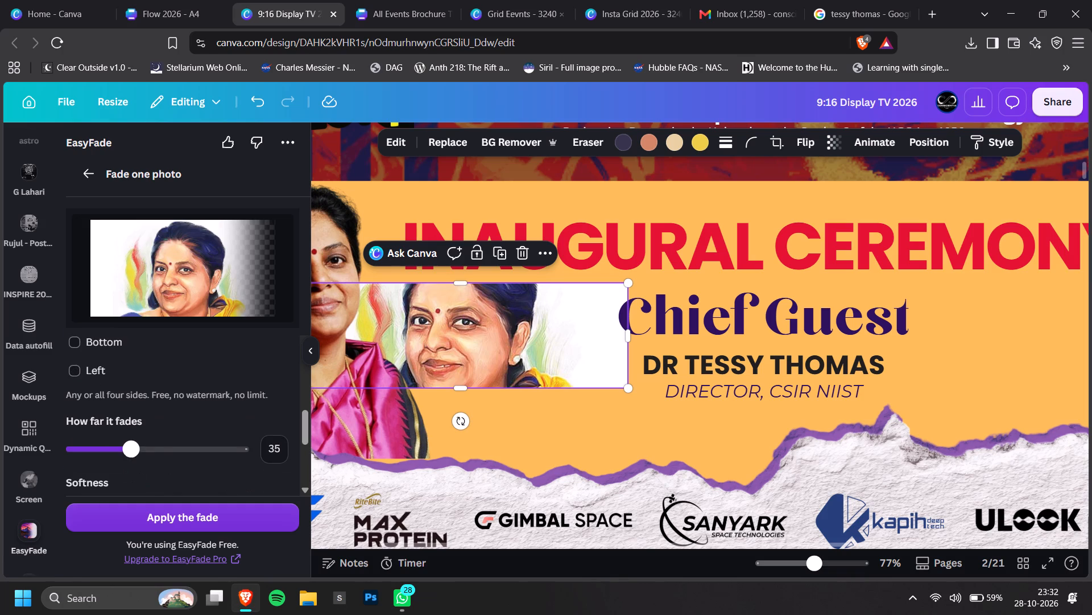
pyautogui.moveTo(139, 452); pyautogui.dragTo(172, 458)
pyautogui.scroll(-1, 176, 437)
pyautogui.click(212, 512)
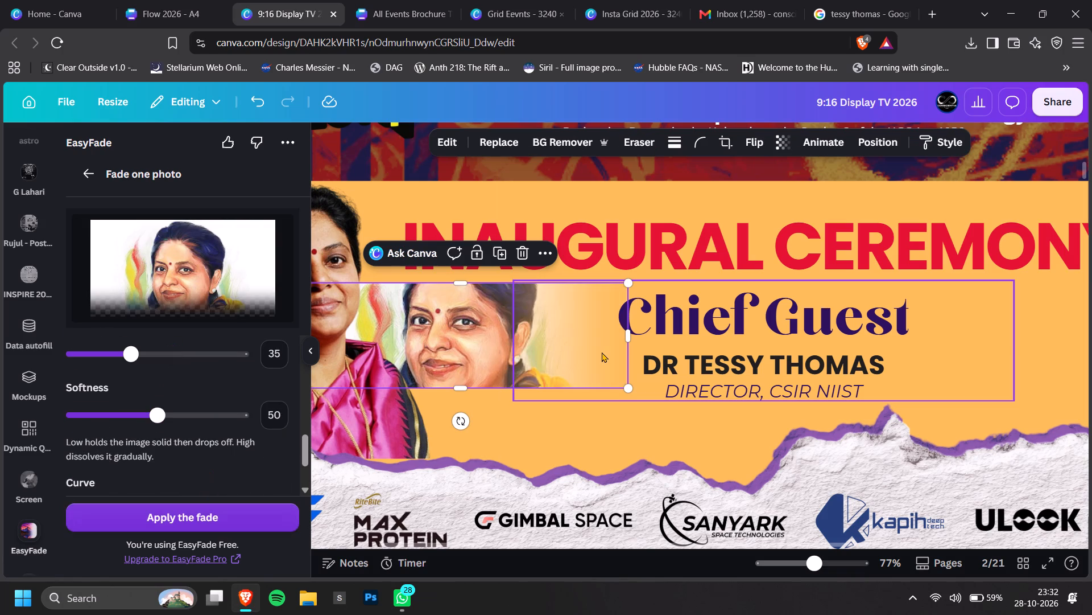
# Open the image adjustments for the faded illustration.
pyautogui.click(447, 146)
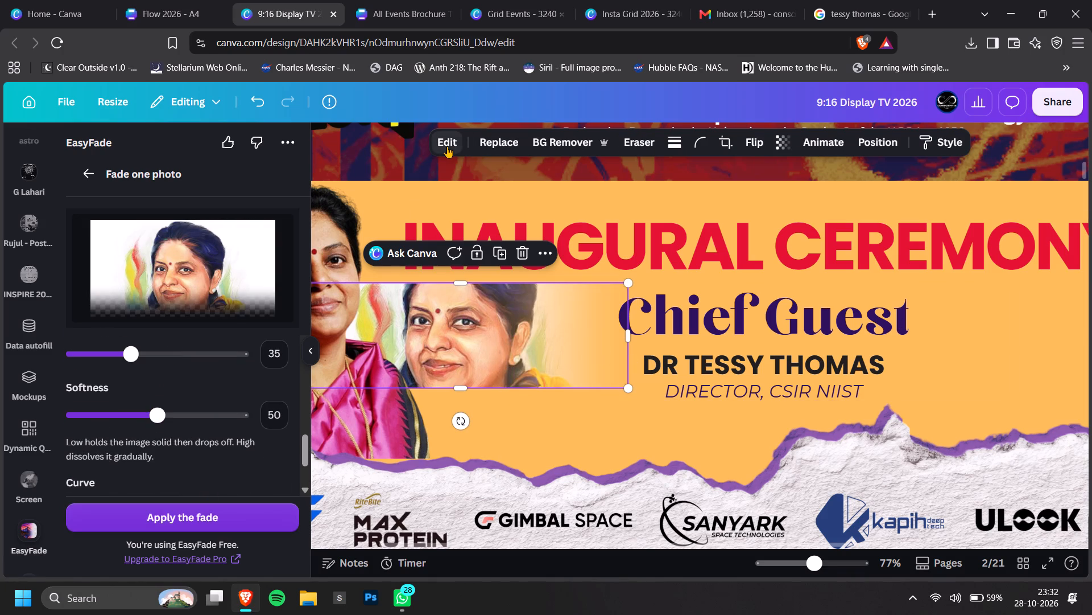
pyautogui.click(90, 297)
pyautogui.scroll(-1, 159, 396)
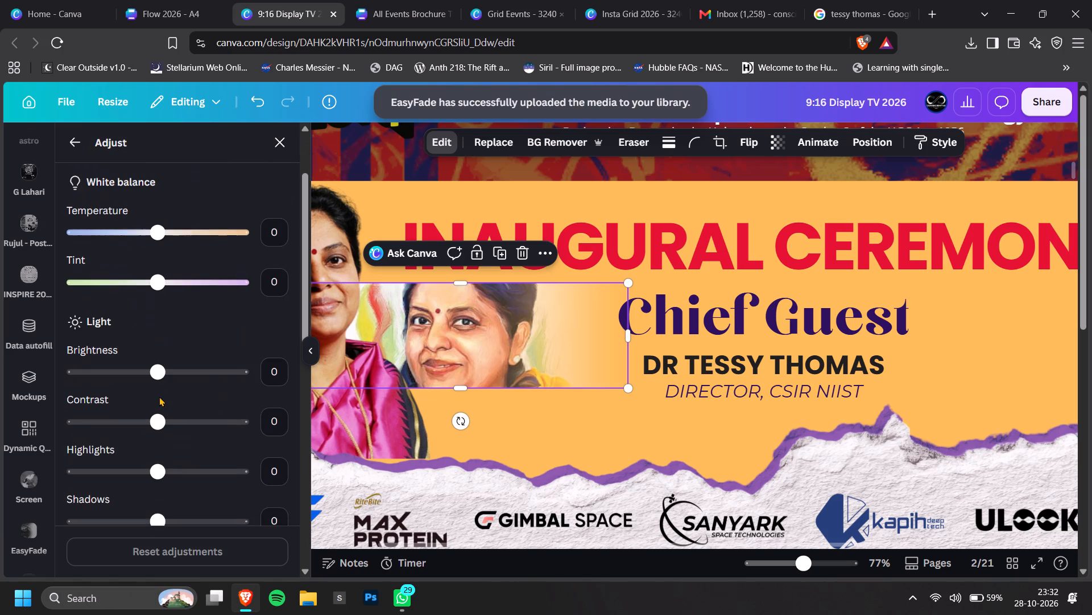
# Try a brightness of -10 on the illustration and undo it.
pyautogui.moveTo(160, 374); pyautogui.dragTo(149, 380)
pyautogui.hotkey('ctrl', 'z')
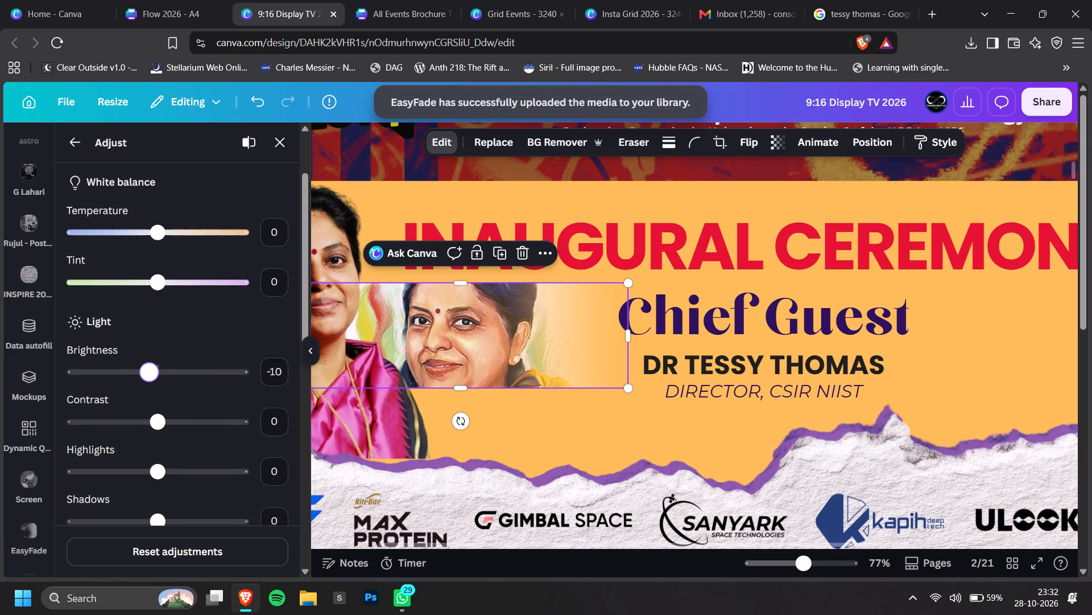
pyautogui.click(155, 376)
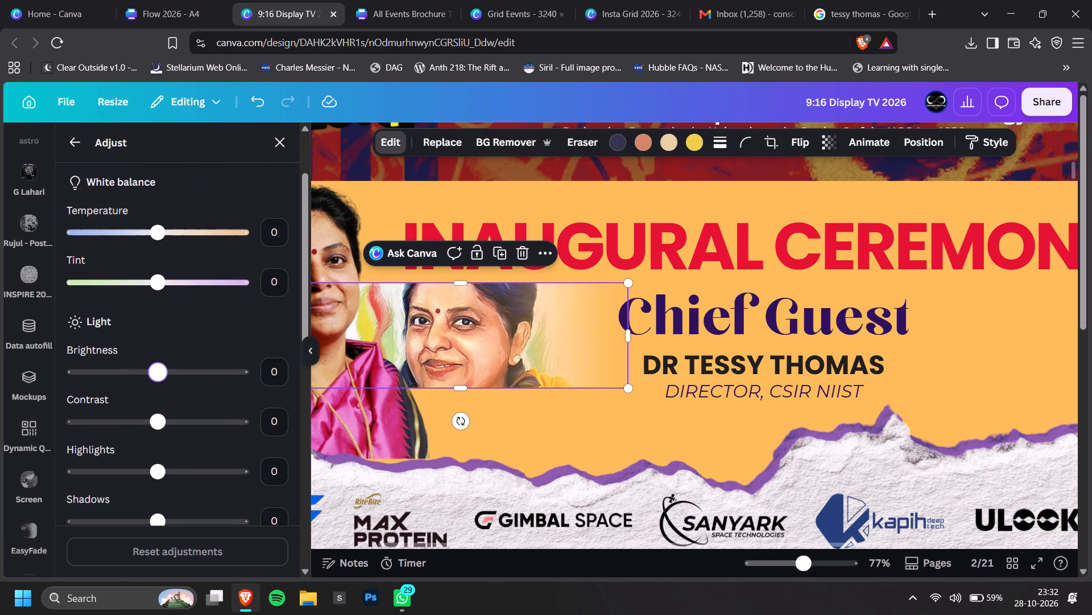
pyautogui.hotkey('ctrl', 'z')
# Adjust the illustration's light settings to contrast 42, highlights -51 and shadows 8.
pyautogui.moveTo(173, 424); pyautogui.dragTo(194, 434)
pyautogui.scroll(-1, 194, 434)
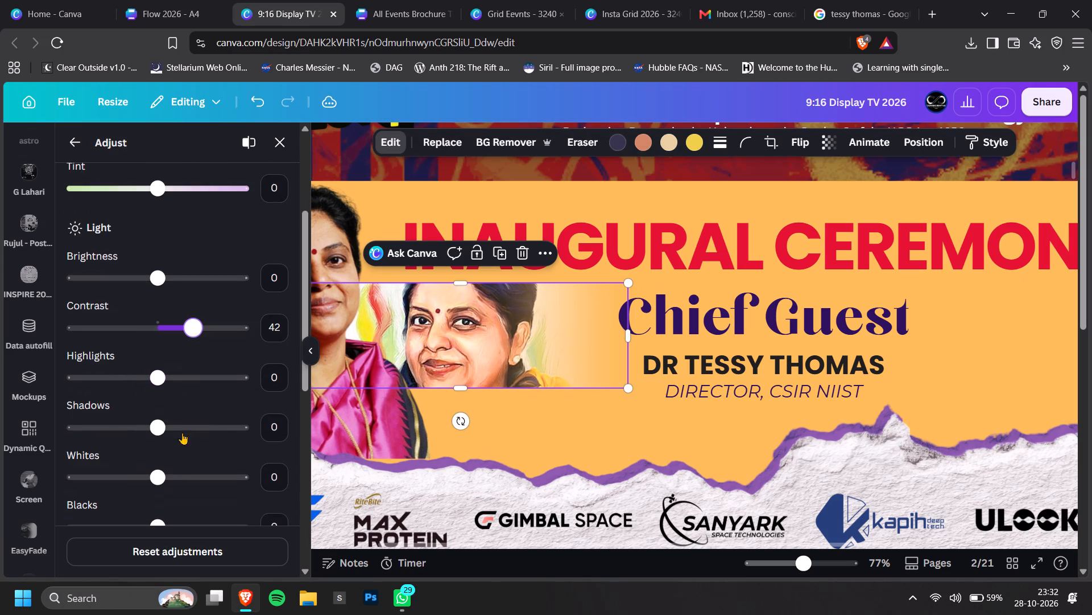
pyautogui.moveTo(156, 379); pyautogui.dragTo(114, 391)
pyautogui.moveTo(163, 425); pyautogui.dragTo(129, 435)
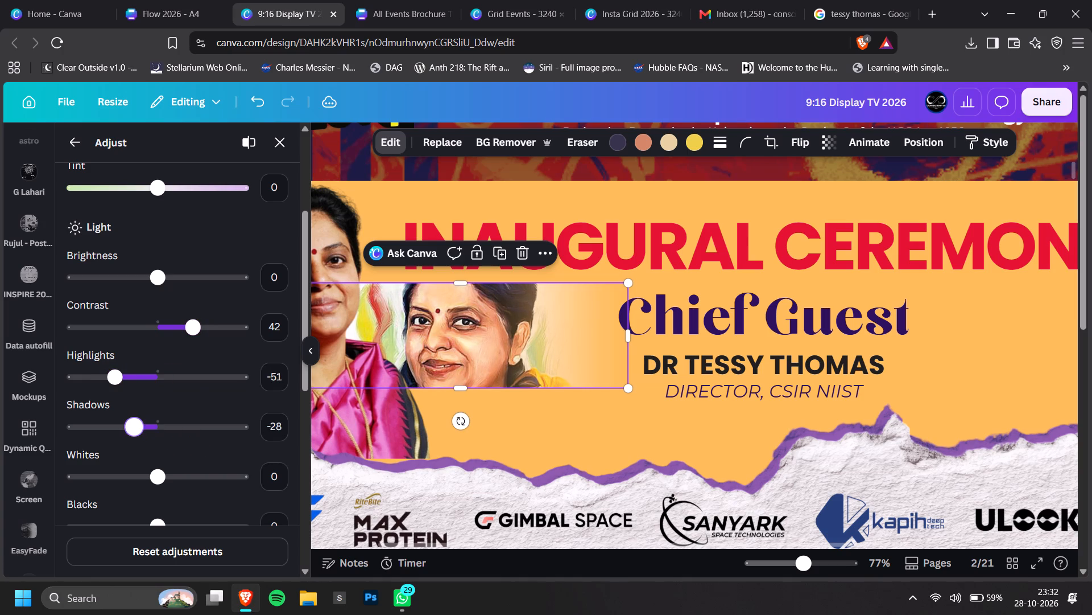
pyautogui.moveTo(129, 435); pyautogui.dragTo(164, 442)
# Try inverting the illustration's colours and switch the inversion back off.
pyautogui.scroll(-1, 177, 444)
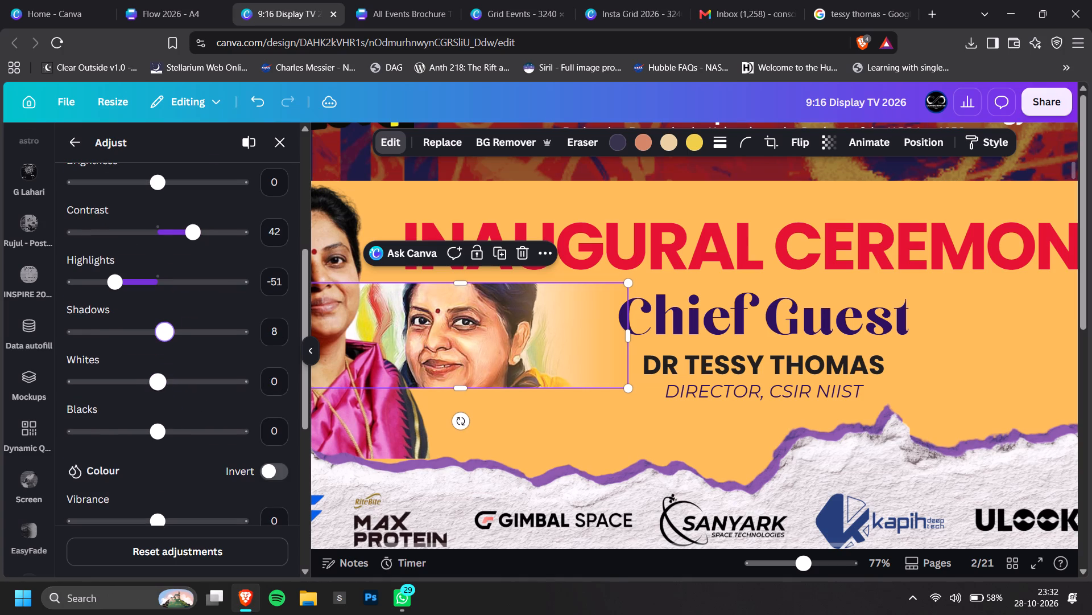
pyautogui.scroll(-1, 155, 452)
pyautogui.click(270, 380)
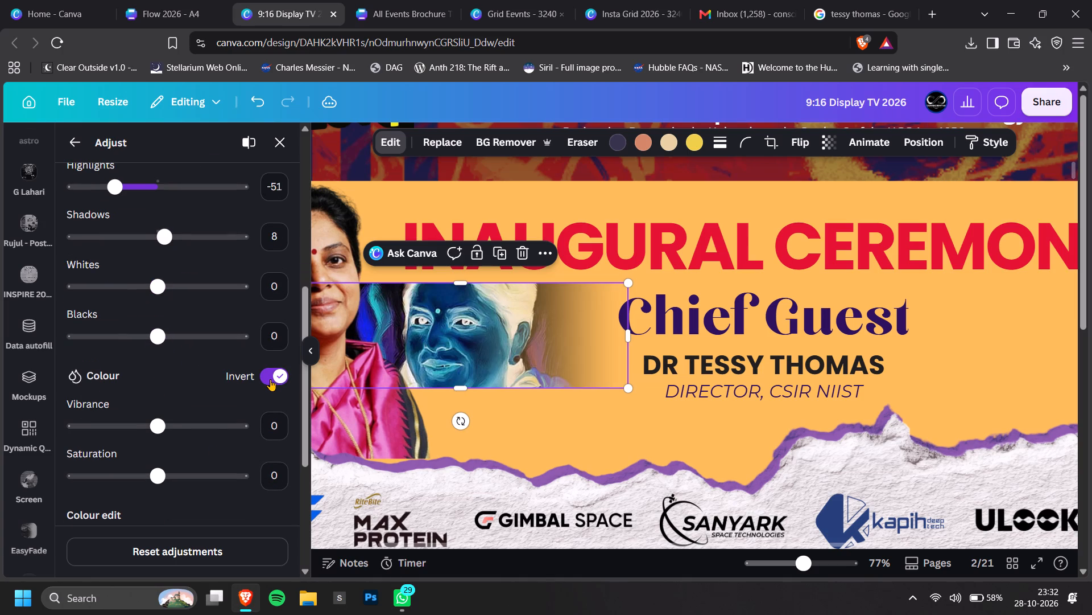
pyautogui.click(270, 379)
# Set the illustration's vibrance to 47.
pyautogui.scroll(-1, 209, 407)
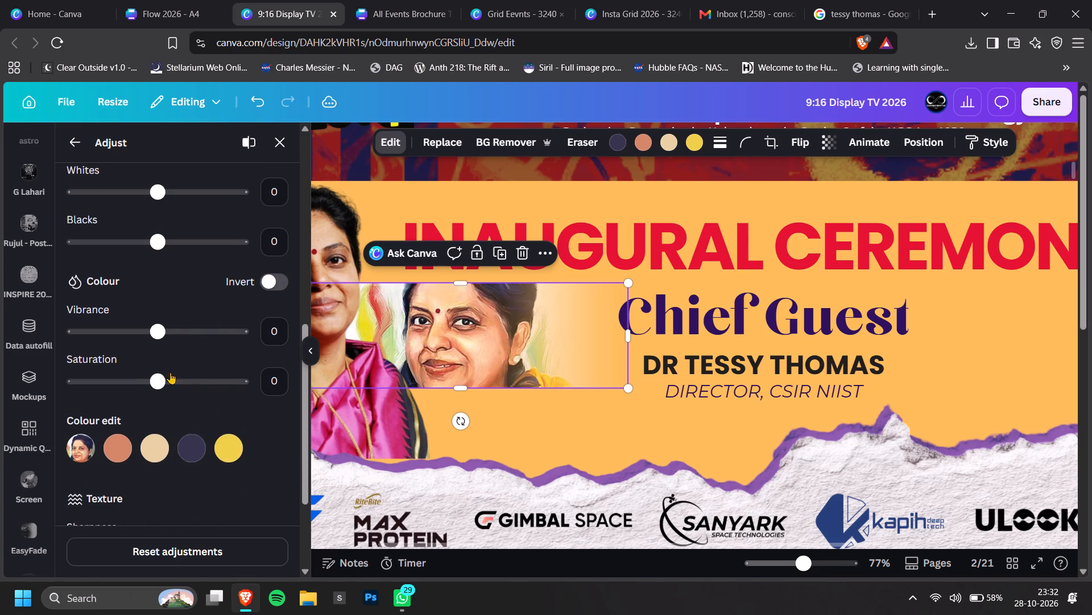
pyautogui.moveTo(186, 342); pyautogui.dragTo(158, 342)
pyautogui.moveTo(158, 342); pyautogui.dragTo(198, 366)
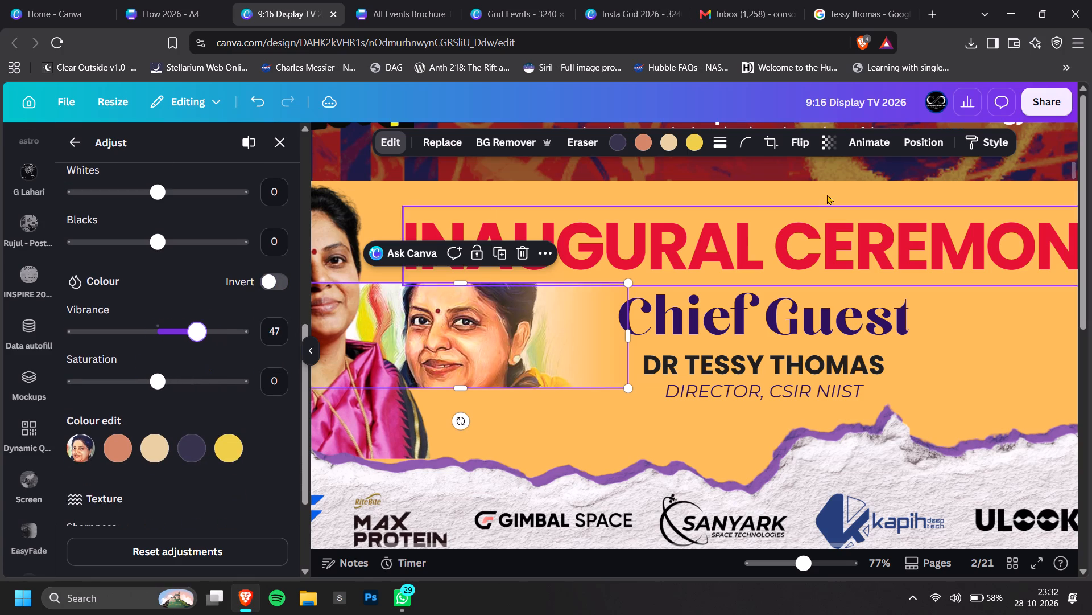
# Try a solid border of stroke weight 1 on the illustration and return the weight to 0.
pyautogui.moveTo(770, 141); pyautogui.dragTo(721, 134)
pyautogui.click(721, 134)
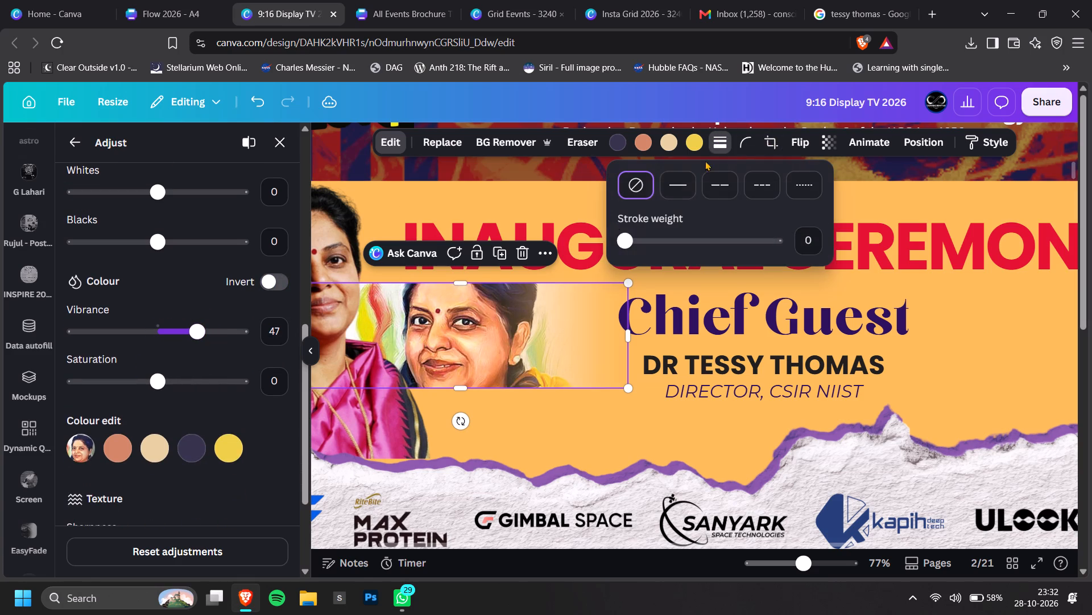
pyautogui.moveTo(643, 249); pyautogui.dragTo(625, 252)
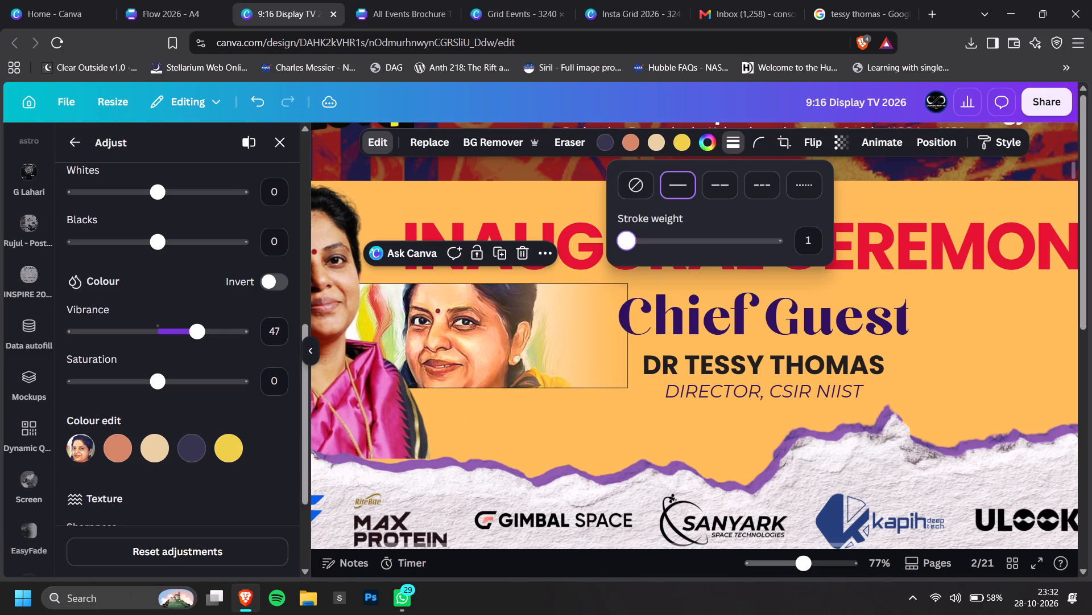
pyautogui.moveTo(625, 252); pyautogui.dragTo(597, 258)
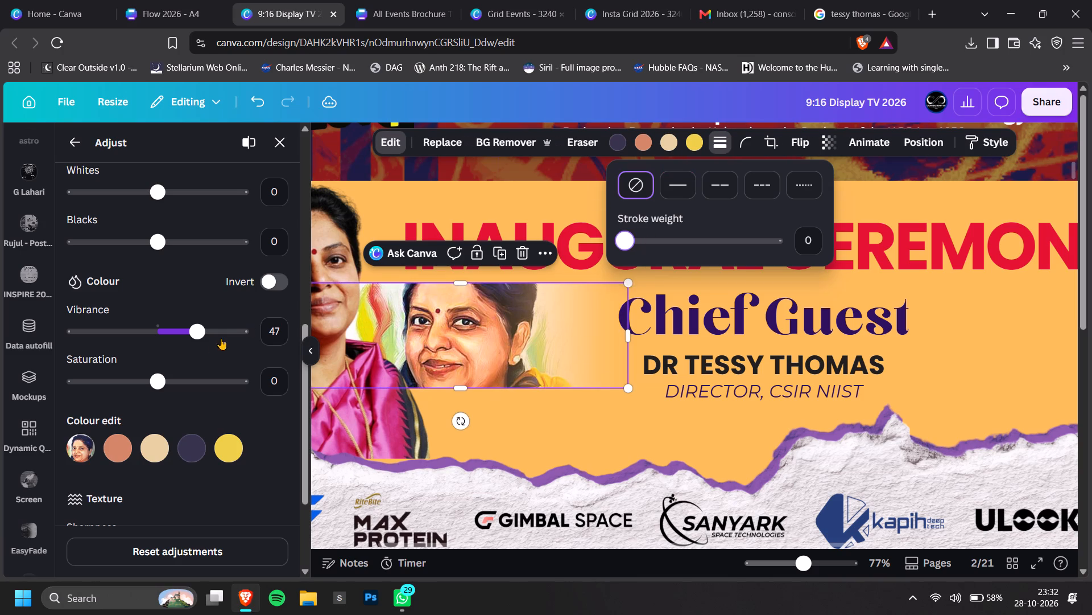
# Soften the illustration's texture with sharpness -87 and clarity -56.
pyautogui.scroll(-2, 209, 348)
pyautogui.moveTo(167, 408); pyautogui.dragTo(118, 416)
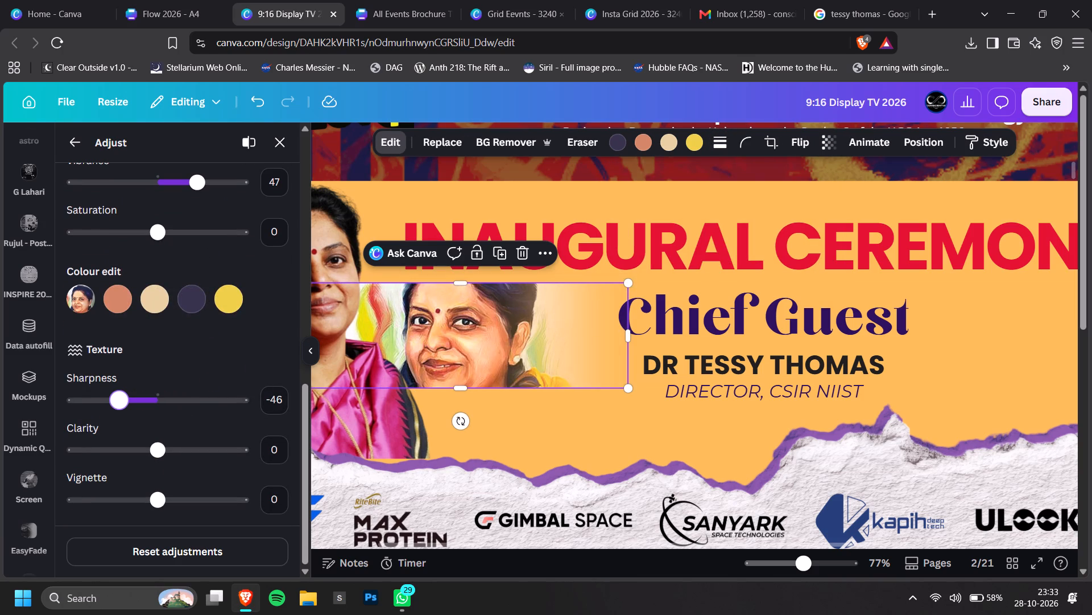
pyautogui.moveTo(118, 416); pyautogui.dragTo(84, 426)
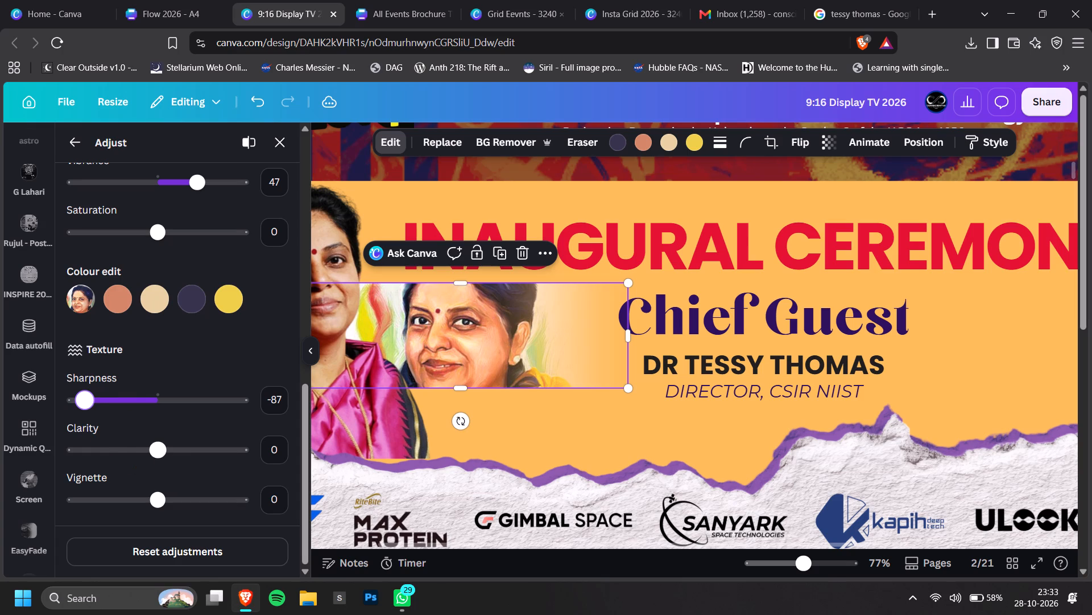
pyautogui.moveTo(146, 450); pyautogui.dragTo(110, 453)
# Try the Soft filters Hazel and Aura on the illustration and apply the black-and-white Noir filter.
pyautogui.keyDown('ctrl'); pyautogui.scroll(-2, 687, 382); pyautogui.keyUp('ctrl')
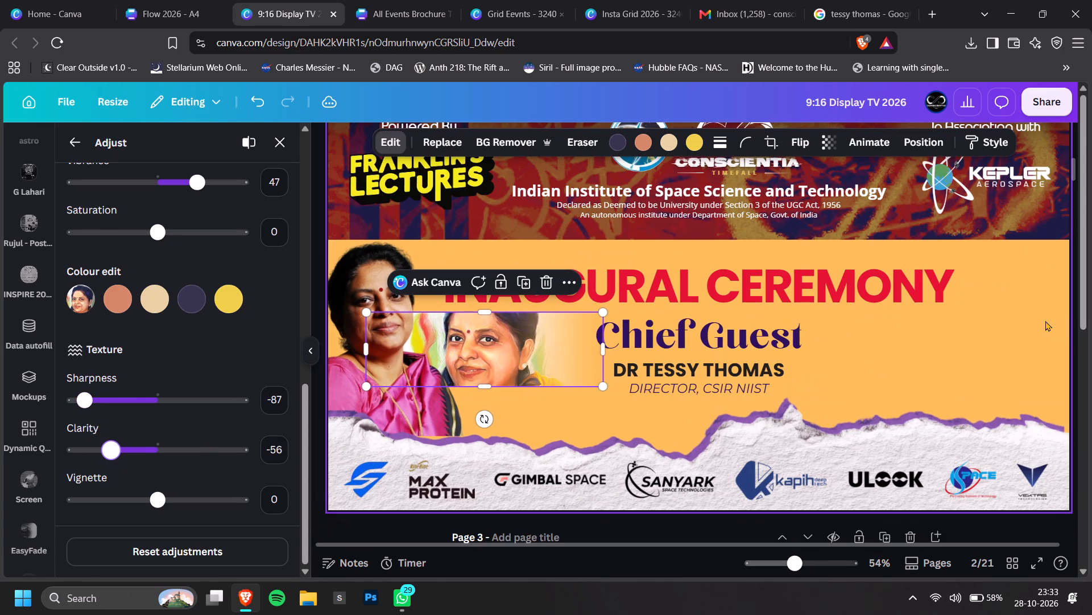
pyautogui.click(384, 131)
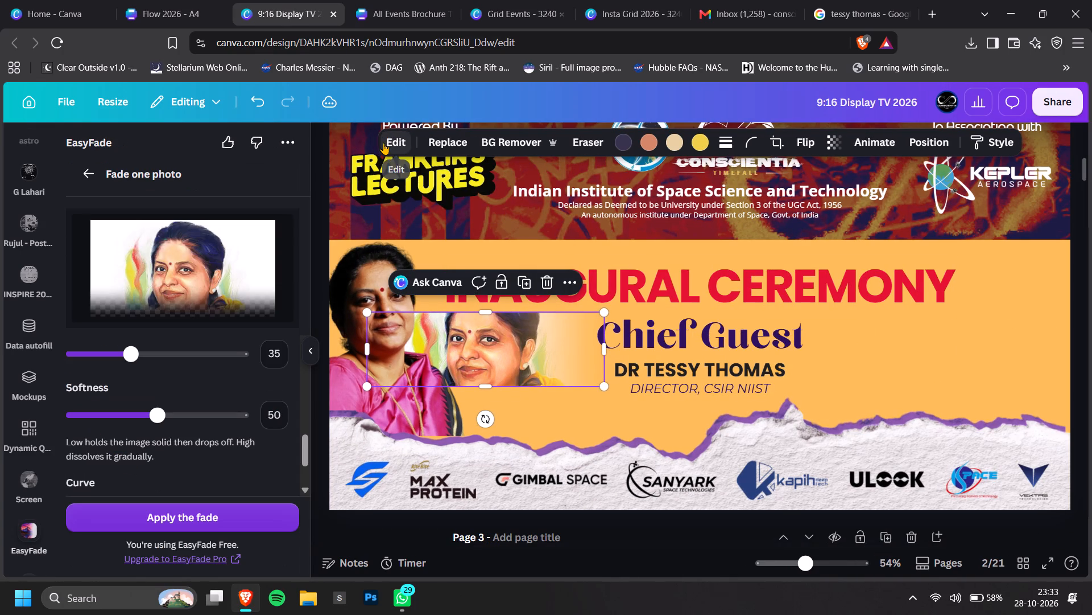
pyautogui.click(383, 143)
pyautogui.scroll(-4, 74, 311)
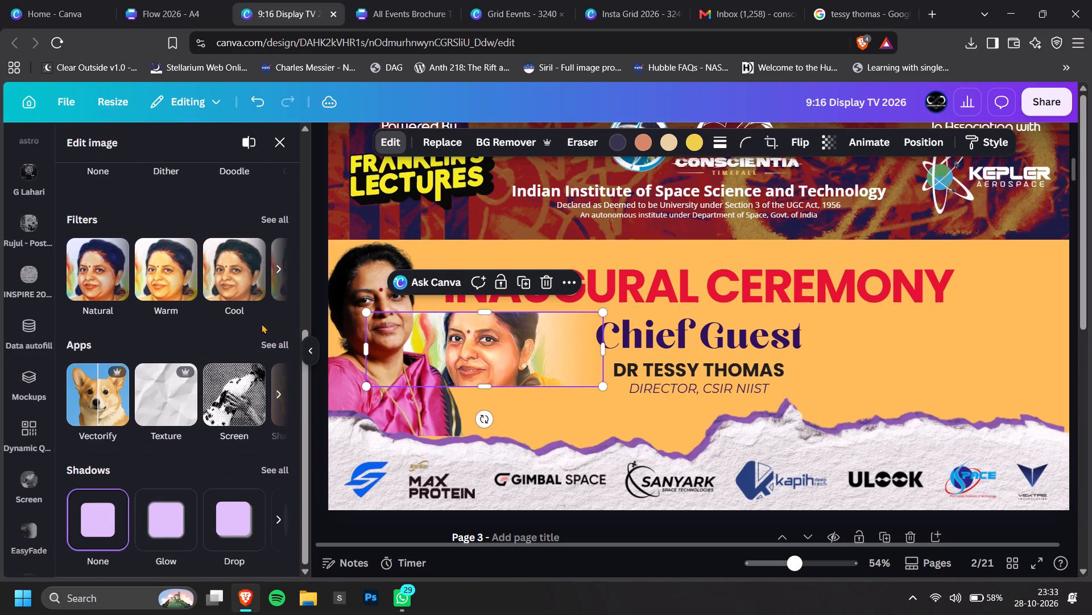
pyautogui.click(275, 224)
pyautogui.scroll(-11, 208, 318)
pyautogui.scroll(2, 208, 347)
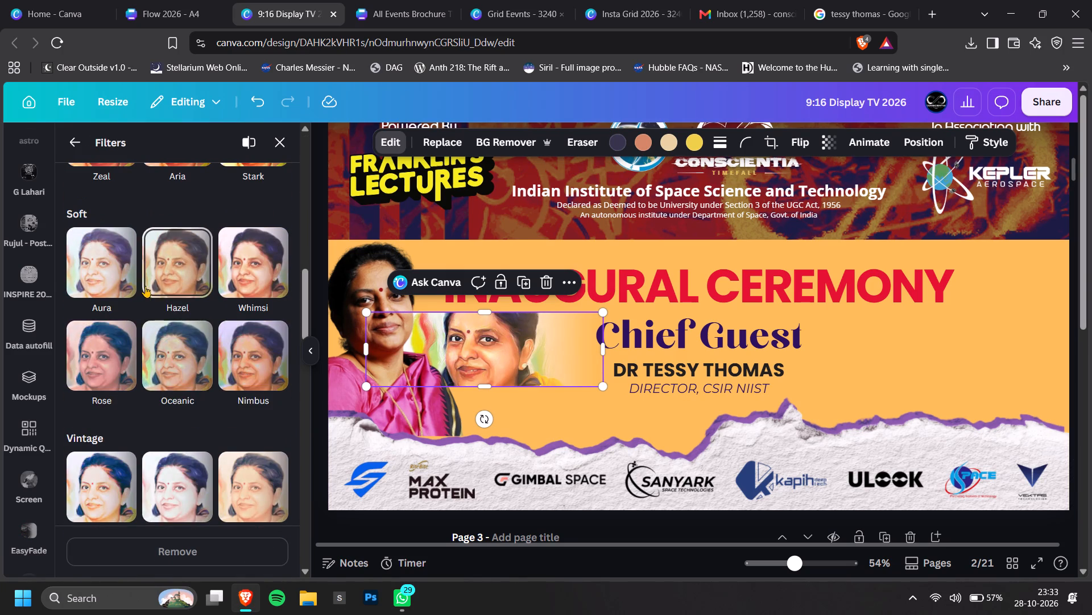
pyautogui.click(155, 276)
pyautogui.click(117, 278)
pyautogui.click(174, 282)
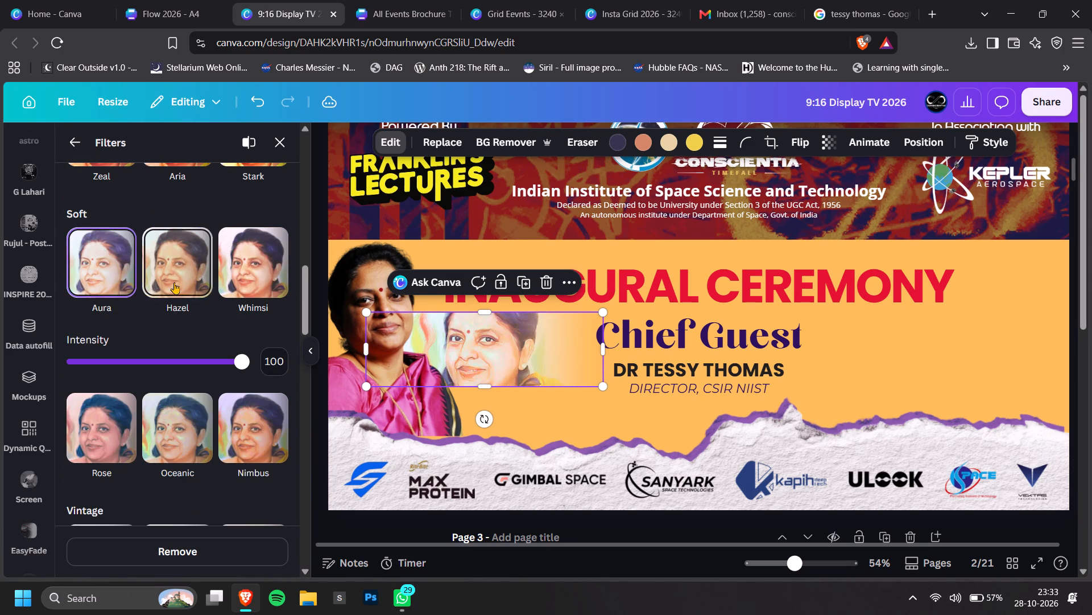
pyautogui.scroll(-3, 183, 331)
pyautogui.click(238, 485)
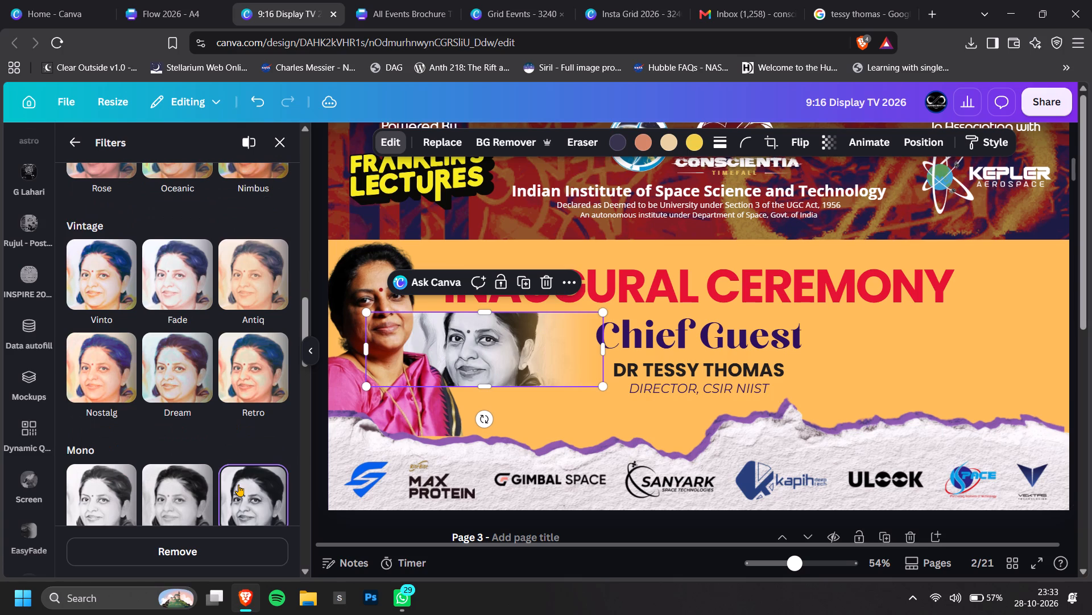
pyautogui.click(1007, 294)
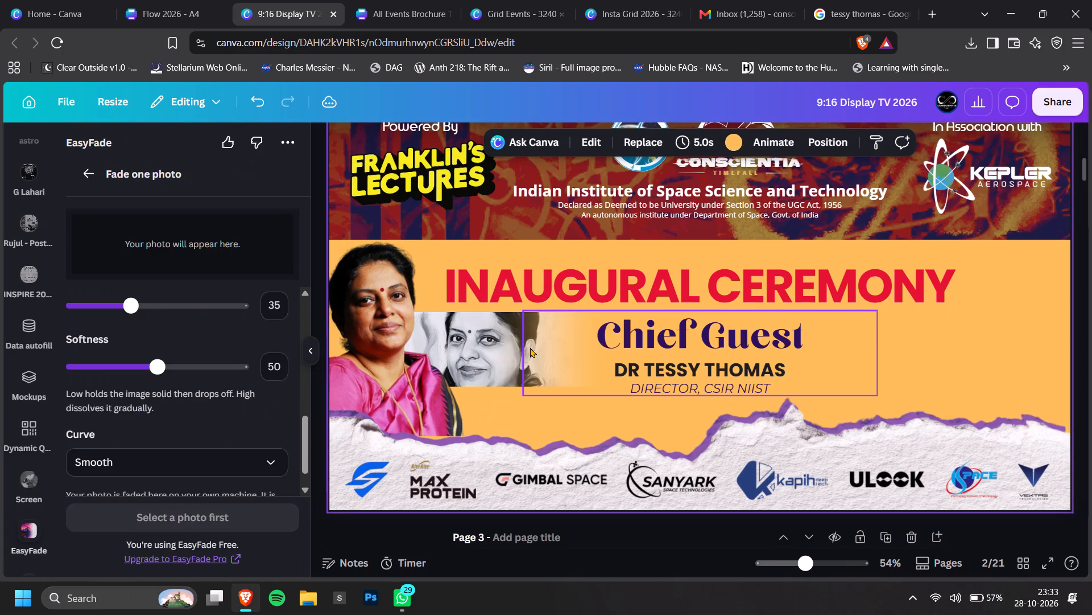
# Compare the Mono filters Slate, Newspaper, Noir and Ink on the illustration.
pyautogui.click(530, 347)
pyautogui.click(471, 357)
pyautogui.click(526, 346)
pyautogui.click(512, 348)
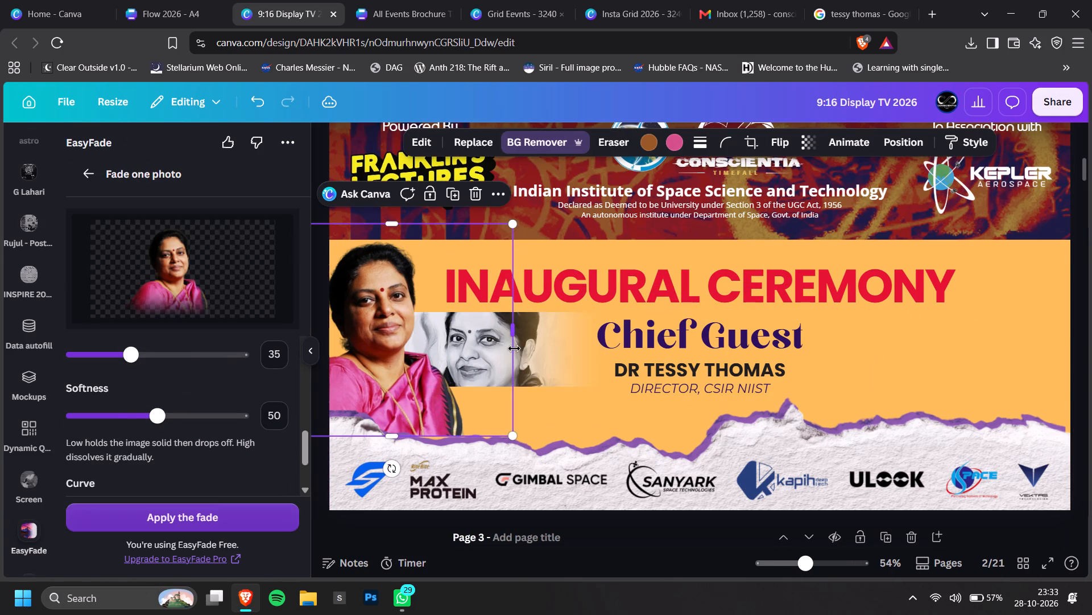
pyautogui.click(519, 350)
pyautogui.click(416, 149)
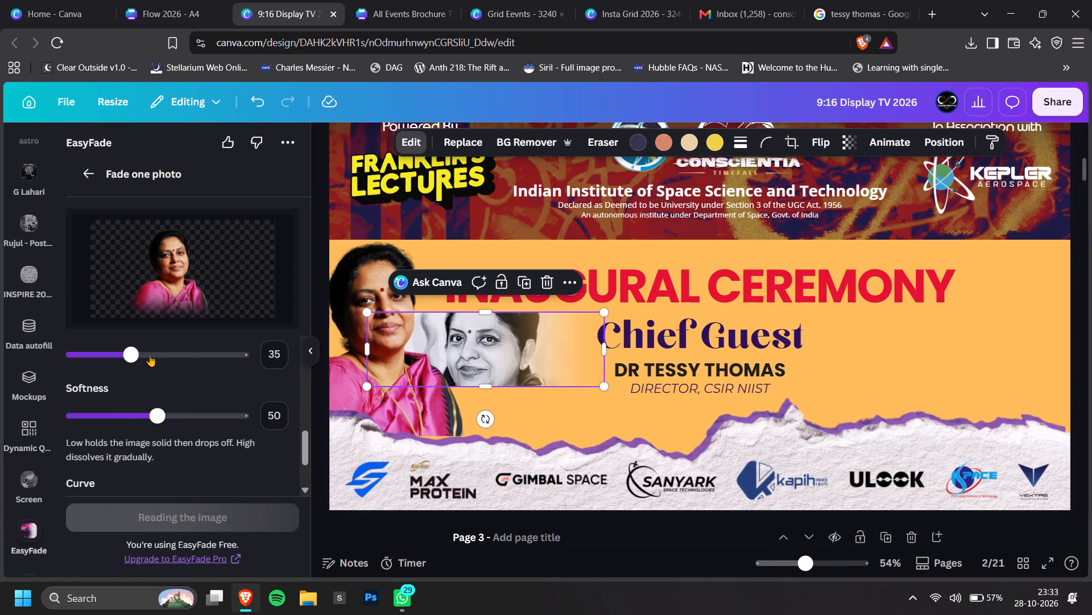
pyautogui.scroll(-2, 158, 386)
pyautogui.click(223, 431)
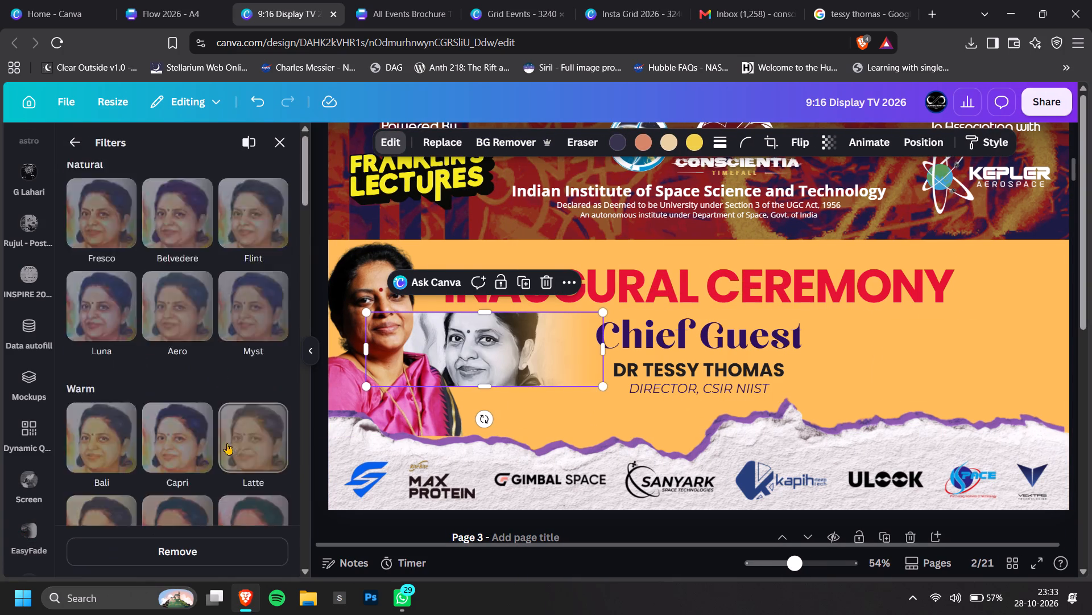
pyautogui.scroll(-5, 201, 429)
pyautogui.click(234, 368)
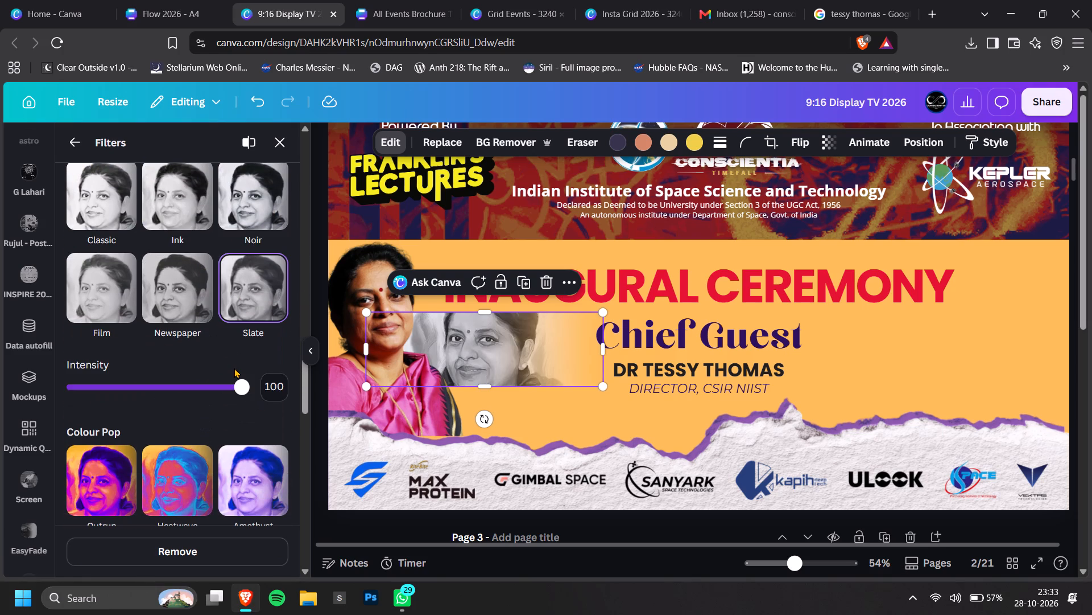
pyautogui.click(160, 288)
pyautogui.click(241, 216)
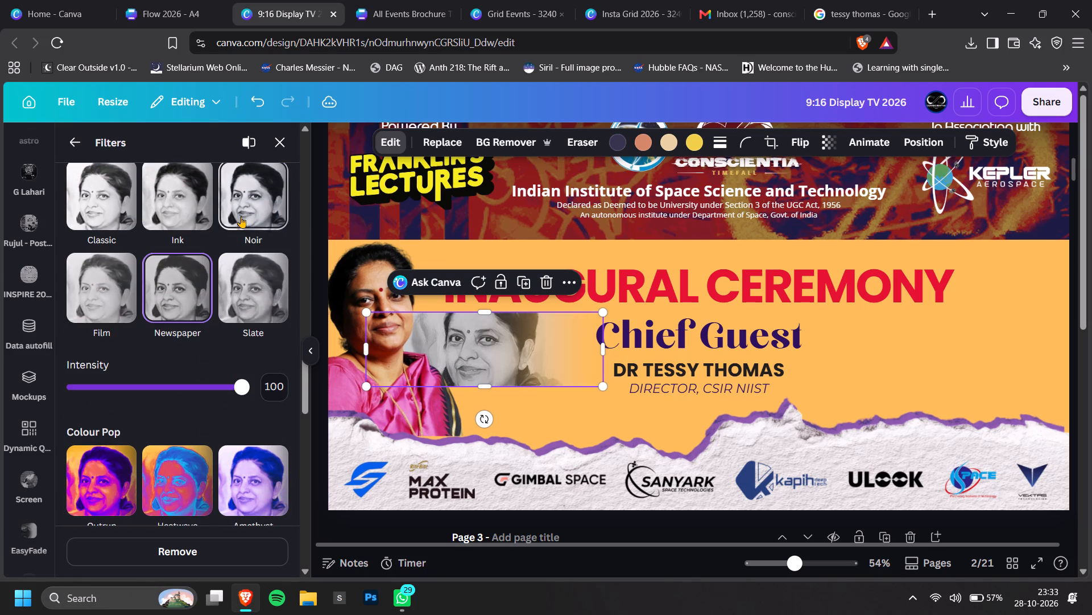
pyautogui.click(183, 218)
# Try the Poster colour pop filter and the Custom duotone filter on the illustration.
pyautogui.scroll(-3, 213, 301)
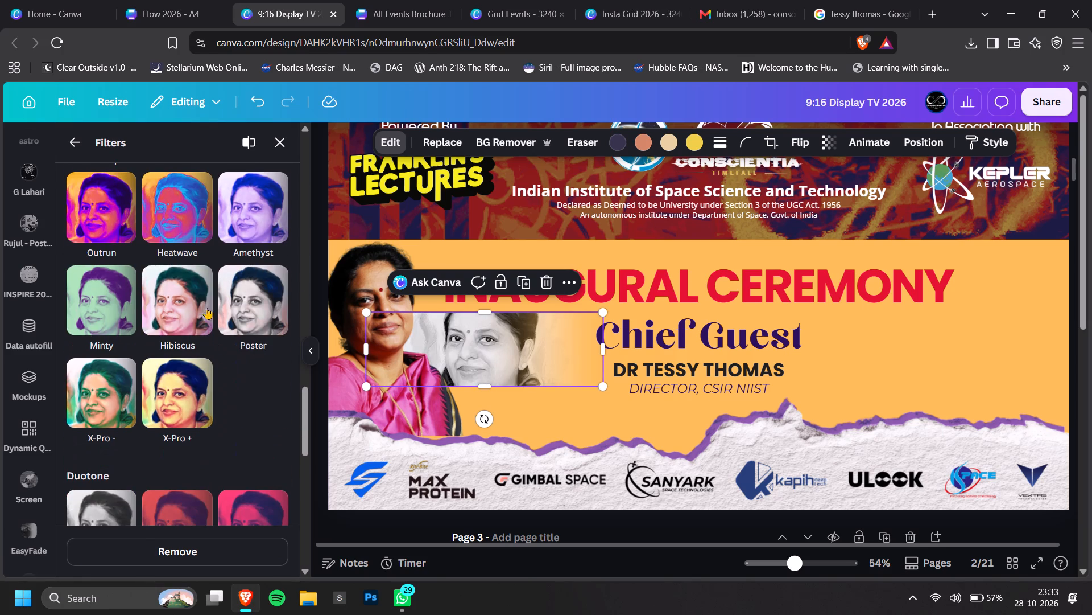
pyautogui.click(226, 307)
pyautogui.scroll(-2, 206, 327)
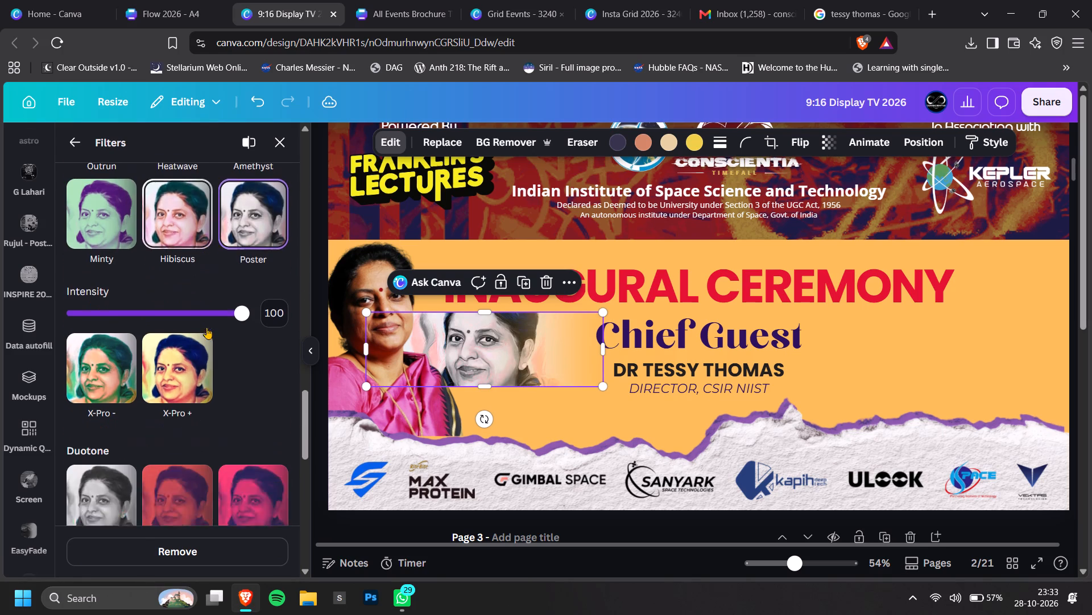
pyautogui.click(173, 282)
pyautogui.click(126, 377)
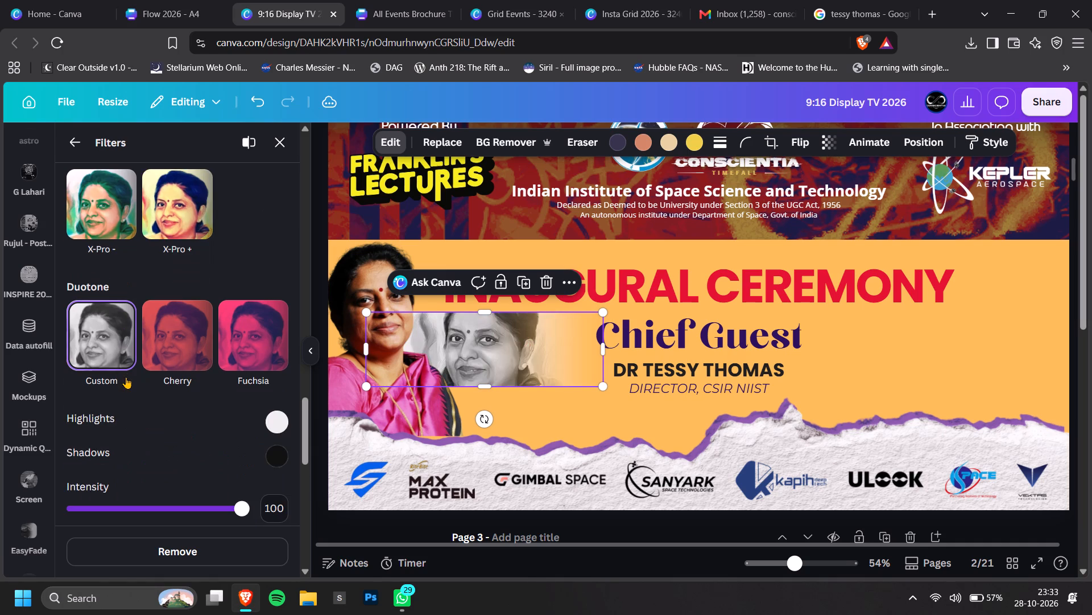
# Reapply the Noir filter to the illustration, trying intensity 70 before setting it to 100.
pyautogui.scroll(3, 156, 380)
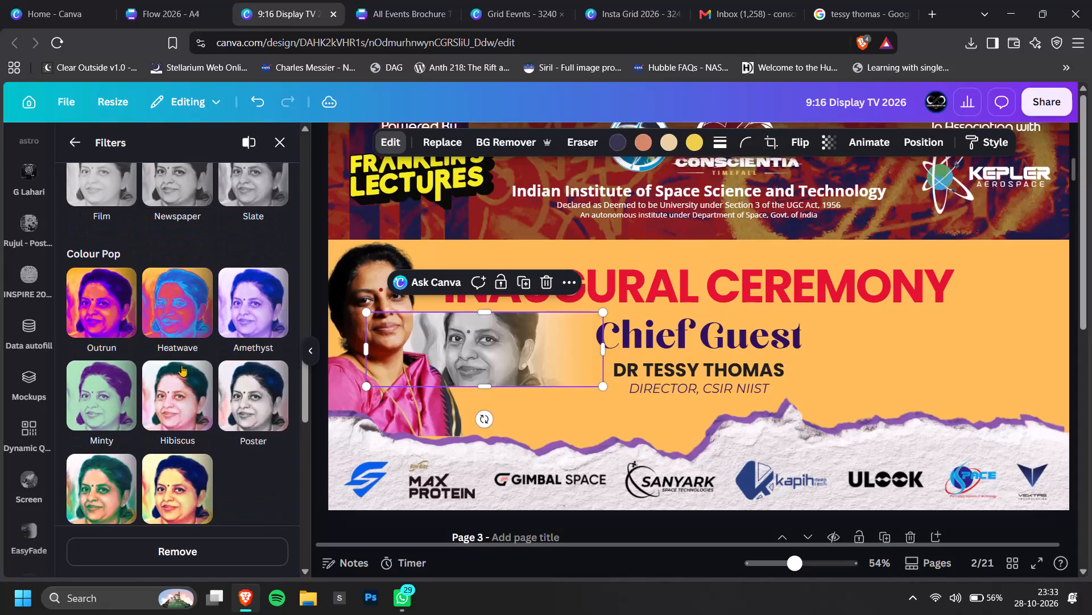
pyautogui.scroll(1, 187, 362)
pyautogui.click(246, 195)
pyautogui.moveTo(196, 274); pyautogui.dragTo(179, 277)
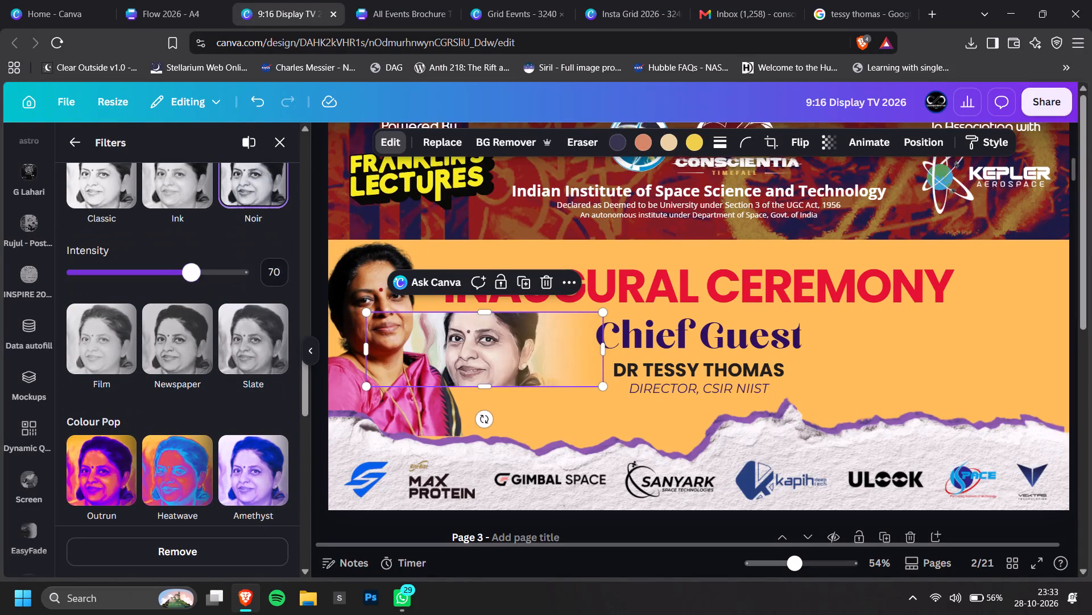
pyautogui.moveTo(179, 277); pyautogui.dragTo(277, 301)
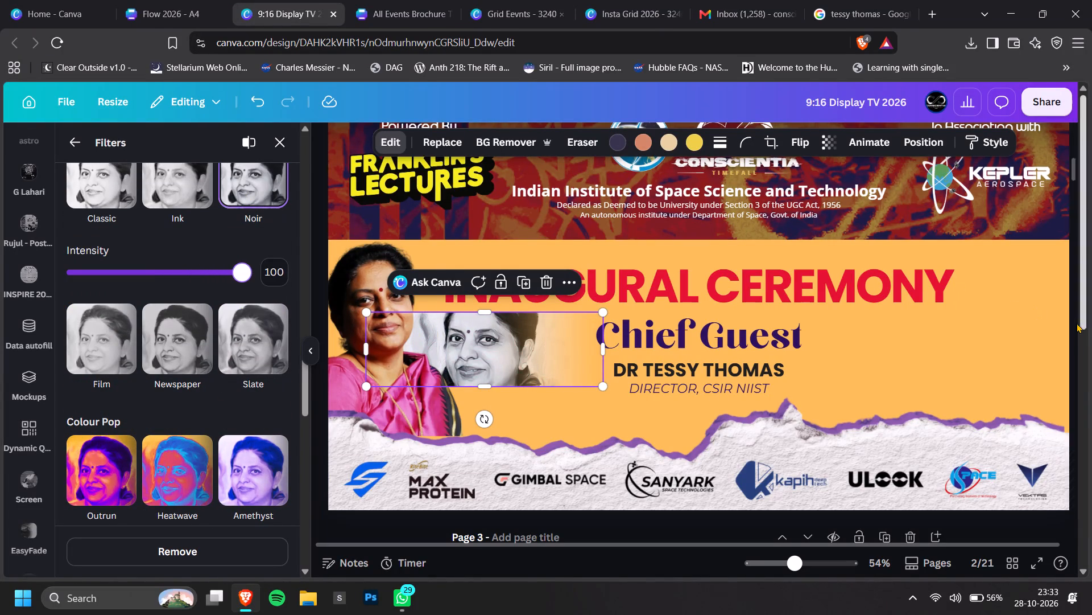
pyautogui.click(1056, 337)
pyautogui.click(1049, 363)
# Italicise the INAUGURAL CEREMONY heading, trying it without bold and switching bold back on.
pyautogui.keyDown('ctrl'); pyautogui.scroll(-2, 973, 371); pyautogui.keyUp('ctrl')
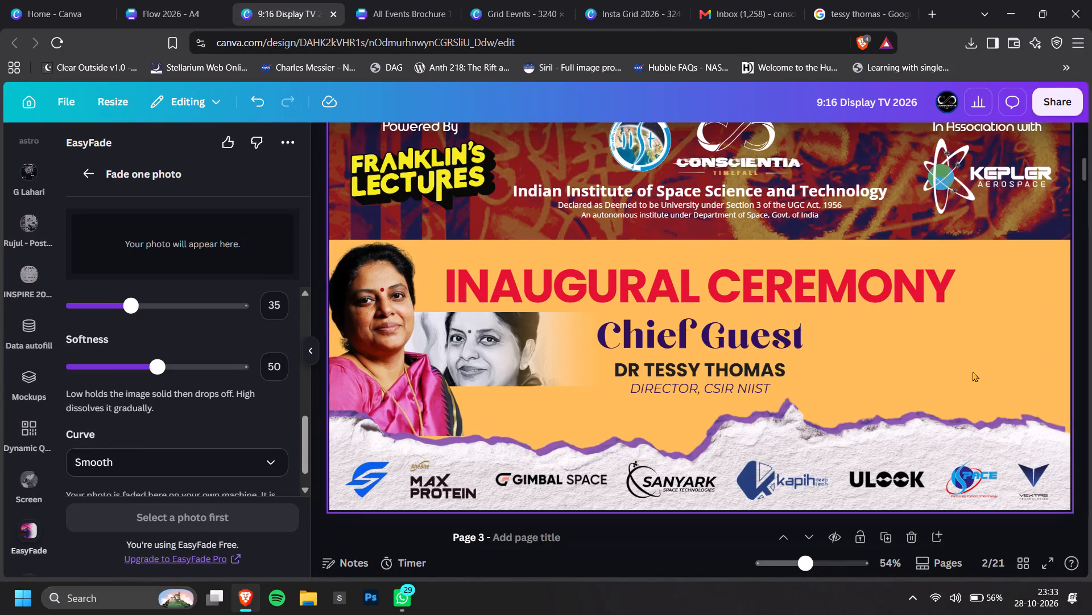
pyautogui.keyDown('ctrl'); pyautogui.scroll(-1, 973, 371); pyautogui.keyUp('ctrl')
pyautogui.click(971, 339)
pyautogui.keyDown('ctrl'); pyautogui.scroll(4, 673, 342); pyautogui.keyUp('ctrl')
pyautogui.click(723, 300)
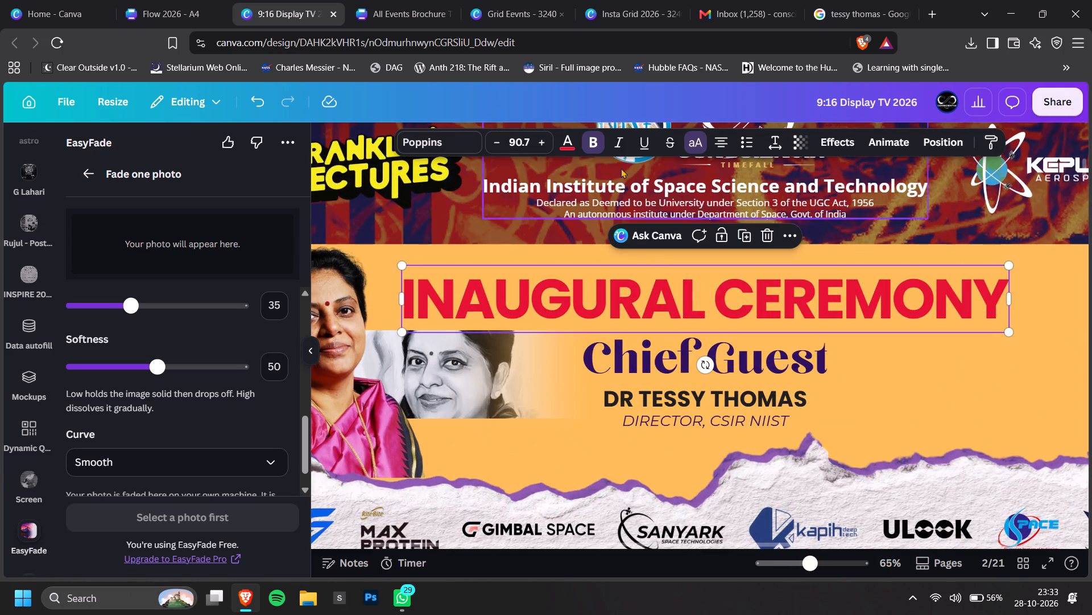
pyautogui.click(613, 142)
pyautogui.click(601, 146)
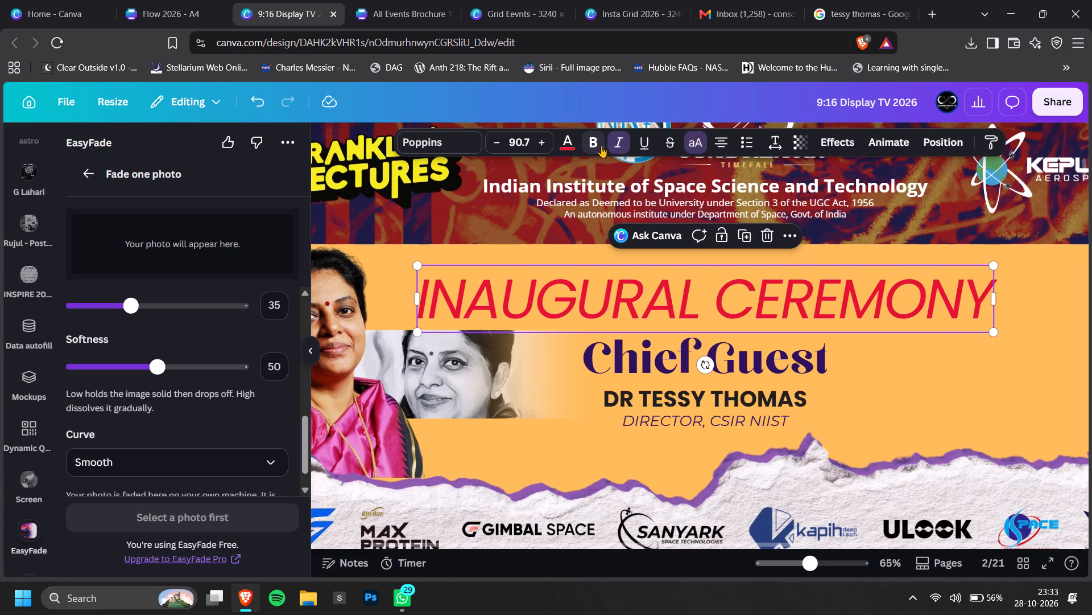
pyautogui.keyDown('ctrl'); pyautogui.scroll(-2, 787, 265); pyautogui.keyUp('ctrl')
pyautogui.click(596, 140)
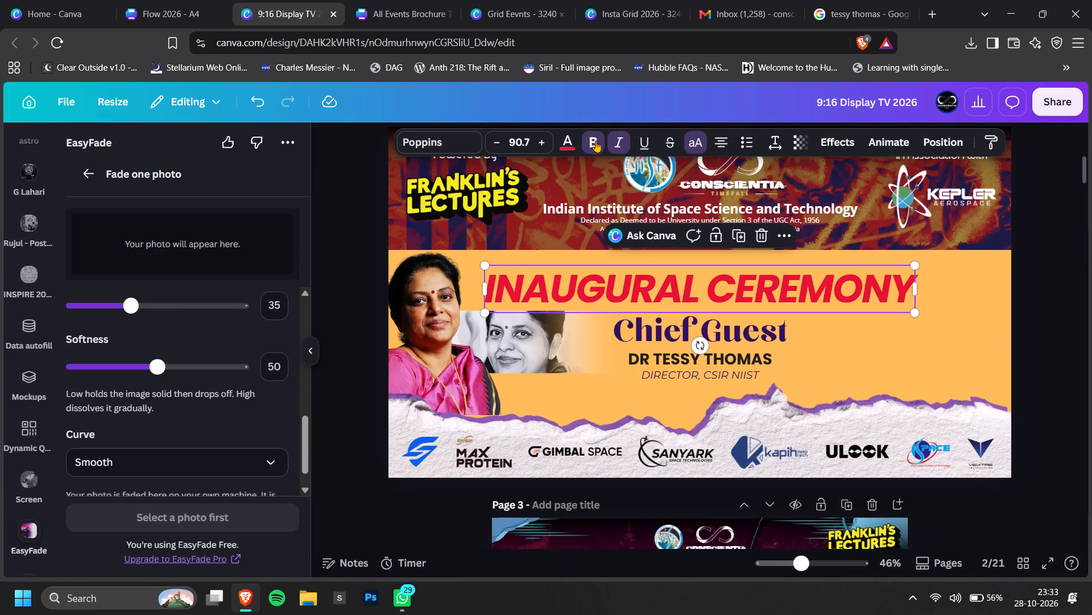
# Change the INAUGURAL CEREMONY heading's font to Anton.
pyautogui.click(428, 143)
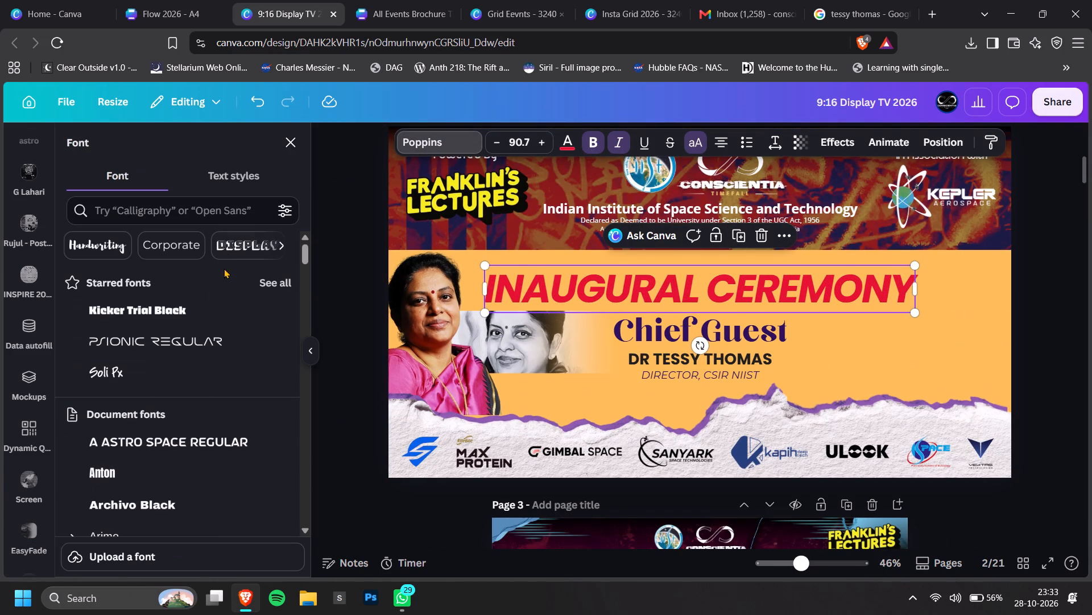
pyautogui.scroll(-2, 168, 380)
pyautogui.click(191, 282)
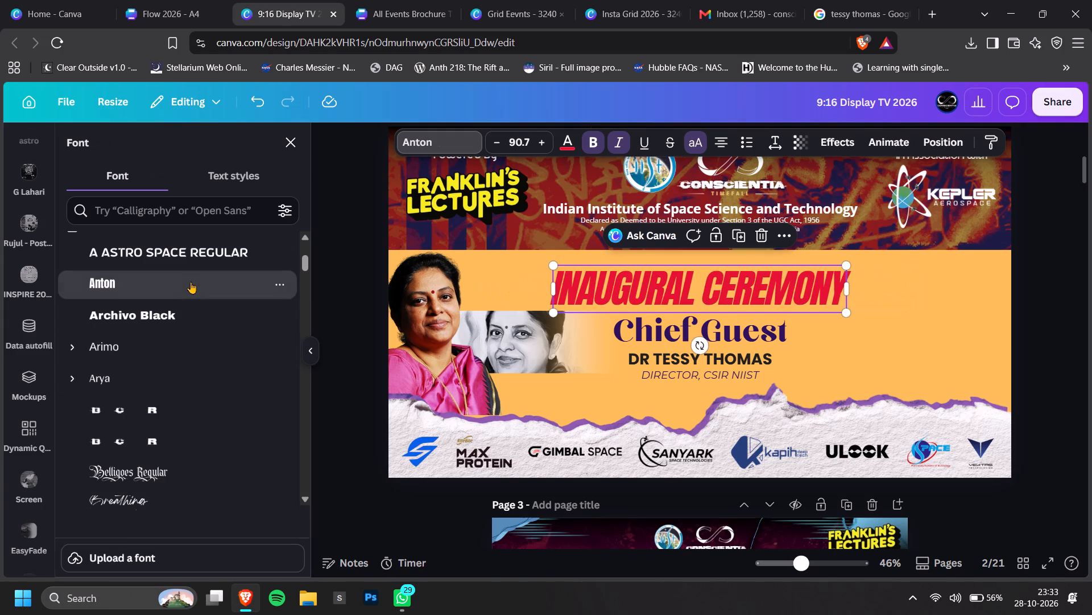
# Set the INAUGURAL CEREMONY heading's letter spacing to 0.
pyautogui.click(763, 153)
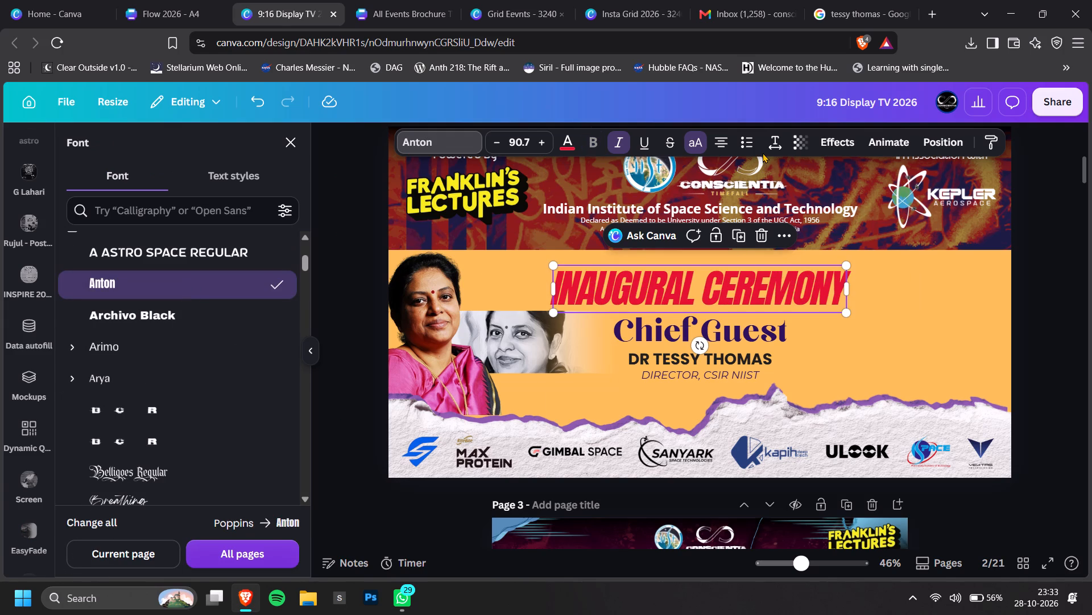
pyautogui.click(774, 143)
pyautogui.click(838, 251)
pyautogui.click(838, 191)
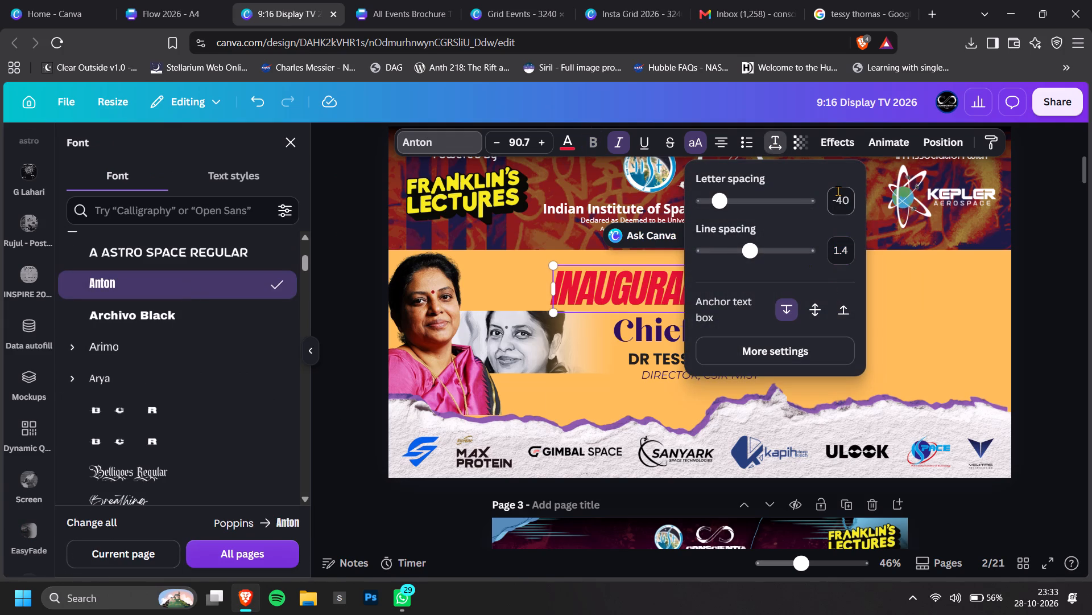
pyautogui.click(842, 191)
pyautogui.press('0')
pyautogui.press('Return')
pyautogui.doubleClick(1032, 280)
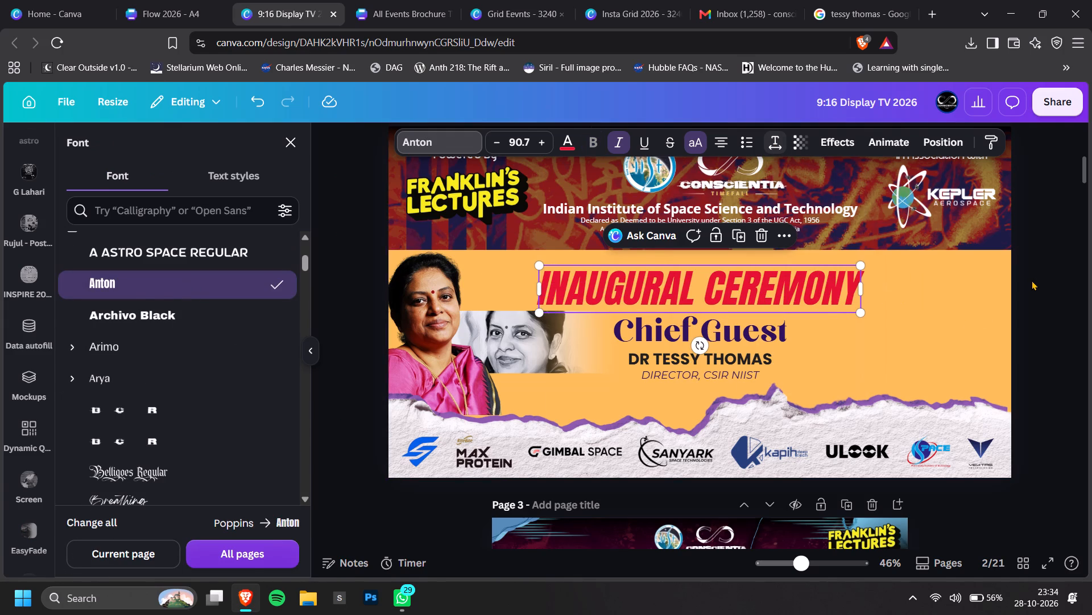
pyautogui.click(1032, 283)
# Set the INAUGURAL CEREMONY heading's font size to 100.
pyautogui.keyDown('ctrl'); pyautogui.scroll(1, 770, 255); pyautogui.keyUp('ctrl')
pyautogui.moveTo(774, 288); pyautogui.dragTo(783, 280)
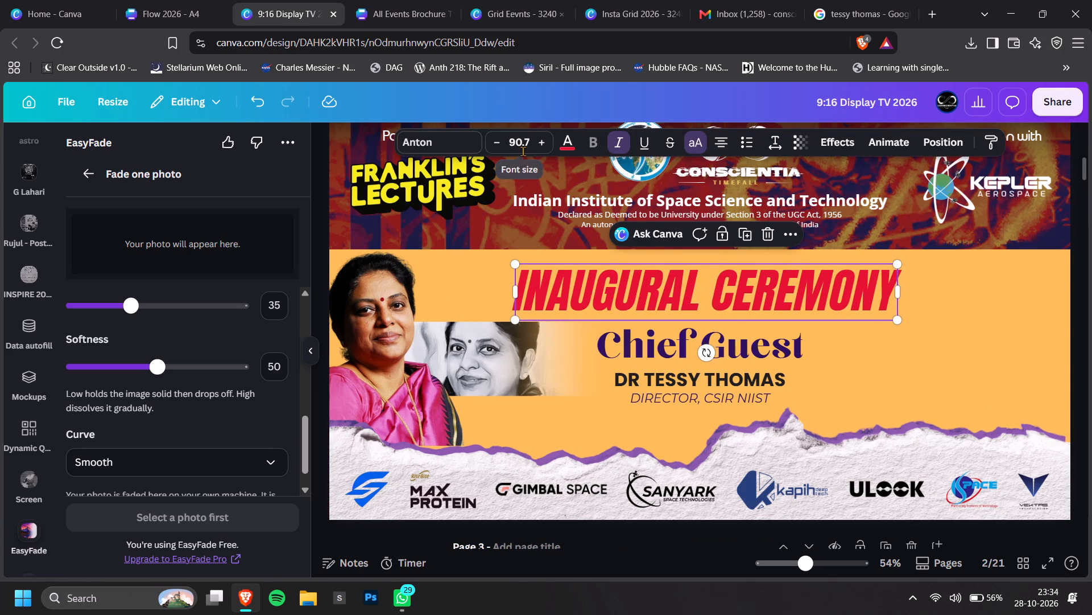
pyautogui.click(523, 150)
pyautogui.write('100')
pyautogui.press('Return')
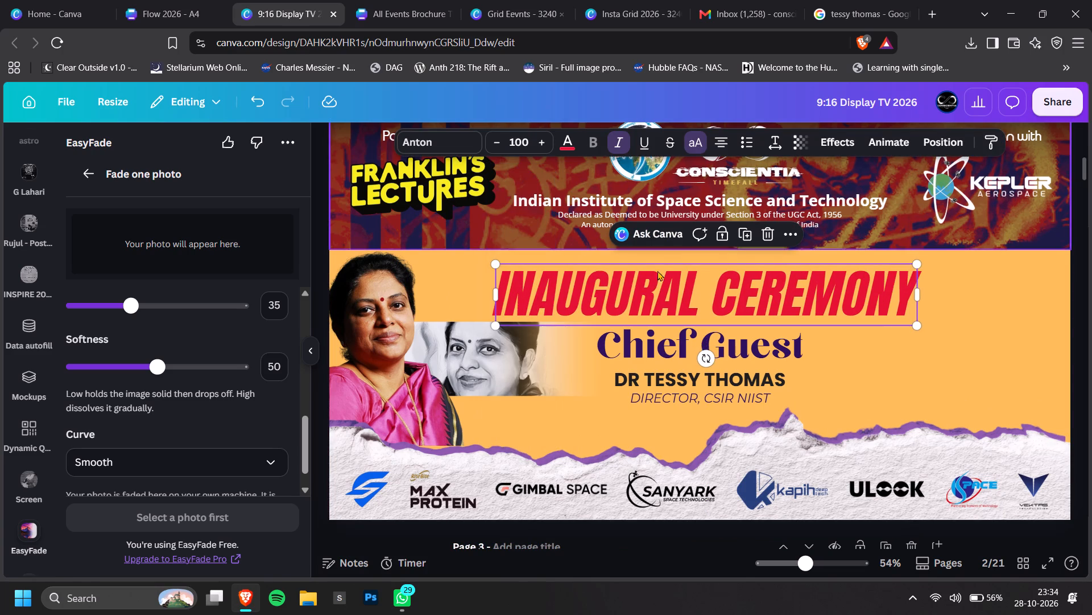
# Centre the heading horizontally on the page and nudge it up to a Y position of about 408 px.
pyautogui.click(959, 145)
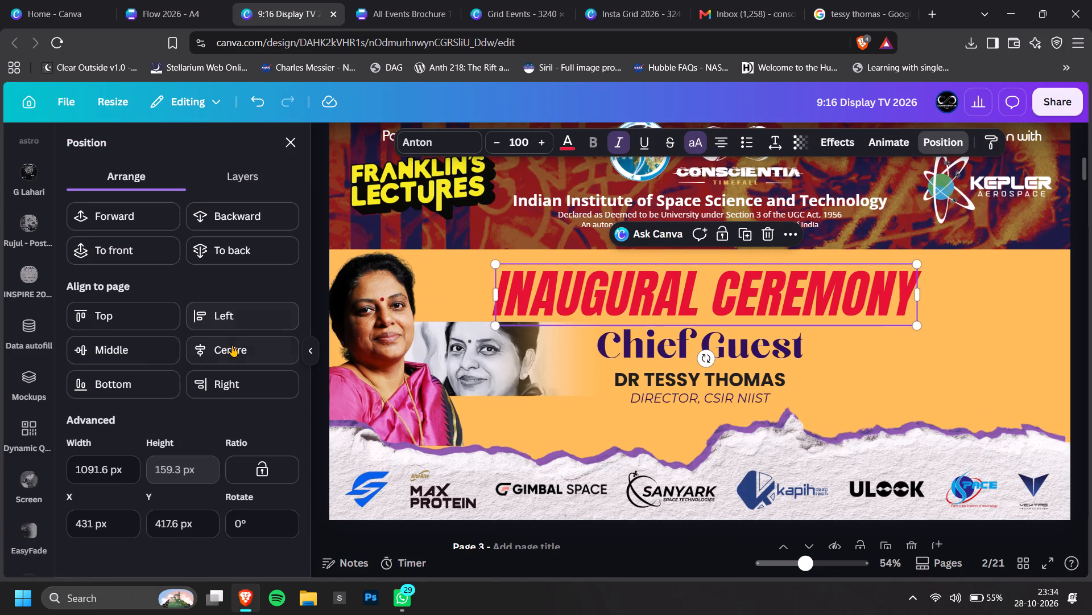
pyautogui.click(232, 345)
pyautogui.click(712, 302)
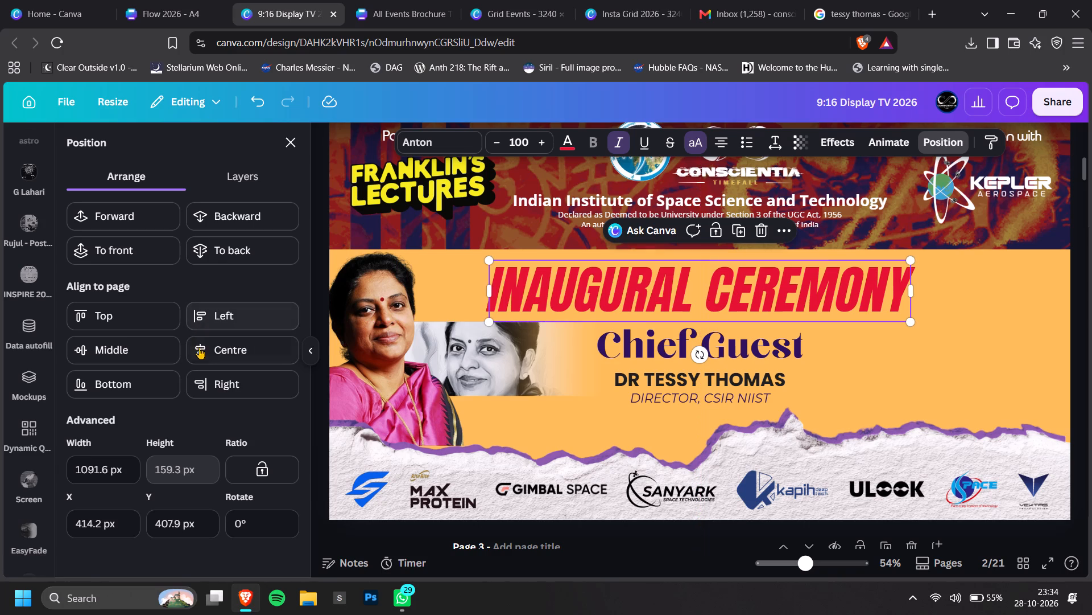
pyautogui.click(210, 348)
pyautogui.keyDown('ctrl'); pyautogui.scroll(-1, 985, 309); pyautogui.keyUp('ctrl')
pyautogui.doubleClick(1025, 299)
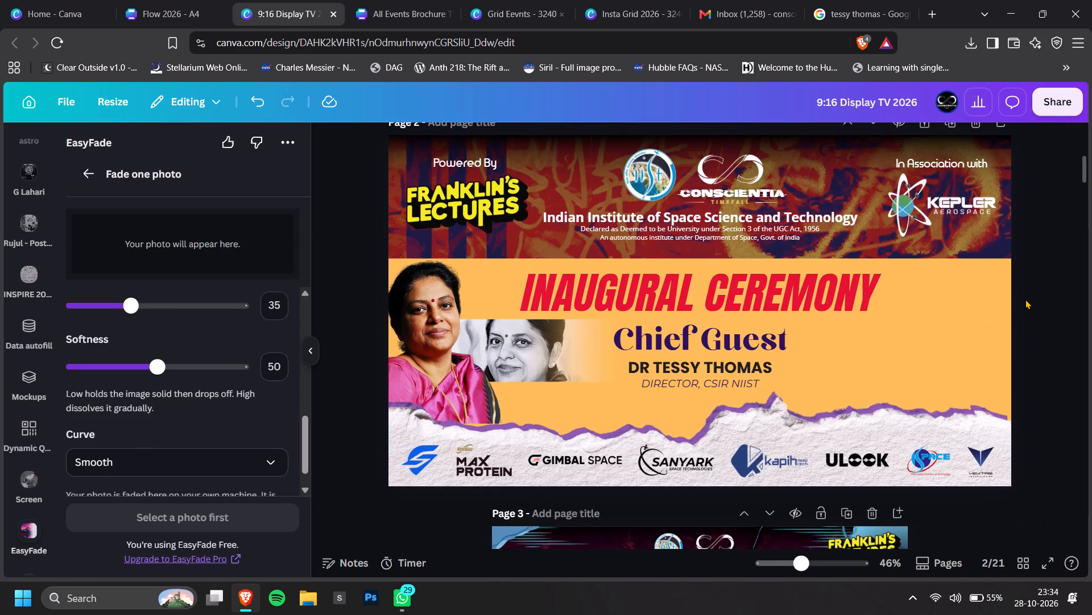
# Scale the black-and-white illustration down slightly and reposition it beside the chief guest's portrait, just below the heading.
pyautogui.keyDown('ctrl'); pyautogui.scroll(1, 518, 334); pyautogui.keyUp('ctrl')
pyautogui.click(536, 353)
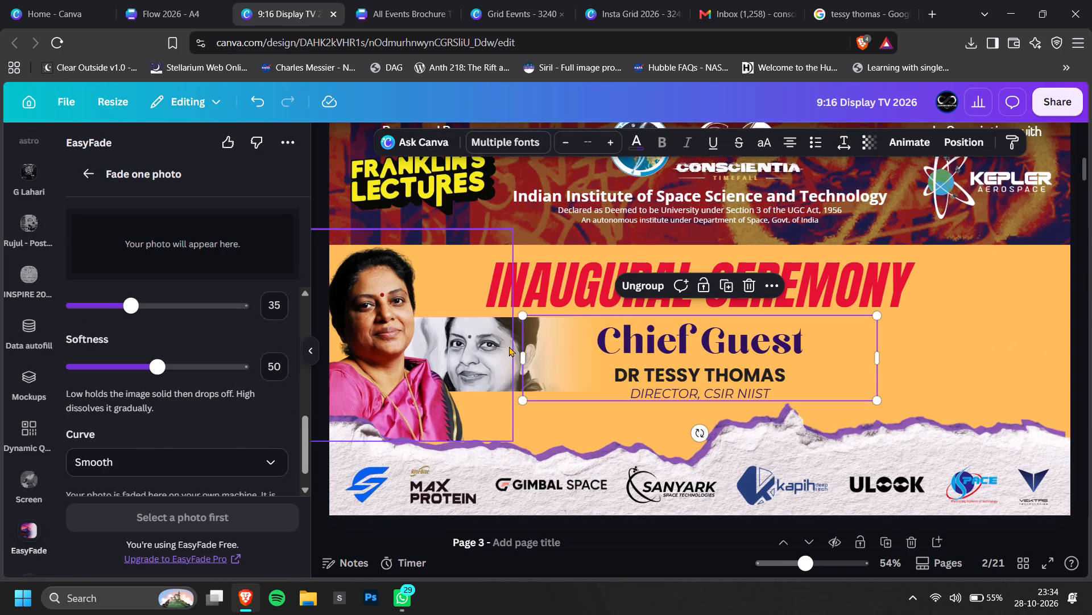
pyautogui.moveTo(514, 348); pyautogui.dragTo(512, 342)
pyautogui.moveTo(601, 307); pyautogui.dragTo(575, 316)
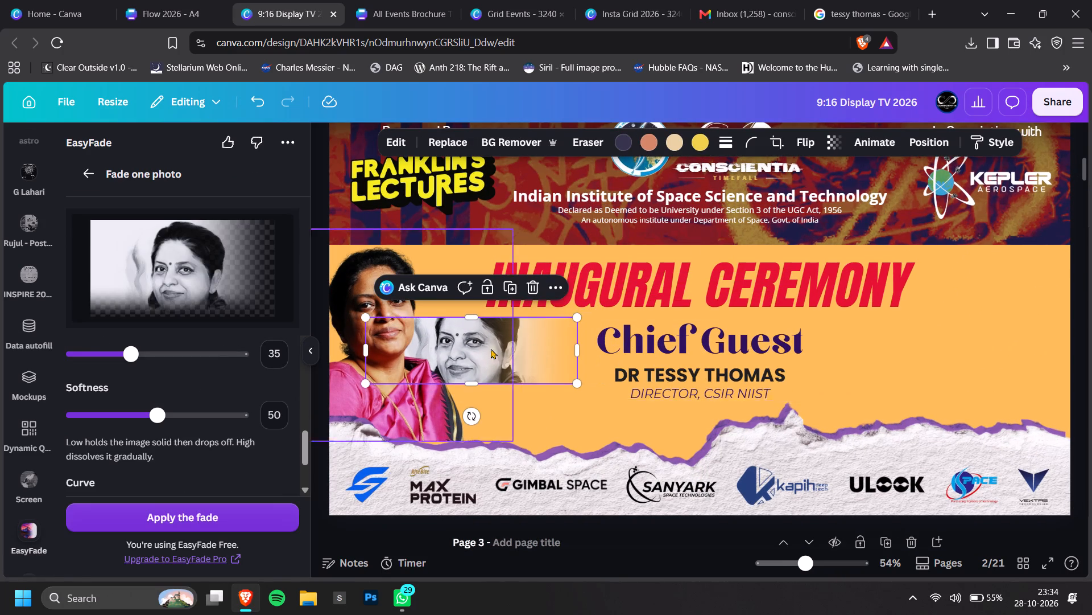
pyautogui.moveTo(491, 348); pyautogui.dragTo(502, 343)
pyautogui.keyDown('ctrl'); pyautogui.scroll(-2, 573, 334); pyautogui.keyUp('ctrl')
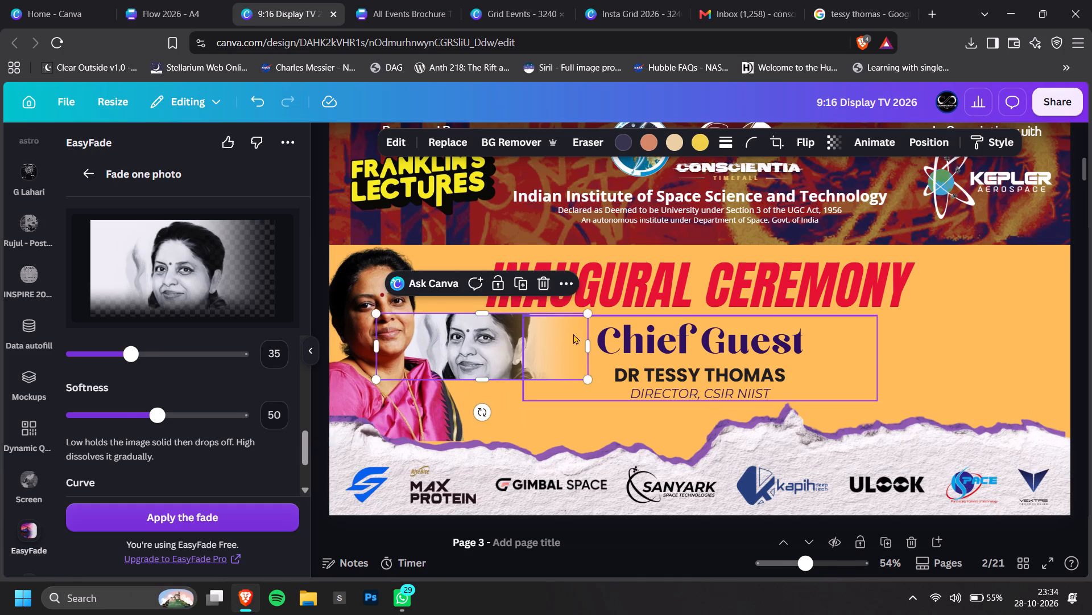
pyautogui.keyDown('ctrl'); pyautogui.scroll(-1, 573, 334); pyautogui.keyUp('ctrl')
pyautogui.doubleClick(984, 300)
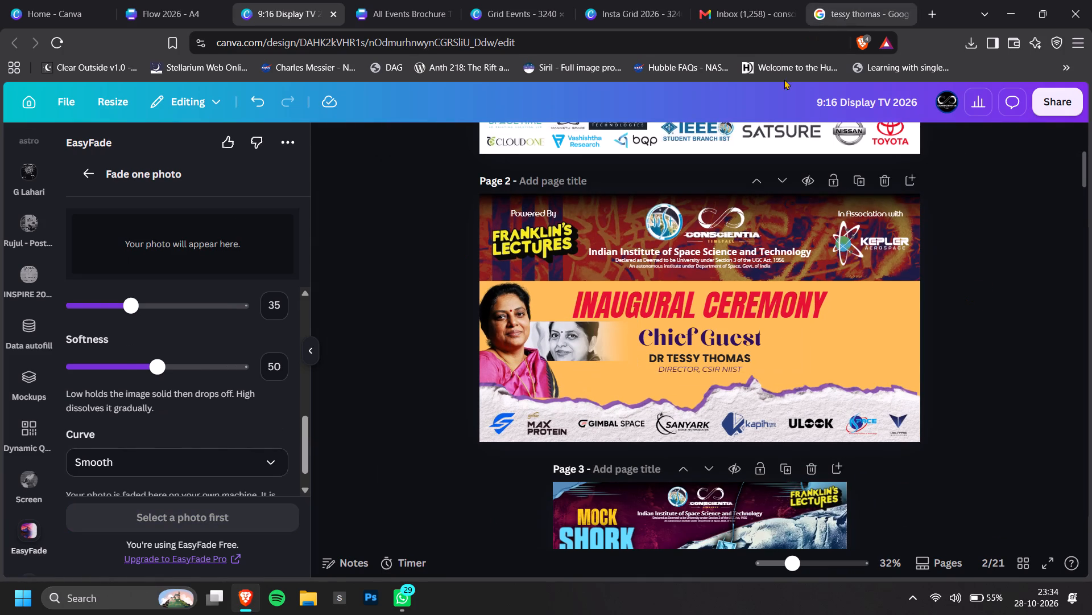
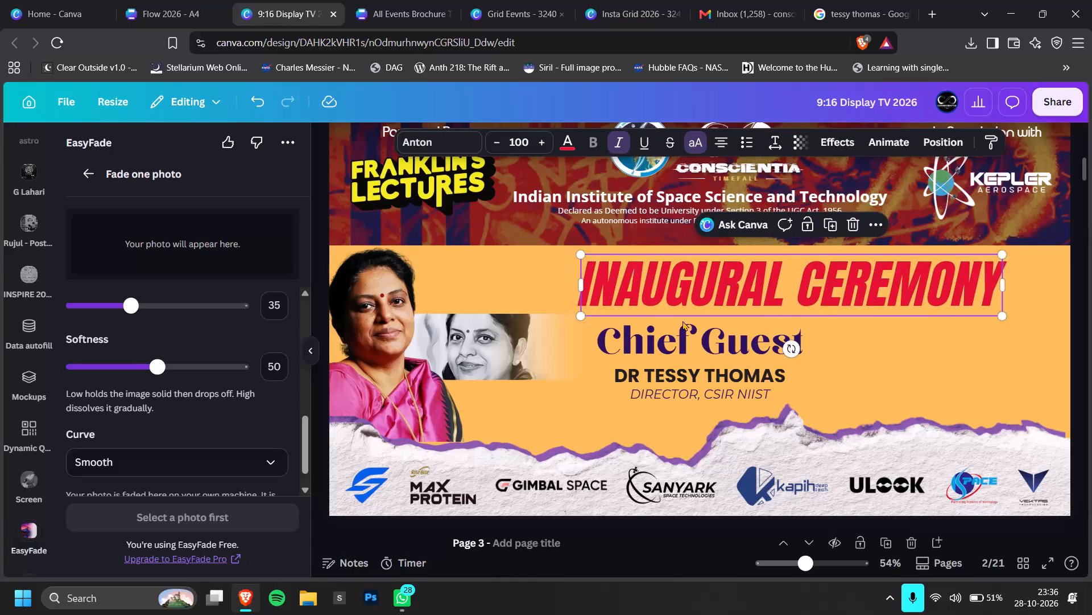
# Centre the INAUGURAL CEREMONY heading and the Chief Guest details on each other and move them together beside the black-and-white illustration.
pyautogui.keyDown('shift'); pyautogui.click(668, 341); pyautogui.keyUp('shift')
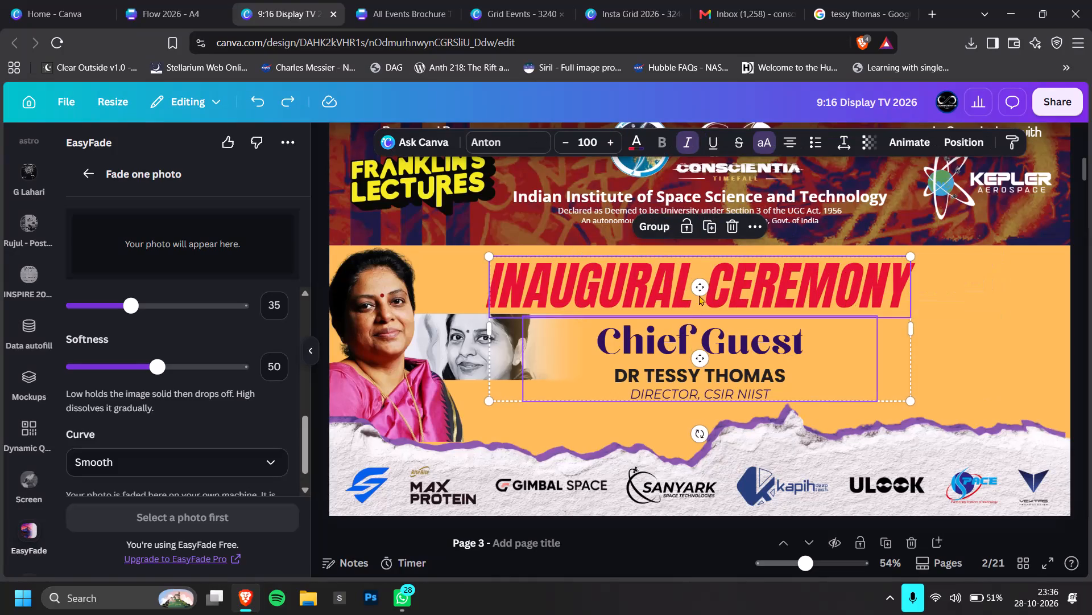
pyautogui.click(662, 232)
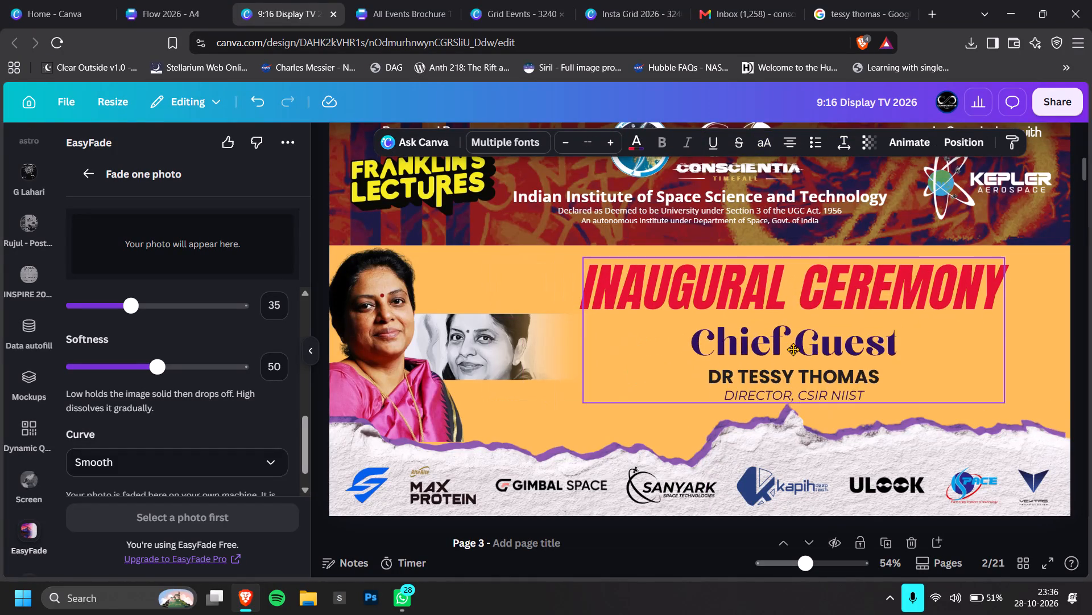
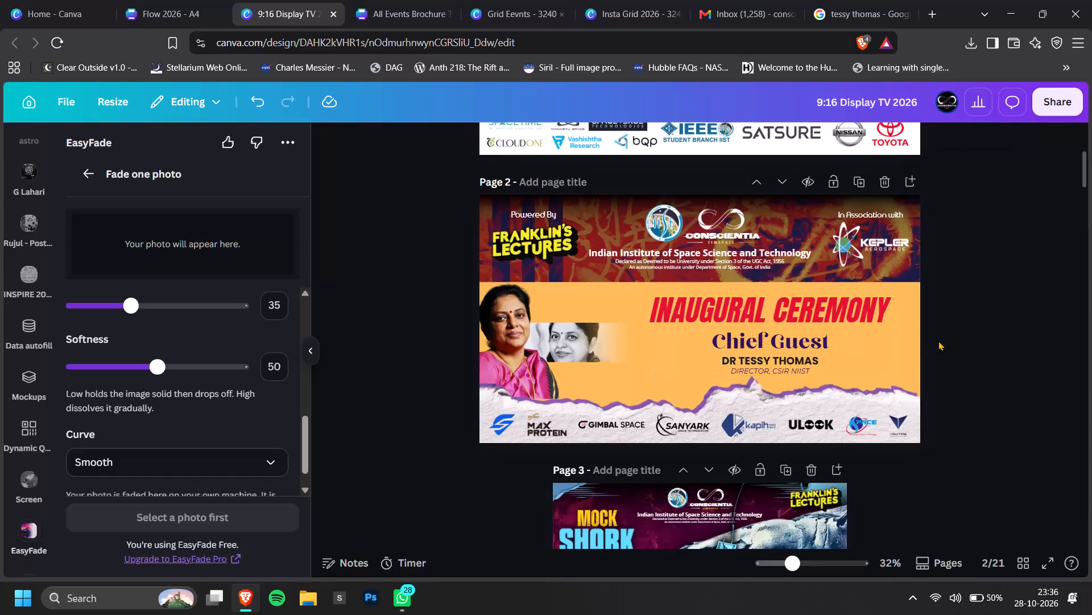
# Ungroup the heading block and move the Chief Guest, name and designation lines slightly up, closer to the INAUGURAL CEREMONY heading.
pyautogui.keyDown('ctrl'); pyautogui.scroll(2, 921, 339); pyautogui.keyUp('ctrl')
pyautogui.click(819, 334)
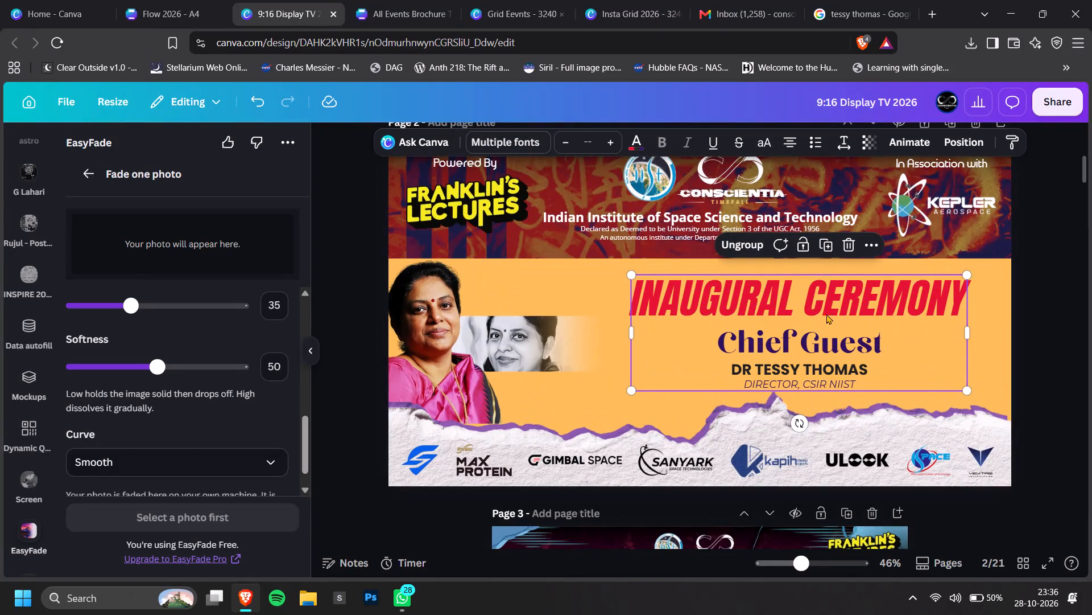
pyautogui.click(756, 244)
pyautogui.click(1068, 280)
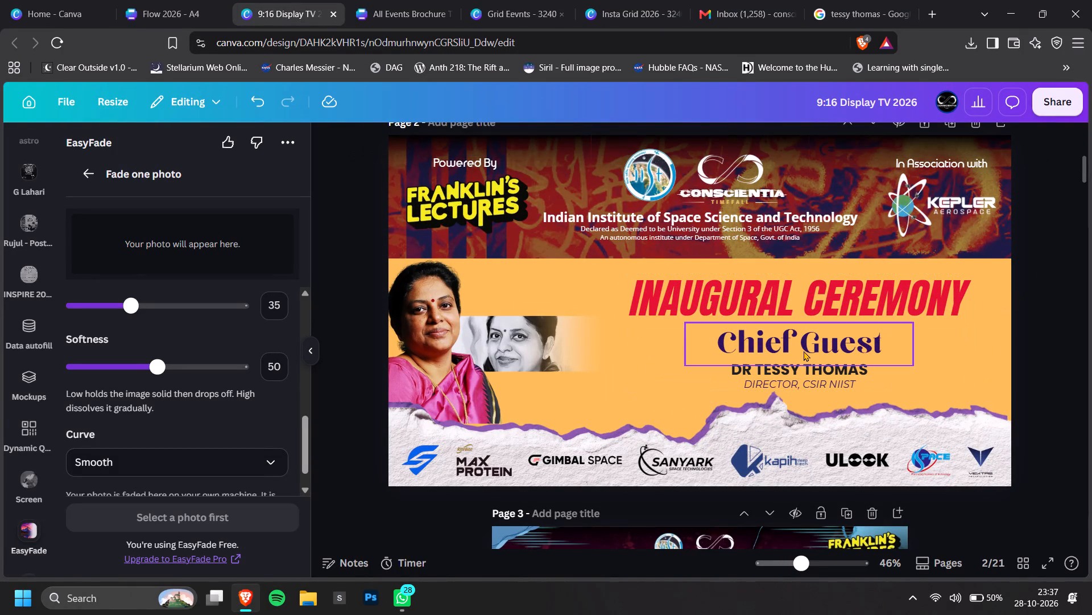
pyautogui.doubleClick(804, 351)
pyautogui.click(842, 374)
pyautogui.moveTo(842, 374); pyautogui.dragTo(841, 368)
pyautogui.click(842, 392)
pyautogui.click(842, 380)
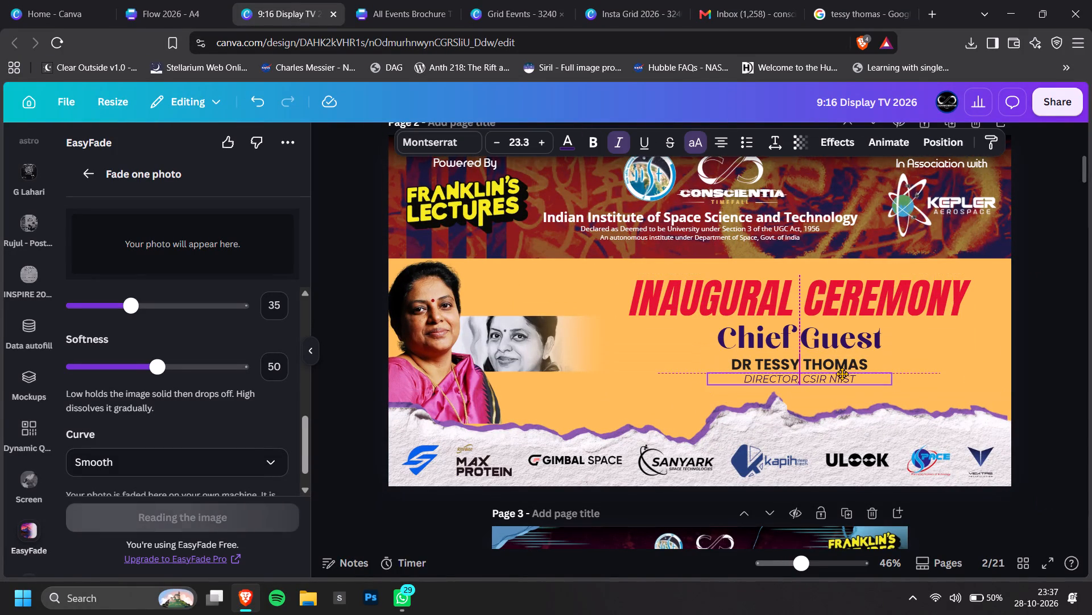
pyautogui.click(1041, 316)
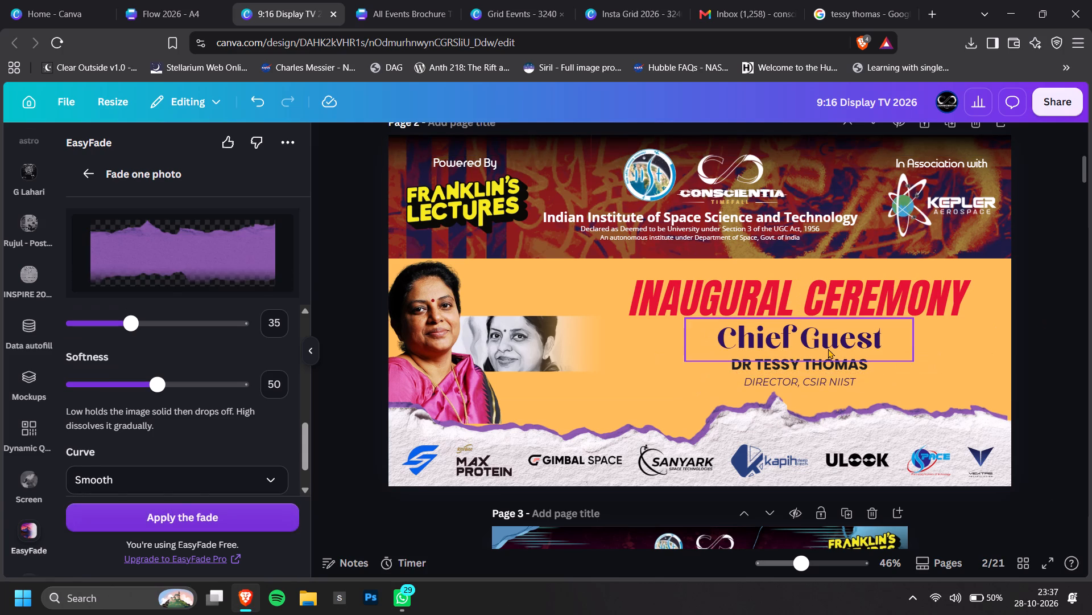
# Enlarge the Chief Guest text to size 90 and re-centre it under the INAUGURAL CEREMONY heading.
pyautogui.click(828, 348)
pyautogui.moveTo(917, 360); pyautogui.dragTo(928, 363)
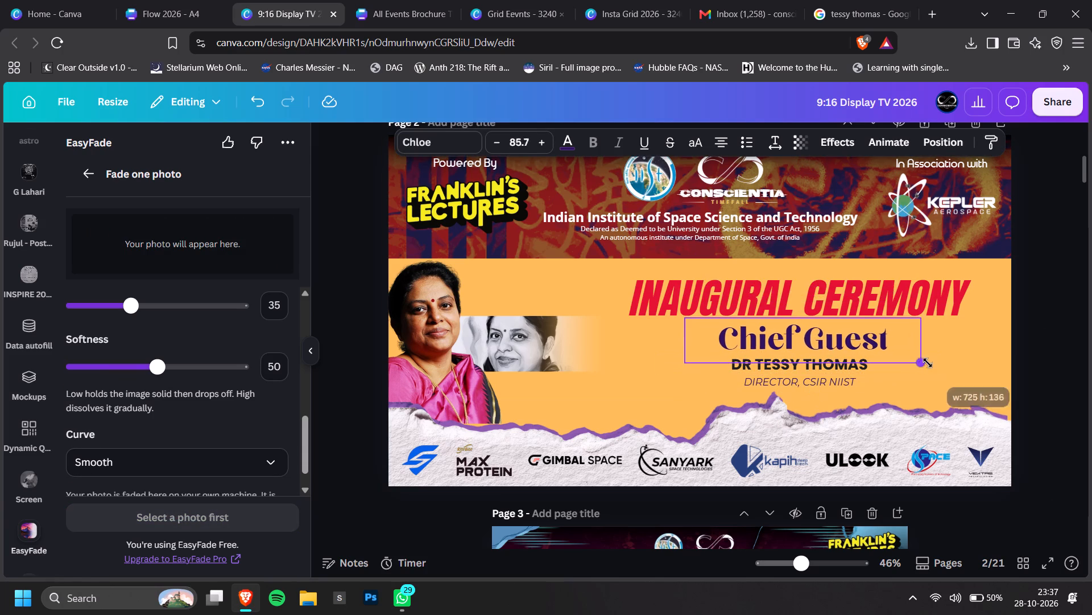
pyautogui.moveTo(928, 363); pyautogui.dragTo(936, 366)
pyautogui.moveTo(897, 351); pyautogui.dragTo(891, 350)
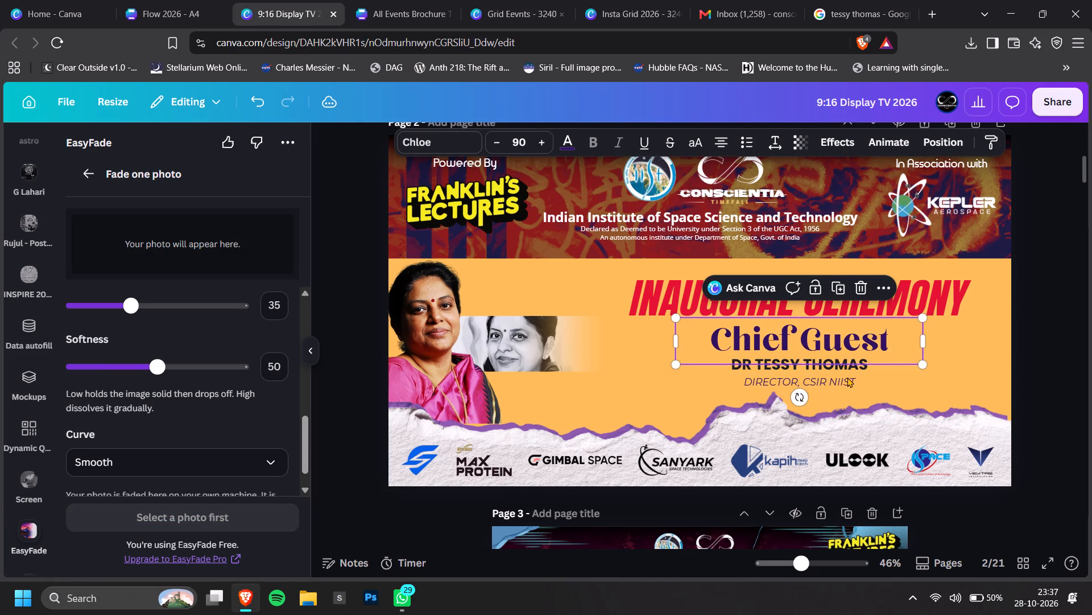
# Group the Chief Guest, name and designation lines together.
pyautogui.keyDown('shift'); pyautogui.click(840, 367); pyautogui.keyUp('shift')
pyautogui.click(838, 349)
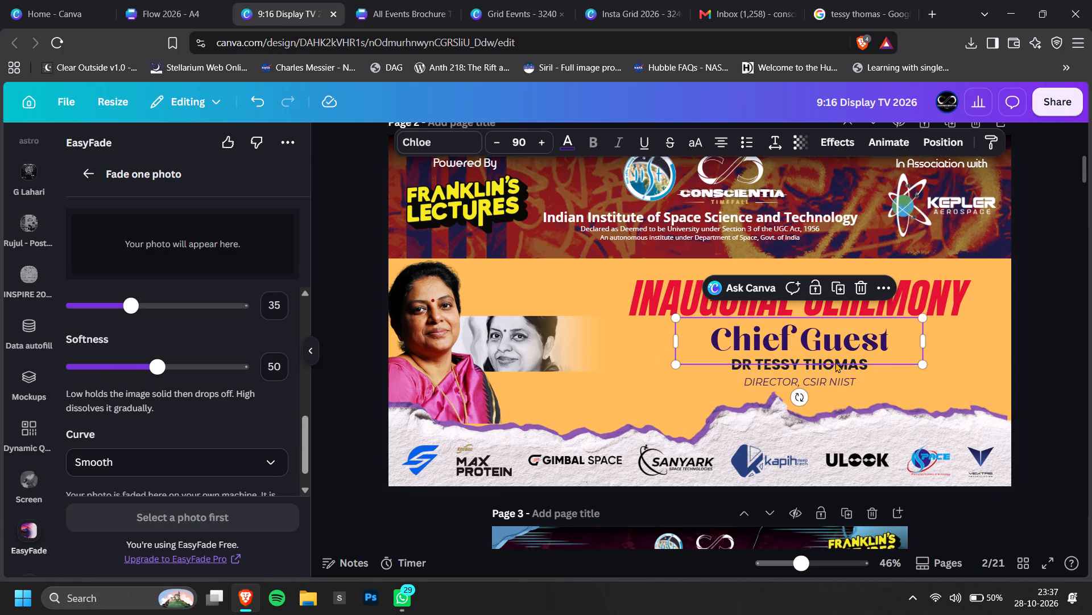
pyautogui.keyDown('shift'); pyautogui.click(831, 372); pyautogui.keyUp('shift')
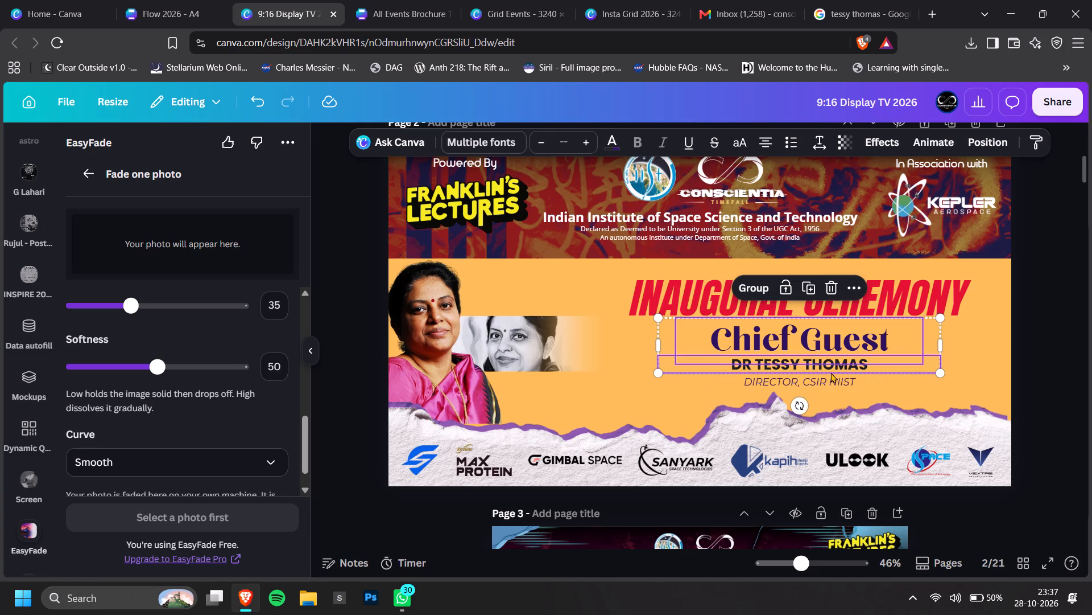
pyautogui.keyDown('shift'); pyautogui.click(831, 379); pyautogui.keyUp('shift')
pyautogui.click(759, 293)
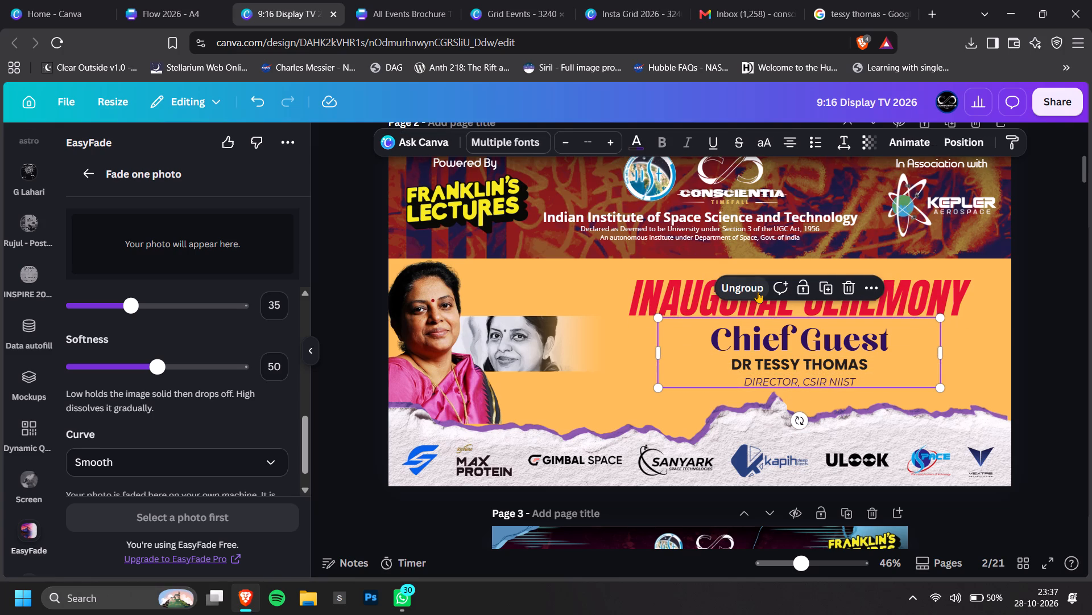
pyautogui.click(999, 343)
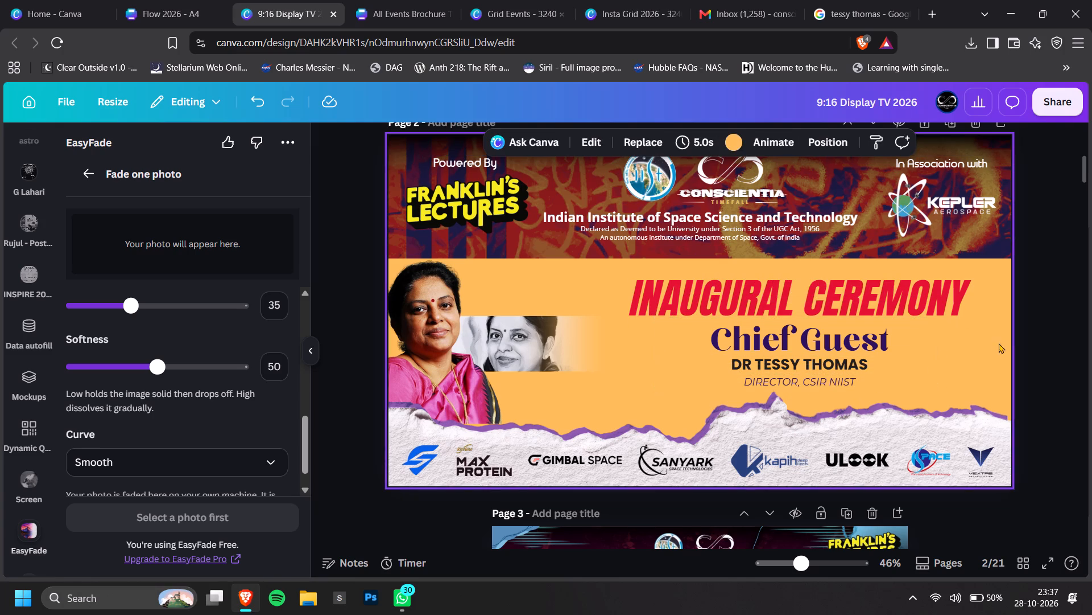
pyautogui.click(1029, 339)
pyautogui.keyDown('ctrl'); pyautogui.scroll(-1, 1028, 340); pyautogui.keyUp('ctrl')
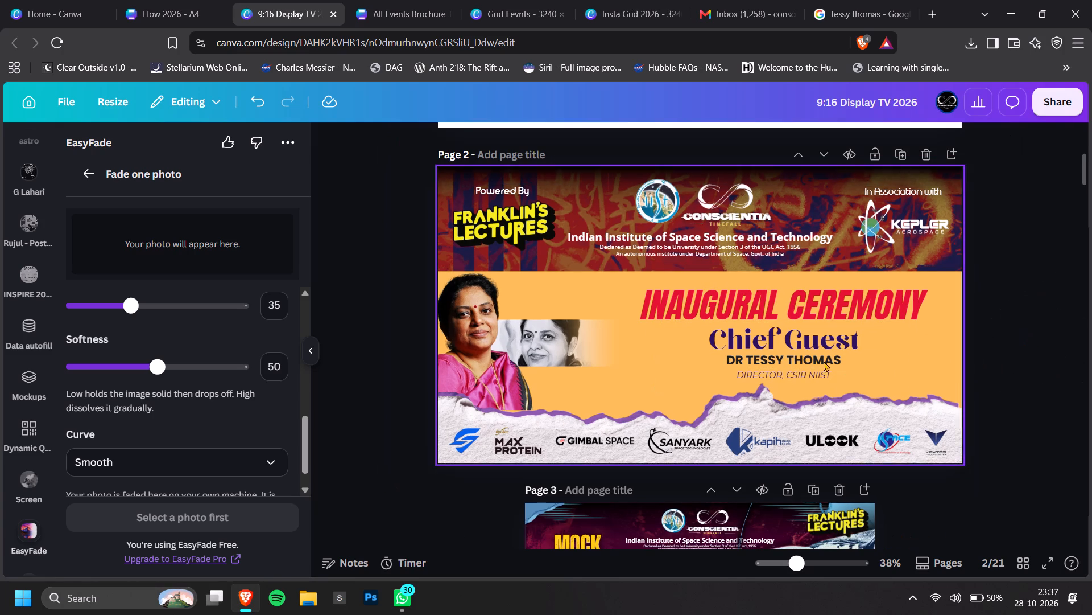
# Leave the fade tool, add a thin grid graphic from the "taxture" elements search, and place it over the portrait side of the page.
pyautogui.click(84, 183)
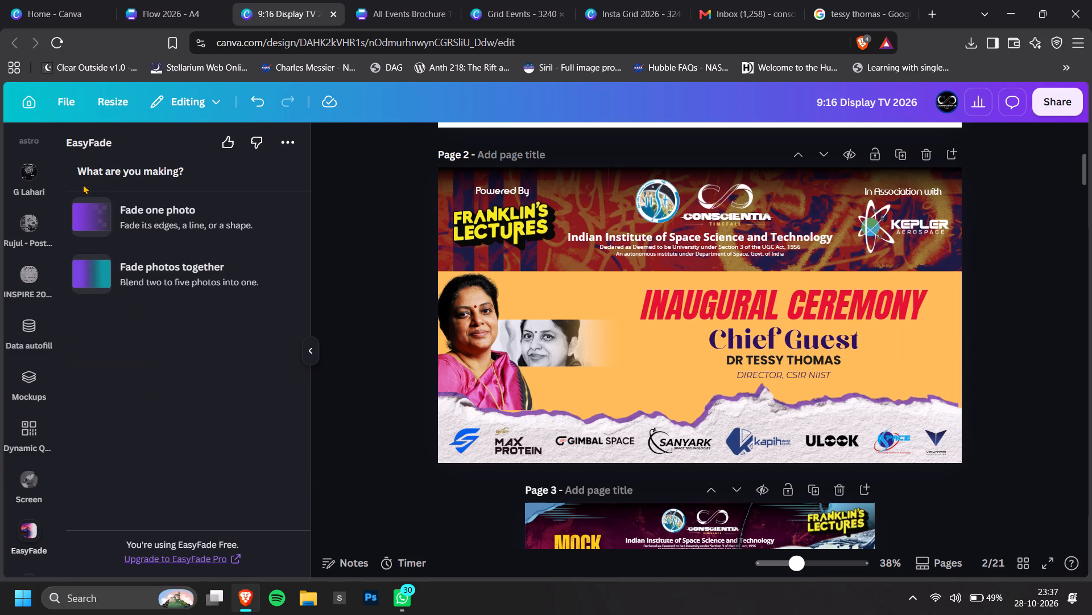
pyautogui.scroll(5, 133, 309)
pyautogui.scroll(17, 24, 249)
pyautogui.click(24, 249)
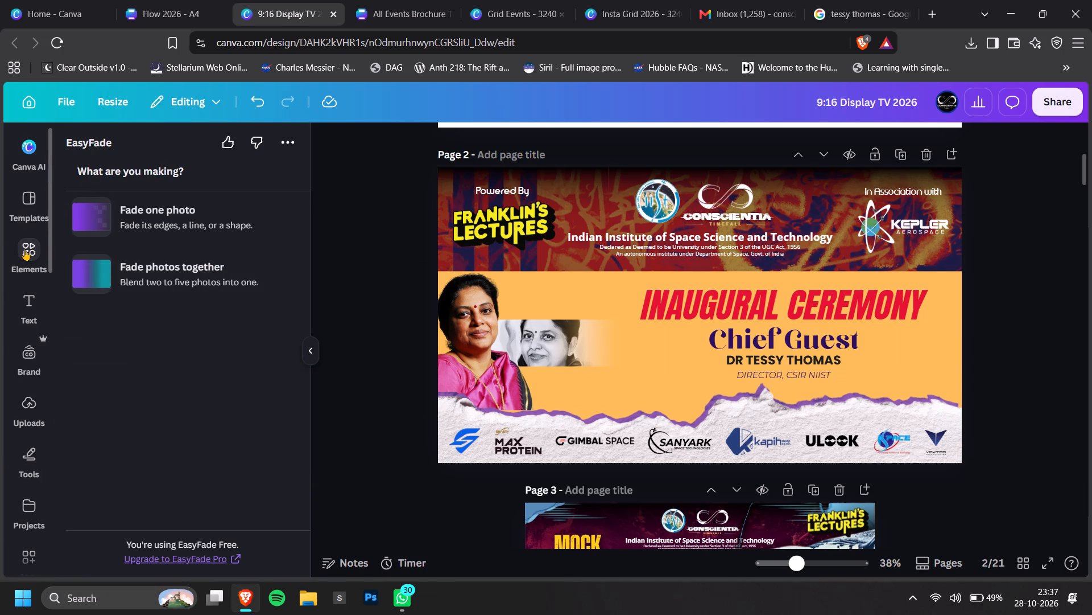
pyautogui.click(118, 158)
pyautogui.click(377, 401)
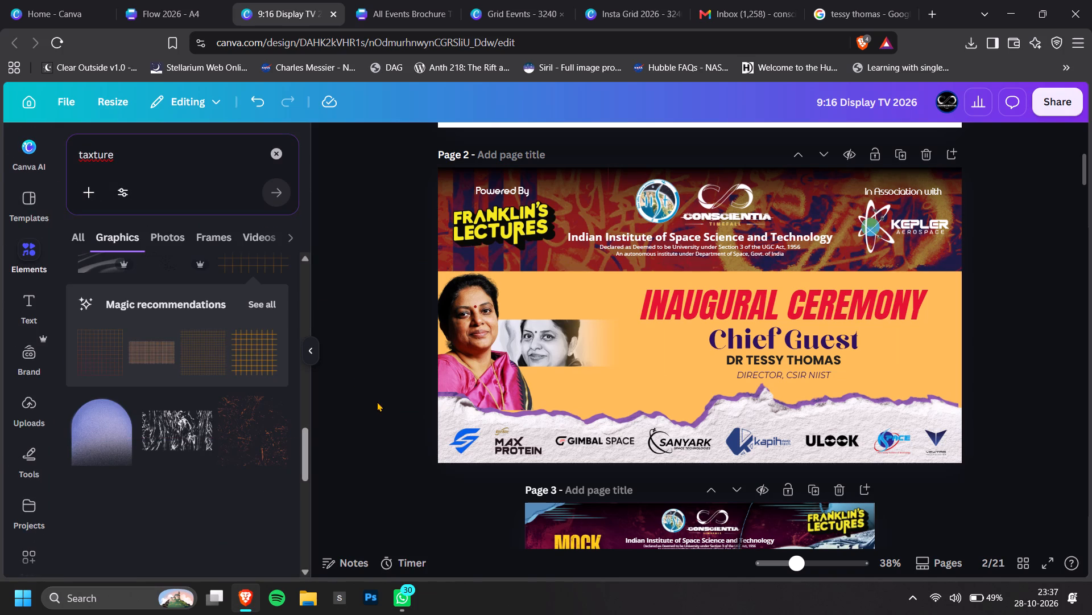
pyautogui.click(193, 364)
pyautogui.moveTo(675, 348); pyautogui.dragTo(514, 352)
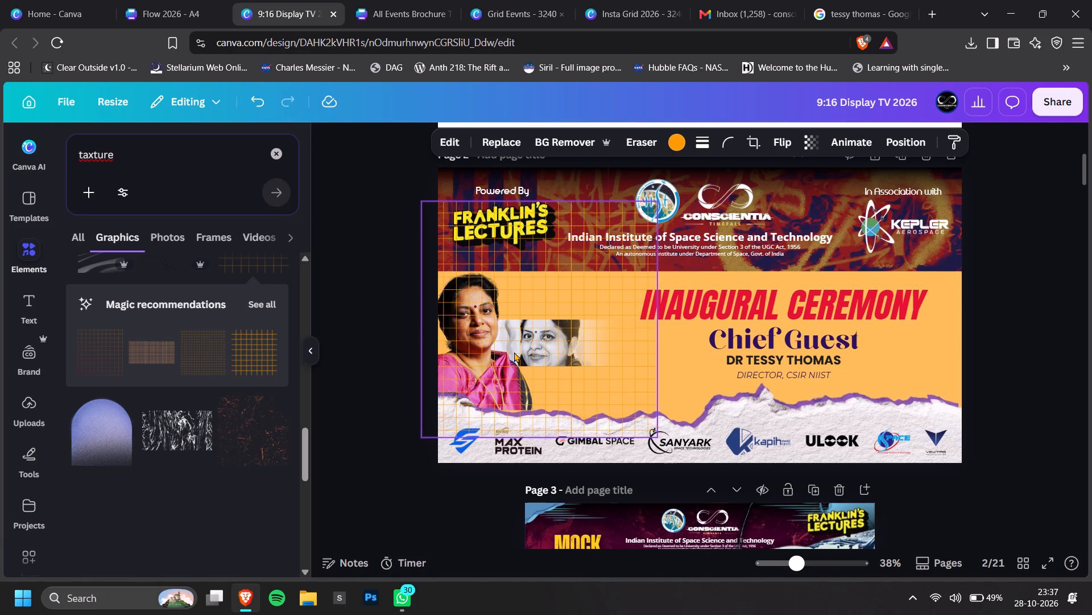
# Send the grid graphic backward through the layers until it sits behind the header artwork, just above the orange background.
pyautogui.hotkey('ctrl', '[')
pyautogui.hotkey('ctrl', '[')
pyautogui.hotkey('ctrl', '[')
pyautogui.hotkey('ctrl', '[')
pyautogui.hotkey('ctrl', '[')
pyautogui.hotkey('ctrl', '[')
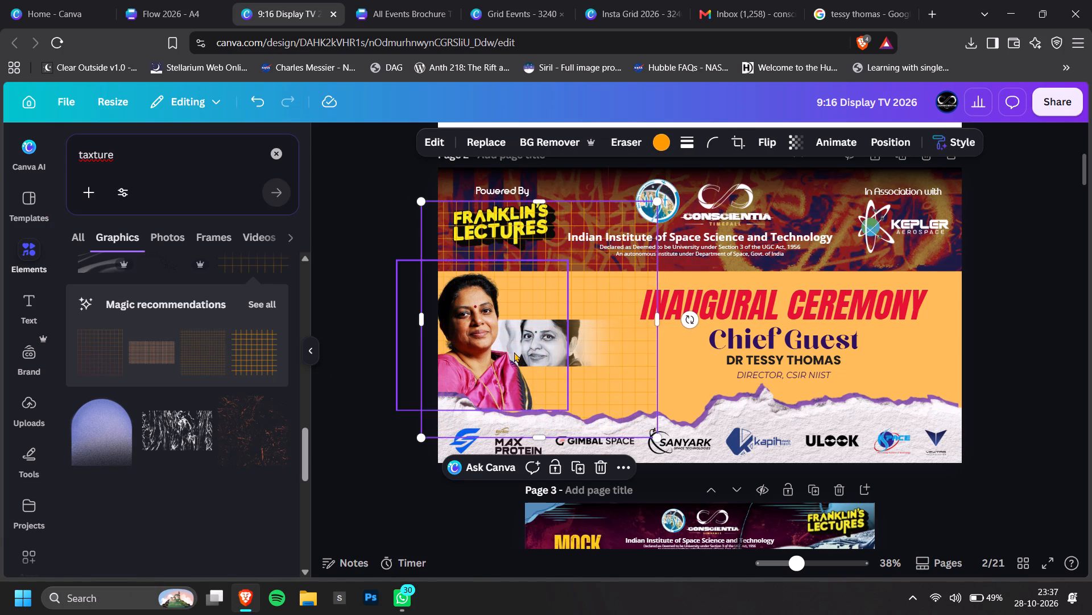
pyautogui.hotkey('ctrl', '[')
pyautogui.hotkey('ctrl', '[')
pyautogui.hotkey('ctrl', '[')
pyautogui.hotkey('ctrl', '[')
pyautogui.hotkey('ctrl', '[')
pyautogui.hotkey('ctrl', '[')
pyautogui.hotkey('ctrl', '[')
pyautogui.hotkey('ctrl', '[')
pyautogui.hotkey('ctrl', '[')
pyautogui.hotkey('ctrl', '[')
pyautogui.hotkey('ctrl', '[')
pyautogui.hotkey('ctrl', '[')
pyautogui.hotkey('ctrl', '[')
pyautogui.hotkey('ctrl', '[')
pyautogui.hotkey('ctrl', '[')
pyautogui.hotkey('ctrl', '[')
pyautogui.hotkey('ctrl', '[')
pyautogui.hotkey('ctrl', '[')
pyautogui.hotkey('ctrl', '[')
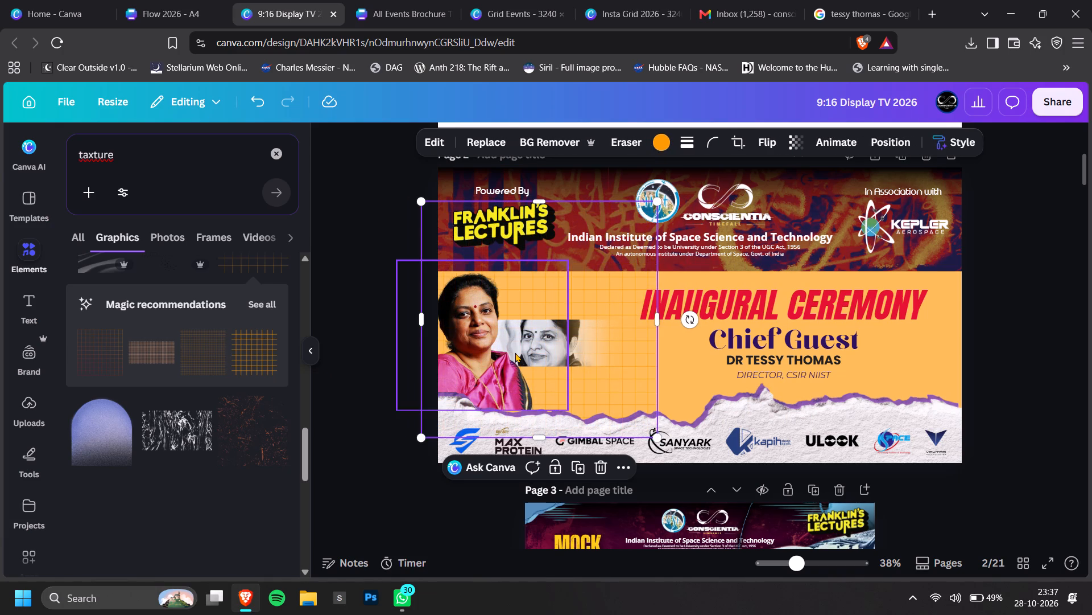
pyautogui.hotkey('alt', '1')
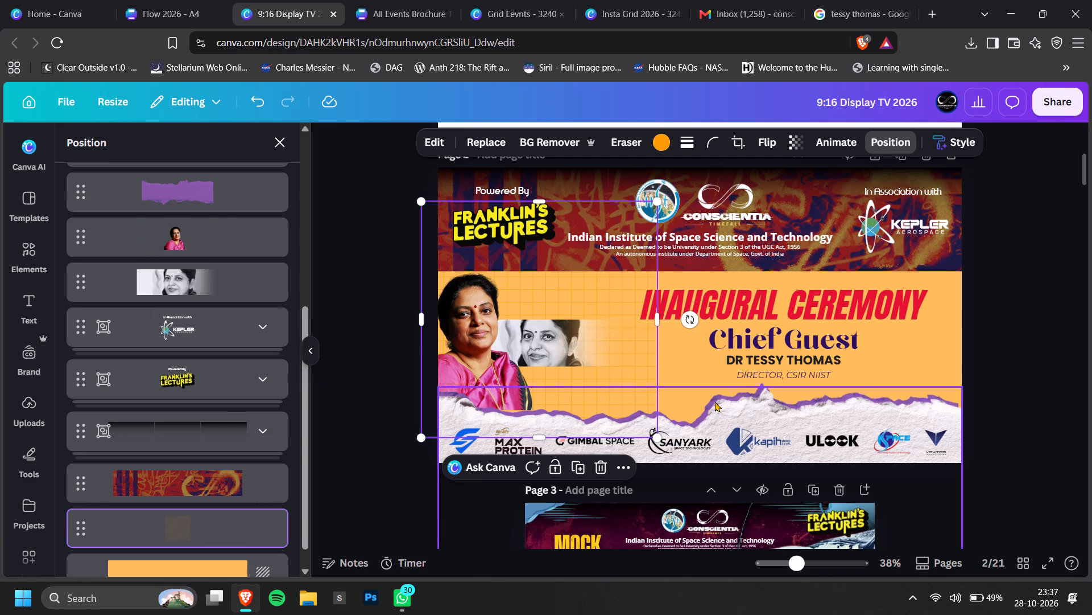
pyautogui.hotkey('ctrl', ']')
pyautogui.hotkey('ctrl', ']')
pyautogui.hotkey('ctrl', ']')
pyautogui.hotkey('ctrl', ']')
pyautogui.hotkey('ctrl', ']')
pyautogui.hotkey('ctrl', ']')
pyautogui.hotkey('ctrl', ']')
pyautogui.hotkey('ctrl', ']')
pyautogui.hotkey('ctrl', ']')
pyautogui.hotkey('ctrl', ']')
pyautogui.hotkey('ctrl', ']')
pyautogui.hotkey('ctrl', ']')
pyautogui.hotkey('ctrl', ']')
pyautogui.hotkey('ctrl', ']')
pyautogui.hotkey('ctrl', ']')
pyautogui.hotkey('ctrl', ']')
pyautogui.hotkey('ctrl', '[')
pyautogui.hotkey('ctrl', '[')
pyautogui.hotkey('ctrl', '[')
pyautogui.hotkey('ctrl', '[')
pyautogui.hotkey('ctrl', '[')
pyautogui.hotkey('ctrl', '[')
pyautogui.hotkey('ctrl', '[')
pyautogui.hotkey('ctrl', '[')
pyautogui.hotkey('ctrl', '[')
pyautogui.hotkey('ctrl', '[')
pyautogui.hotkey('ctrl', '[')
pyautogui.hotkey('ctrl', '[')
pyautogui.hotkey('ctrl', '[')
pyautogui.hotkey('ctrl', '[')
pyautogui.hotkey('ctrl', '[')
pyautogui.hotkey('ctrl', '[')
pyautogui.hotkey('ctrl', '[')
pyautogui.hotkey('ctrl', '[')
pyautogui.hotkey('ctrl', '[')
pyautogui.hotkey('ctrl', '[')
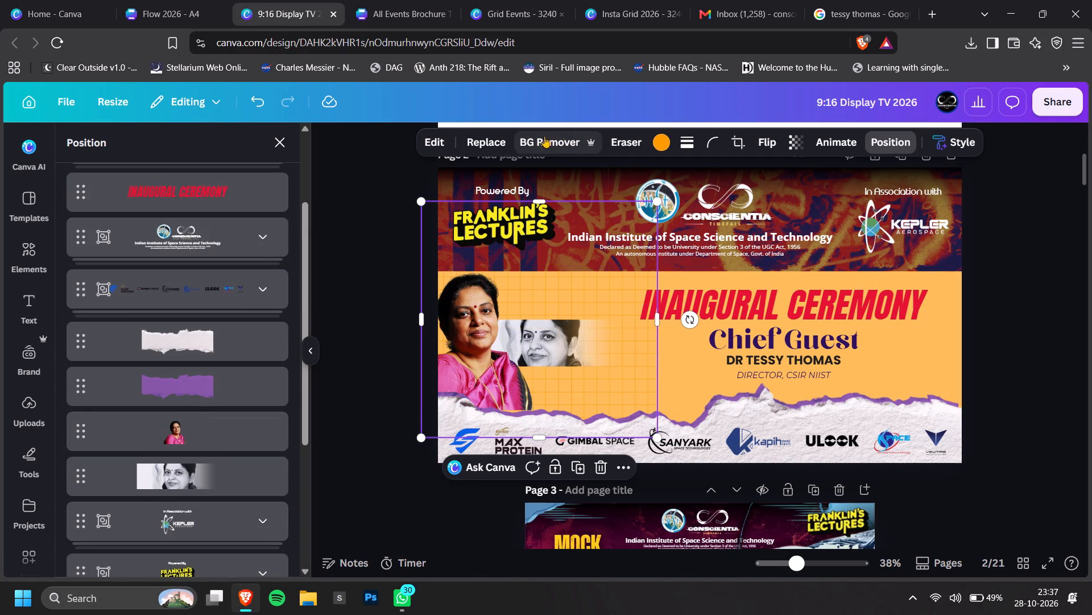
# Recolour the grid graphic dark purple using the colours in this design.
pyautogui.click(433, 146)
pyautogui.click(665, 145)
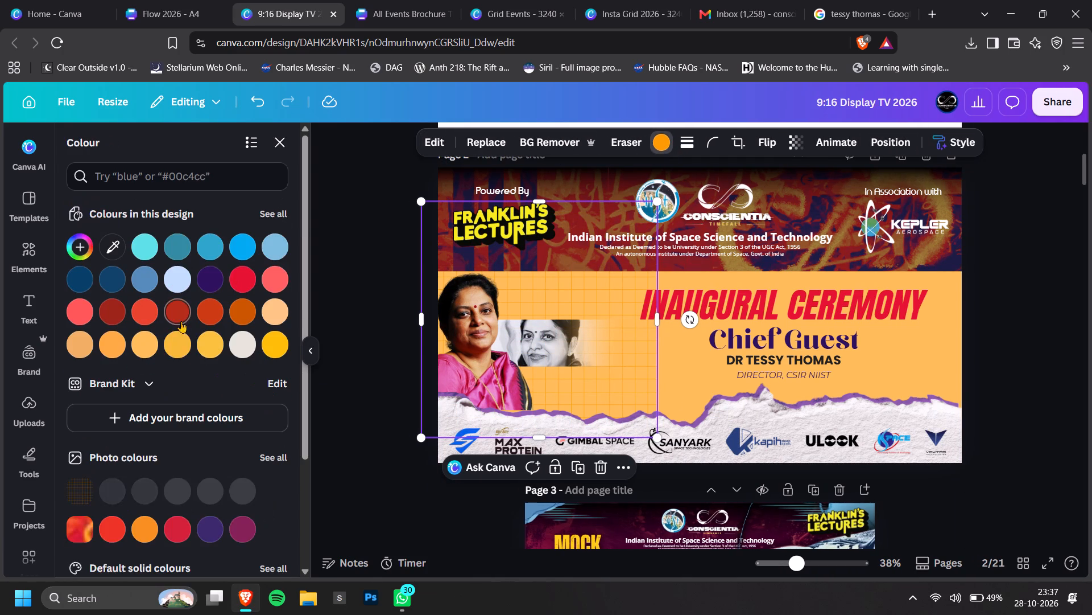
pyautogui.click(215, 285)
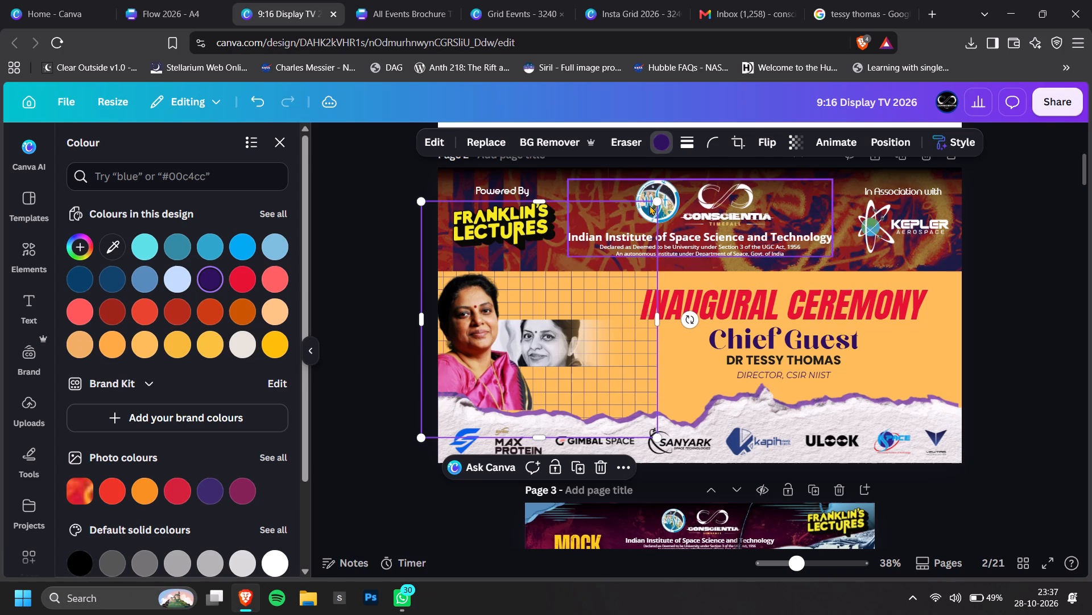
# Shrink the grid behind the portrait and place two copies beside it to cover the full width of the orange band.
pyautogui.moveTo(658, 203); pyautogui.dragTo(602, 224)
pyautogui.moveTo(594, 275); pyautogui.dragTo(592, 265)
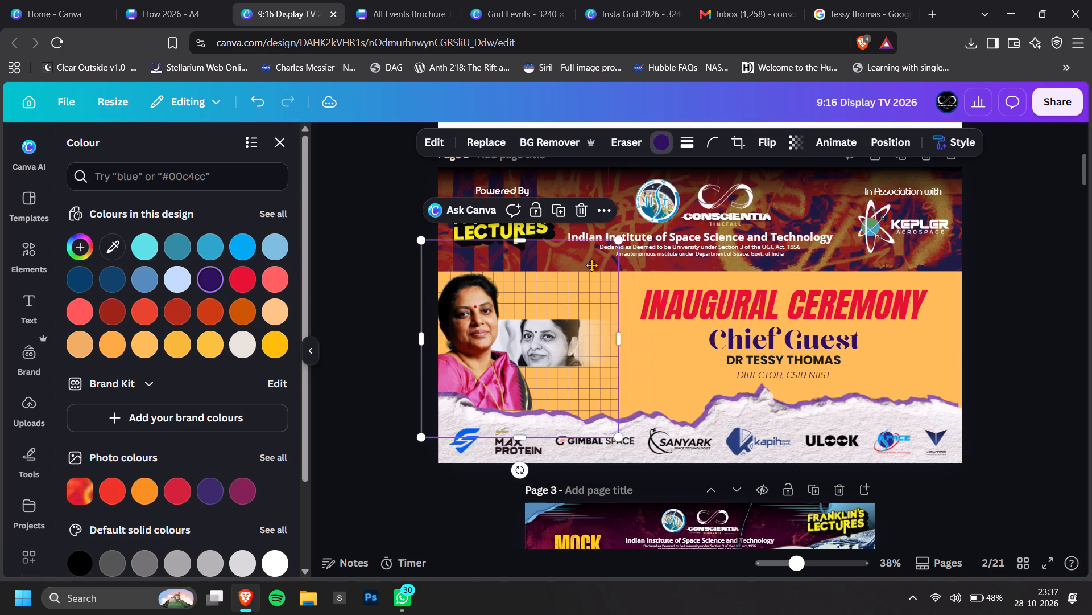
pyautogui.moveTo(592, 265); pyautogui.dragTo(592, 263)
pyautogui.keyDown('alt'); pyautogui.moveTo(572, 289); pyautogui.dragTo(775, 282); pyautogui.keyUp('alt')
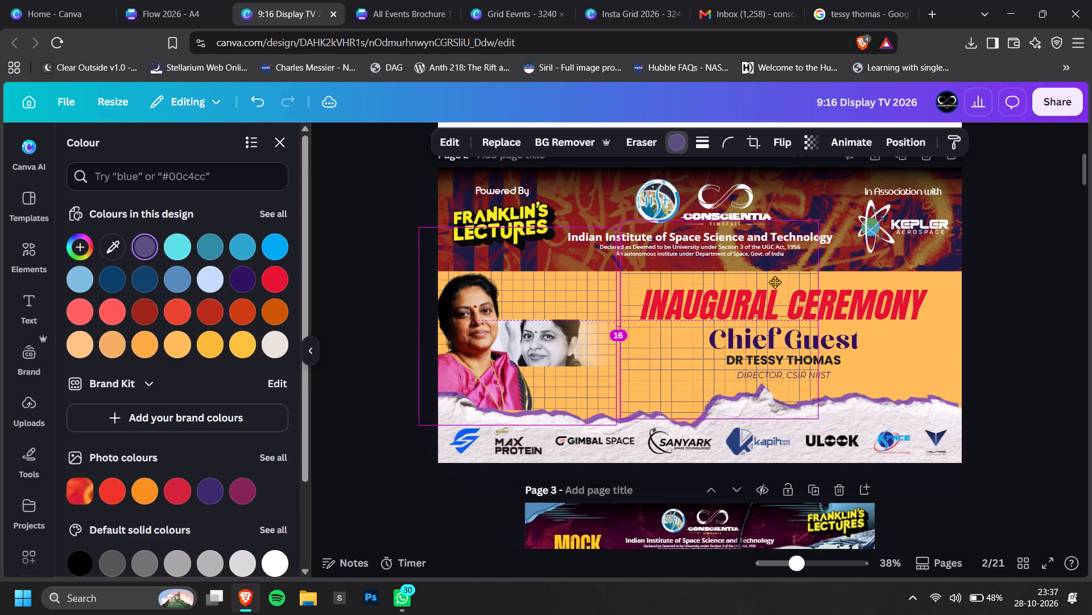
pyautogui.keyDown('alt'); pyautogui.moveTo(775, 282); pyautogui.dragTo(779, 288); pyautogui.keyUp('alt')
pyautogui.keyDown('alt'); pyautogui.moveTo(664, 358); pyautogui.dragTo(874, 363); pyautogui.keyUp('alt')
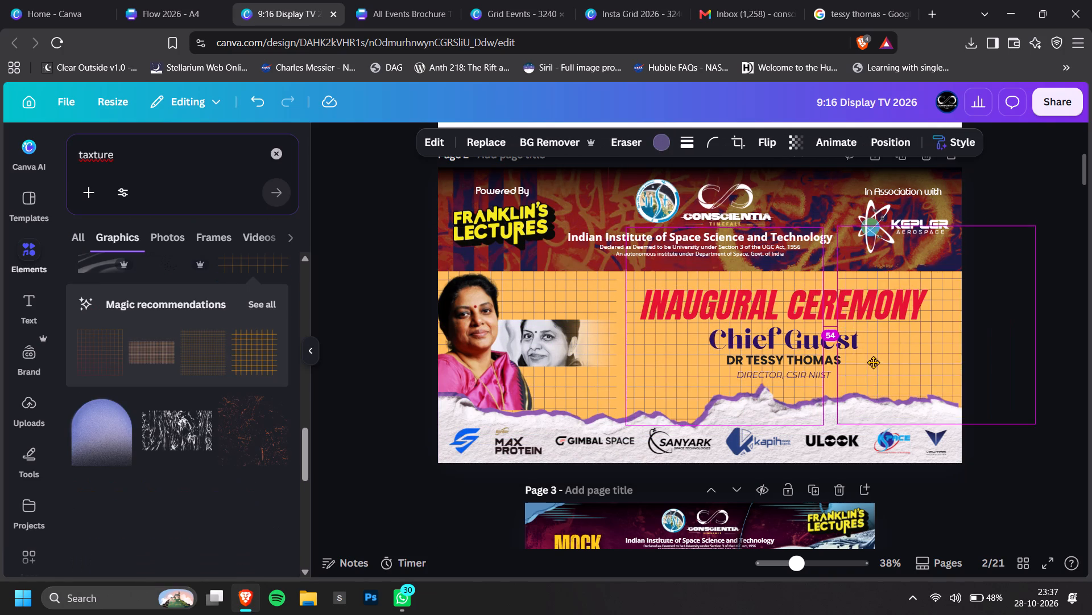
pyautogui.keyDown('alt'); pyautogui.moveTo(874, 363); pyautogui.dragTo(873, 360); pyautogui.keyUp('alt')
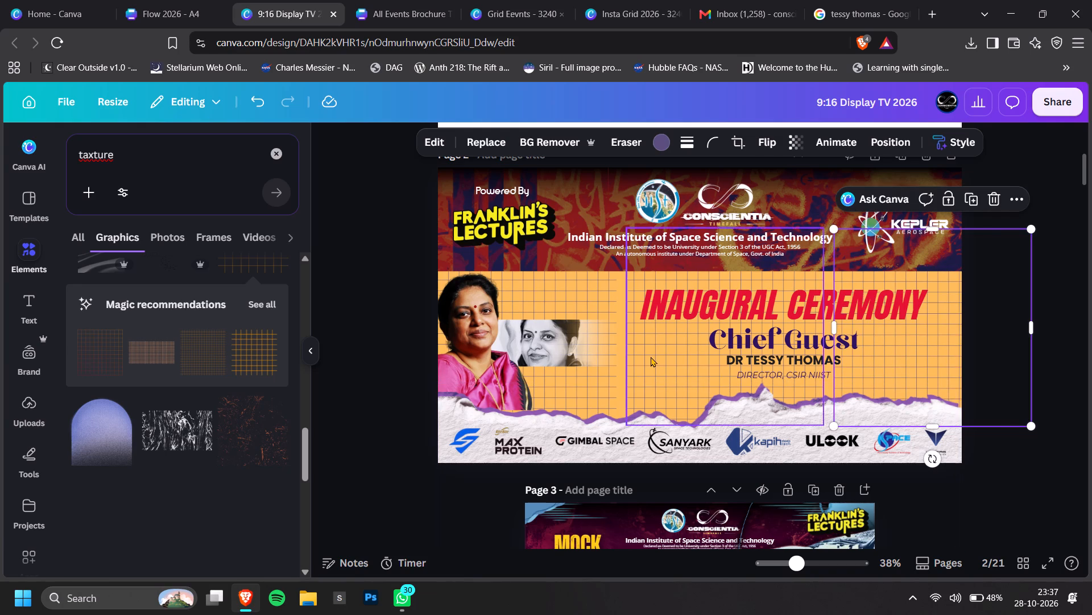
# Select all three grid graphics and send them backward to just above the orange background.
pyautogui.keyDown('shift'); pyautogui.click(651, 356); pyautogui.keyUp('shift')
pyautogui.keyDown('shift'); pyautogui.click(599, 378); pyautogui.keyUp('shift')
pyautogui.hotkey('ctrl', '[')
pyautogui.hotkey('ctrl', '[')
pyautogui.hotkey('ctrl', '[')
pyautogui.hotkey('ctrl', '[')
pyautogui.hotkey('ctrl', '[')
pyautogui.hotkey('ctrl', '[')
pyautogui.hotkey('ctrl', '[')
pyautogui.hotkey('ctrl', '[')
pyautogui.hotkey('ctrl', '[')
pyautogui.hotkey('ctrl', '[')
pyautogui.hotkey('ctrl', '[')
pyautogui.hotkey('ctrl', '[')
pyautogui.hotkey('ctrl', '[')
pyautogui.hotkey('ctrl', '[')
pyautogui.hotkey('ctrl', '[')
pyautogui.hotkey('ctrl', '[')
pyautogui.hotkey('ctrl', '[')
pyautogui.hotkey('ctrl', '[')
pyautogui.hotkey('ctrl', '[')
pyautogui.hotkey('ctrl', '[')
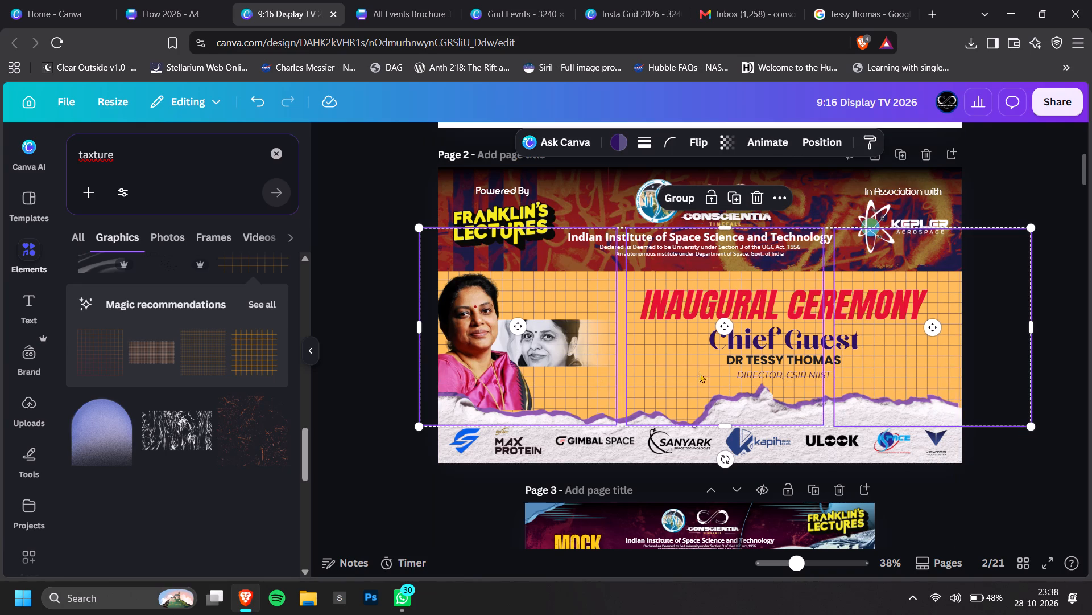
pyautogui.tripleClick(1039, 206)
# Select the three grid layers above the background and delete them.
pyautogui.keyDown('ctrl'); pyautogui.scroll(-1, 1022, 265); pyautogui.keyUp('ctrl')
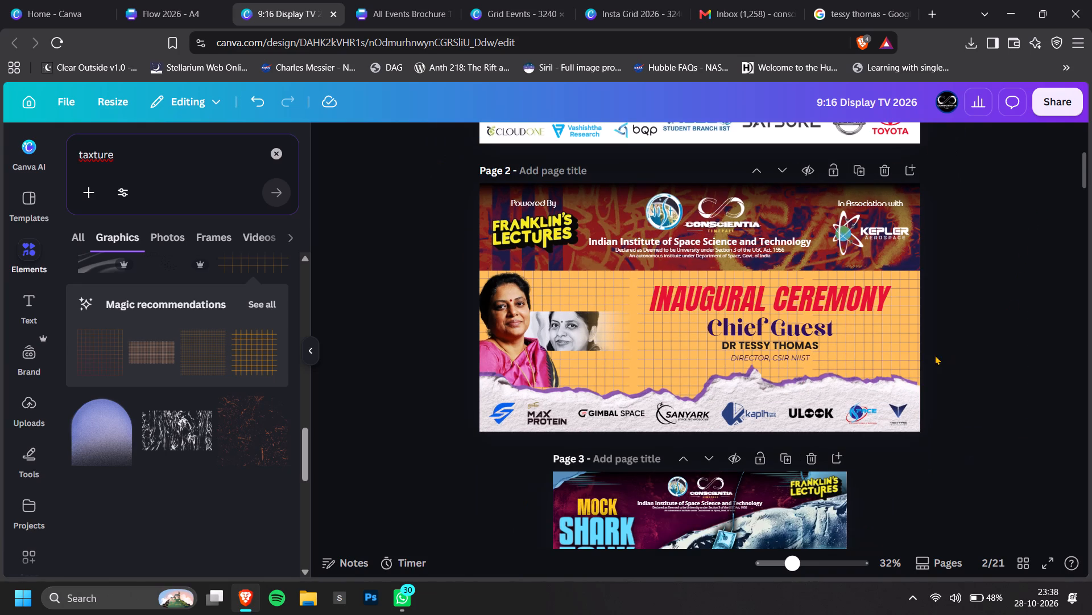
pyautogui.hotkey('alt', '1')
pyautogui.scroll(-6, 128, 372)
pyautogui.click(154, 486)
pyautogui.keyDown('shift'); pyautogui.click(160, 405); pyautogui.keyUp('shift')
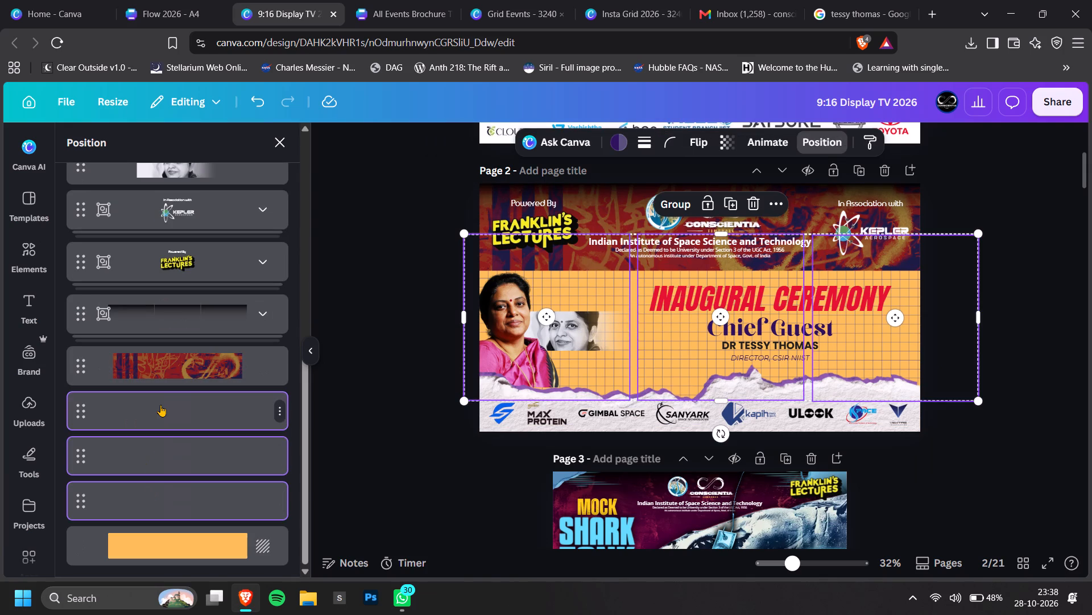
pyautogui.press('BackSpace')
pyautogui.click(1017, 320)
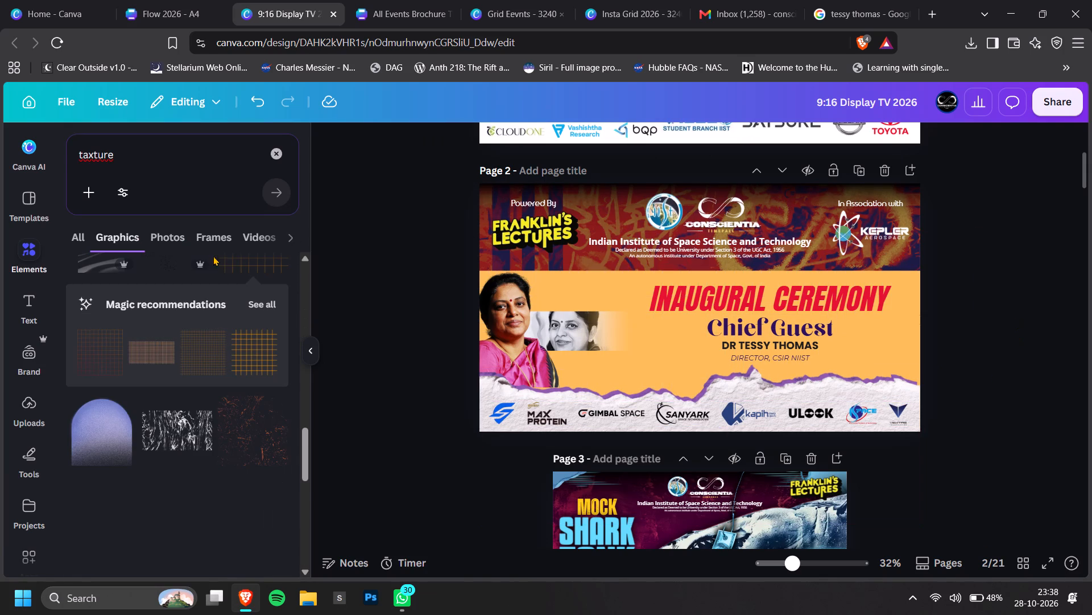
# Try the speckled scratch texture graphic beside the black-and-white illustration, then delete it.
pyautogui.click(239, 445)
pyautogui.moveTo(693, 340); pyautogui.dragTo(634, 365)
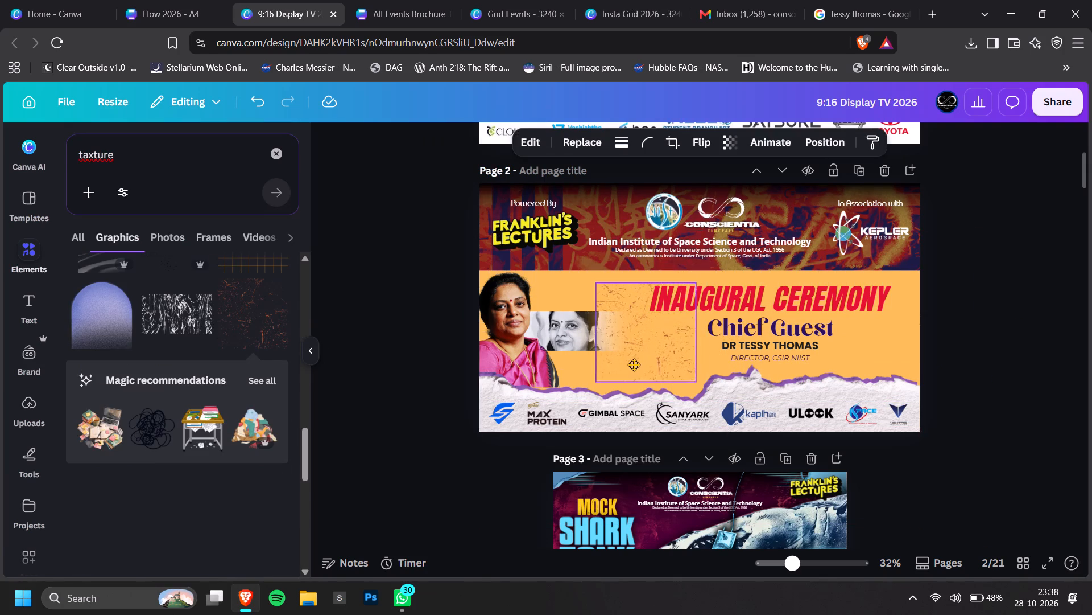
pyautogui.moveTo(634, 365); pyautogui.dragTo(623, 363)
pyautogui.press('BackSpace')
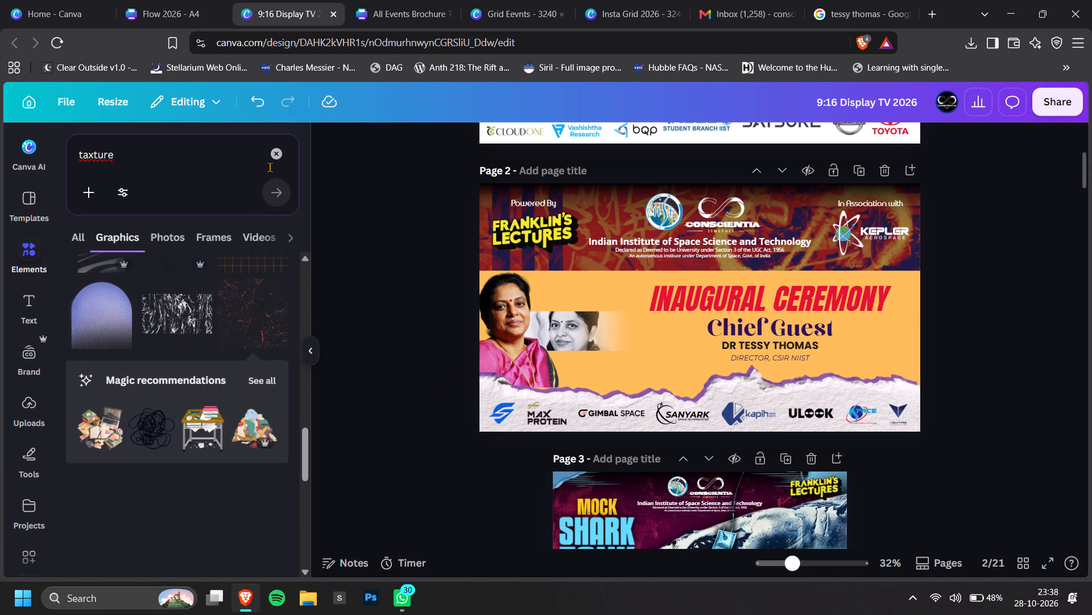
# Search the element graphics for "curve patterns" and add the light grey wavy blob pattern to page 2.
pyautogui.click(270, 167)
pyautogui.click(278, 154)
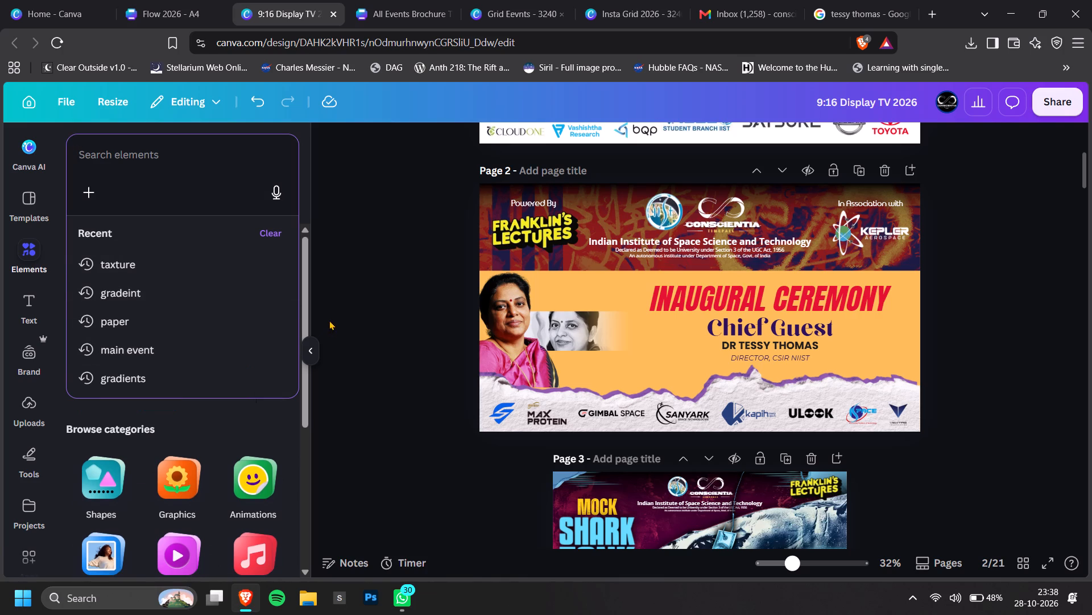
pyautogui.write('curve patterns')
pyautogui.press('Return')
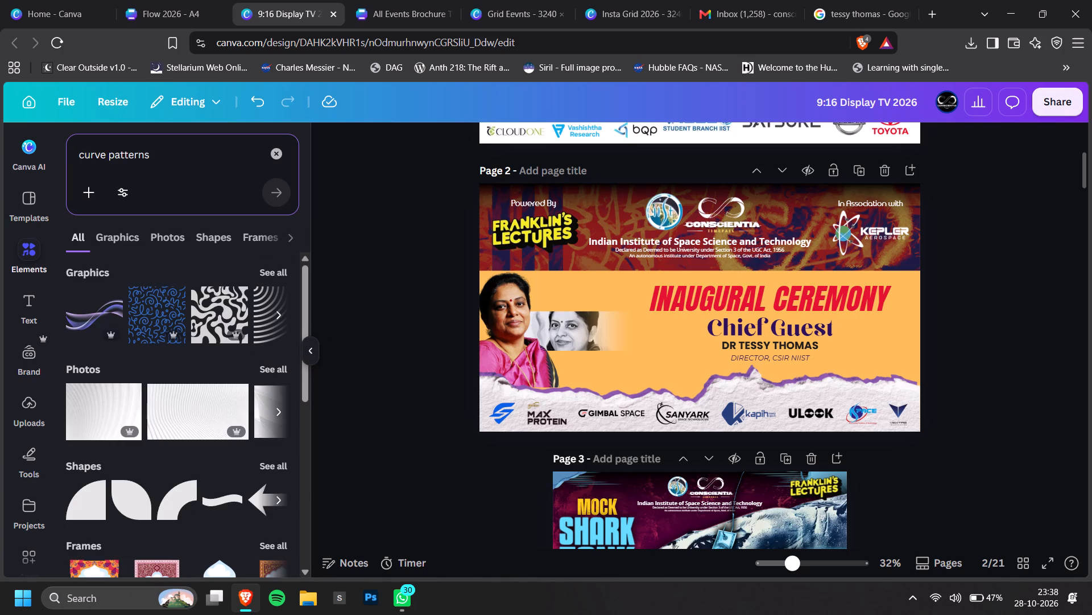
pyautogui.click(123, 241)
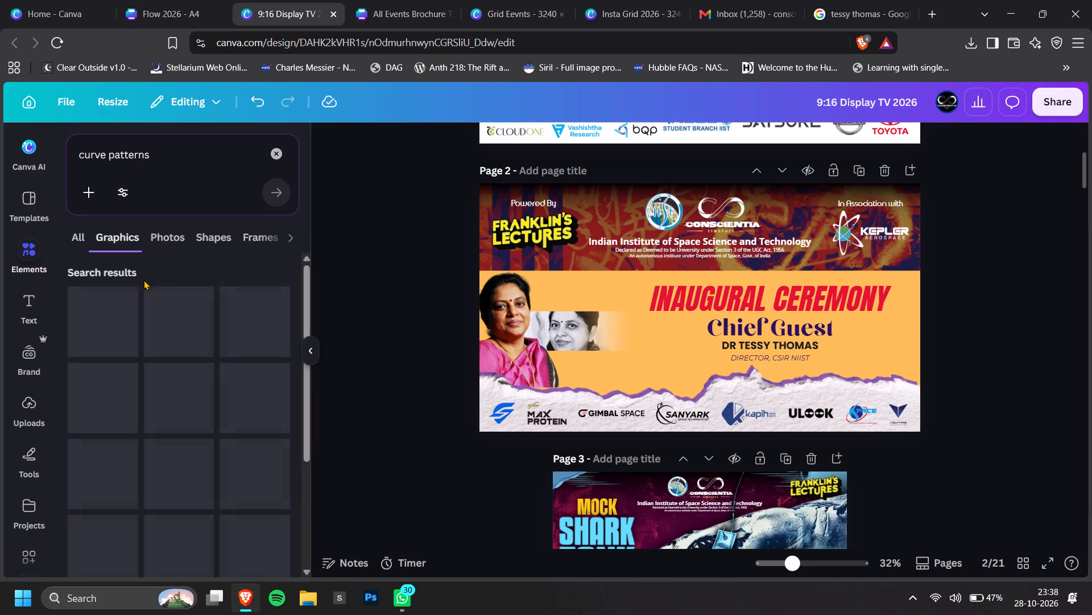
pyautogui.scroll(-1, 258, 455)
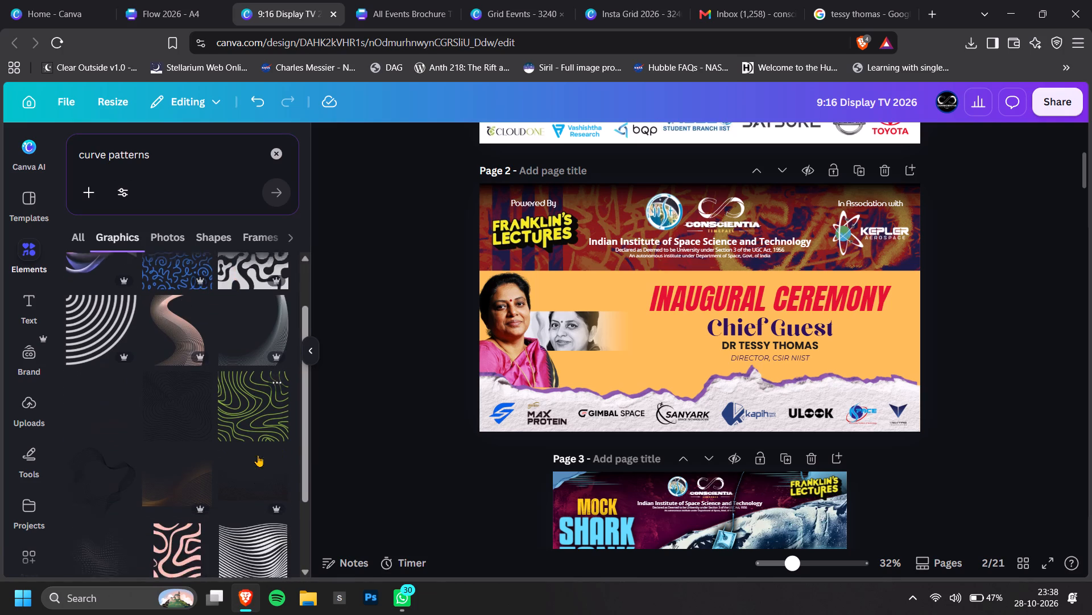
pyautogui.scroll(-1, 258, 455)
pyautogui.scroll(2, 253, 487)
pyautogui.click(248, 348)
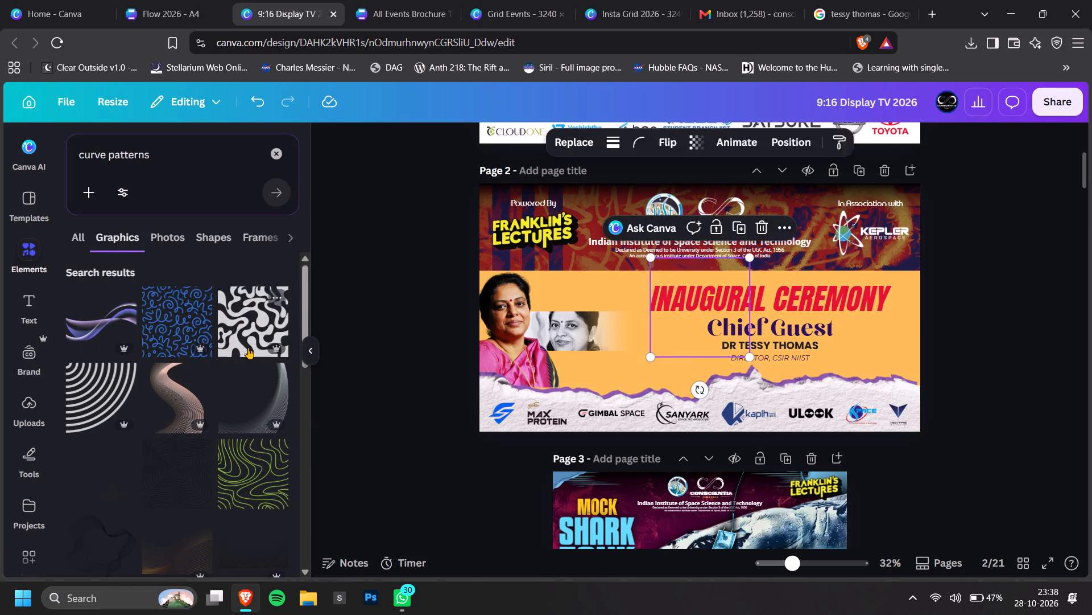
# Place the wavy pattern over the portrait at the orange band's left edge and enlarge it to about 633 × 633.
pyautogui.moveTo(723, 344); pyautogui.dragTo(552, 345)
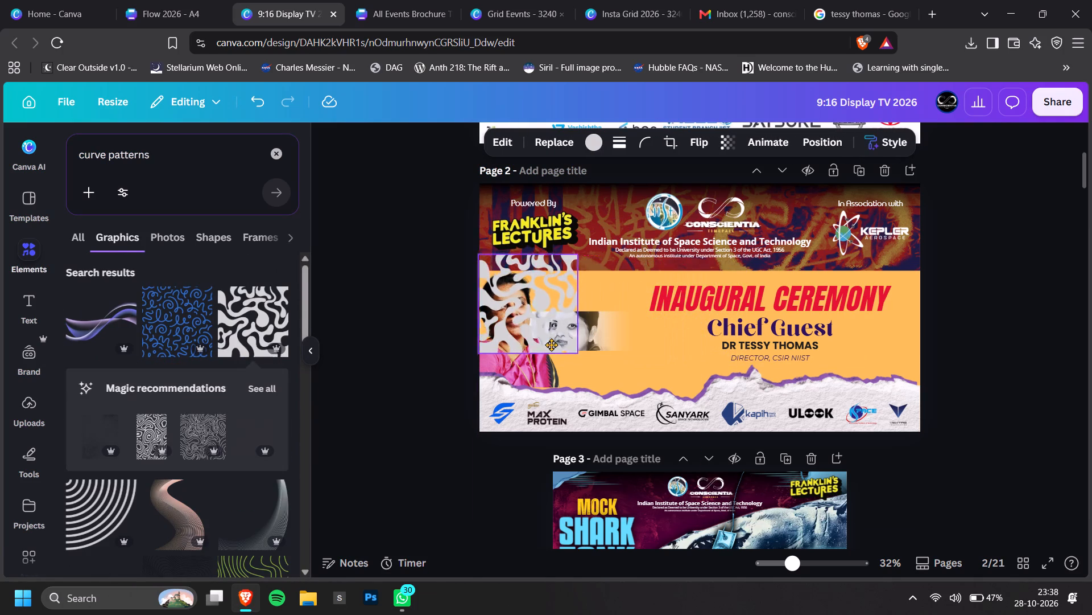
pyautogui.moveTo(552, 345); pyautogui.dragTo(552, 347)
pyautogui.moveTo(574, 366); pyautogui.dragTo(584, 370)
pyautogui.hotkey('ctrl', 'z')
pyautogui.click(560, 352)
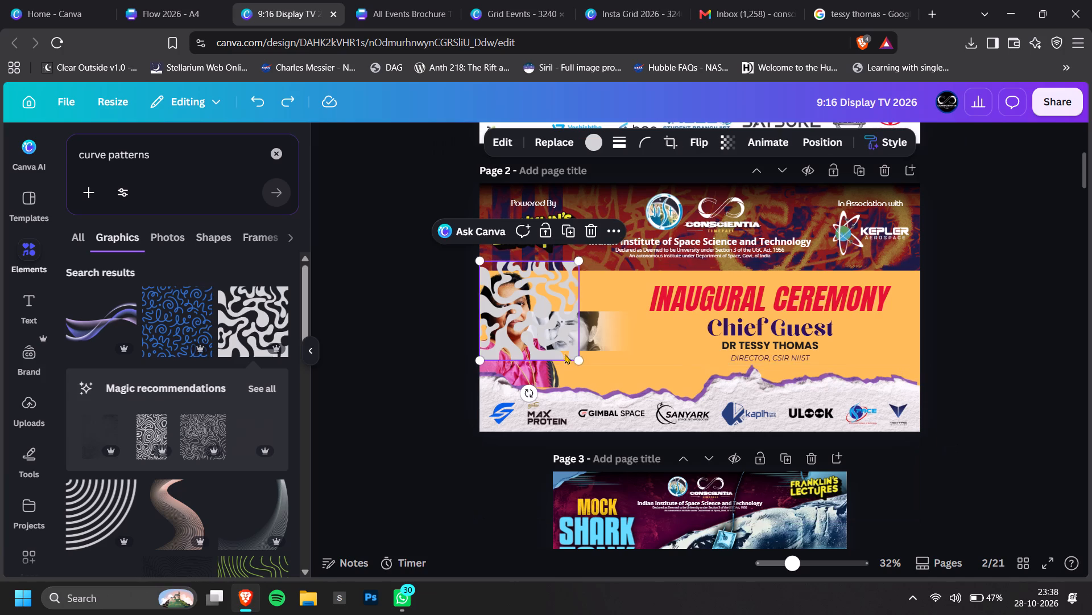
pyautogui.moveTo(577, 363); pyautogui.dragTo(627, 404)
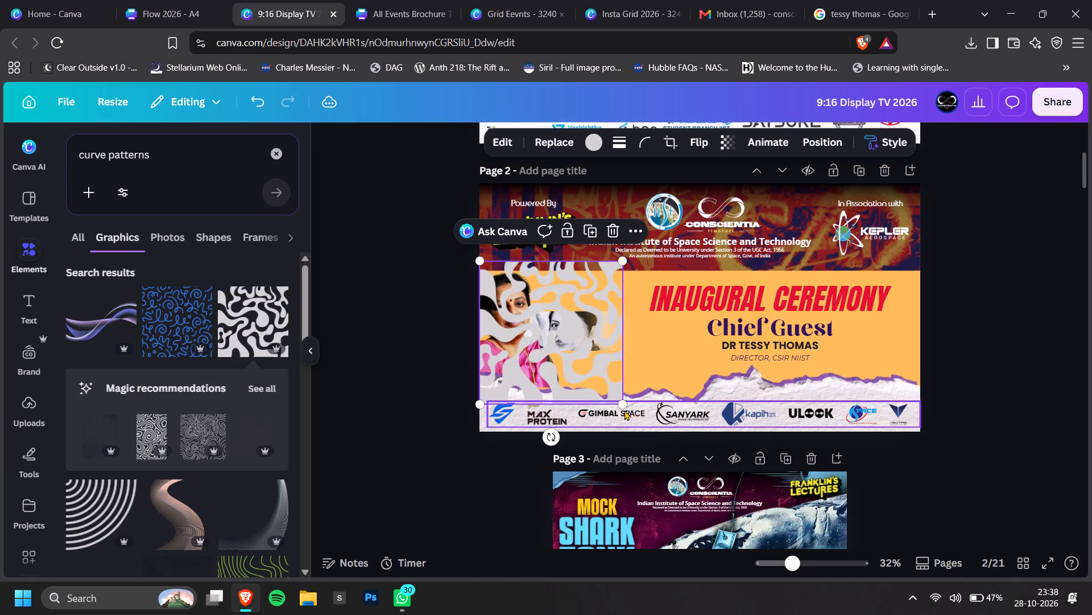
pyautogui.click(622, 404)
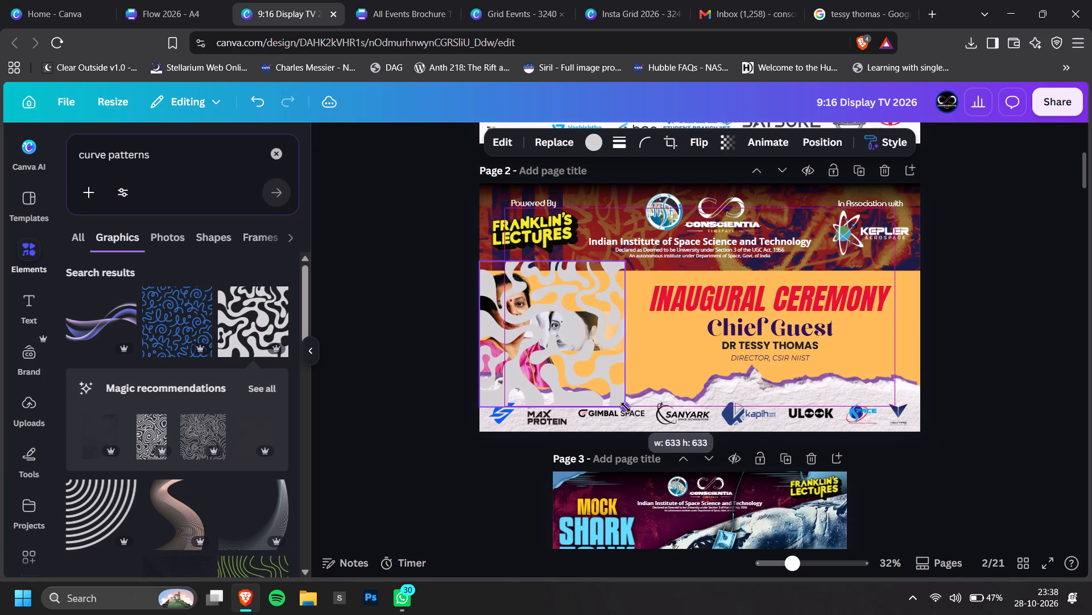
# Place two copies of the wavy pattern side by side across the orange band, flipping each new copy horizontally to mirror its neighbour.
pyautogui.keyDown('alt'); pyautogui.moveTo(543, 355); pyautogui.dragTo(693, 355); pyautogui.keyUp('alt')
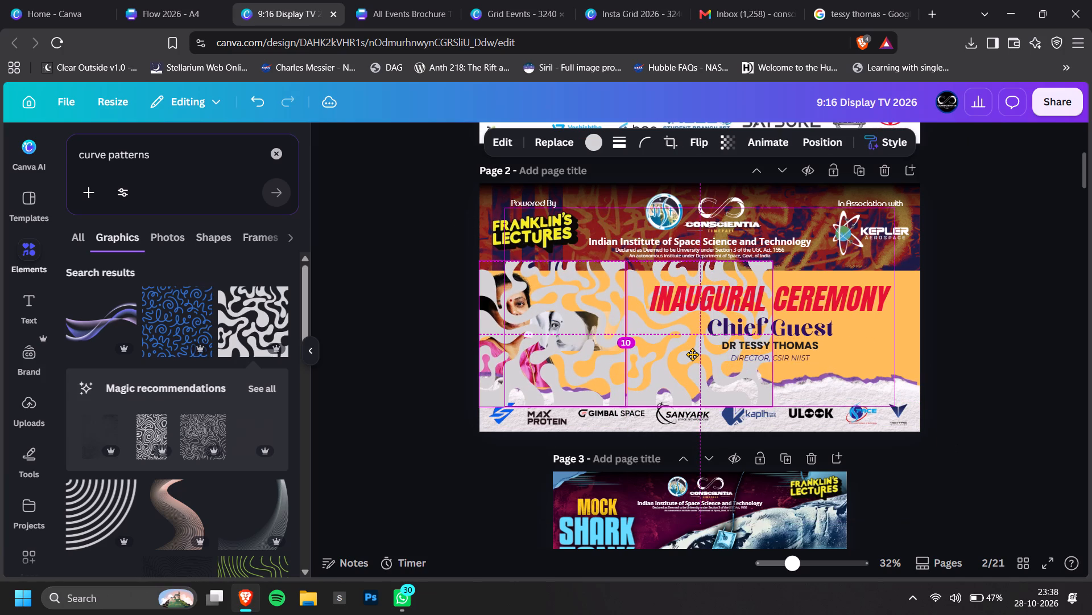
pyautogui.keyDown('alt'); pyautogui.moveTo(693, 355); pyautogui.dragTo(691, 354); pyautogui.keyUp('alt')
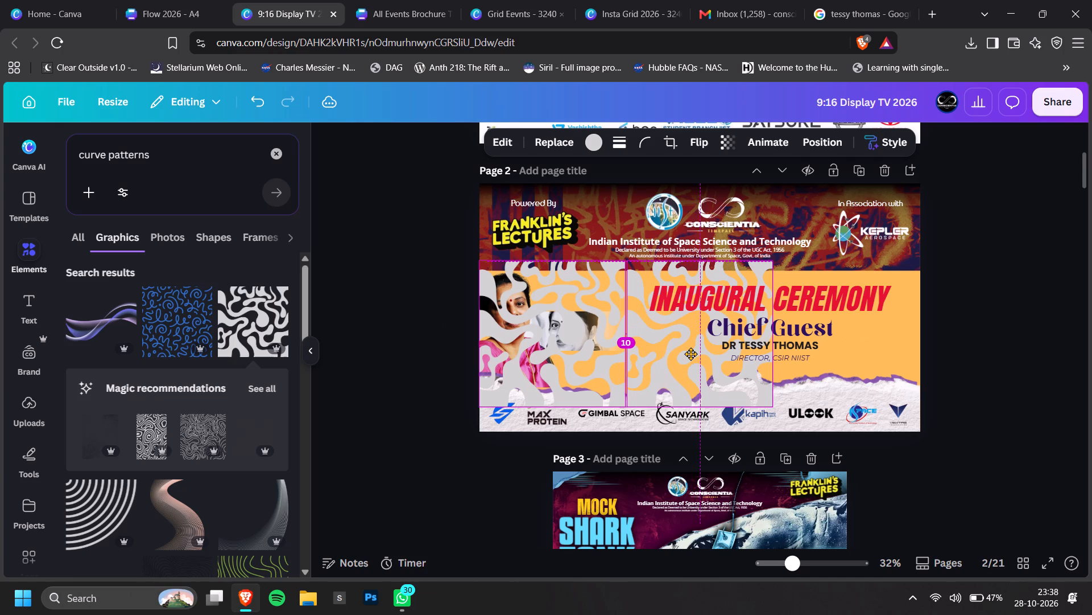
pyautogui.keyDown('alt'); pyautogui.moveTo(691, 354); pyautogui.dragTo(692, 356); pyautogui.keyUp('alt')
pyautogui.click(691, 140)
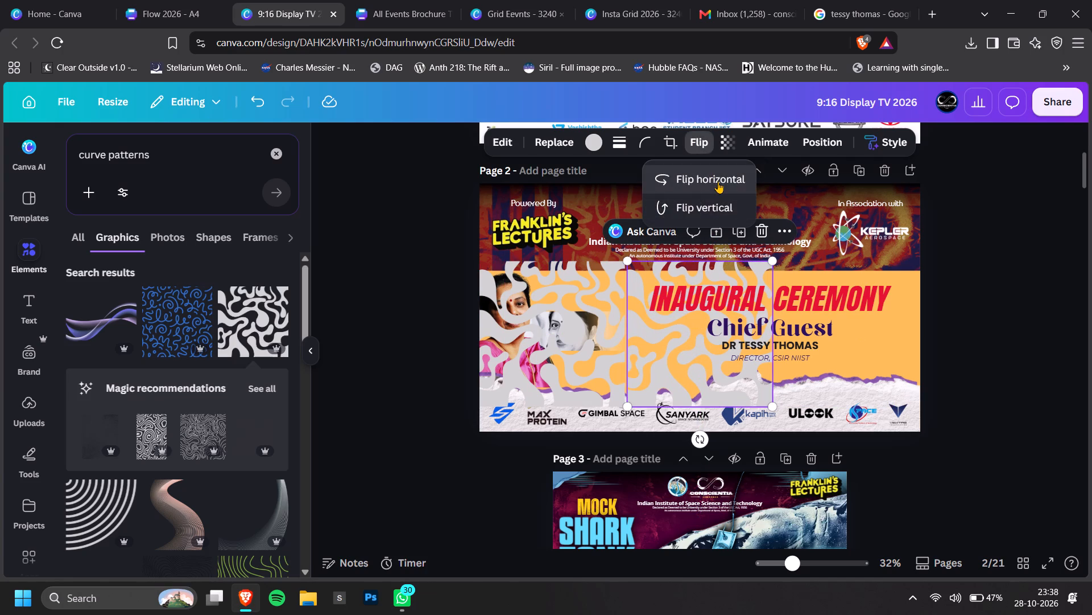
pyautogui.click(718, 182)
pyautogui.keyDown('alt'); pyautogui.moveTo(655, 380); pyautogui.dragTo(811, 366); pyautogui.keyUp('alt')
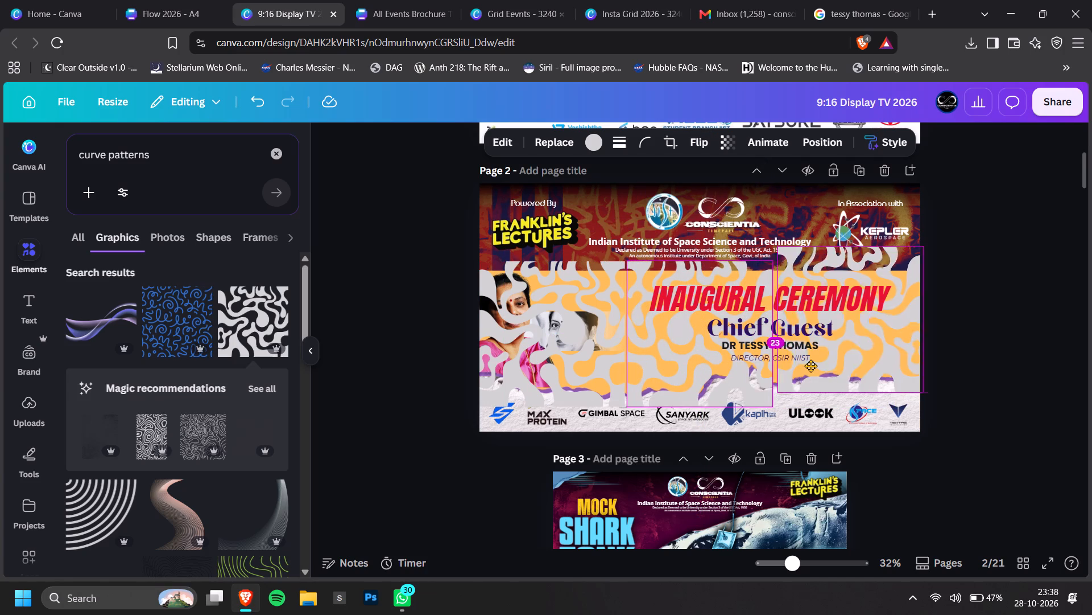
pyautogui.keyDown('alt'); pyautogui.moveTo(811, 366); pyautogui.dragTo(807, 376); pyautogui.keyUp('alt')
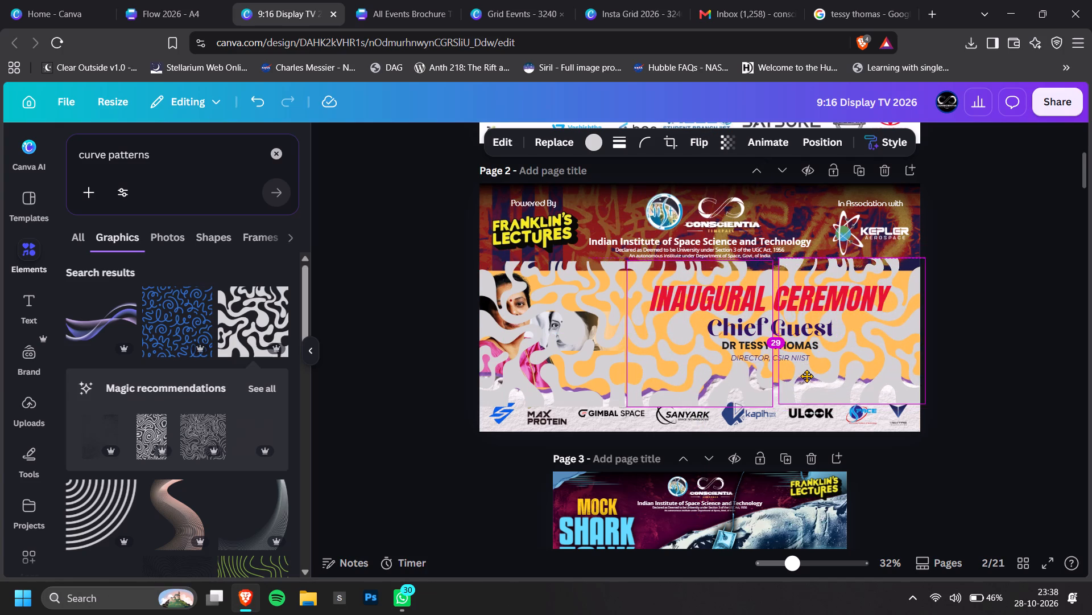
pyautogui.keyDown('alt'); pyautogui.moveTo(807, 376); pyautogui.dragTo(804, 379); pyautogui.keyUp('alt')
pyautogui.keyDown('alt'); pyautogui.click(804, 379); pyautogui.keyUp('alt')
pyautogui.click(721, 154)
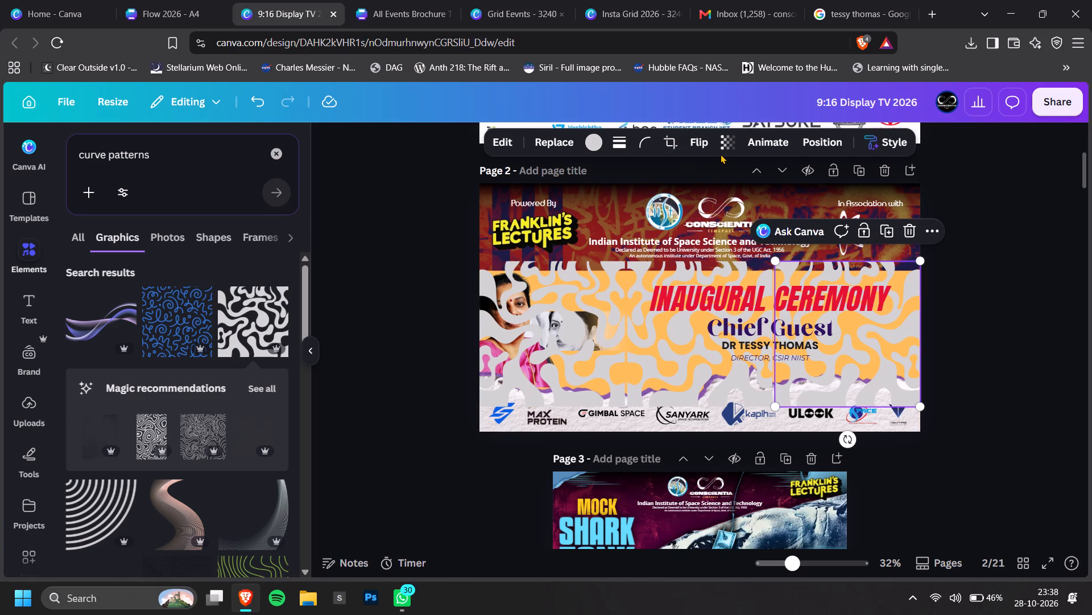
pyautogui.click(699, 146)
pyautogui.click(700, 181)
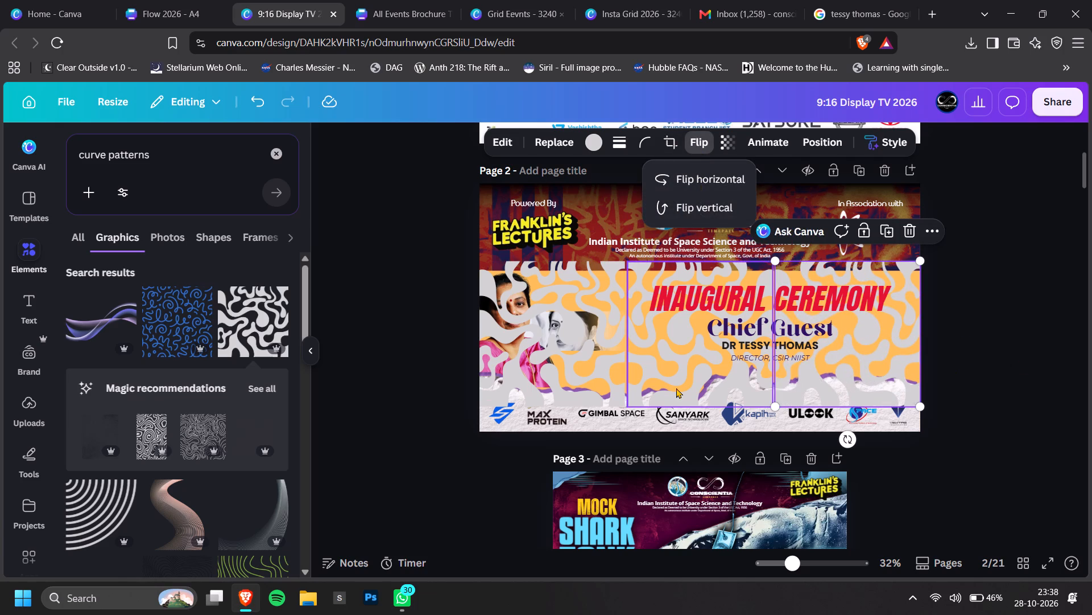
# Select all three wavy patterns and send them backward behind the portrait, text and torn paper, just above the orange background.
pyautogui.keyDown('shift'); pyautogui.click(670, 386); pyautogui.keyUp('shift')
pyautogui.keyDown('shift'); pyautogui.click(565, 392); pyautogui.keyUp('shift')
pyautogui.hotkey('ctrl', '[')
pyautogui.hotkey('ctrl', '[')
pyautogui.hotkey('ctrl', '[')
pyautogui.hotkey('ctrl', '[')
pyautogui.hotkey('ctrl', '[')
pyautogui.hotkey('ctrl', '[')
pyautogui.hotkey('ctrl', '[')
pyautogui.hotkey('ctrl', '[')
pyautogui.hotkey('ctrl', '[')
pyautogui.hotkey('ctrl', '[')
pyautogui.hotkey('ctrl', '[')
pyautogui.hotkey('ctrl', '[')
pyautogui.hotkey('ctrl', '[')
pyautogui.hotkey('ctrl', '[')
pyautogui.hotkey('ctrl', '[')
pyautogui.hotkey('ctrl', '[')
pyautogui.hotkey('ctrl', '[')
pyautogui.hotkey('ctrl', '[')
pyautogui.hotkey('ctrl', '[')
pyautogui.hotkey('ctrl', '[')
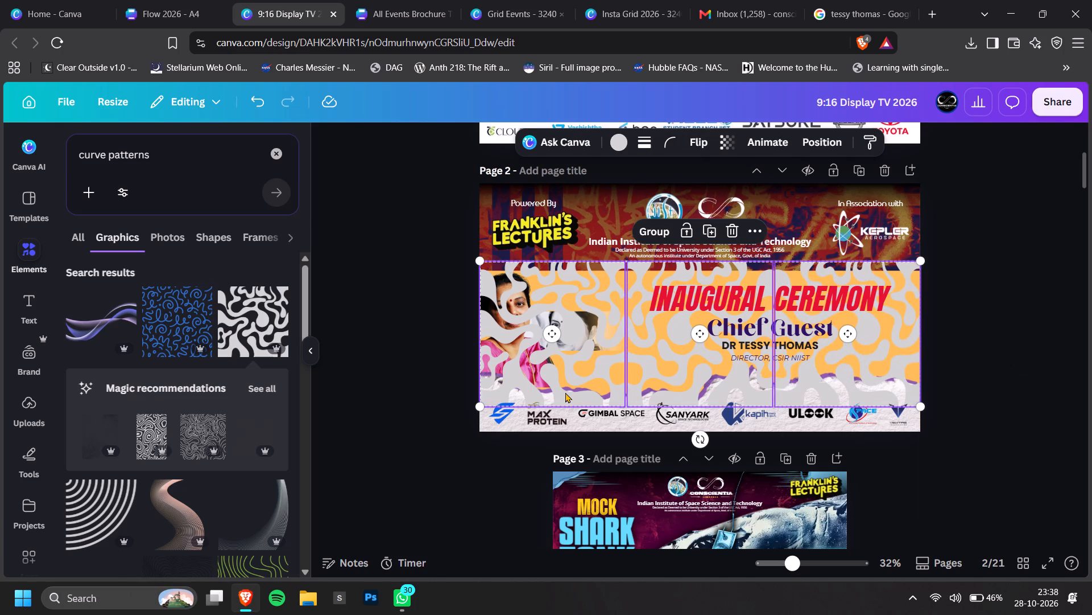
# Recolour the three wavy patterns red #9d2419 and lower their transparency value to a faint tint.
pyautogui.click(618, 146)
pyautogui.click(268, 244)
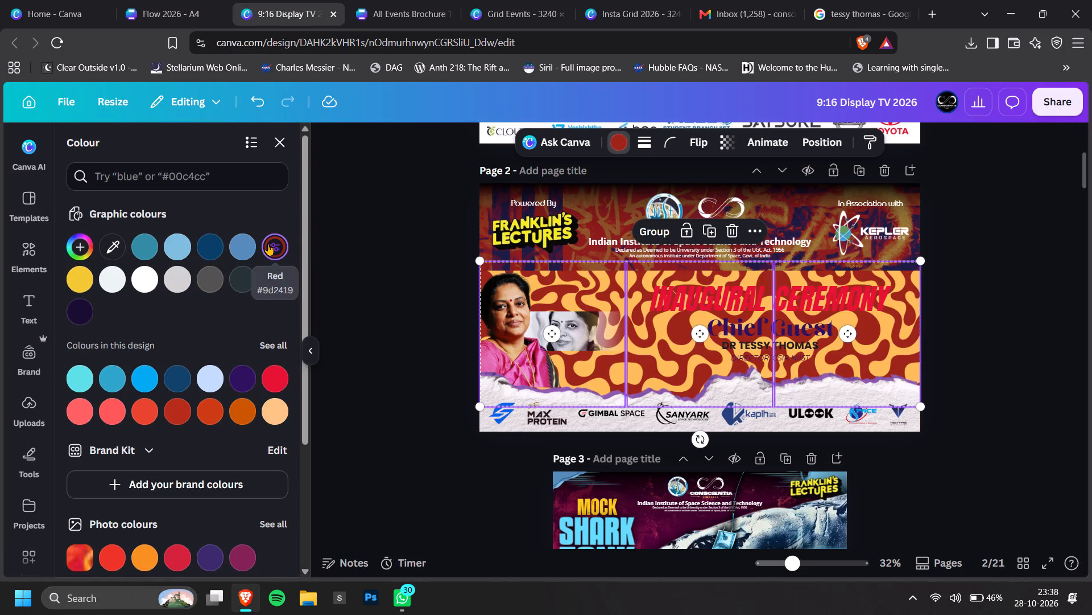
pyautogui.click(731, 138)
pyautogui.moveTo(695, 198); pyautogui.dragTo(677, 200)
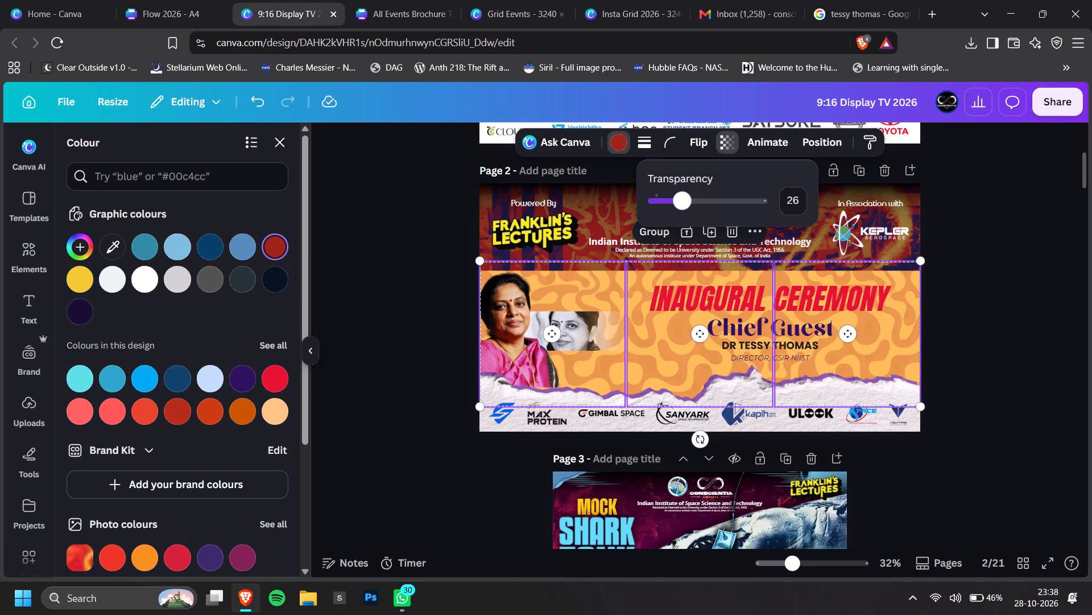
pyautogui.moveTo(677, 200); pyautogui.dragTo(665, 208)
# Try dark purple #2e115d and orange #cc5500 on the wavy patterns, then recolour them with the plum photo colour.
pyautogui.click(253, 373)
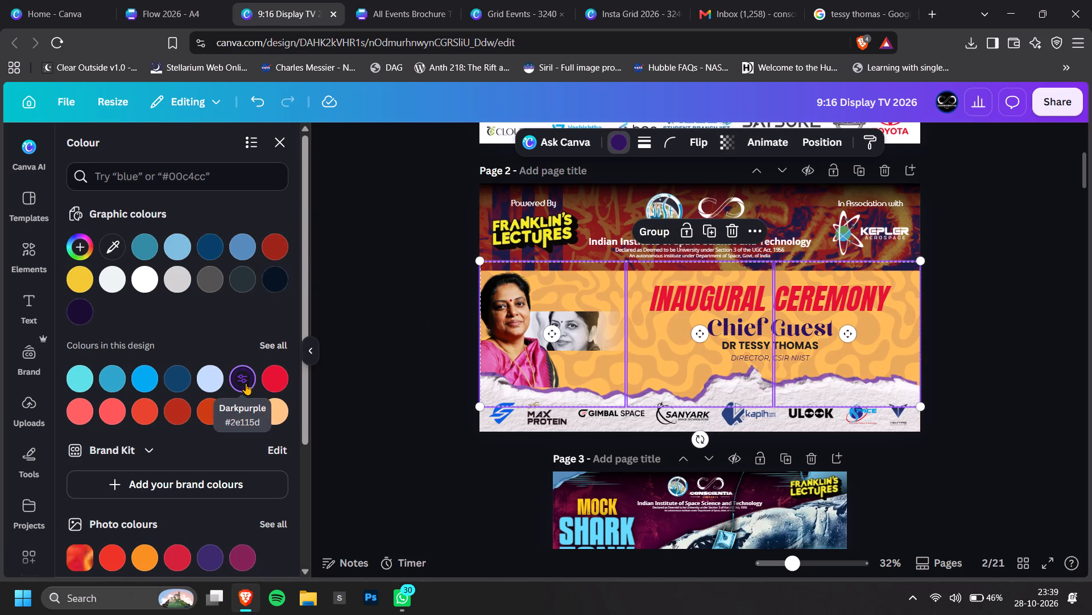
pyautogui.click(269, 403)
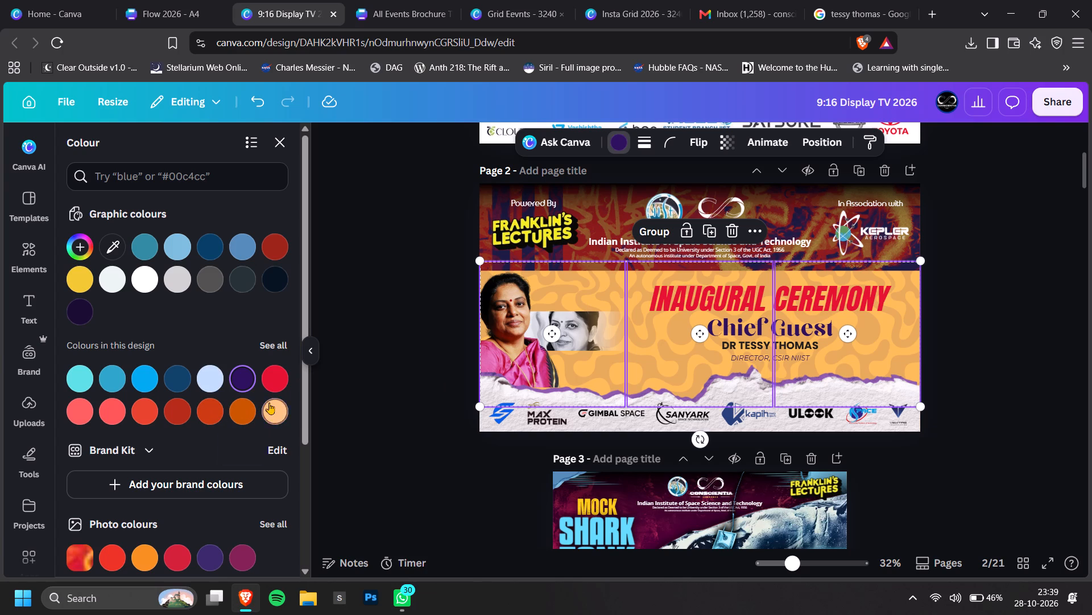
pyautogui.click(243, 414)
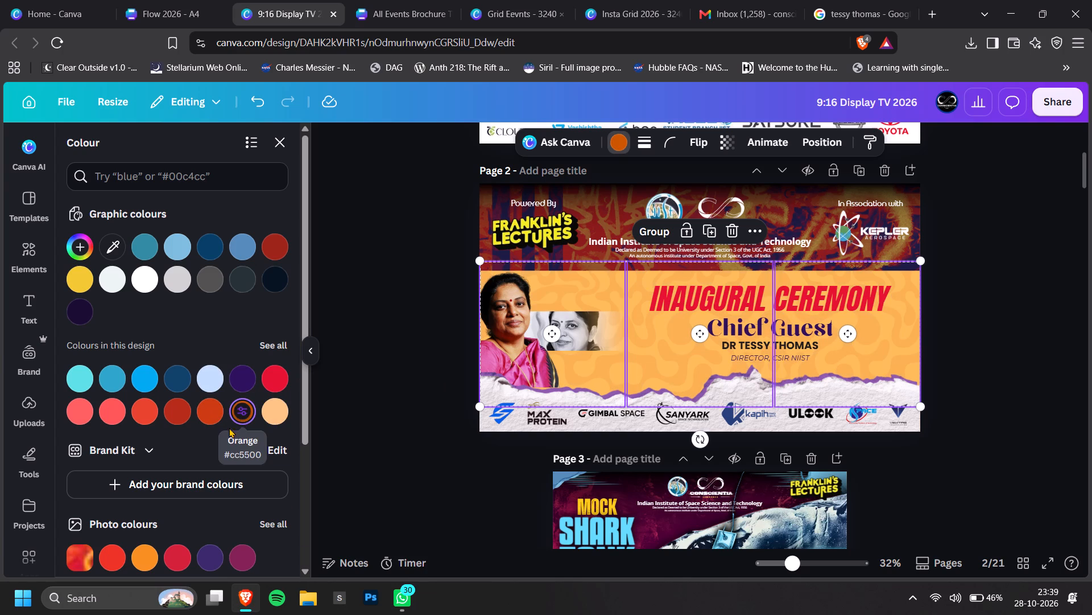
pyautogui.scroll(-2, 225, 437)
pyautogui.click(234, 388)
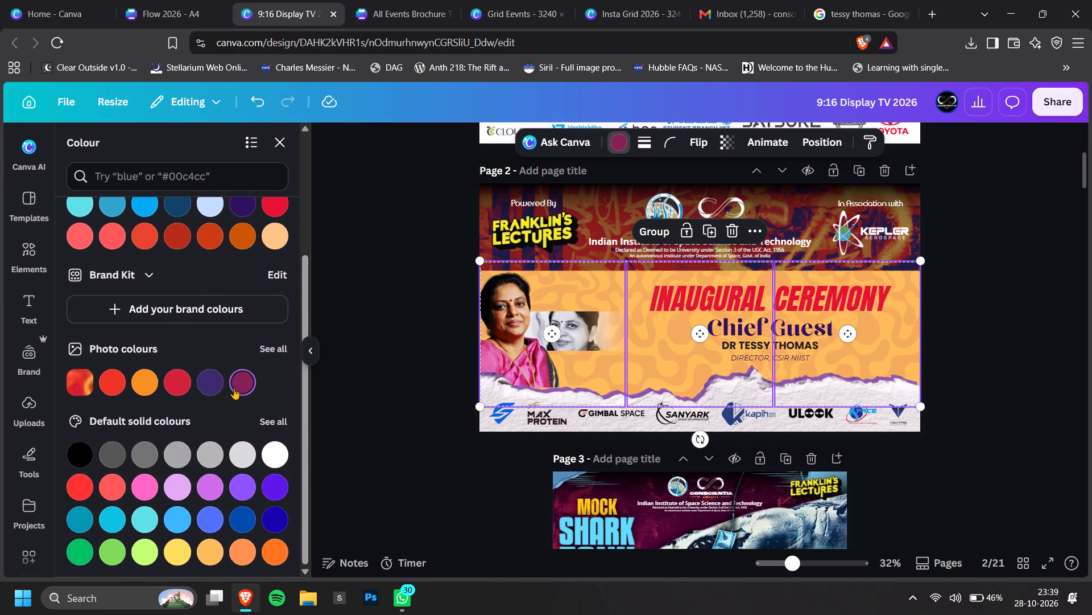
# Nudge the three wavy patterns slightly upward together and deselect them.
pyautogui.click(886, 364)
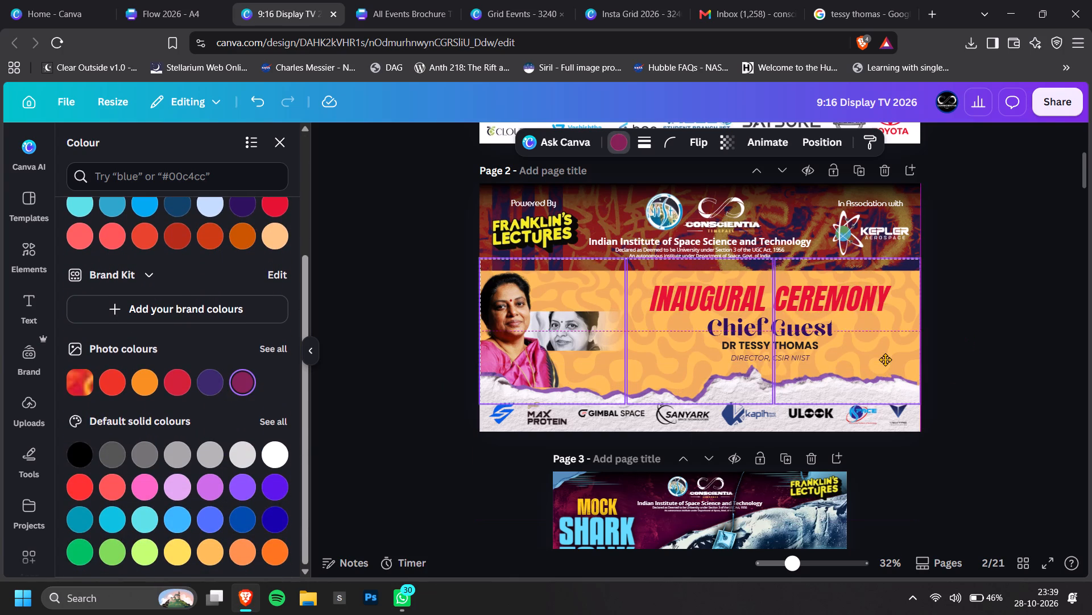
pyautogui.doubleClick(1010, 292)
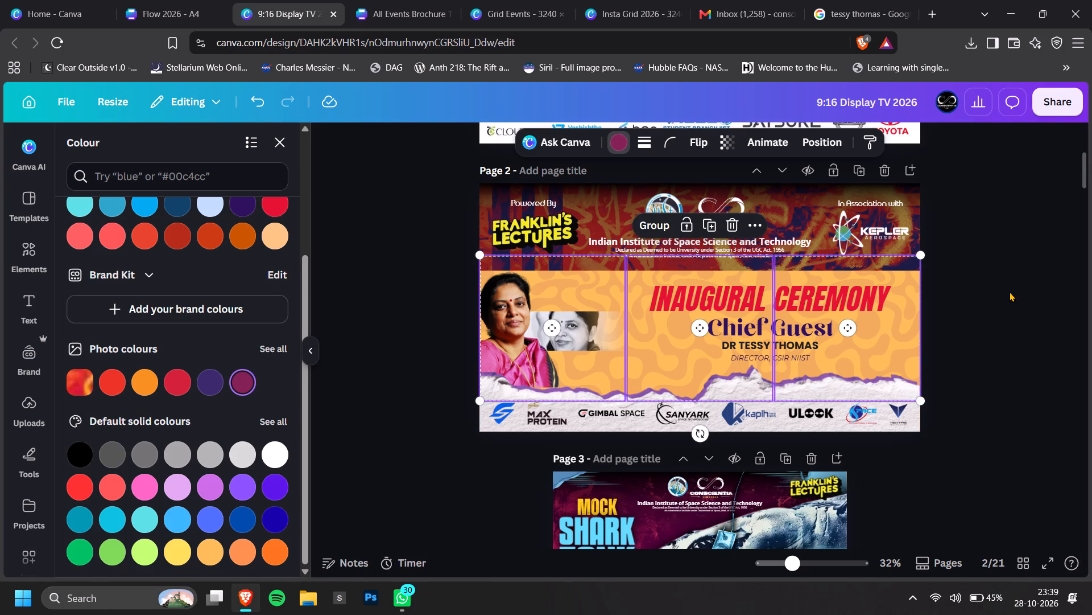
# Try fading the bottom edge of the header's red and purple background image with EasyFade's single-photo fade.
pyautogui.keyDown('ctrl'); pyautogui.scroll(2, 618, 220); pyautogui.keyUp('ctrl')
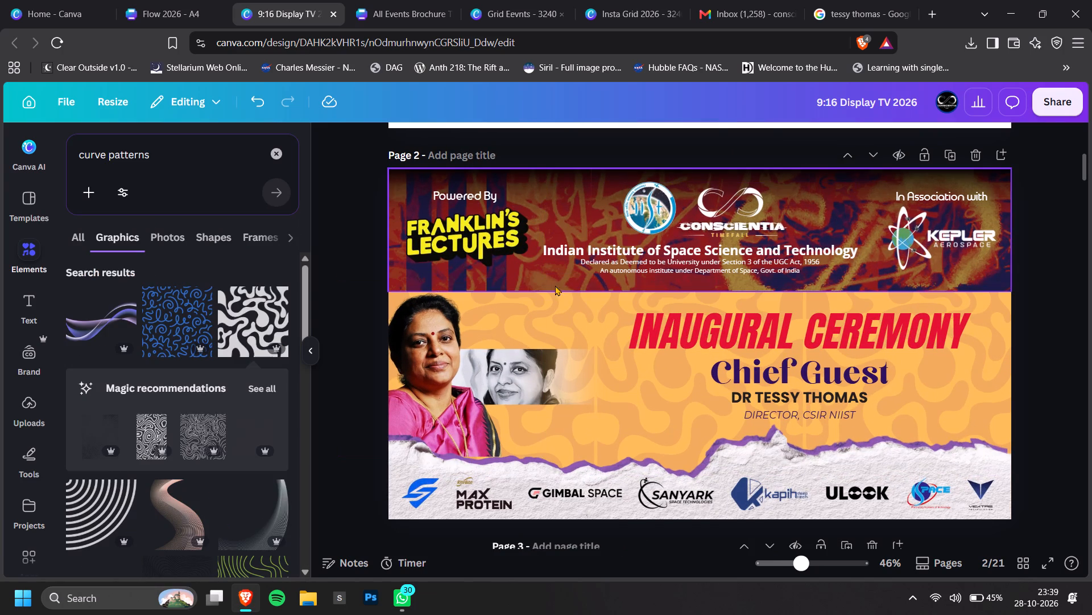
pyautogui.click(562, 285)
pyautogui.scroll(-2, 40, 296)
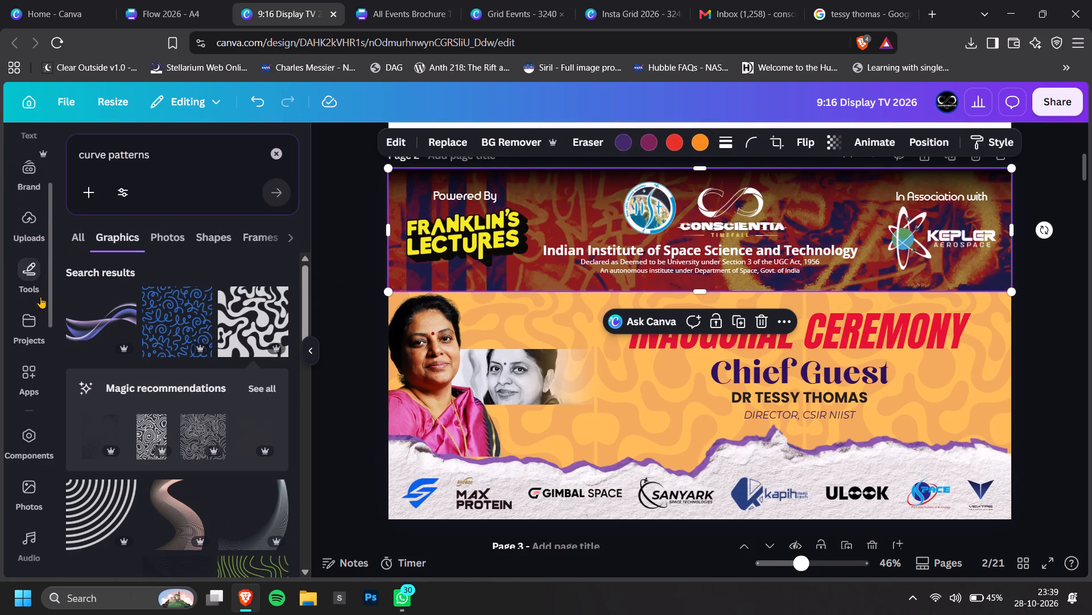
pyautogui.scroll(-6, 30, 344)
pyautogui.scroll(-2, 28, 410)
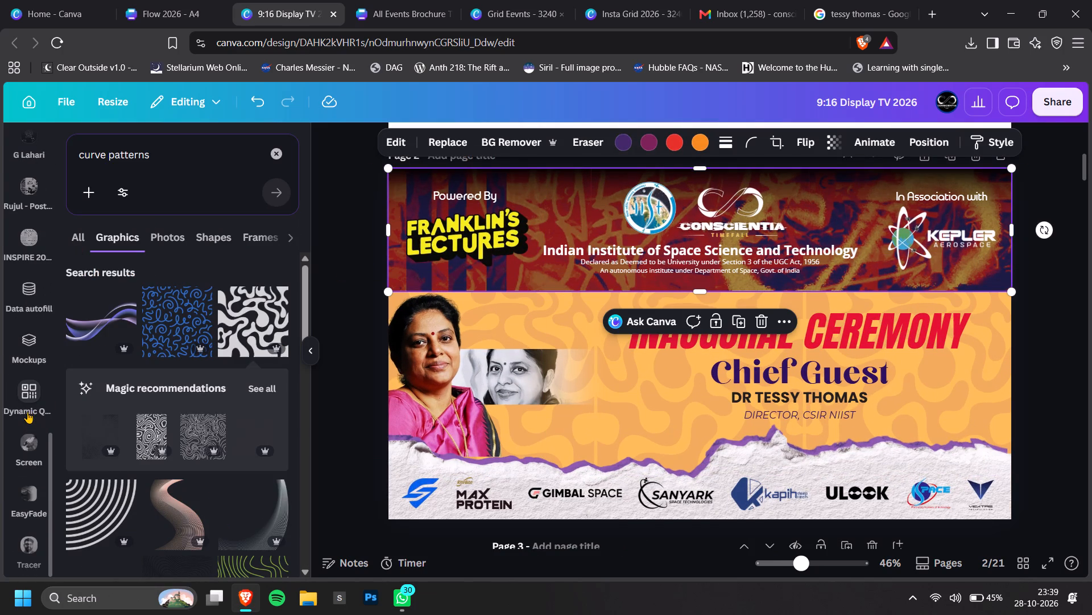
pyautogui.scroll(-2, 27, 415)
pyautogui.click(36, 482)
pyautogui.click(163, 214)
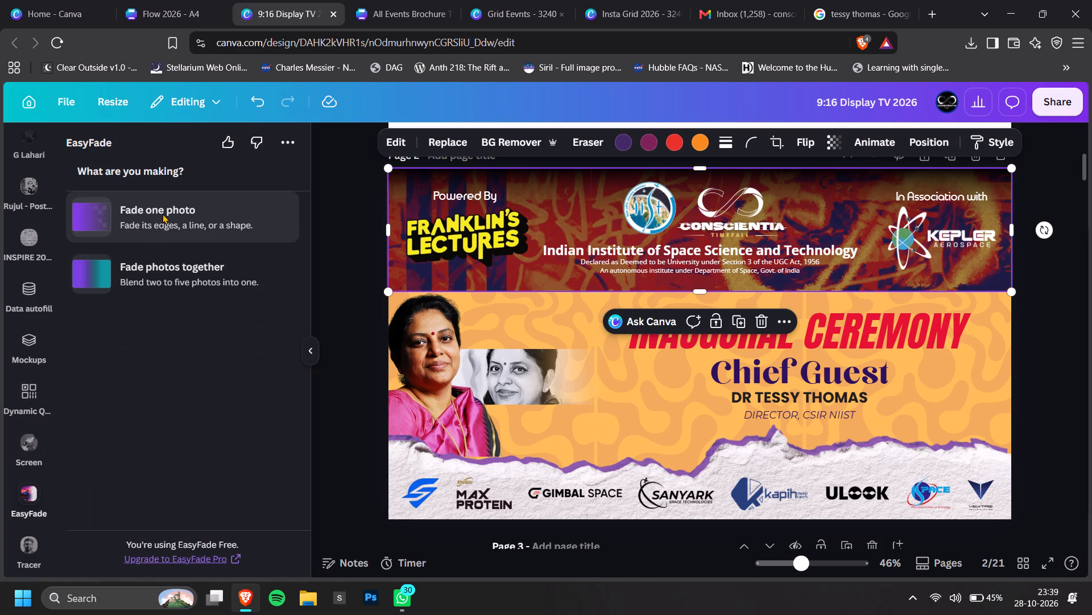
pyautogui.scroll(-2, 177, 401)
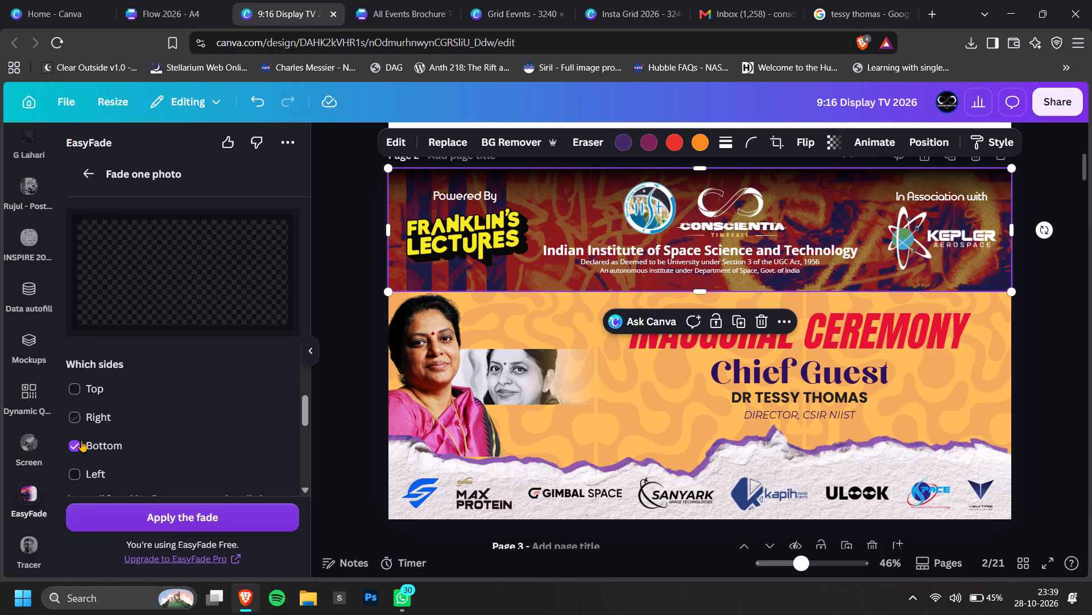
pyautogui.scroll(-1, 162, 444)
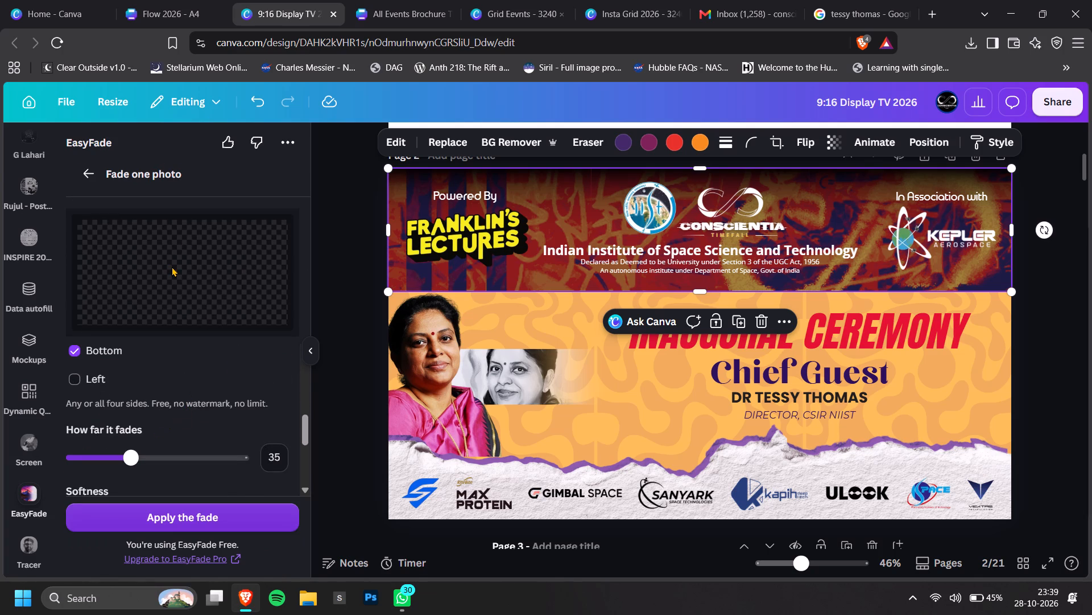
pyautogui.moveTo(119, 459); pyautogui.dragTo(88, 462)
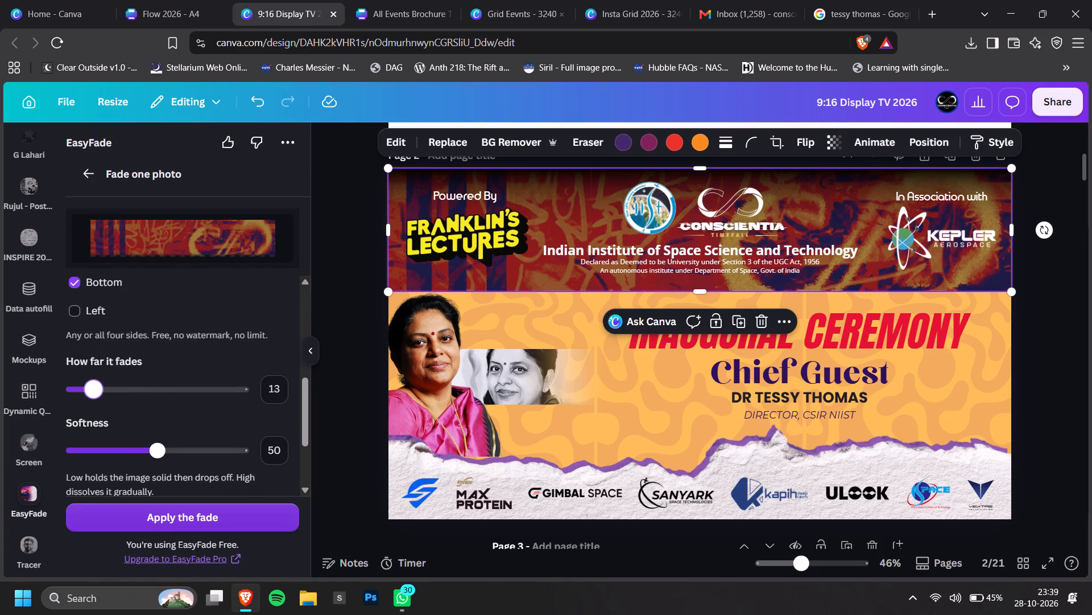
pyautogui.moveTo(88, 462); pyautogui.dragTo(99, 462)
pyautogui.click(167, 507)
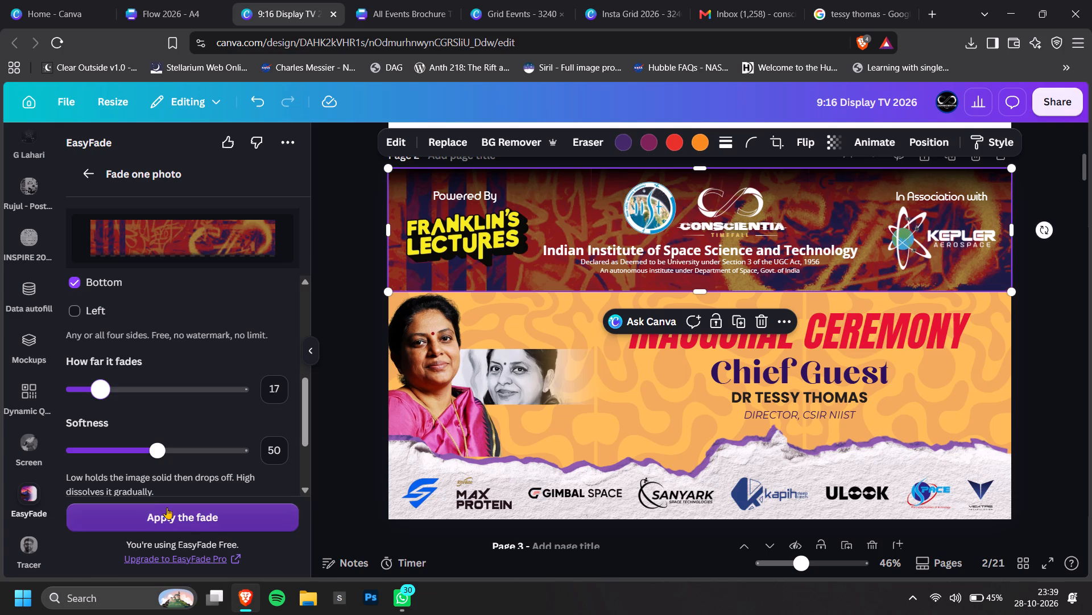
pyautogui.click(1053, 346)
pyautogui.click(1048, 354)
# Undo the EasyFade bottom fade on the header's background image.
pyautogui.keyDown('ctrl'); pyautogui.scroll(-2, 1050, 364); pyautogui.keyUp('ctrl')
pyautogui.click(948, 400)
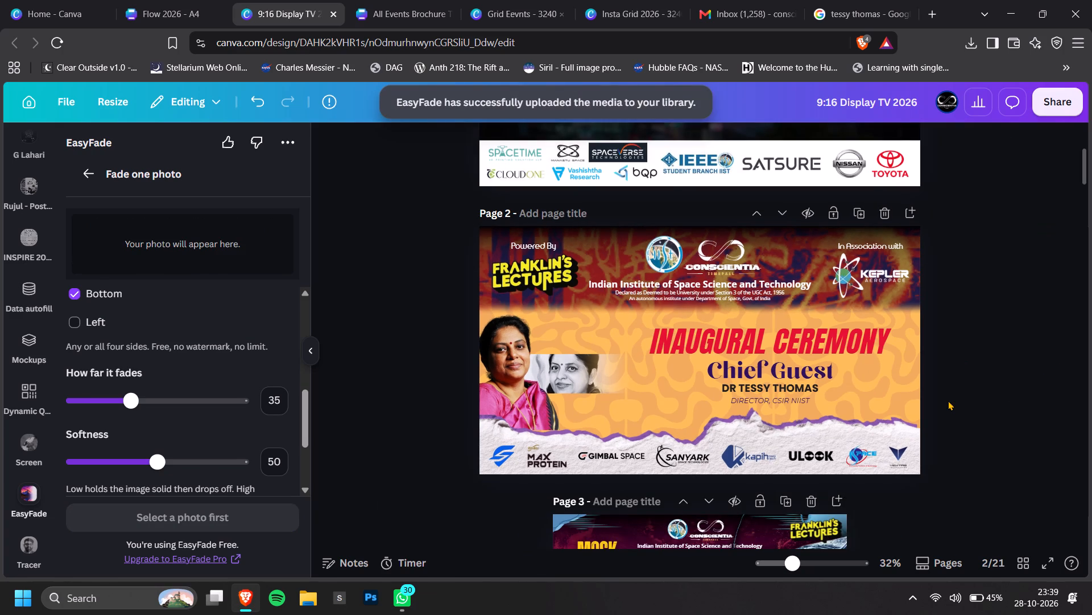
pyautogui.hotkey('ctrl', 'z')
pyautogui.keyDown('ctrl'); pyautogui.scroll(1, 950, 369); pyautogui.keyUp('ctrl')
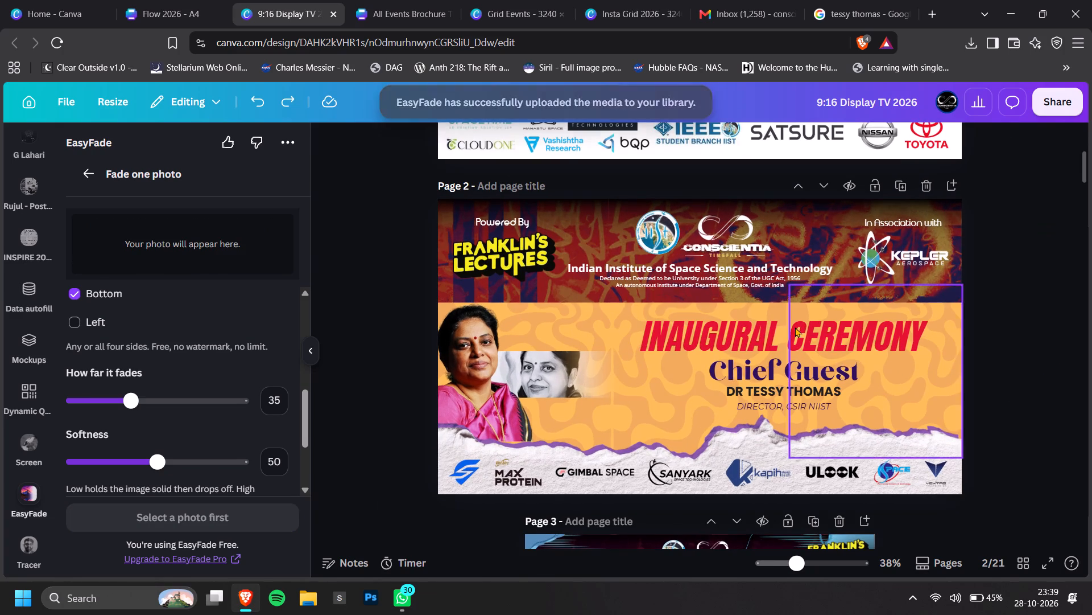
# Add a solid white border with stroke weight 7 to the header's red and purple background image on page 2.
pyautogui.click(591, 292)
pyautogui.click(730, 147)
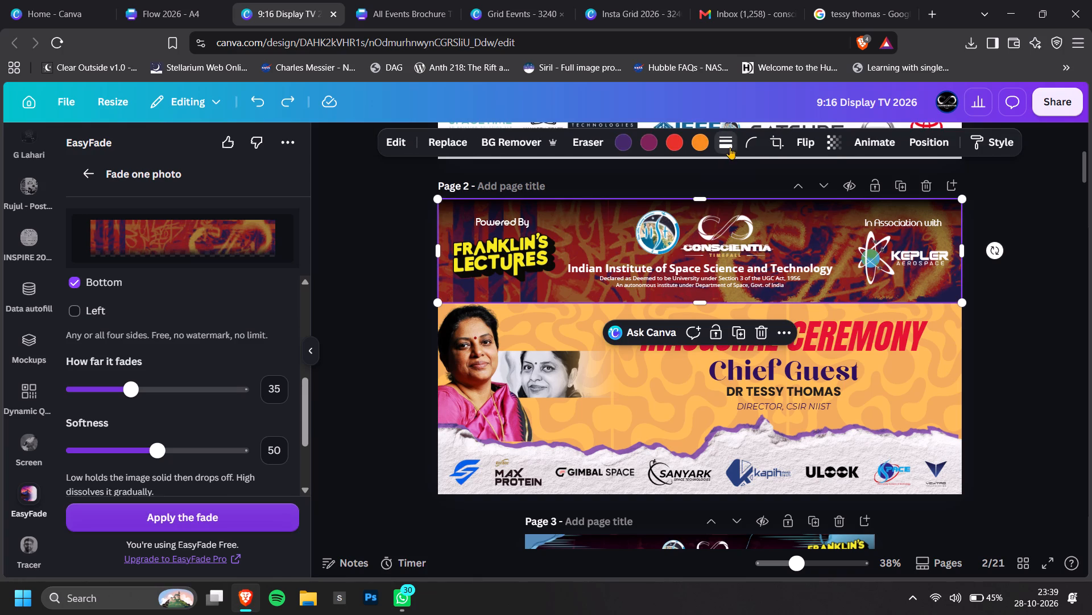
pyautogui.moveTo(635, 245); pyautogui.dragTo(640, 247)
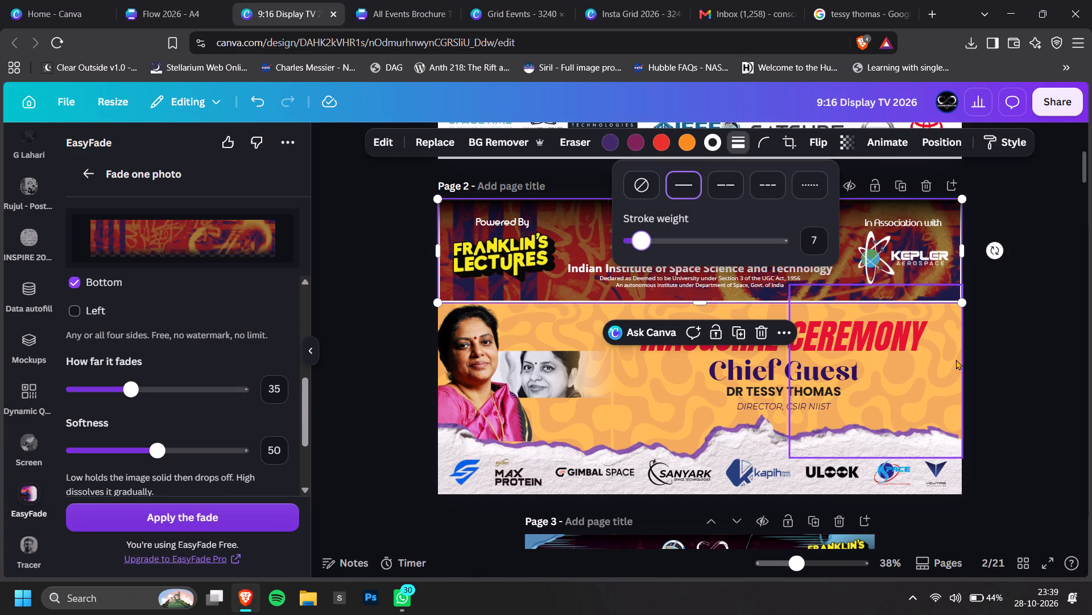
pyautogui.doubleClick(995, 351)
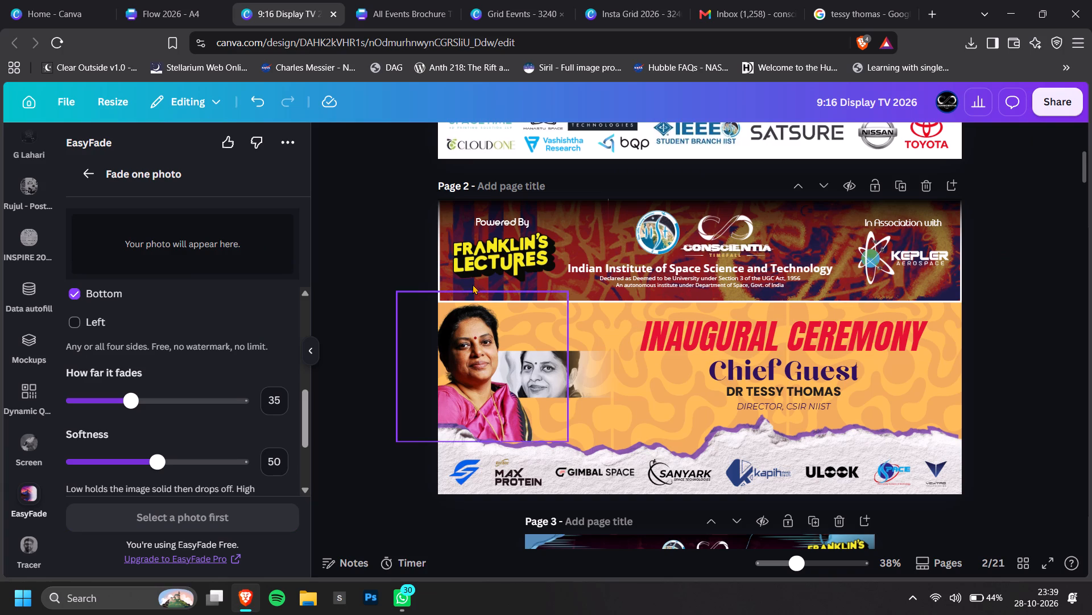
# Extend the header background image past both page sides and scale it to about 1,958 by 373.
pyautogui.click(444, 285)
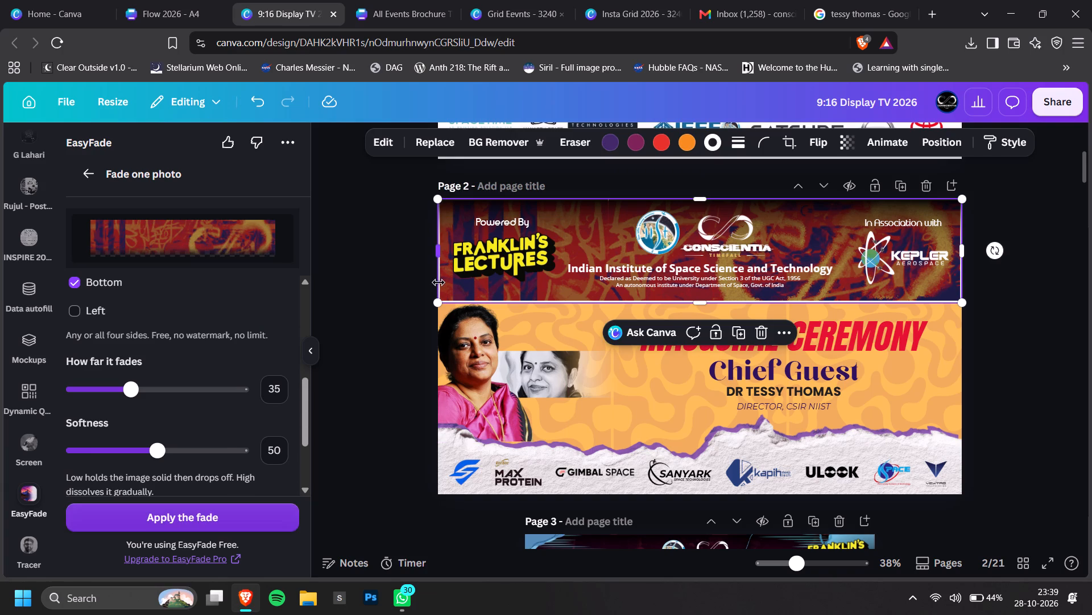
pyautogui.moveTo(439, 282); pyautogui.dragTo(429, 283)
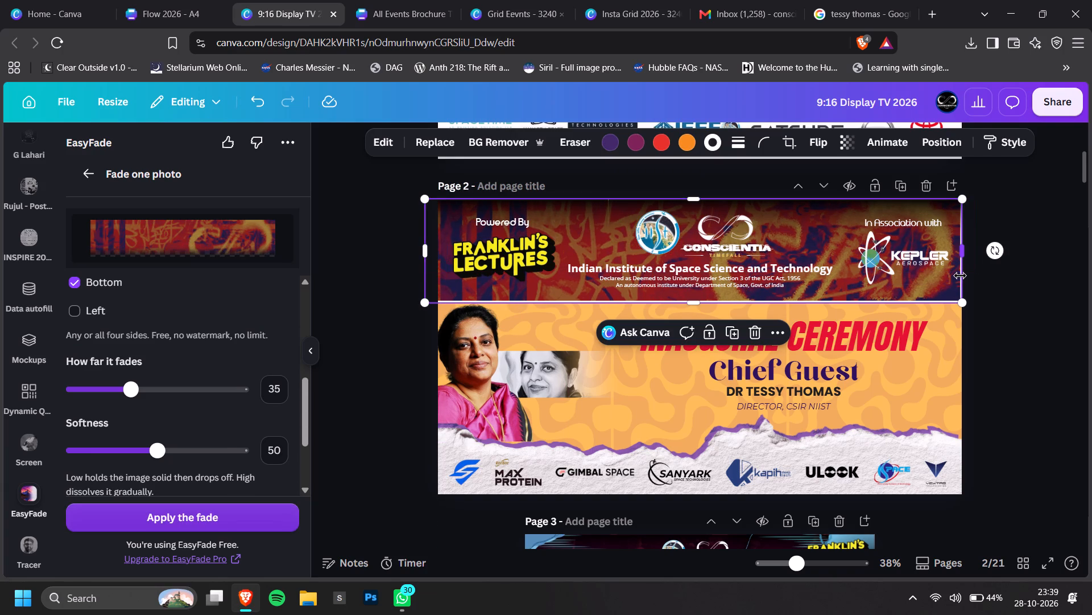
pyautogui.moveTo(962, 277); pyautogui.dragTo(969, 280)
pyautogui.click(987, 322)
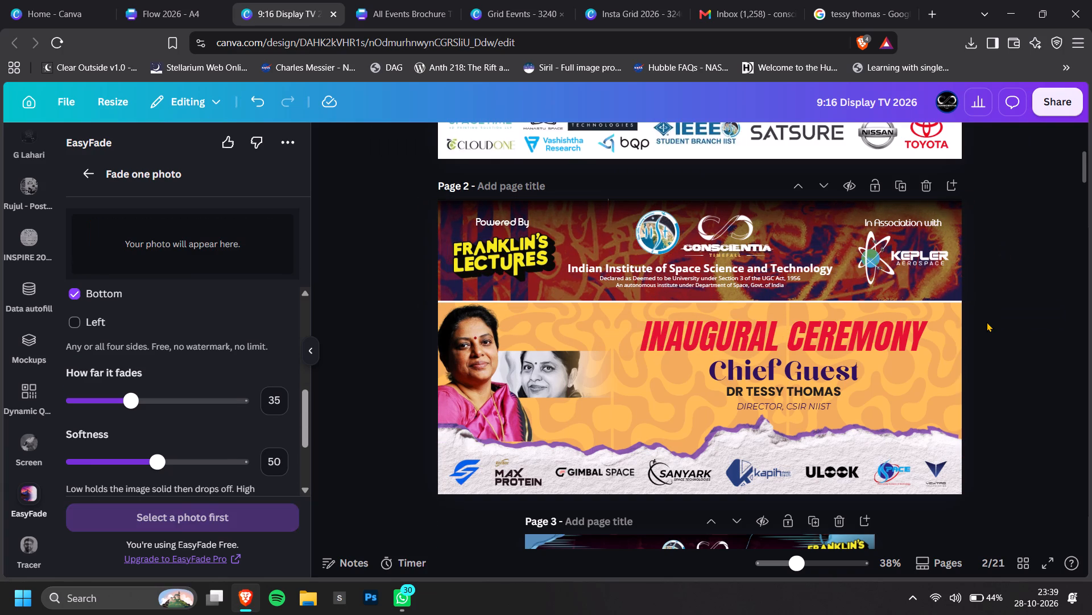
pyautogui.click(438, 288)
pyautogui.click(429, 260)
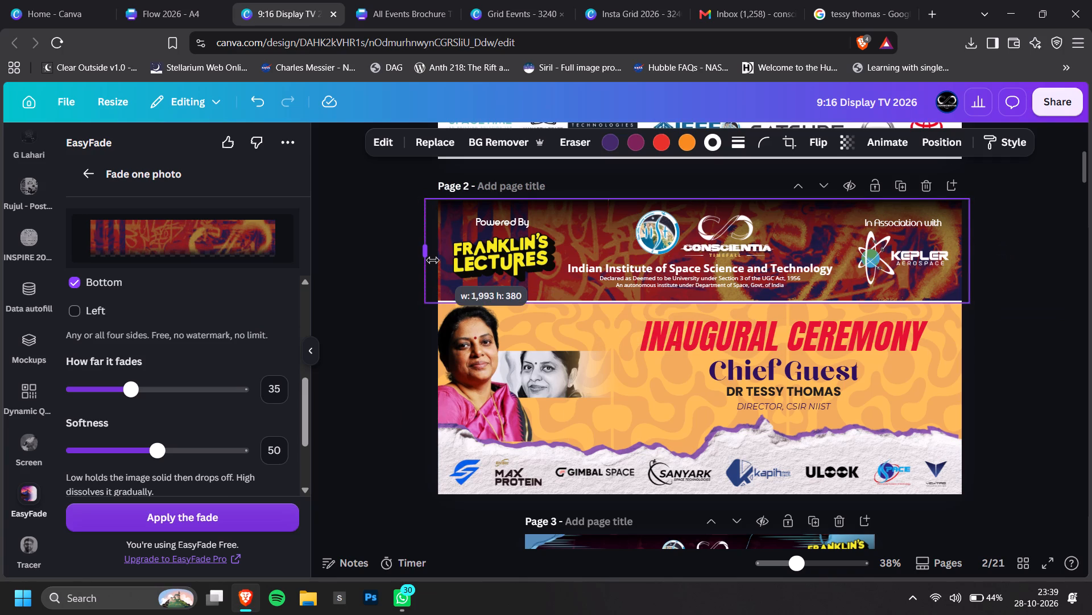
pyautogui.click(430, 304)
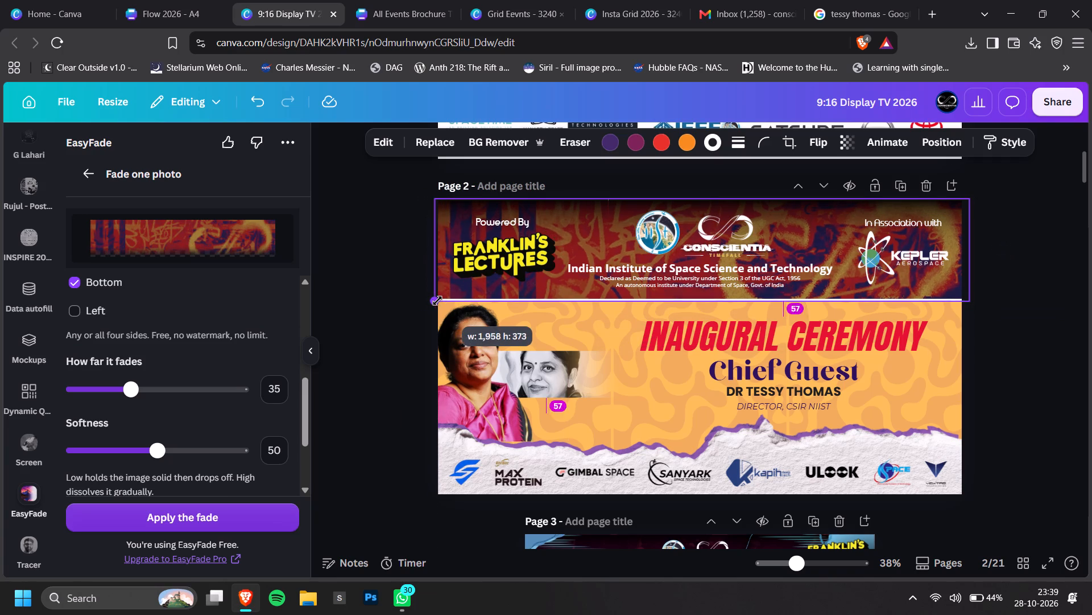
pyautogui.click(378, 351)
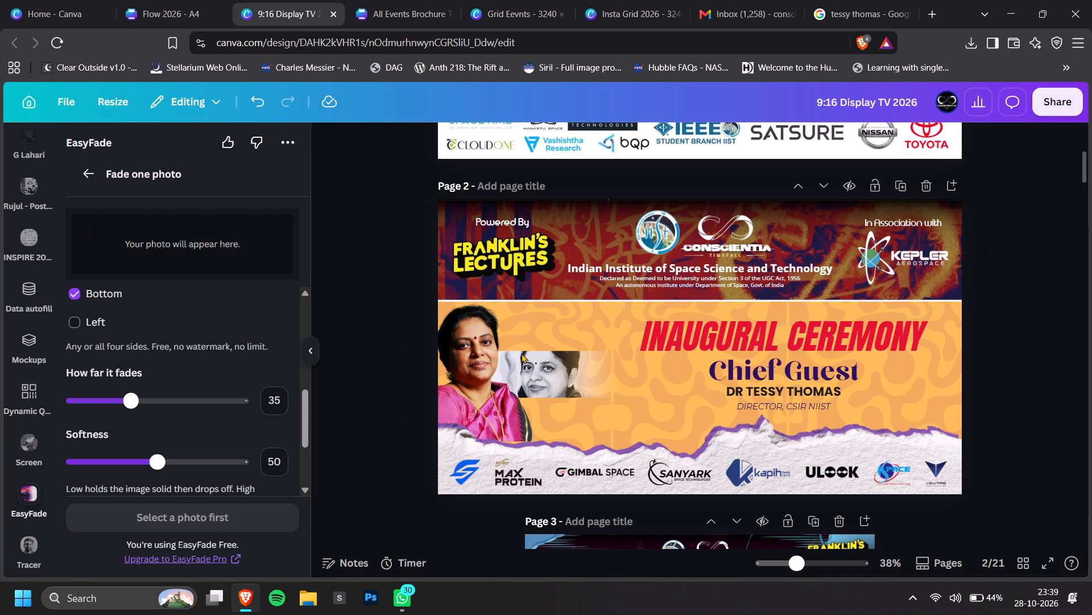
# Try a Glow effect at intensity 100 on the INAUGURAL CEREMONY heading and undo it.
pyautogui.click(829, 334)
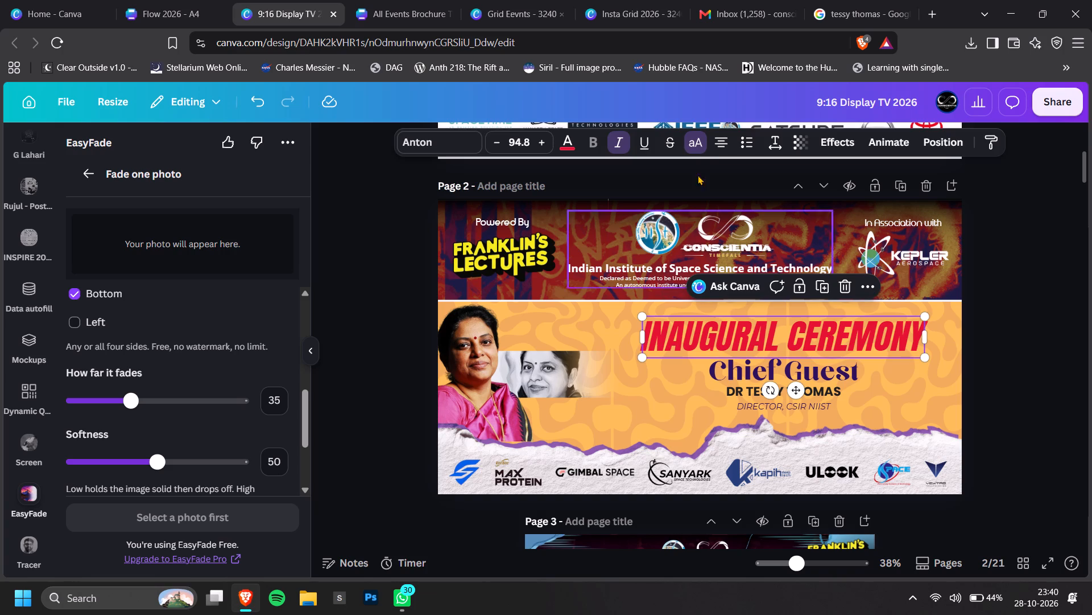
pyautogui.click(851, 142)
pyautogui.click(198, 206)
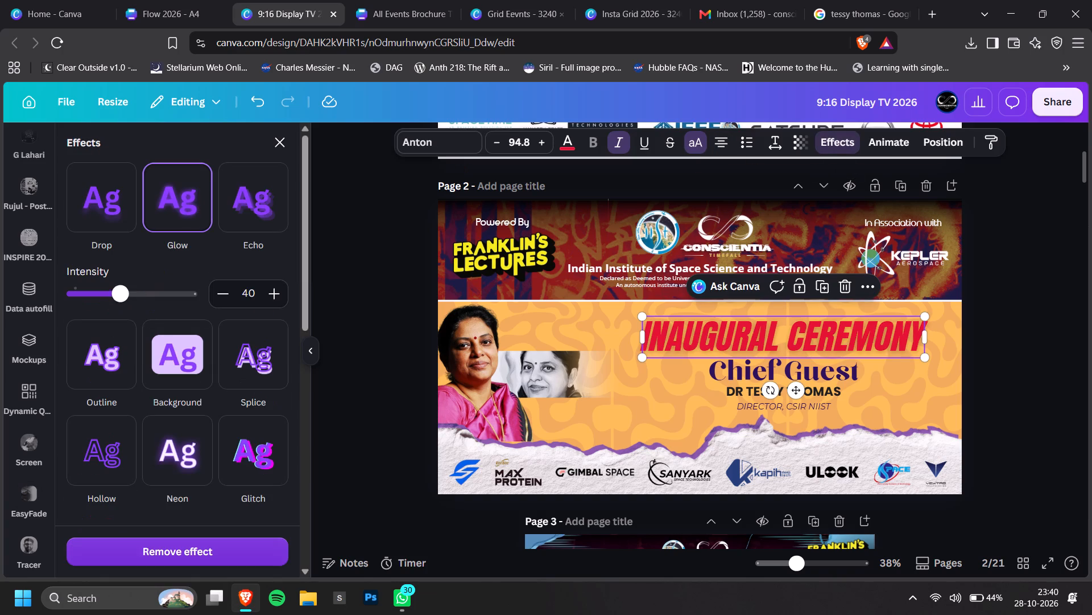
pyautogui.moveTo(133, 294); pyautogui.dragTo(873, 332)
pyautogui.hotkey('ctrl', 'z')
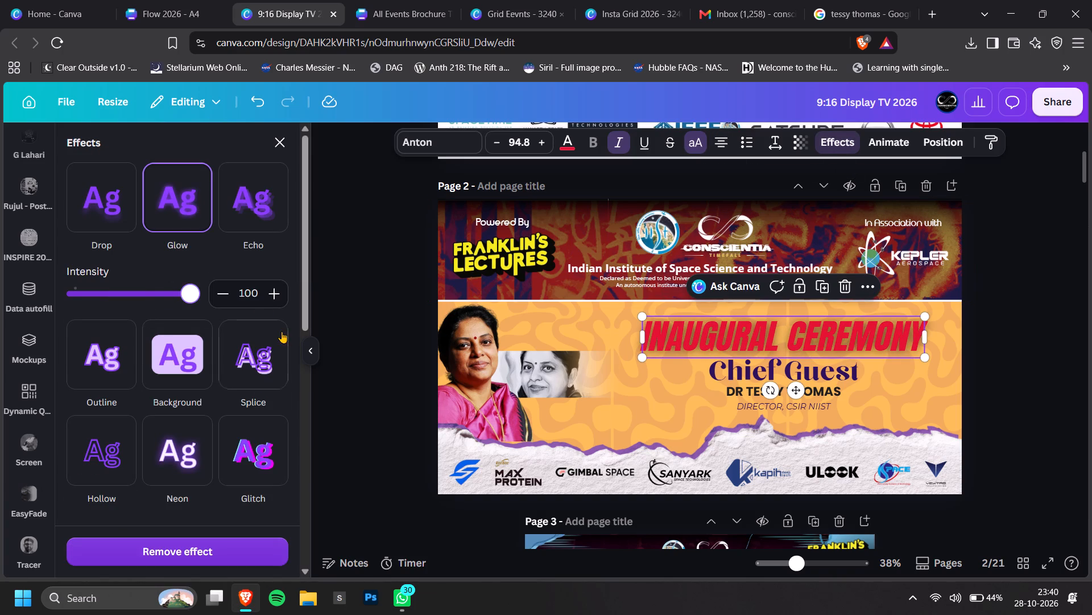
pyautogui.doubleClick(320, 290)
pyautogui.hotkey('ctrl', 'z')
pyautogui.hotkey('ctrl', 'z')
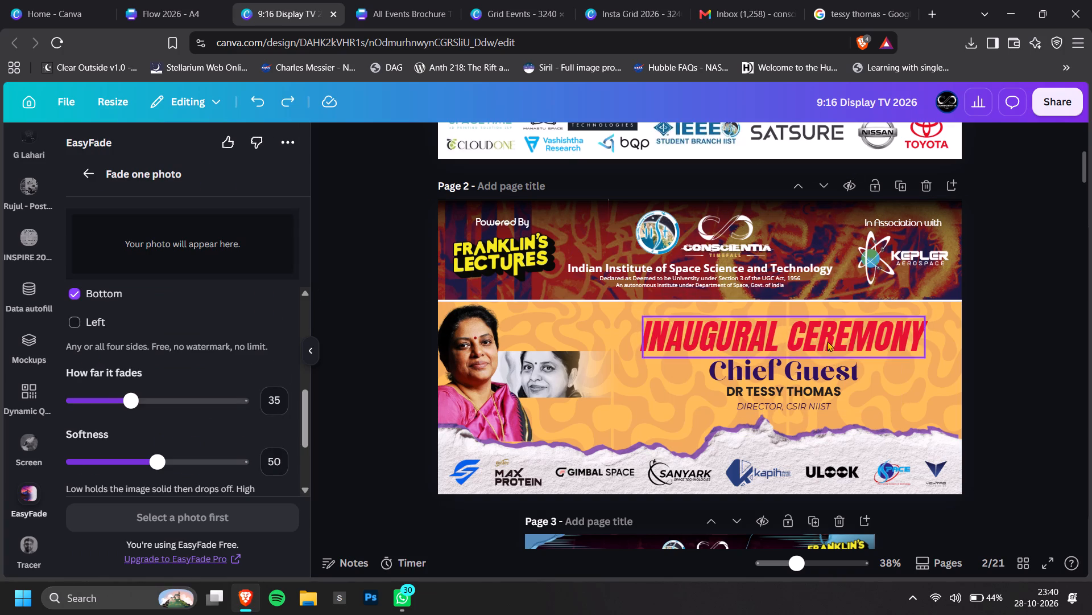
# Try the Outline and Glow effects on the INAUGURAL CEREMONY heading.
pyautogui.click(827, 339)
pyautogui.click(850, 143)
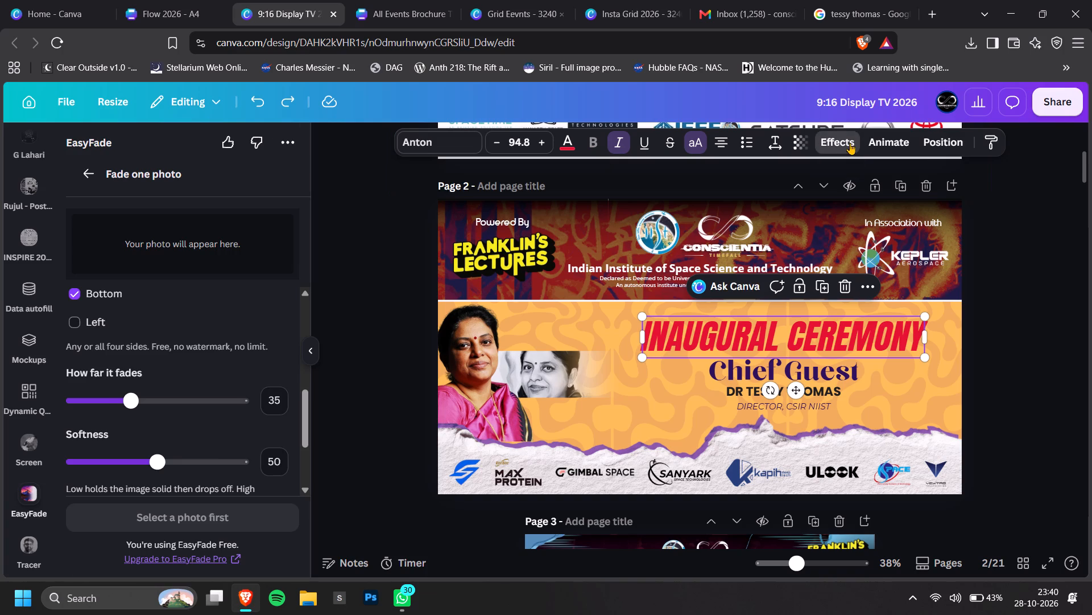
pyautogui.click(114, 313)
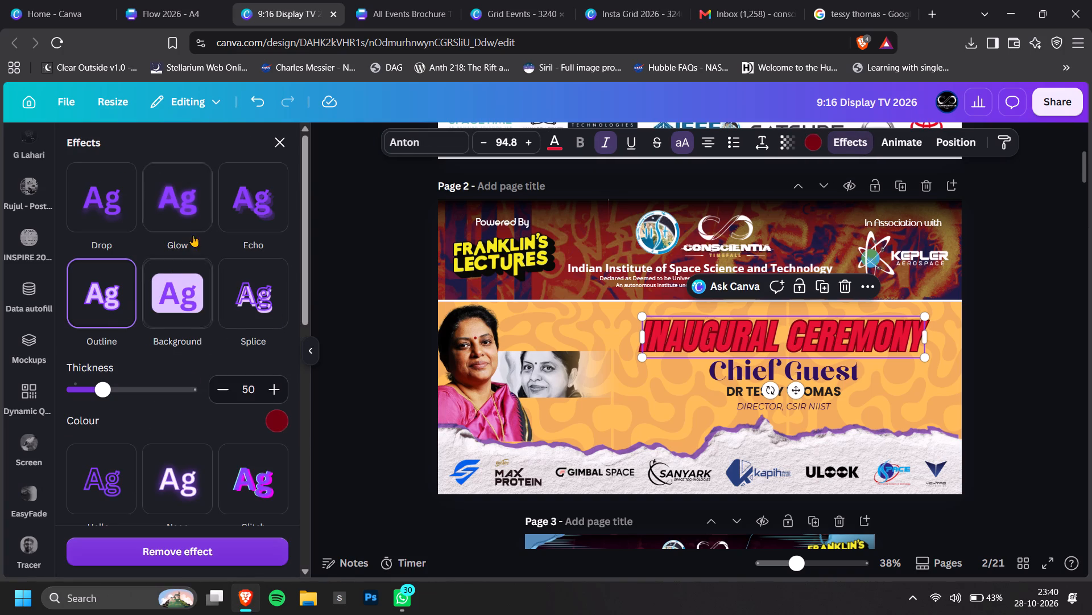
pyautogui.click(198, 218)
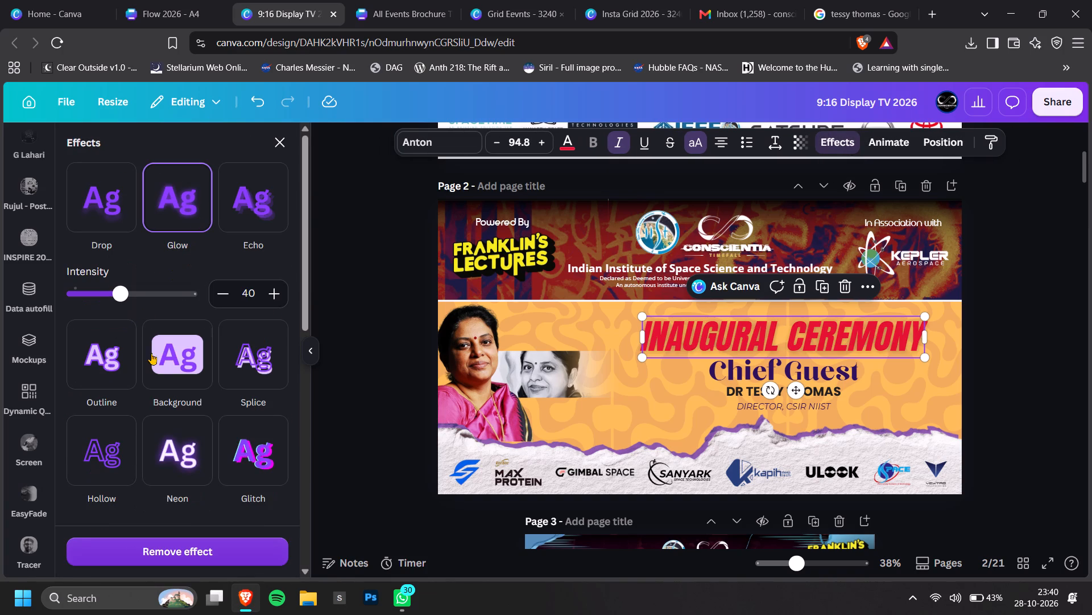
# Apply the Echo effect to the INAUGURAL CEREMONY heading in orange #fac13d.
pyautogui.click(247, 204)
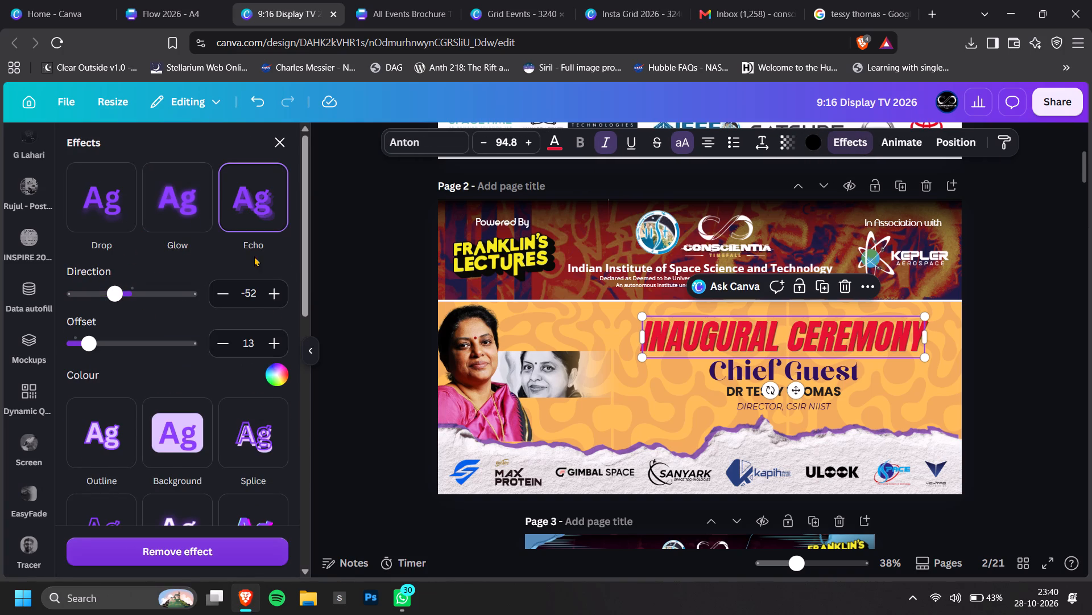
pyautogui.click(281, 379)
pyautogui.click(252, 242)
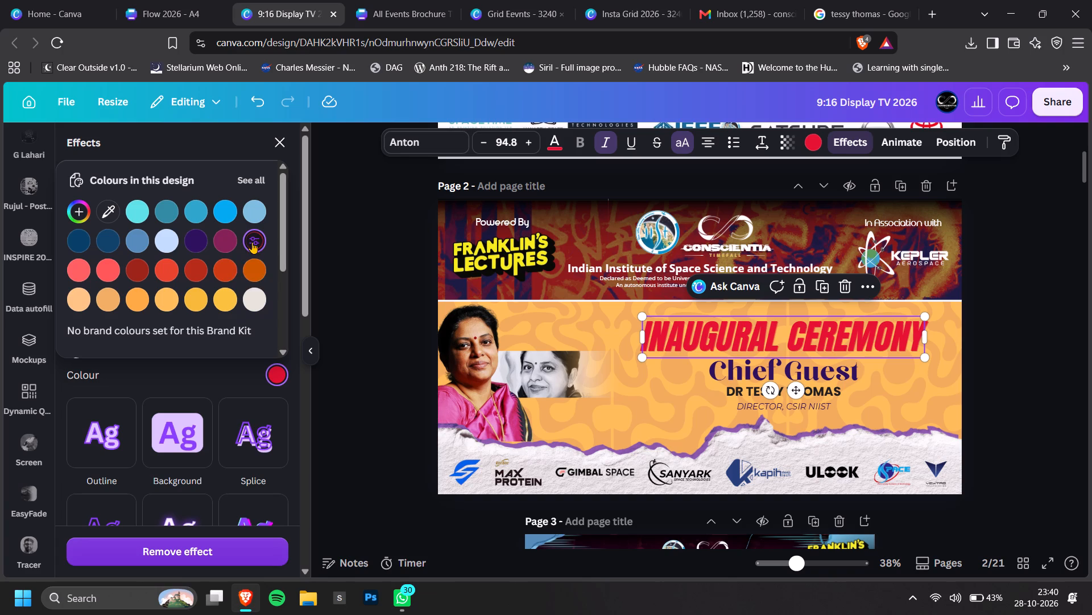
pyautogui.click(224, 297)
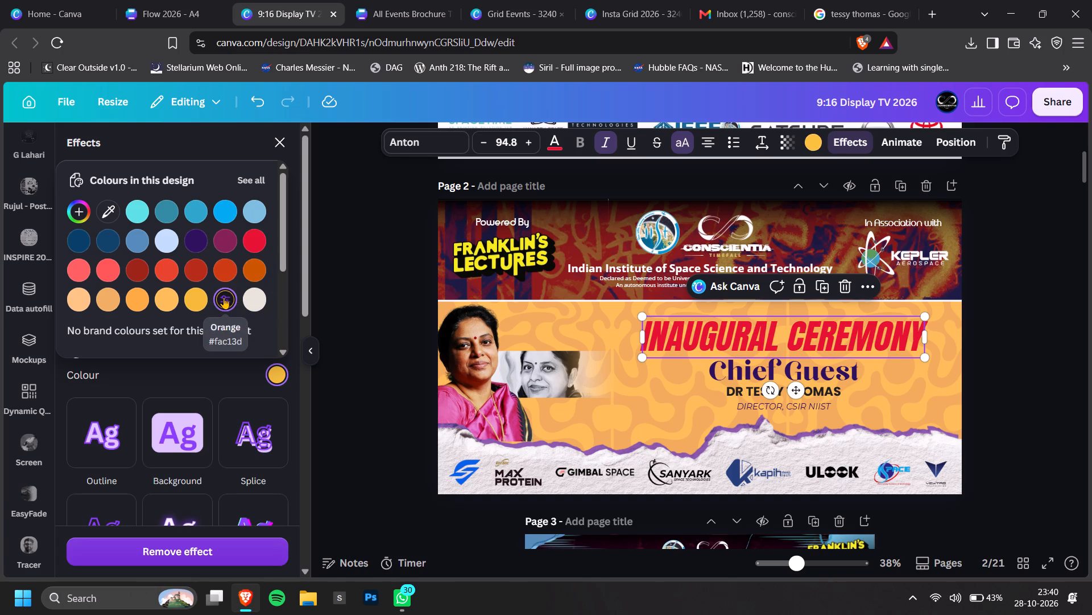
pyautogui.click(197, 146)
# Set the heading's Echo effect to direction -74 and offset 90.
pyautogui.click(118, 294)
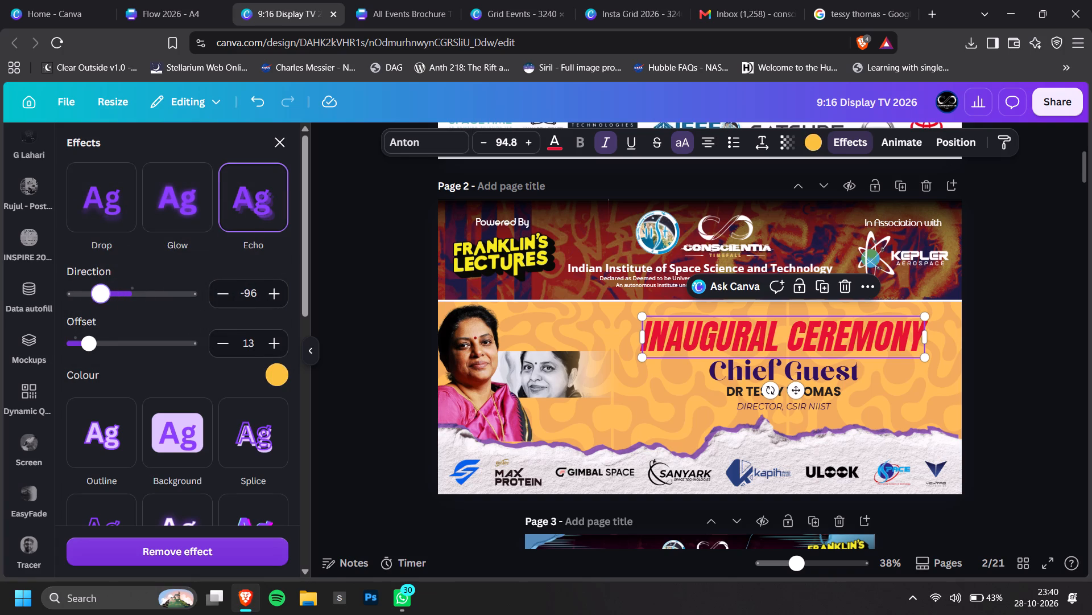
pyautogui.moveTo(103, 346); pyautogui.dragTo(180, 351)
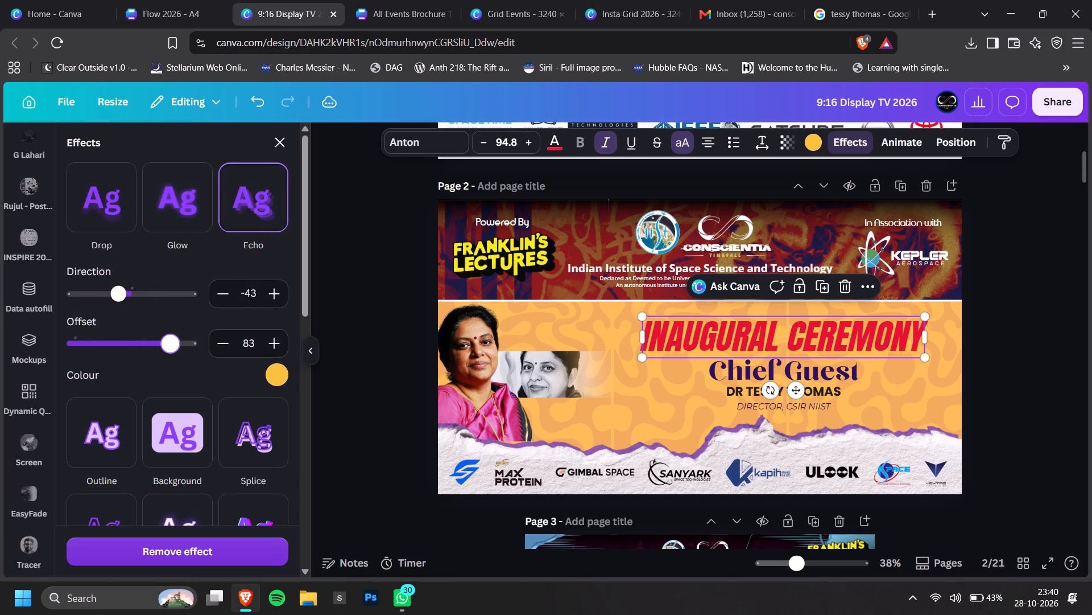
pyautogui.keyDown('ctrl'); pyautogui.scroll(4, 797, 336); pyautogui.keyUp('ctrl')
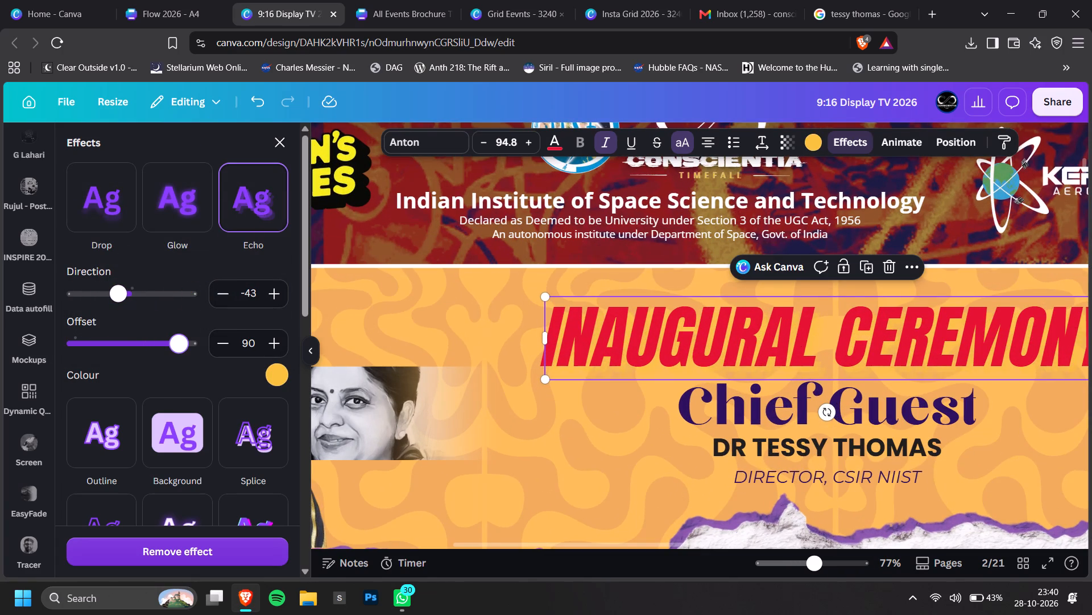
pyautogui.moveTo(118, 291); pyautogui.dragTo(107, 292)
pyautogui.keyDown('ctrl'); pyautogui.scroll(-6, 735, 328); pyautogui.keyUp('ctrl')
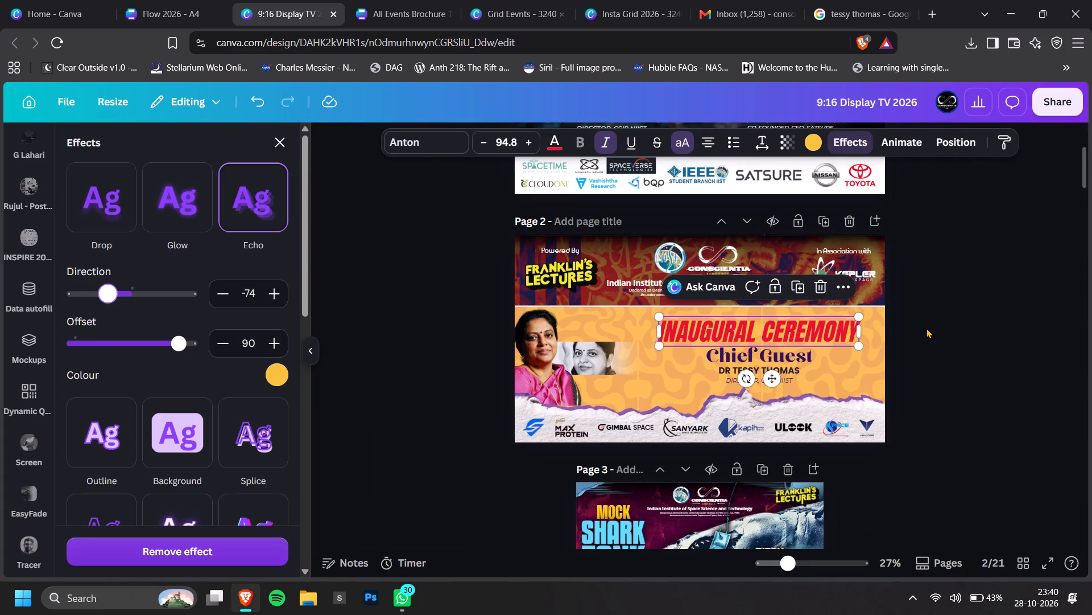
pyautogui.keyDown('ctrl'); pyautogui.scroll(1, 926, 328); pyautogui.keyUp('ctrl')
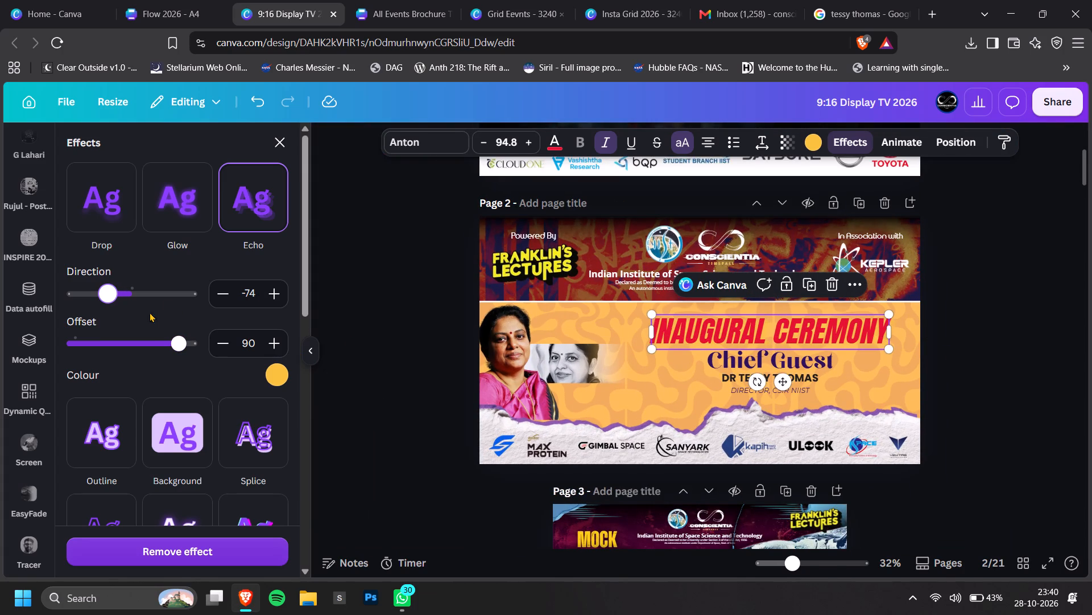
pyautogui.doubleClick(1015, 315)
pyautogui.keyDown('ctrl'); pyautogui.scroll(2, 758, 323); pyautogui.keyUp('ctrl')
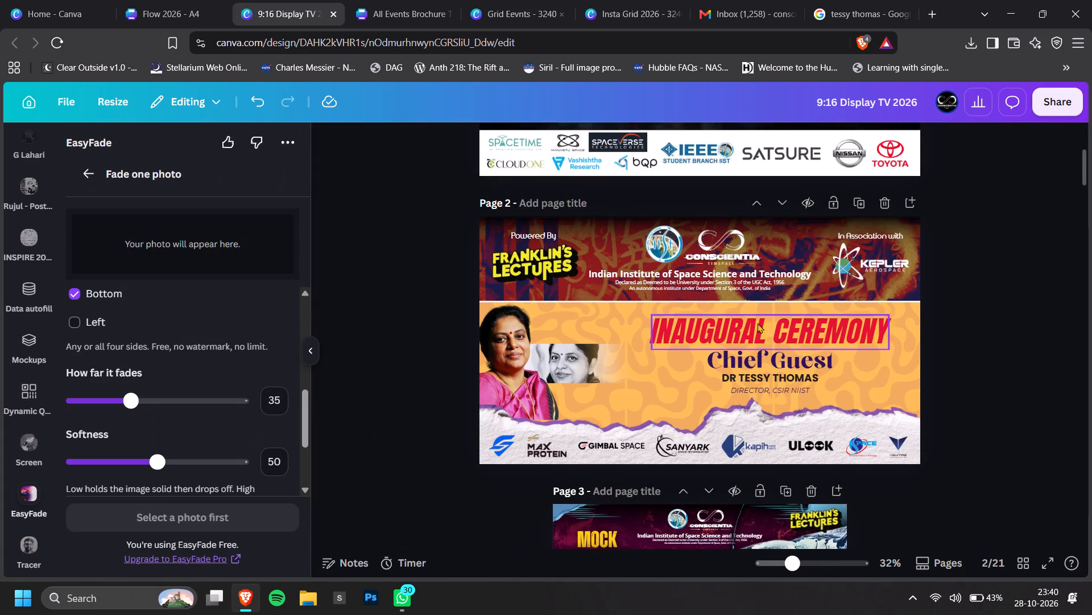
# Scale the INAUGURAL CEREMONY heading and the chief guest text block down slightly together.
pyautogui.click(758, 323)
pyautogui.keyDown('shift'); pyautogui.click(780, 381); pyautogui.keyUp('shift')
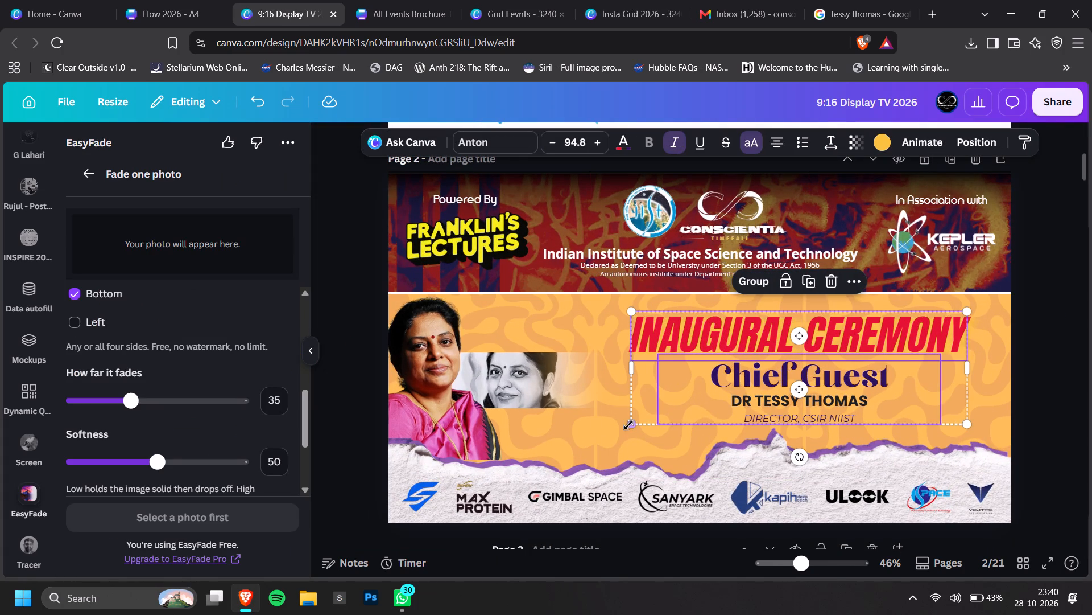
pyautogui.moveTo(628, 425); pyautogui.dragTo(642, 421)
pyautogui.doubleClick(1044, 352)
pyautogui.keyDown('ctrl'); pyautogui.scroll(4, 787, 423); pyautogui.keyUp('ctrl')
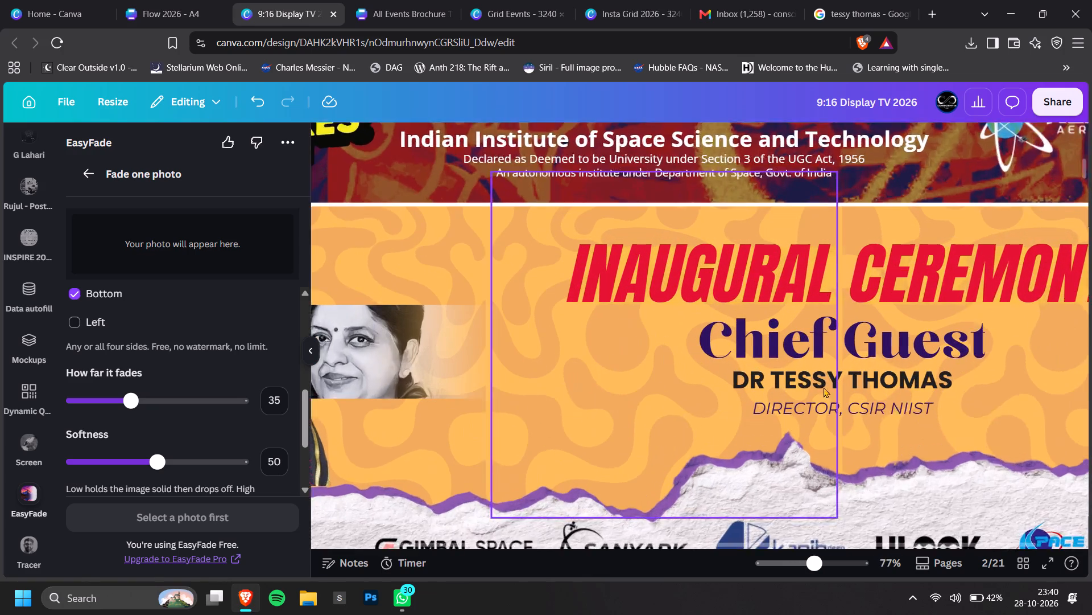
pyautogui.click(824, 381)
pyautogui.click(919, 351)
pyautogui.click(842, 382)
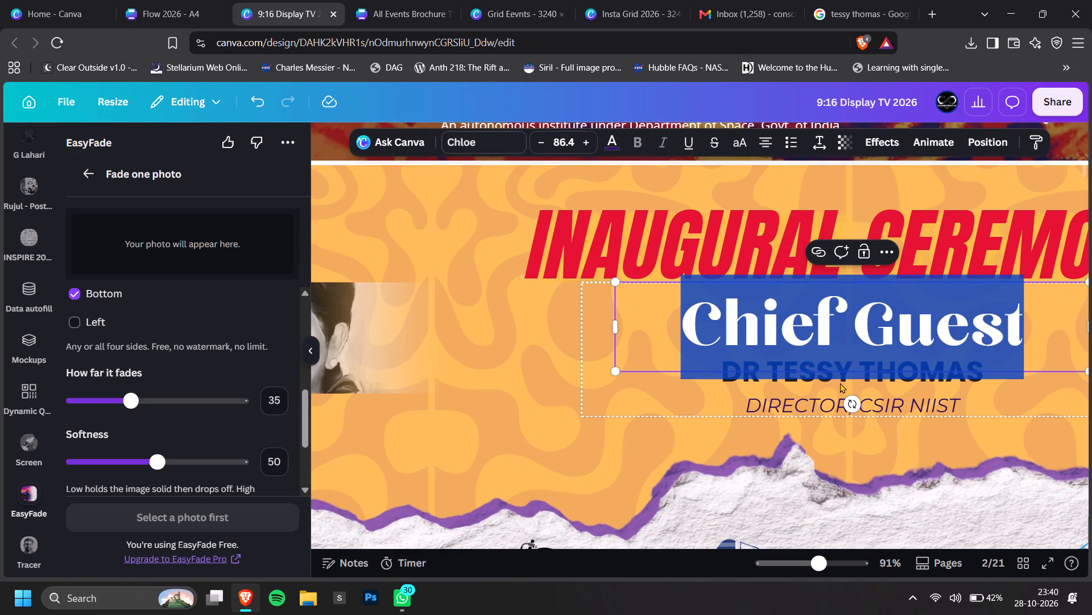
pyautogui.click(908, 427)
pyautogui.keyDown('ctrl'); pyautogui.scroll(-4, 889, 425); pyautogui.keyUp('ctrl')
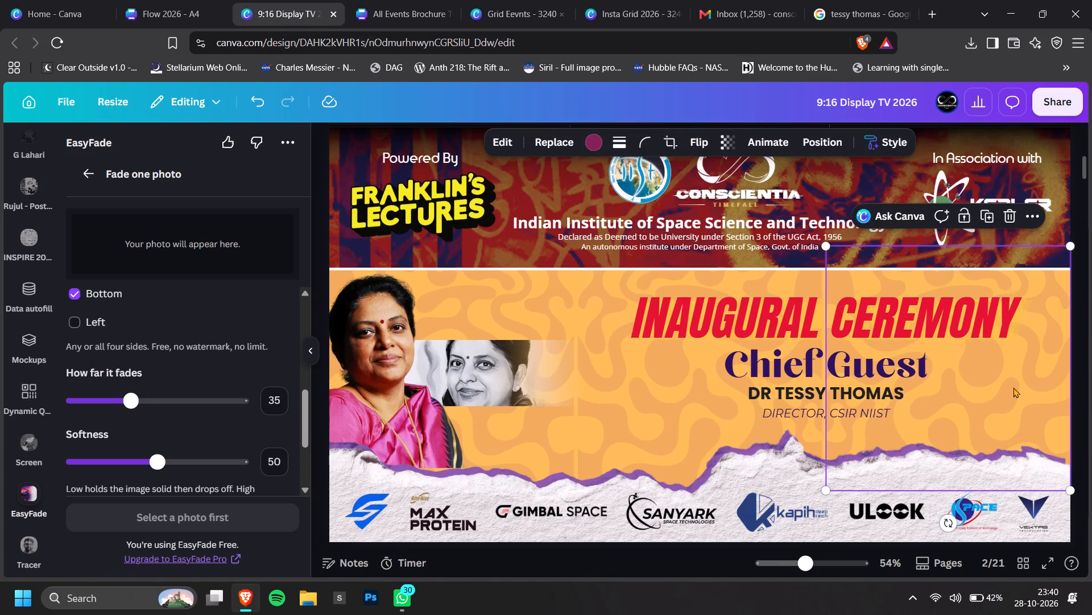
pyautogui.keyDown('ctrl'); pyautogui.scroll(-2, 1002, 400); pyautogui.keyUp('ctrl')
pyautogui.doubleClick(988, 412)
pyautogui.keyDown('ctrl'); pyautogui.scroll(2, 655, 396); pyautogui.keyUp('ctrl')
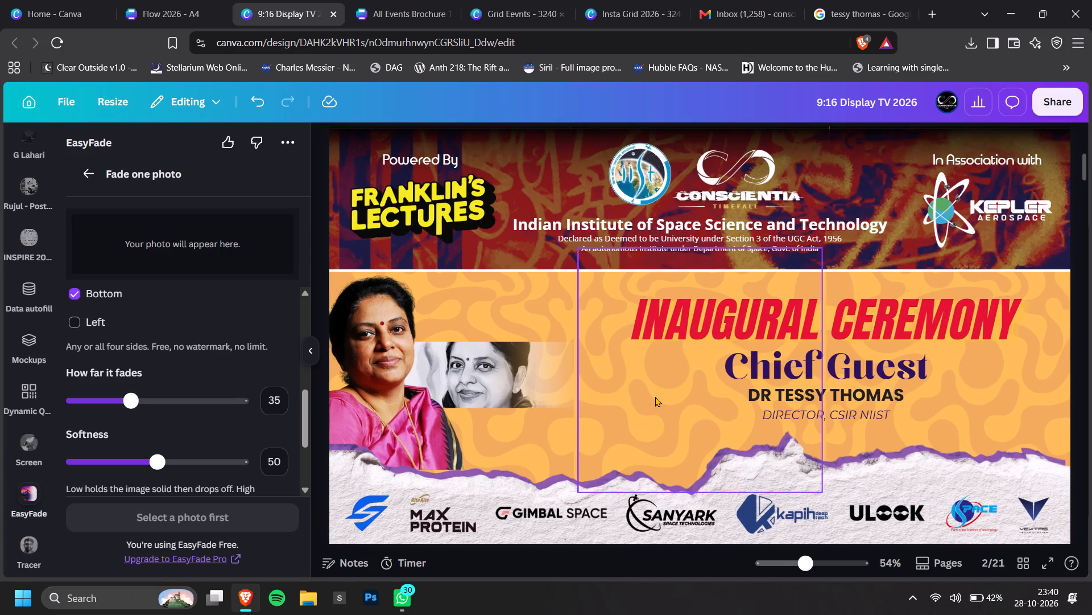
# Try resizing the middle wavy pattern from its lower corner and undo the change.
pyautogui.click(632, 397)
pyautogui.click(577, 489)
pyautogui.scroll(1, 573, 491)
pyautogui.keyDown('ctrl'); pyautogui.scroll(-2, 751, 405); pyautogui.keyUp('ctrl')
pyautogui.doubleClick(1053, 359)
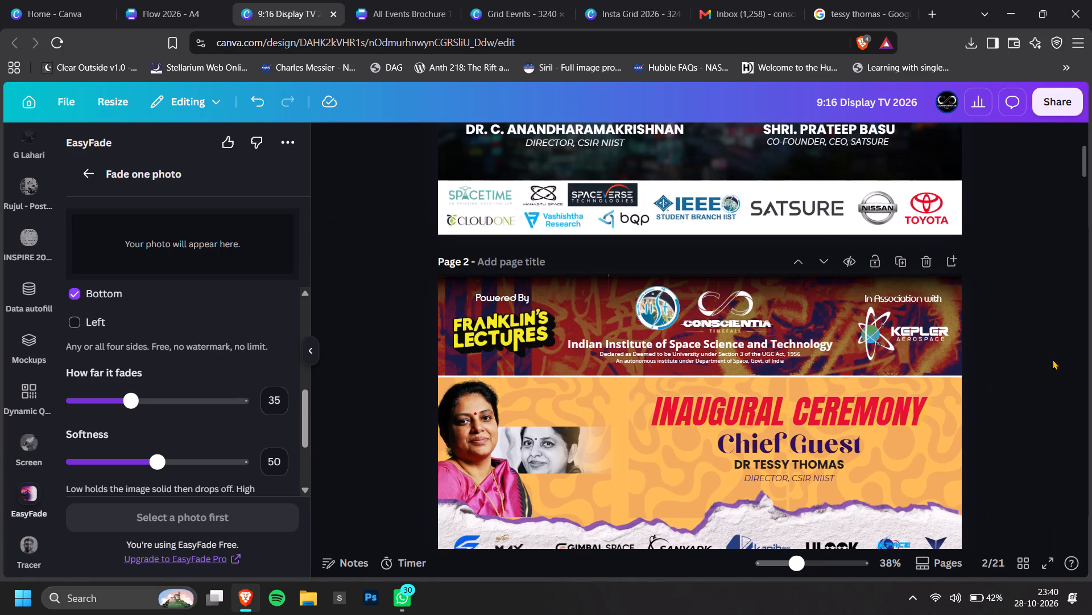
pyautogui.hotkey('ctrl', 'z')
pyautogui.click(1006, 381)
# Enlarge the middle wavy pattern very slightly from its lower-left corner toward the neighbouring pattern.
pyautogui.keyDown('ctrl'); pyautogui.scroll(3, 557, 468); pyautogui.keyUp('ctrl')
pyautogui.click(622, 452)
pyautogui.scroll(-1, 622, 452)
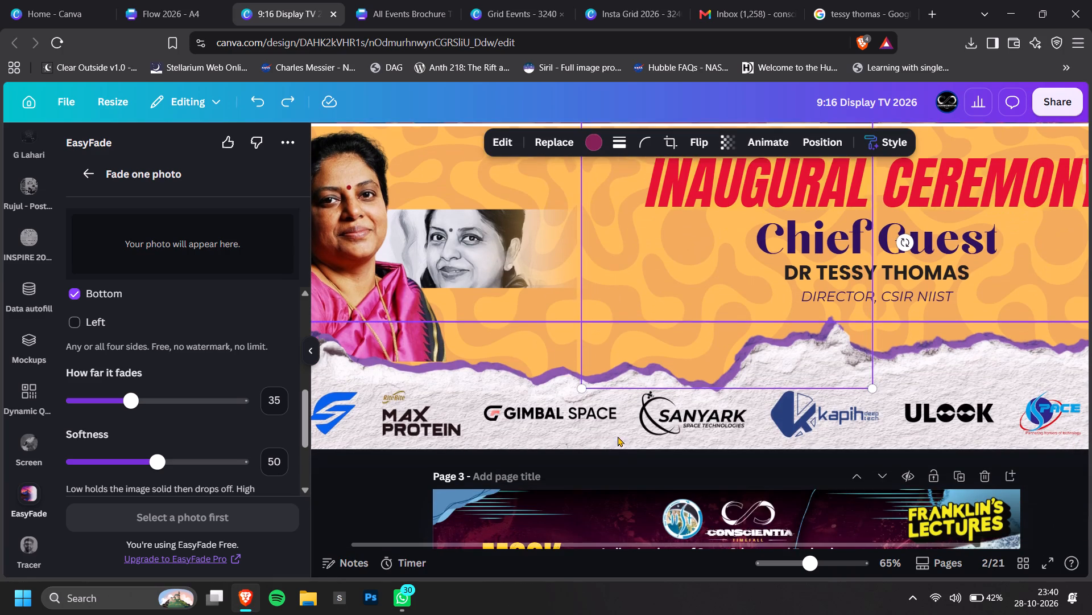
pyautogui.moveTo(581, 392); pyautogui.dragTo(576, 396)
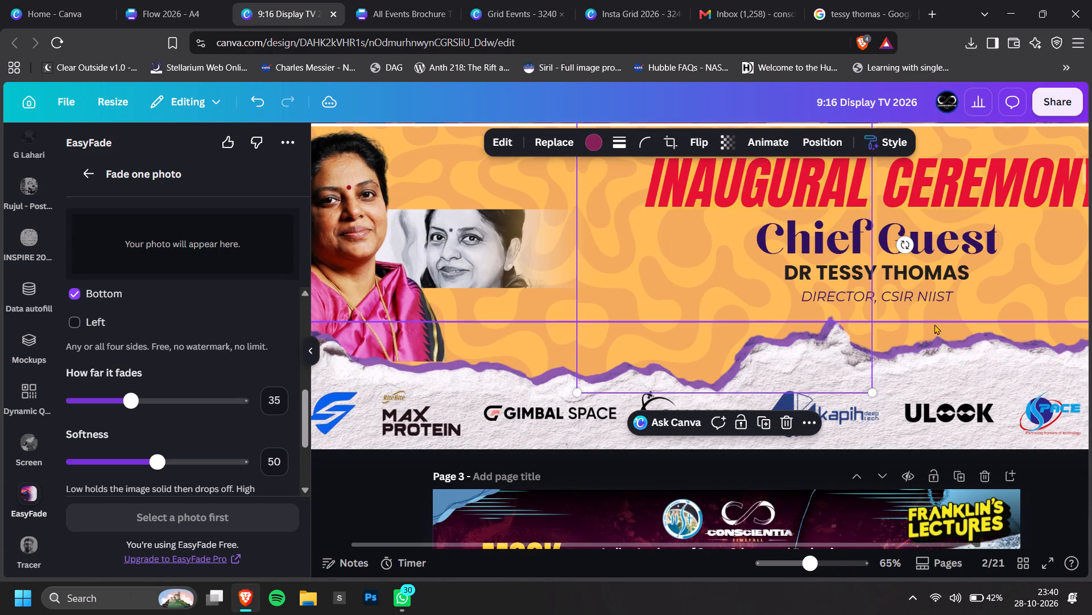
# Enlarge the last wavy pattern slightly from its lower-left corner so its edge meets the middle pattern.
pyautogui.click(1076, 278)
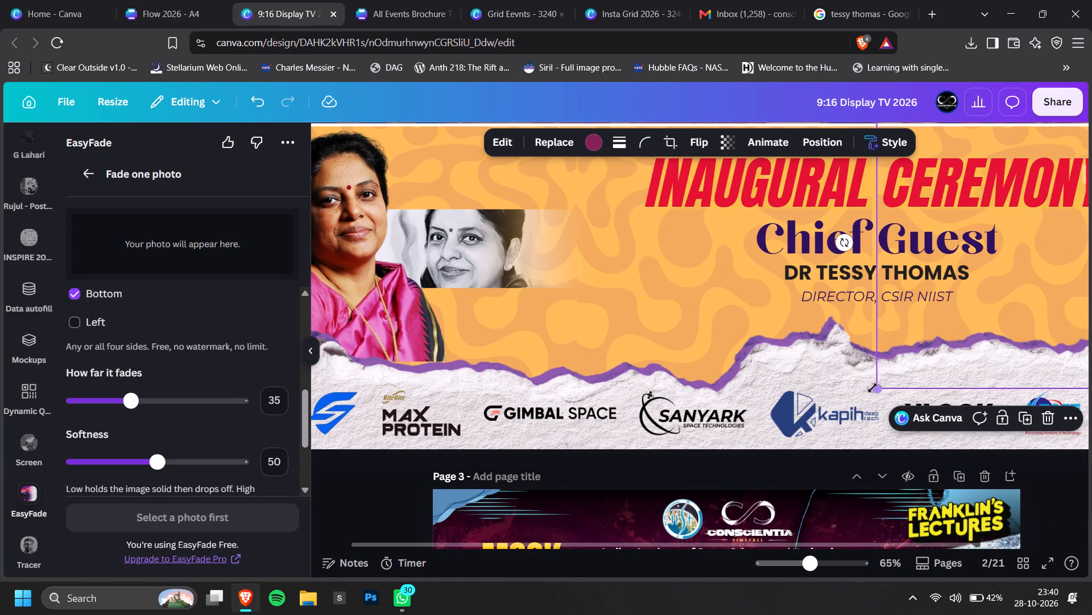
pyautogui.click(870, 388)
pyautogui.click(1070, 268)
pyautogui.moveTo(880, 382); pyautogui.dragTo(874, 385)
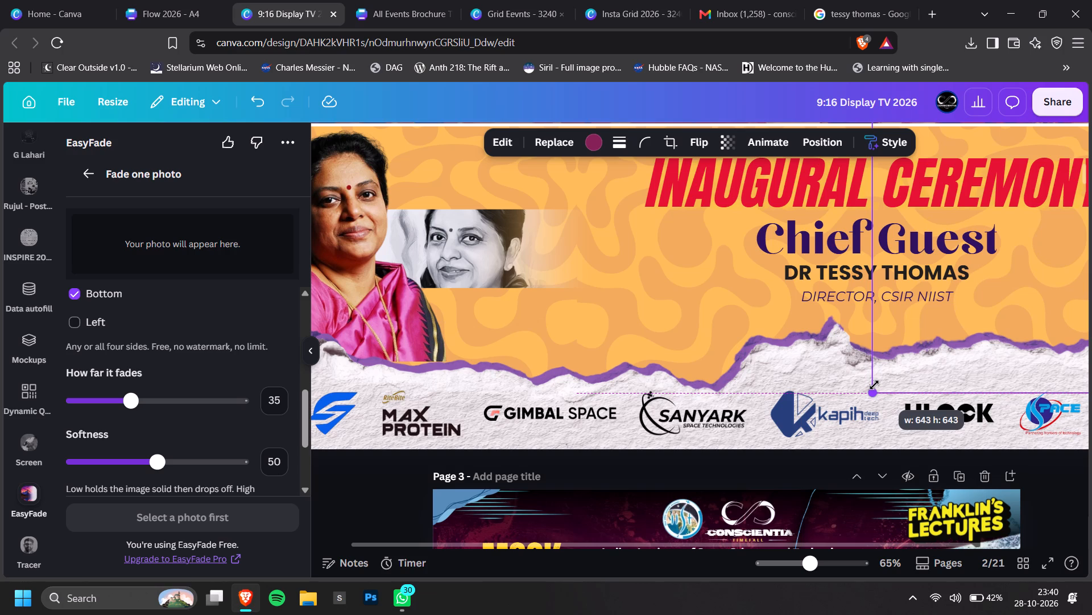
pyautogui.moveTo(874, 385); pyautogui.dragTo(874, 386)
pyautogui.keyDown('ctrl'); pyautogui.scroll(-4, 880, 380); pyautogui.keyUp('ctrl')
pyautogui.doubleClick(994, 314)
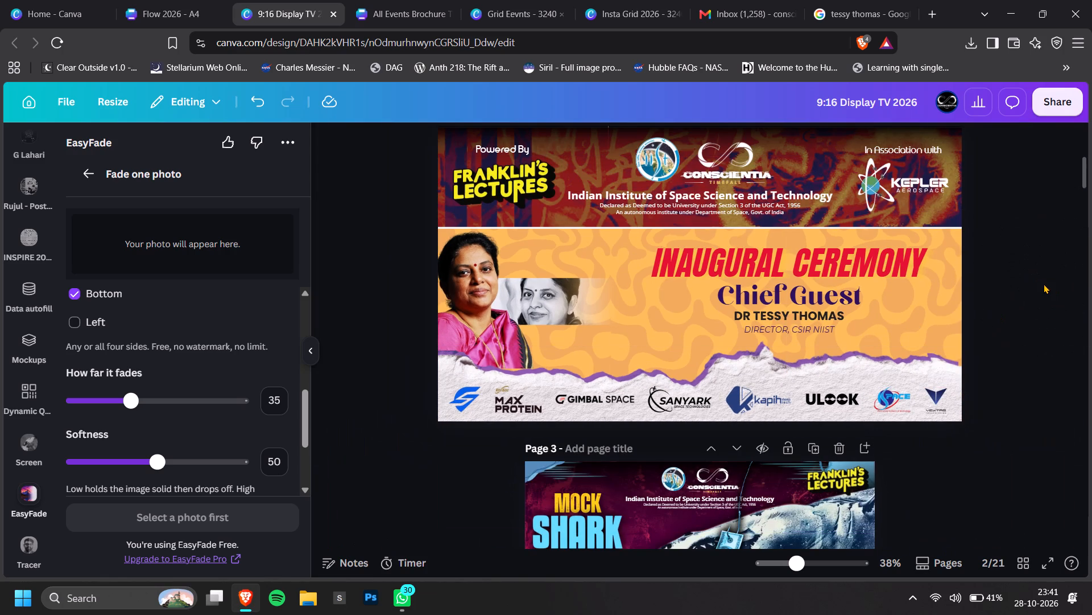
# Examine the INAUGURAL CEREMONY heading and chief guest text against the patterned background, close up and at full-page view.
pyautogui.keyDown('ctrl'); pyautogui.scroll(2, 904, 233); pyautogui.keyUp('ctrl')
pyautogui.click(818, 284)
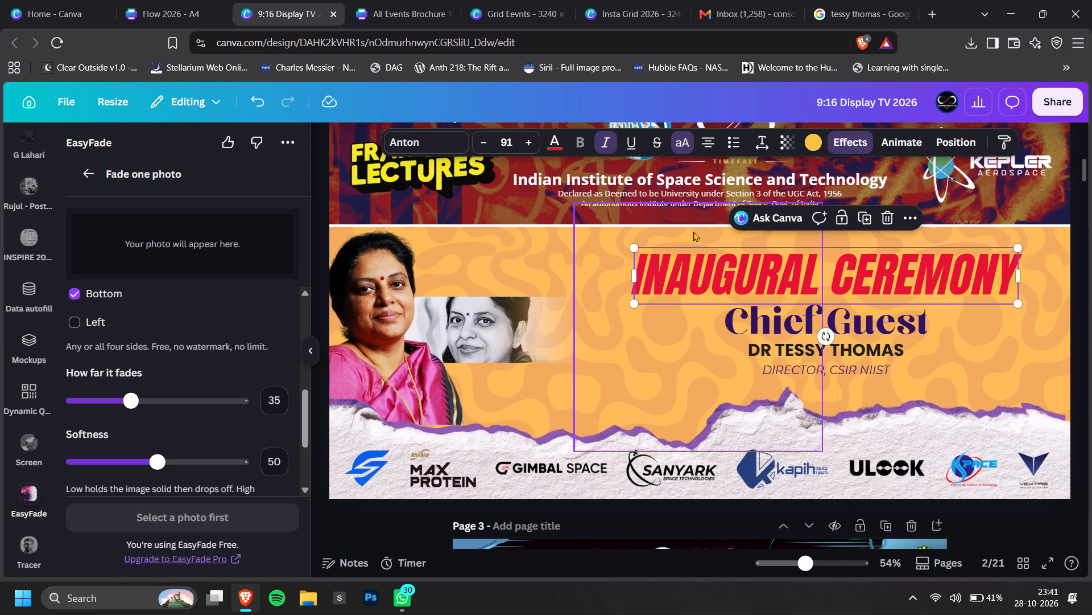
pyautogui.keyDown('alt'); pyautogui.click(859, 278); pyautogui.keyUp('alt')
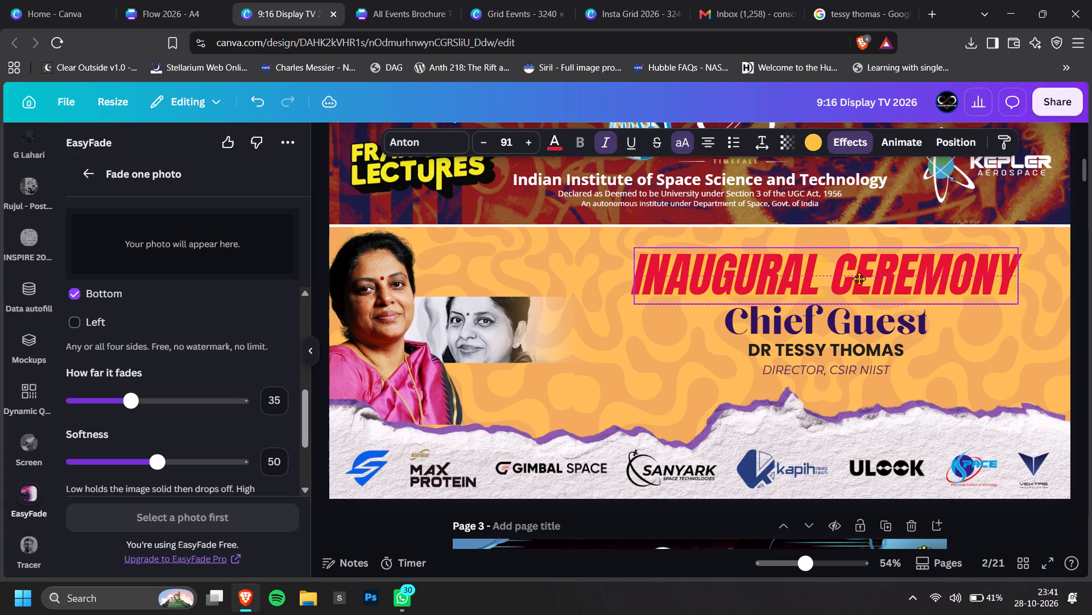
pyautogui.keyDown('ctrl'); pyautogui.scroll(-2, 993, 320); pyautogui.keyUp('ctrl')
pyautogui.doubleClick(1043, 315)
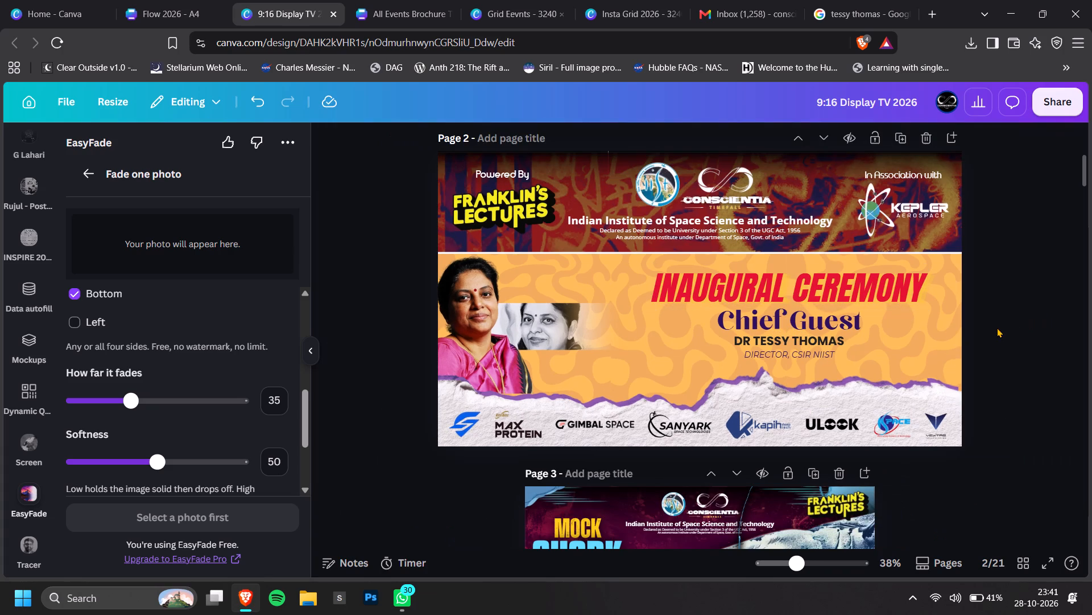
pyautogui.keyDown('ctrl'); pyautogui.scroll(2, 904, 334); pyautogui.keyUp('ctrl')
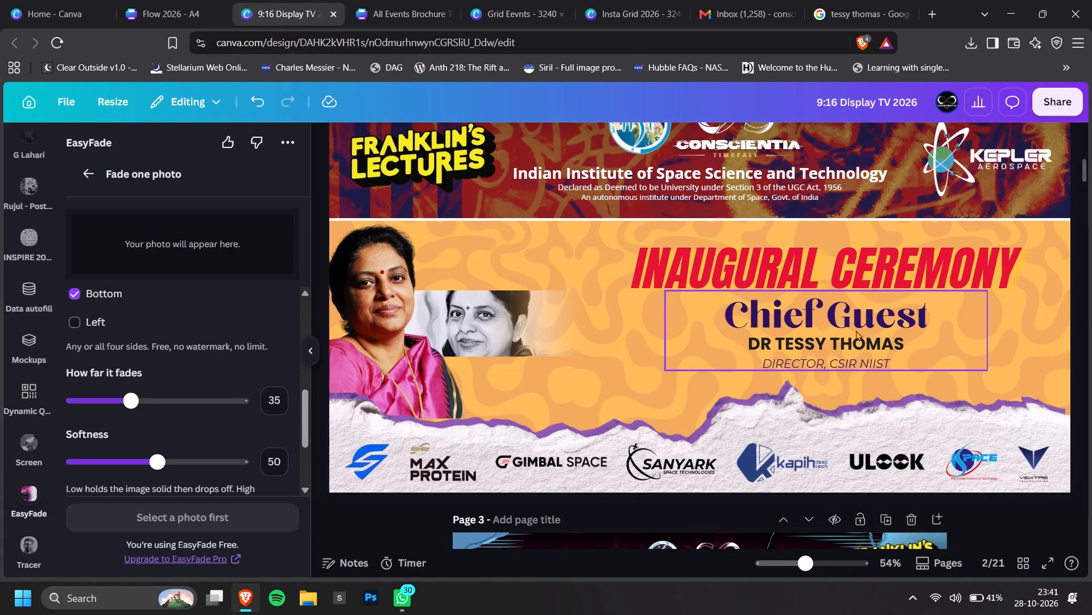
pyautogui.click(856, 330)
pyautogui.keyDown('ctrl'); pyautogui.scroll(-1, 1026, 334); pyautogui.keyUp('ctrl')
pyautogui.doubleClick(1039, 331)
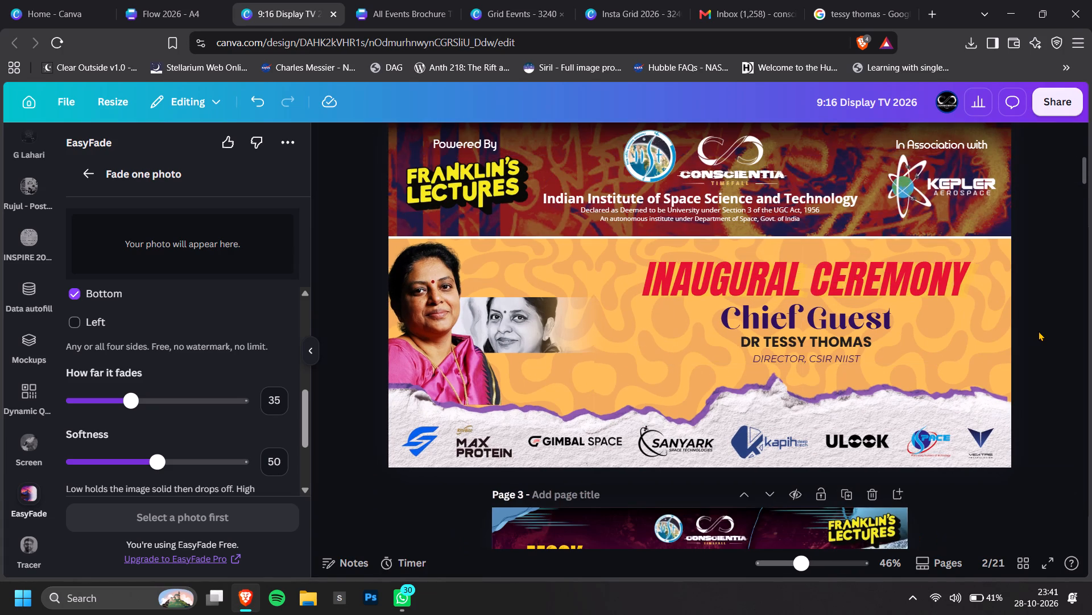
pyautogui.keyDown('ctrl'); pyautogui.scroll(-1, 1039, 331); pyautogui.keyUp('ctrl')
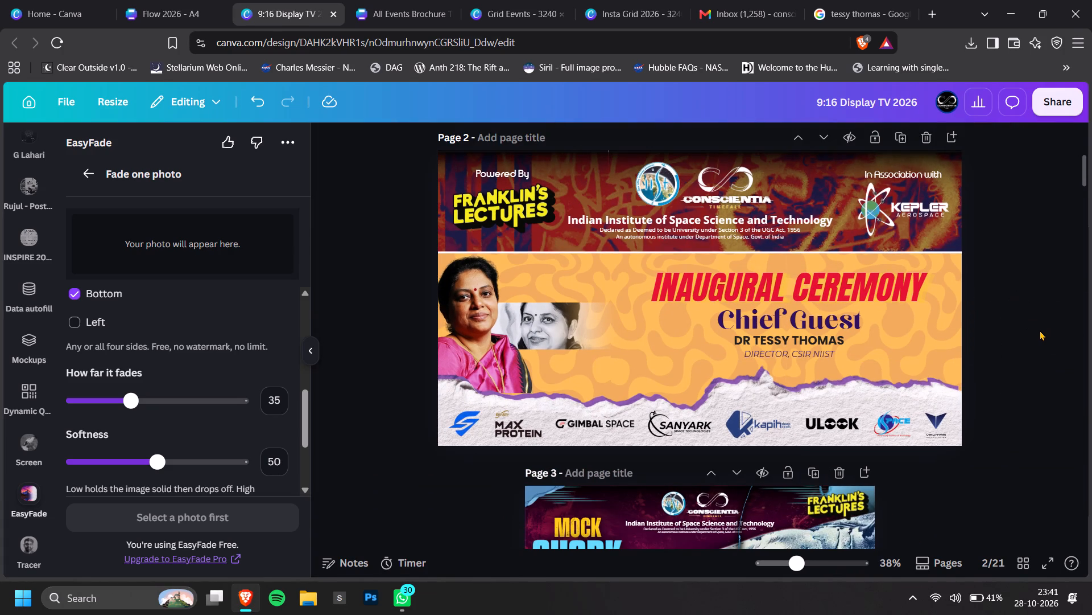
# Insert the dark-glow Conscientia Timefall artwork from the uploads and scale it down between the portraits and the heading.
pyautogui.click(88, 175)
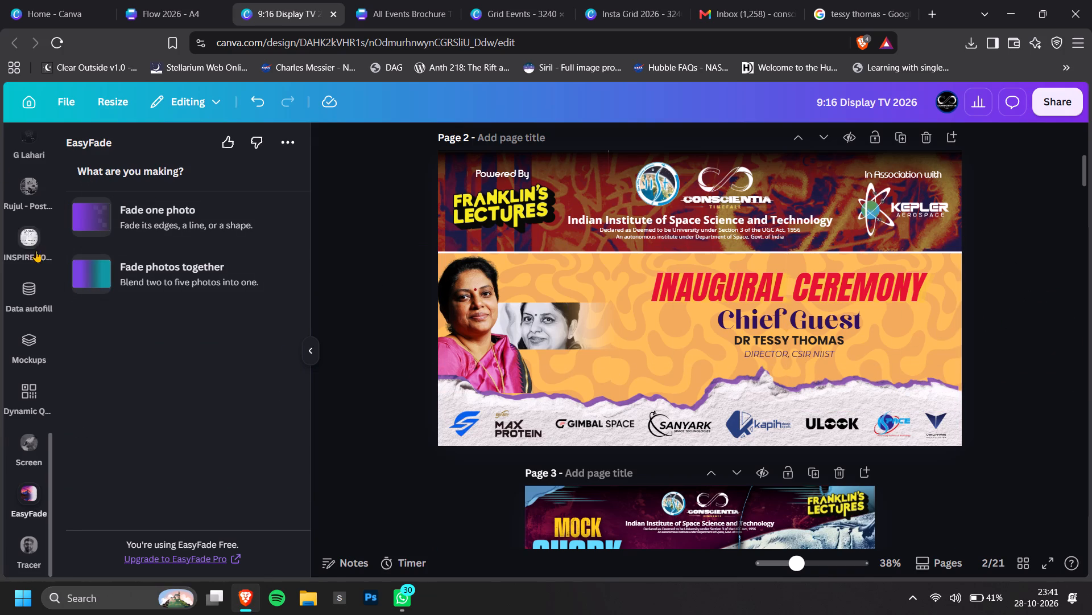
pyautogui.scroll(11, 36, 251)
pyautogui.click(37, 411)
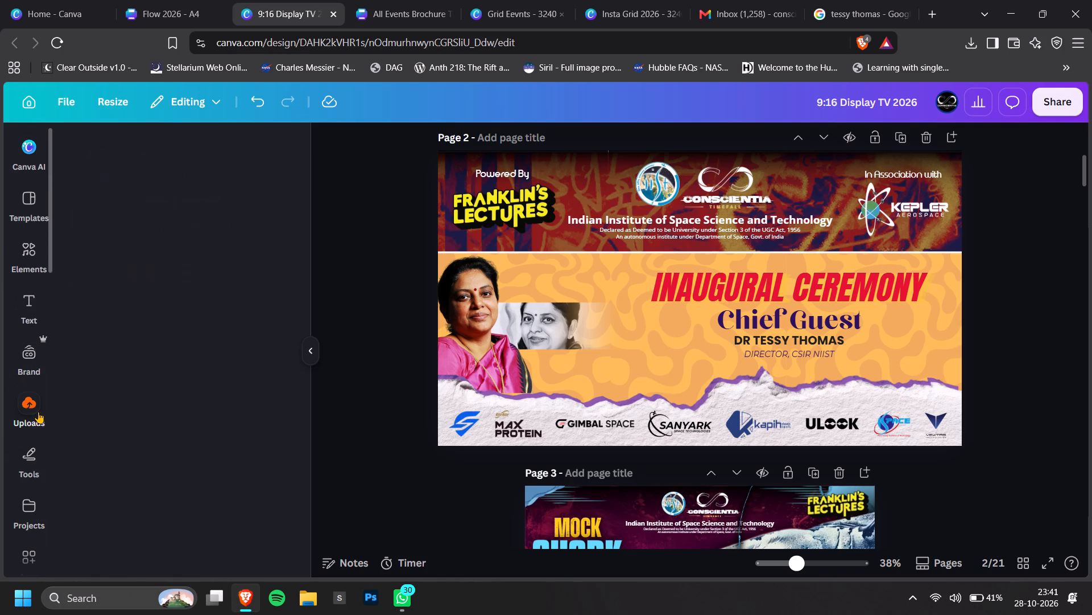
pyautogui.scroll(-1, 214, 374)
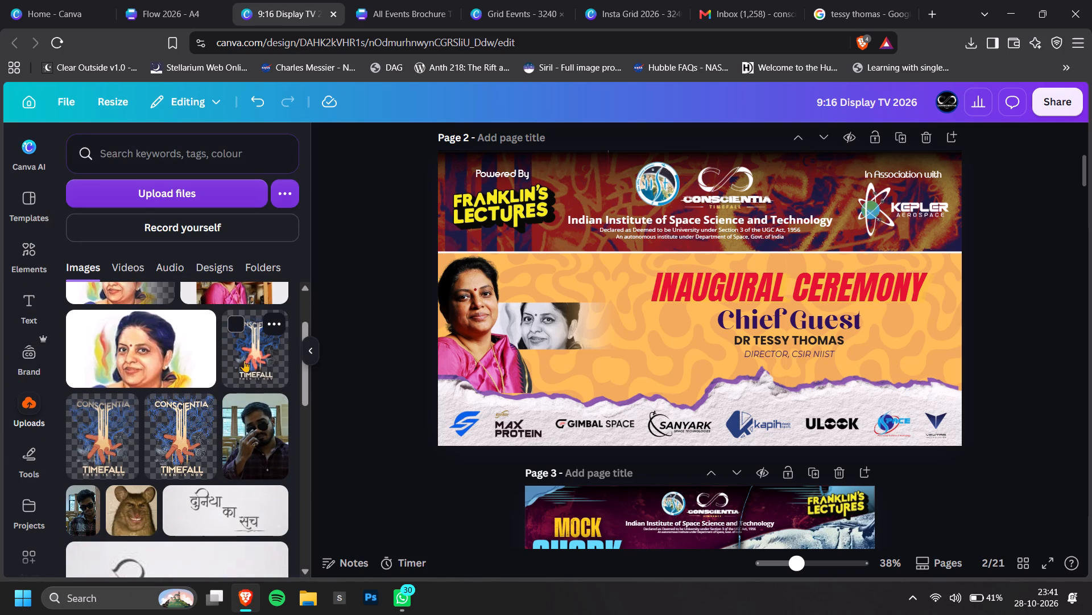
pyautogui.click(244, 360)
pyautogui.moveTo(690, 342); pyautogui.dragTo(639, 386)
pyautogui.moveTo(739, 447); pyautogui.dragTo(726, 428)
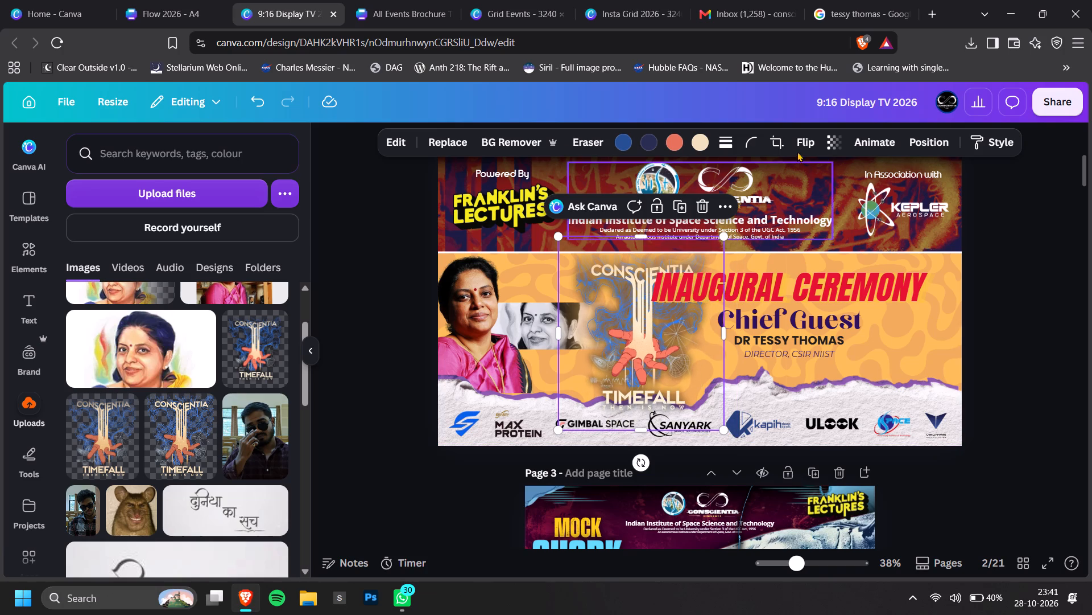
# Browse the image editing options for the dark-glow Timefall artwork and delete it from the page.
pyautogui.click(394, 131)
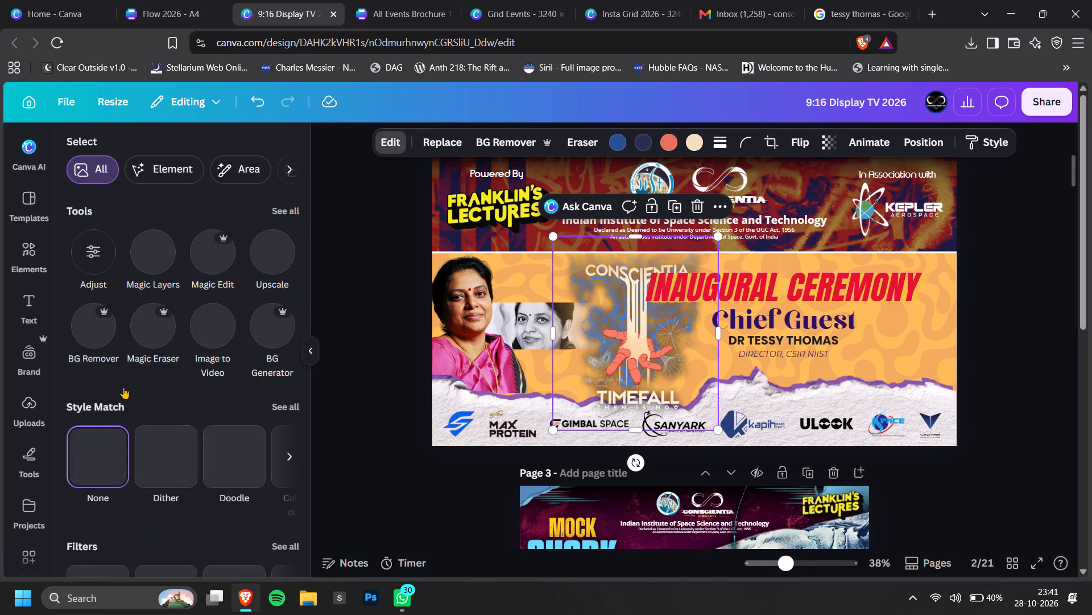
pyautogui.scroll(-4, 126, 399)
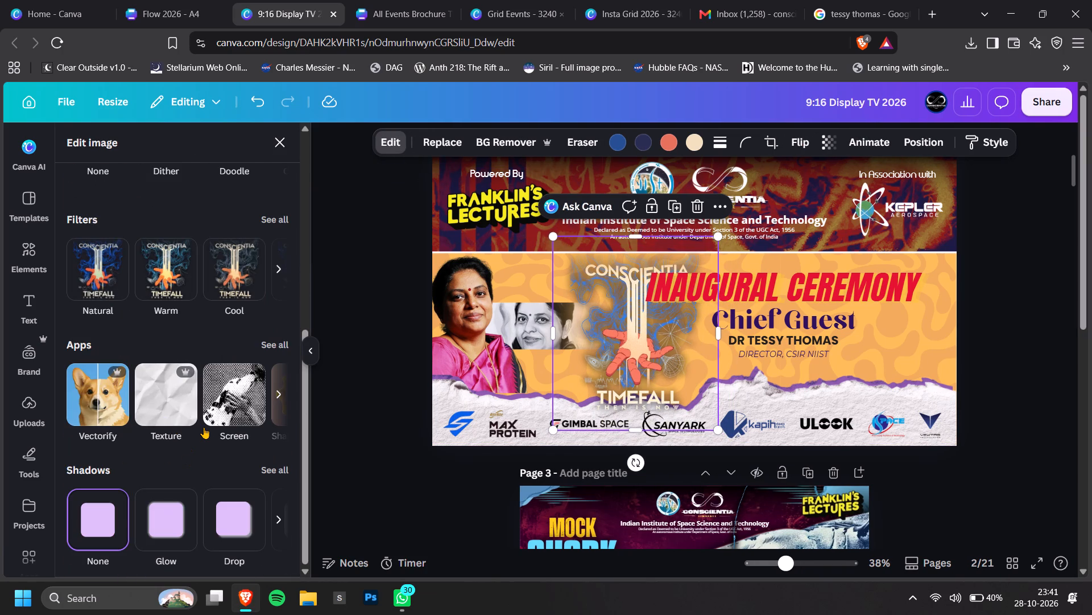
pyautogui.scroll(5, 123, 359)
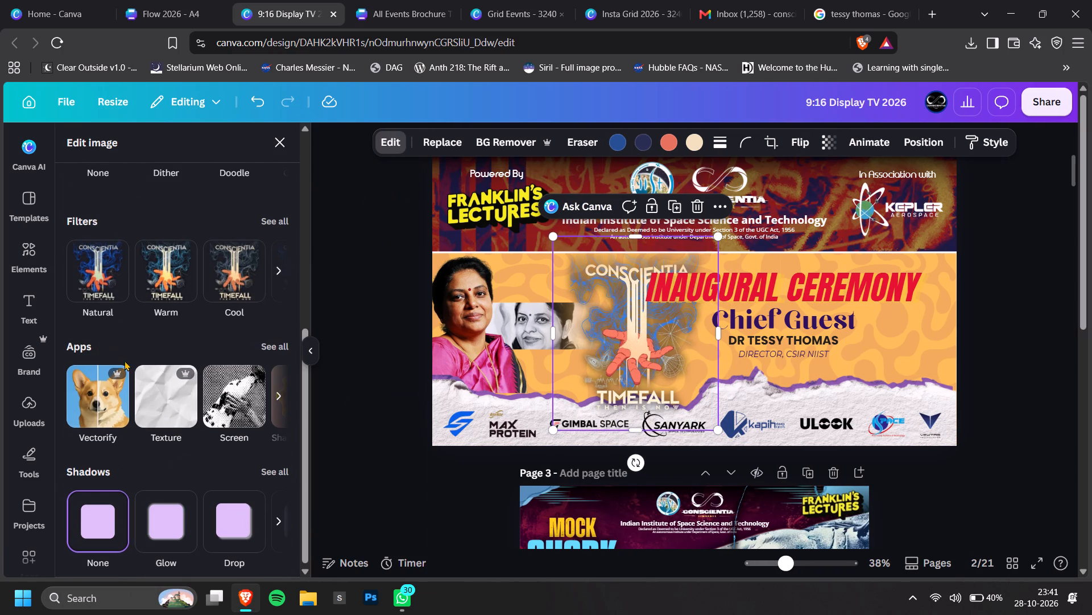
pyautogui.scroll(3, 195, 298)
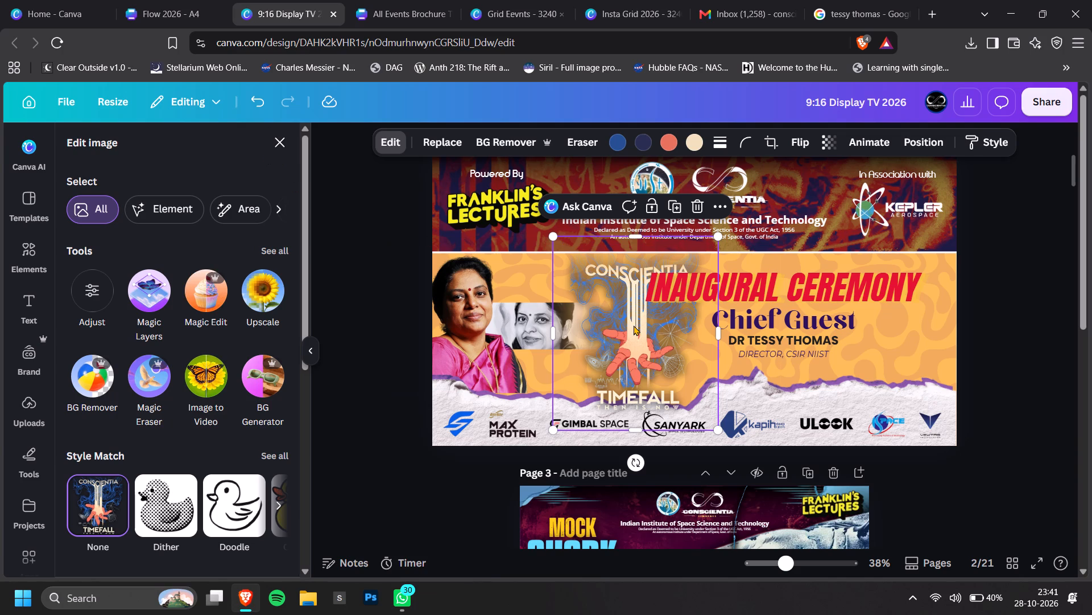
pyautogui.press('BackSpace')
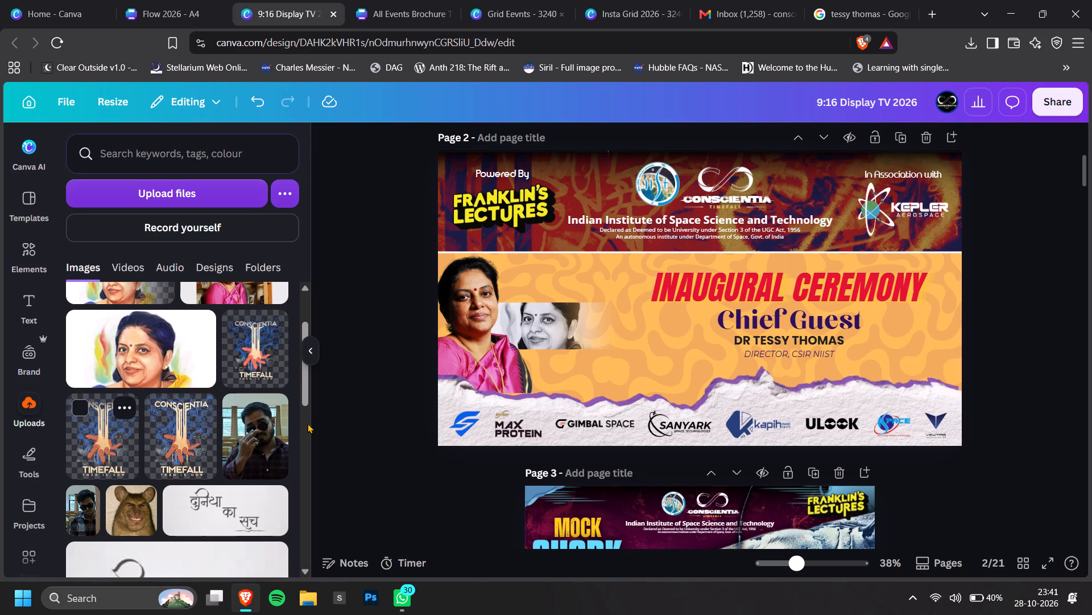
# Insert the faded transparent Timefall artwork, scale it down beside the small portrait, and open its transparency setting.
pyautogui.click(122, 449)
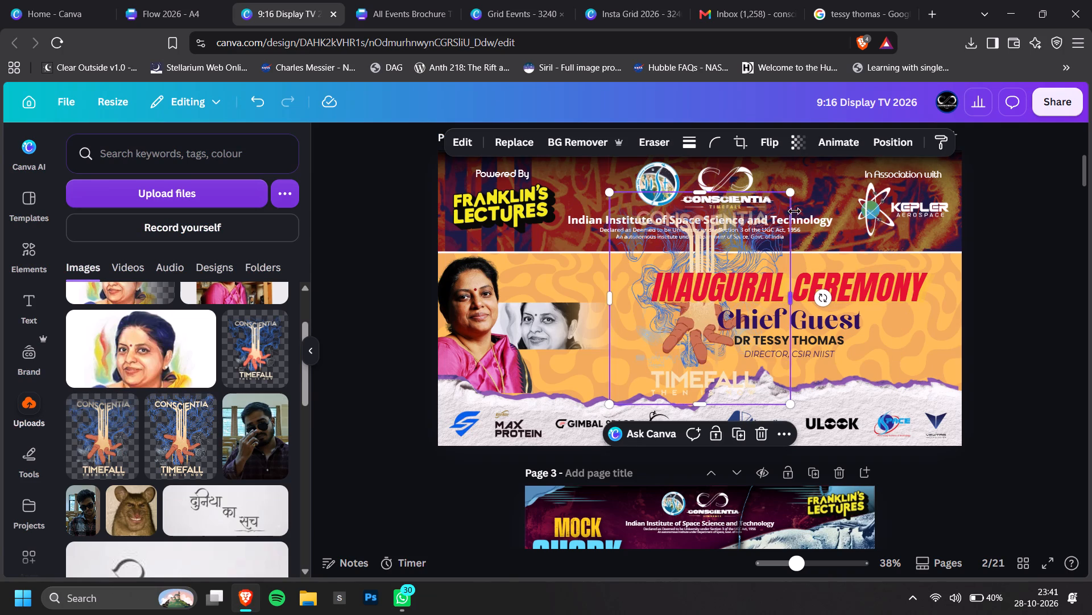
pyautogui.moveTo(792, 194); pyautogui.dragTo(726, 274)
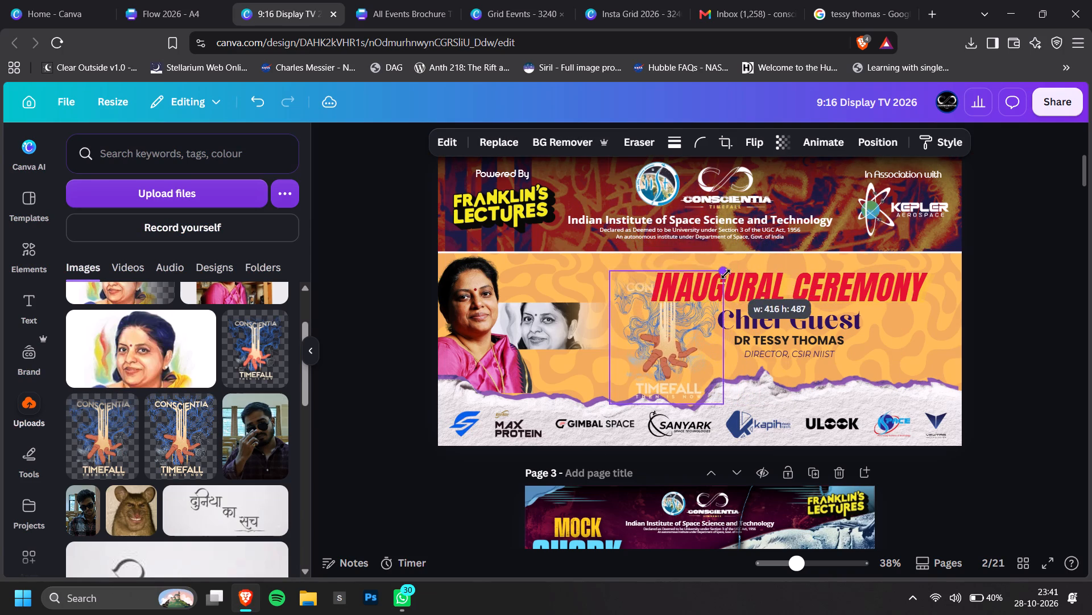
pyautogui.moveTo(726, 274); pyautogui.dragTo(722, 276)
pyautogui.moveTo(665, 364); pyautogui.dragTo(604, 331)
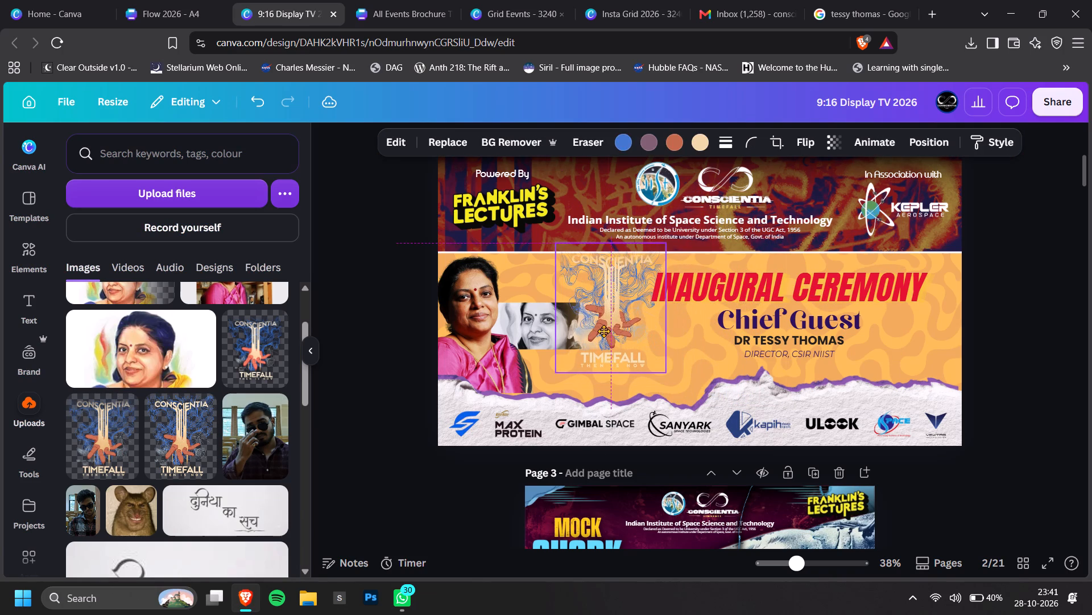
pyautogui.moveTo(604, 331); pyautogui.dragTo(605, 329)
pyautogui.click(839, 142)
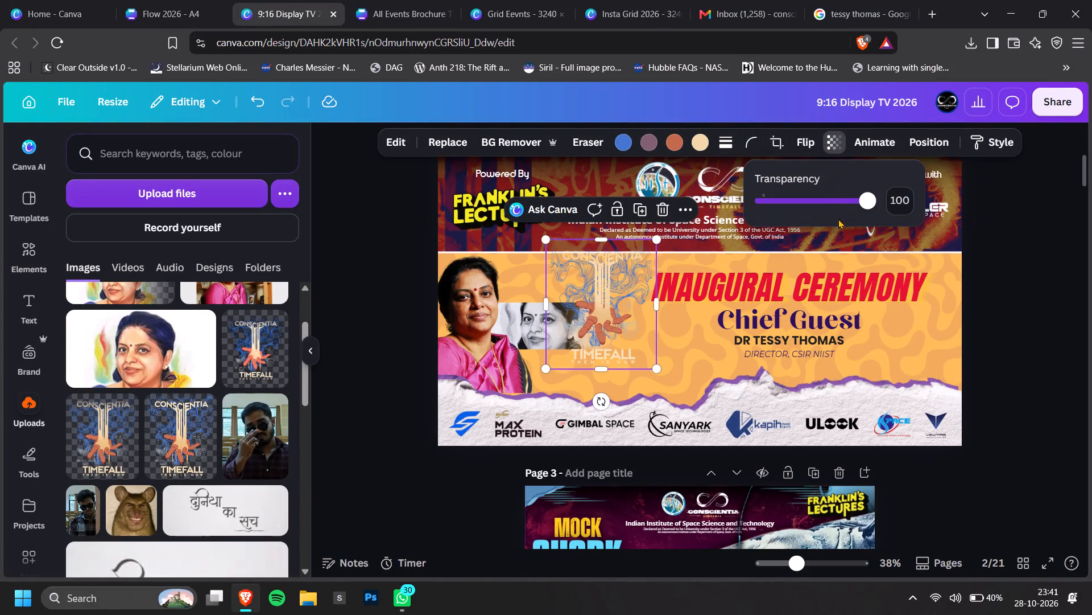
# Insert the brighter transparent Timefall artwork from the uploads and delete the faded copy beside the portraits.
pyautogui.click(197, 460)
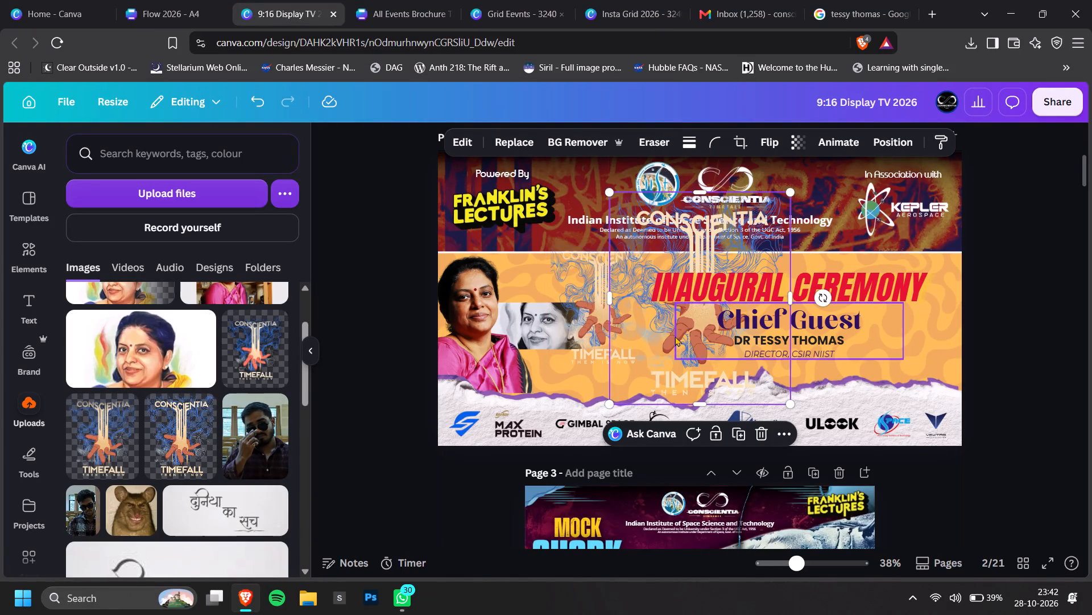
pyautogui.click(588, 294)
pyautogui.press('BackSpace')
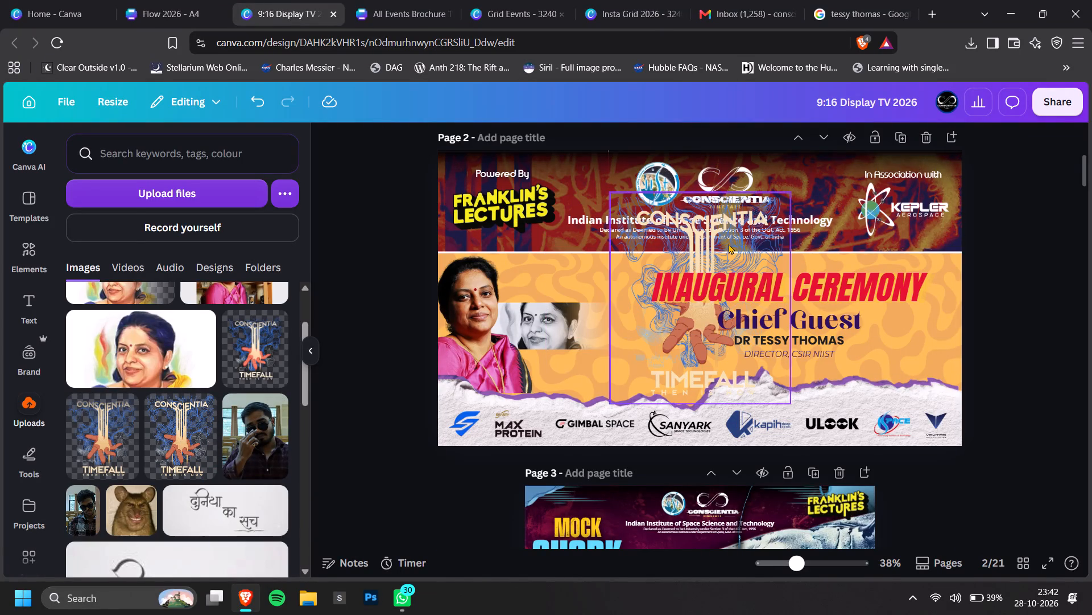
# Scale the Timefall artwork down and move it onto the header beside the Franklin's Lectures logo.
pyautogui.moveTo(729, 244); pyautogui.dragTo(609, 317)
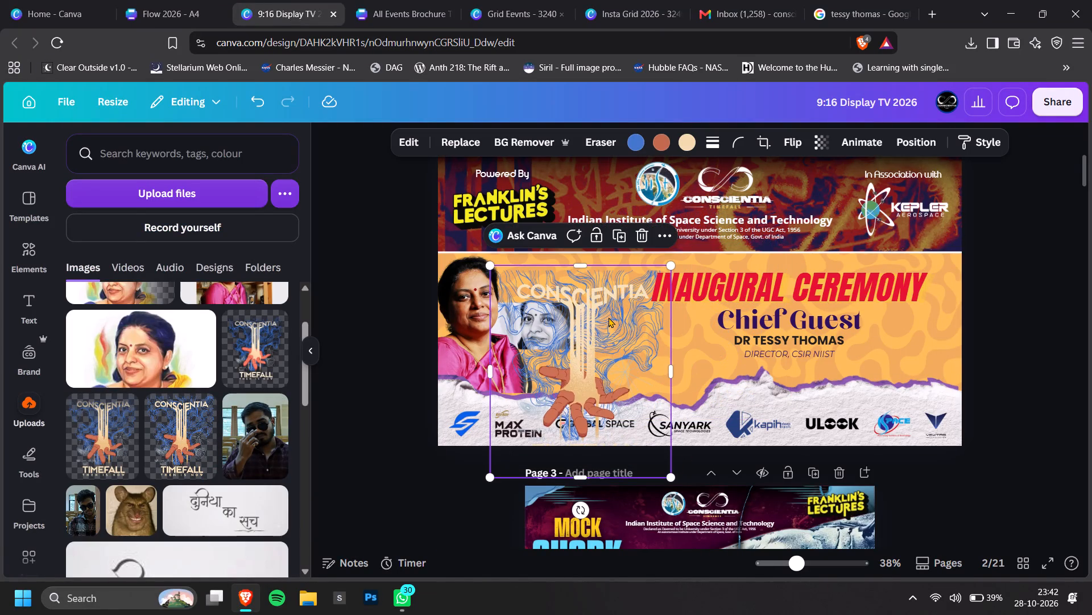
pyautogui.click(676, 483)
pyautogui.click(656, 466)
pyautogui.click(648, 439)
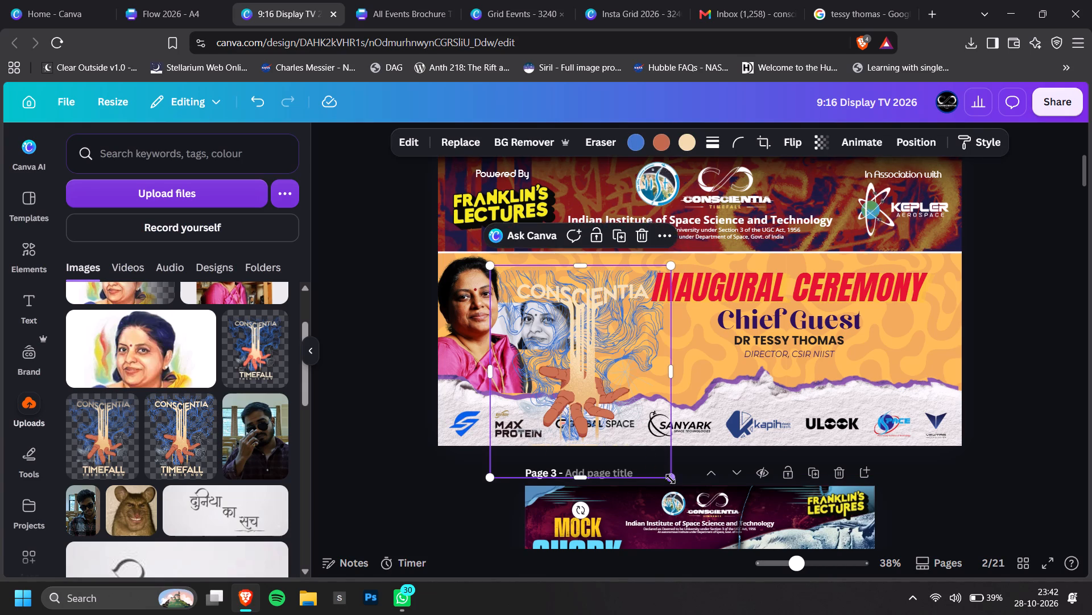
pyautogui.moveTo(671, 479); pyautogui.dragTo(627, 415)
pyautogui.moveTo(572, 343); pyautogui.dragTo(606, 283)
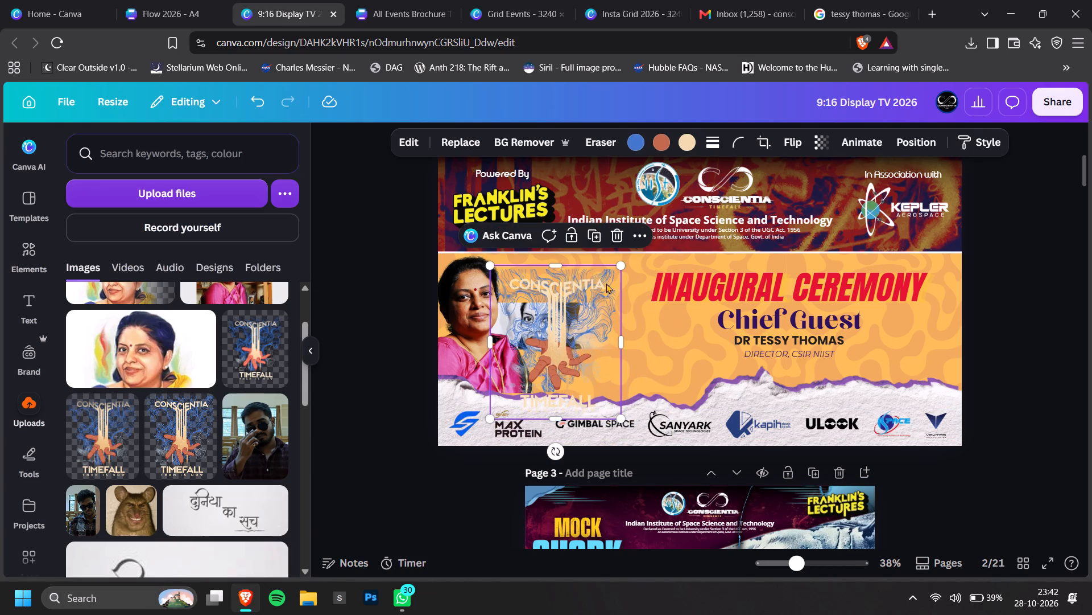
pyautogui.moveTo(606, 283); pyautogui.dragTo(599, 229)
pyautogui.doubleClick(1048, 252)
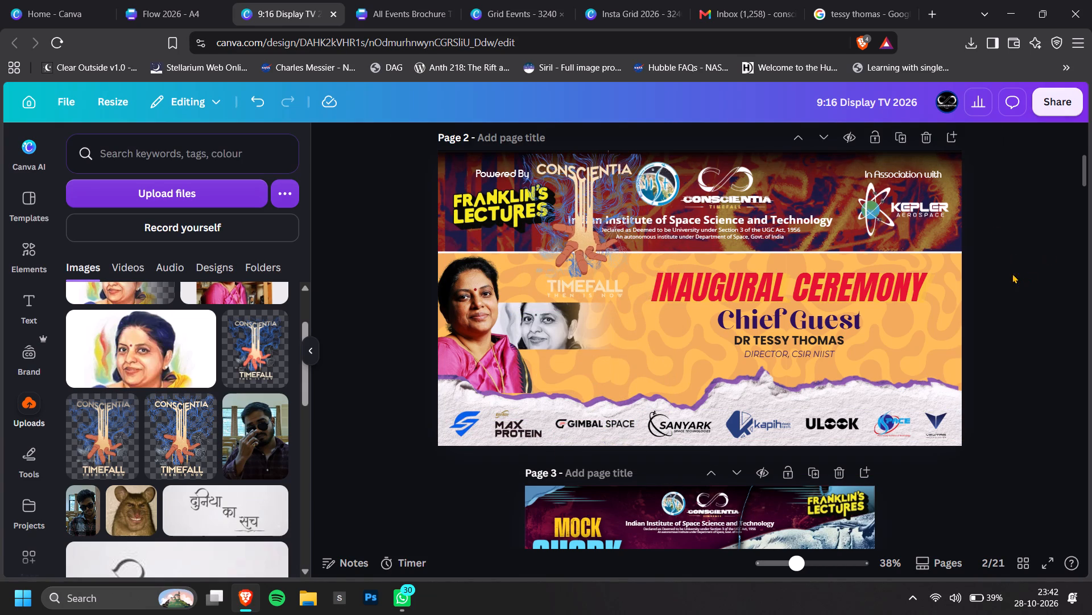
# Shrink the Timefall artwork further and place it on the orange background between the portraits and the heading.
pyautogui.scroll(1, 983, 261)
pyautogui.keyDown('ctrl'); pyautogui.scroll(4, 543, 359); pyautogui.keyUp('ctrl')
pyautogui.click(543, 359)
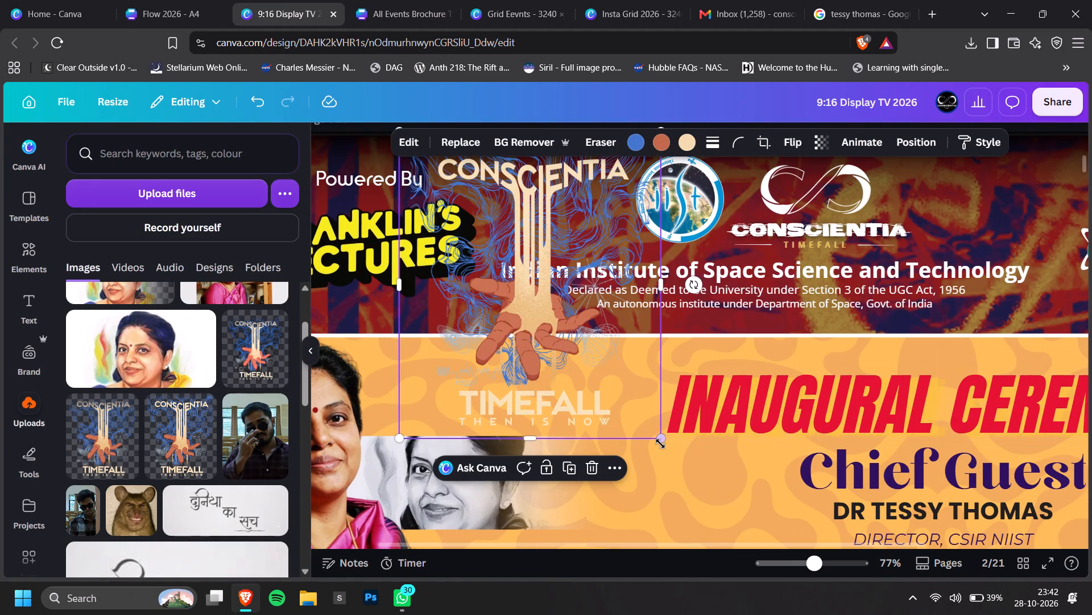
pyautogui.moveTo(660, 444); pyautogui.dragTo(611, 362)
pyautogui.moveTo(504, 280); pyautogui.dragTo(553, 428)
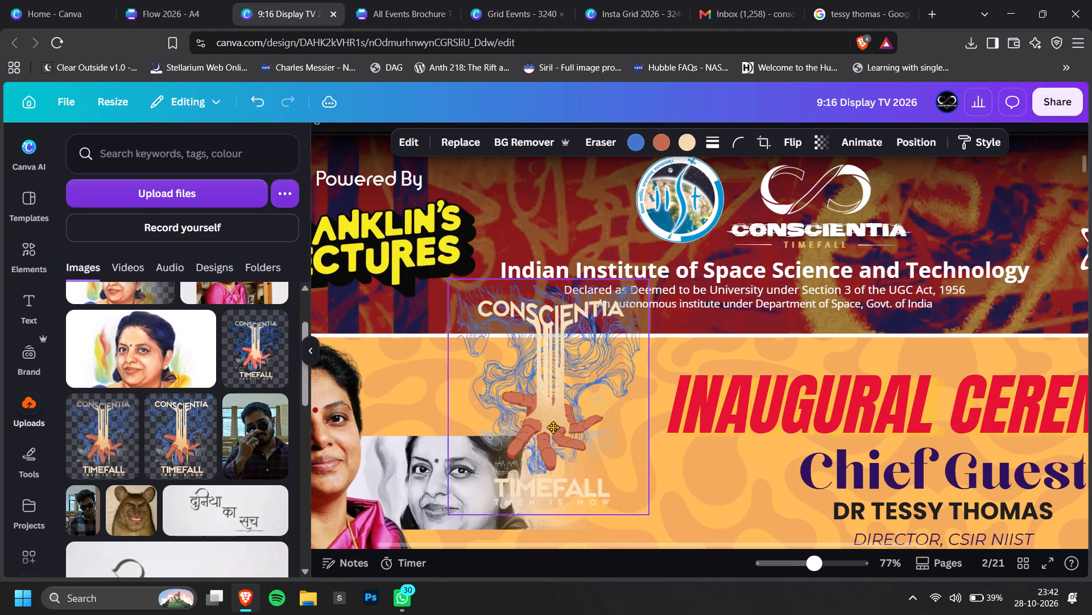
pyautogui.moveTo(553, 428); pyautogui.dragTo(564, 481)
pyautogui.keyDown('ctrl'); pyautogui.scroll(-3, 611, 421); pyautogui.keyUp('ctrl')
pyautogui.click(1085, 358)
pyautogui.click(1049, 387)
pyautogui.scroll(-2, 1049, 387)
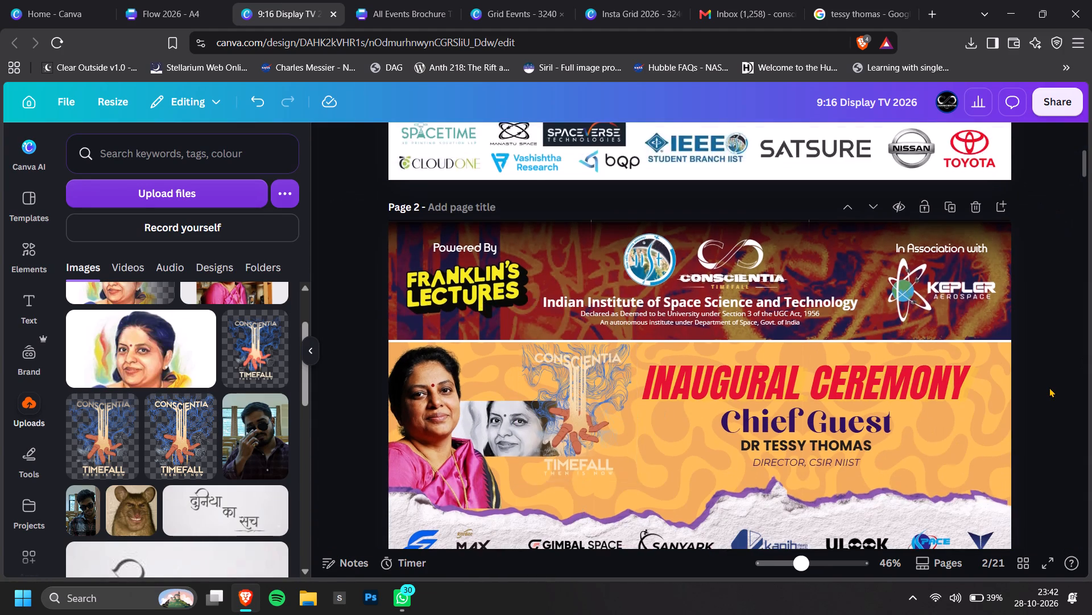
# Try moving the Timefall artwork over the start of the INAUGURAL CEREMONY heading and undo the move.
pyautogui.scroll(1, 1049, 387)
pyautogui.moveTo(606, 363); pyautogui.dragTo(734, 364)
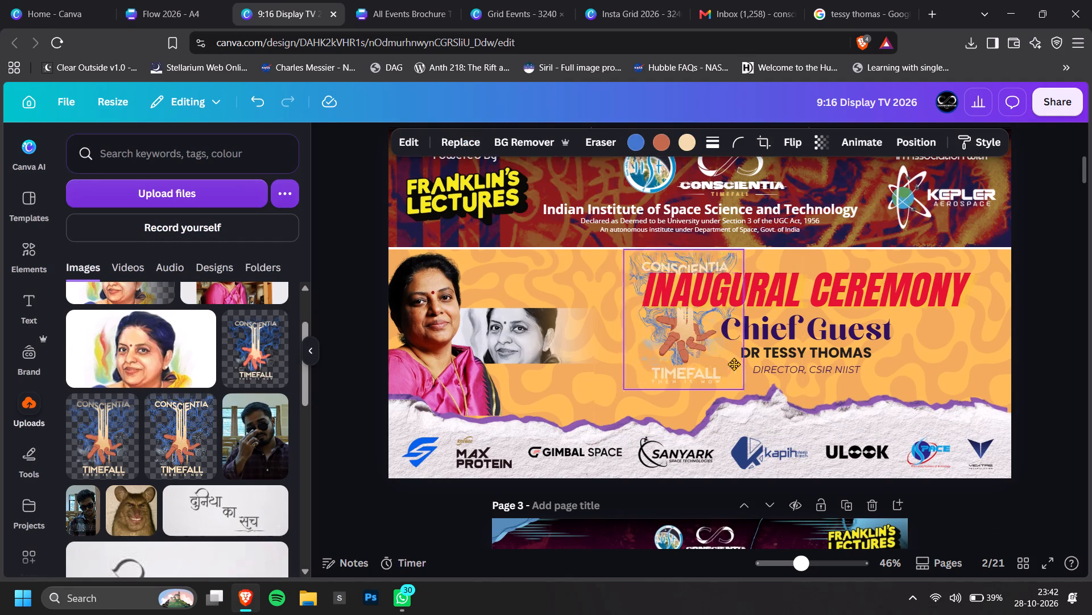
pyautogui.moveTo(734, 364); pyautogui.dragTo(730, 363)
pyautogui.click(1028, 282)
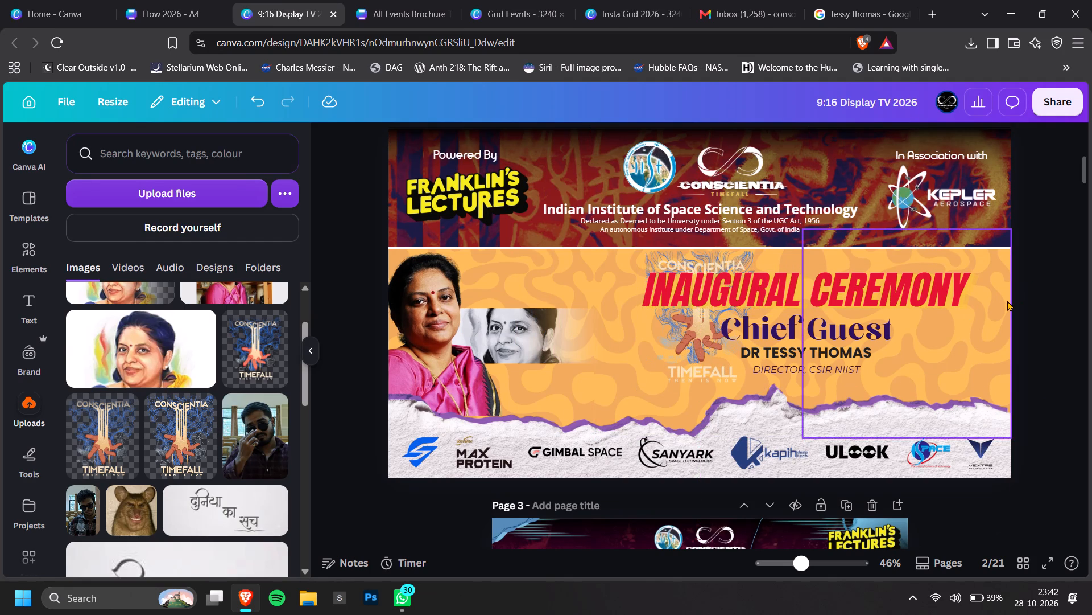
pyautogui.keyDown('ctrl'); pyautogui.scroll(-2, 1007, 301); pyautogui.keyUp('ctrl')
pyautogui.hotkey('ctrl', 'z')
# Move the Timefall artwork up onto the header between the Franklin's Lectures and institute logos.
pyautogui.moveTo(627, 318); pyautogui.dragTo(613, 231)
pyautogui.click(923, 240)
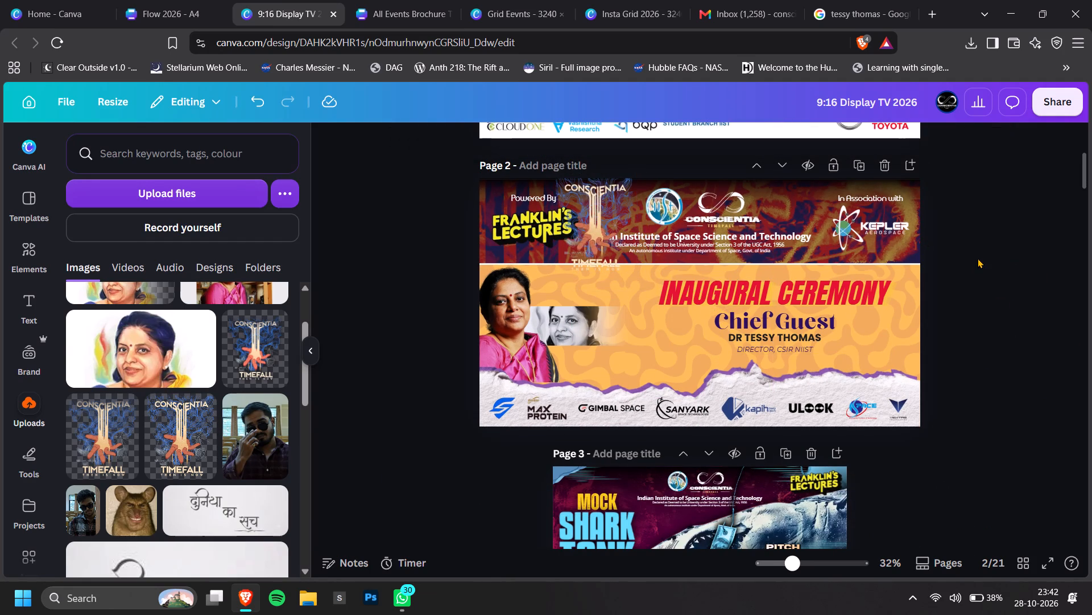
# Delete the Timefall artwork from the page 2 header.
pyautogui.click(601, 248)
pyautogui.press('BackSpace')
# Look through the uploaded images and the Flow 2026 poster for other artwork to use on the inaugural ceremony page.
pyautogui.scroll(-3, 159, 447)
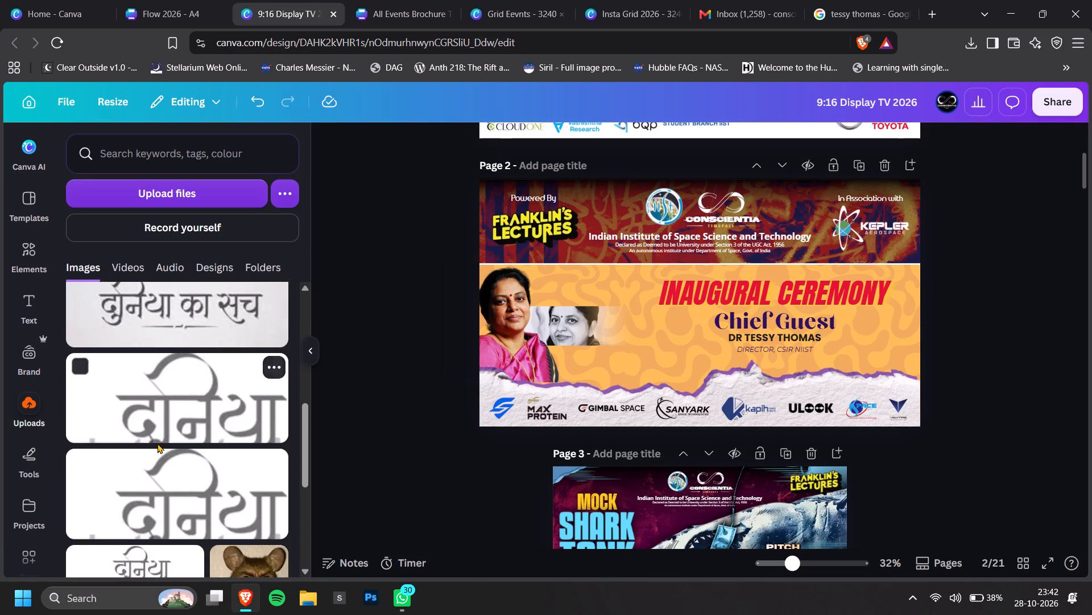
pyautogui.scroll(1, 160, 442)
pyautogui.scroll(-3, 160, 442)
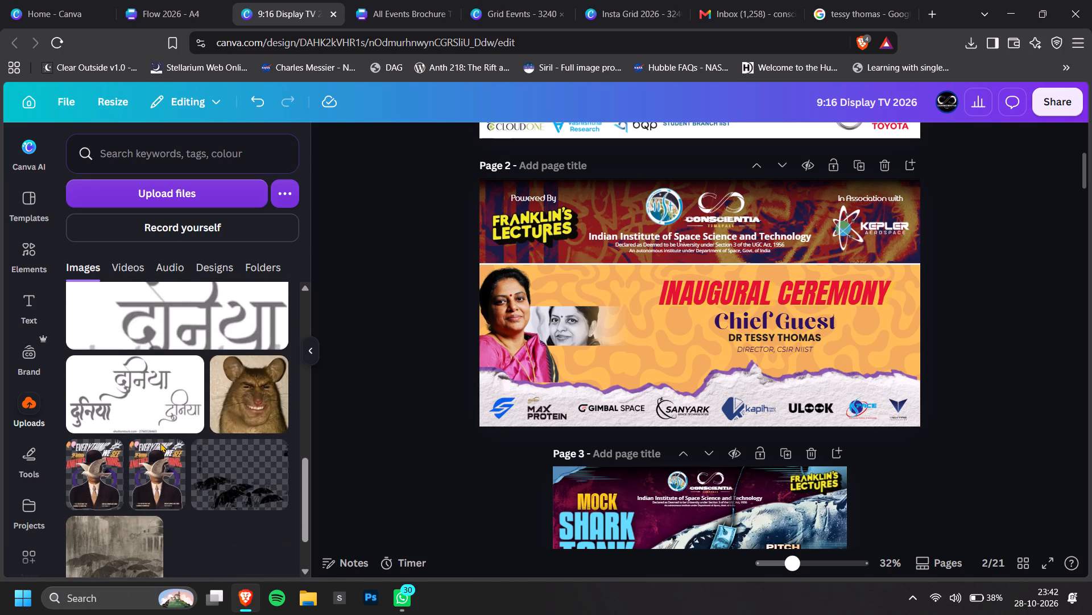
pyautogui.scroll(-2, 160, 442)
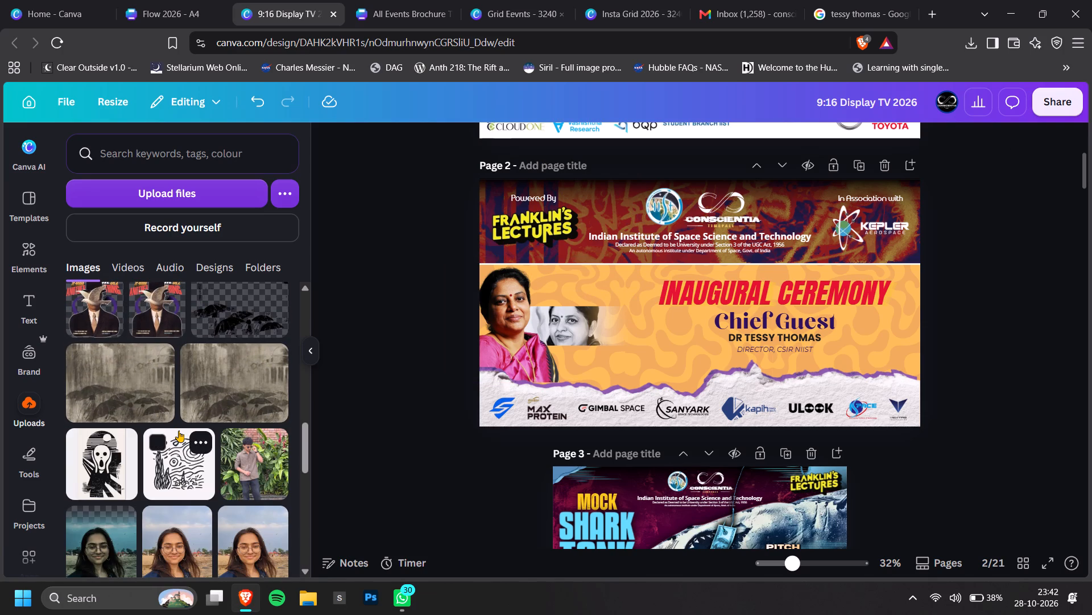
pyautogui.scroll(-1, 189, 490)
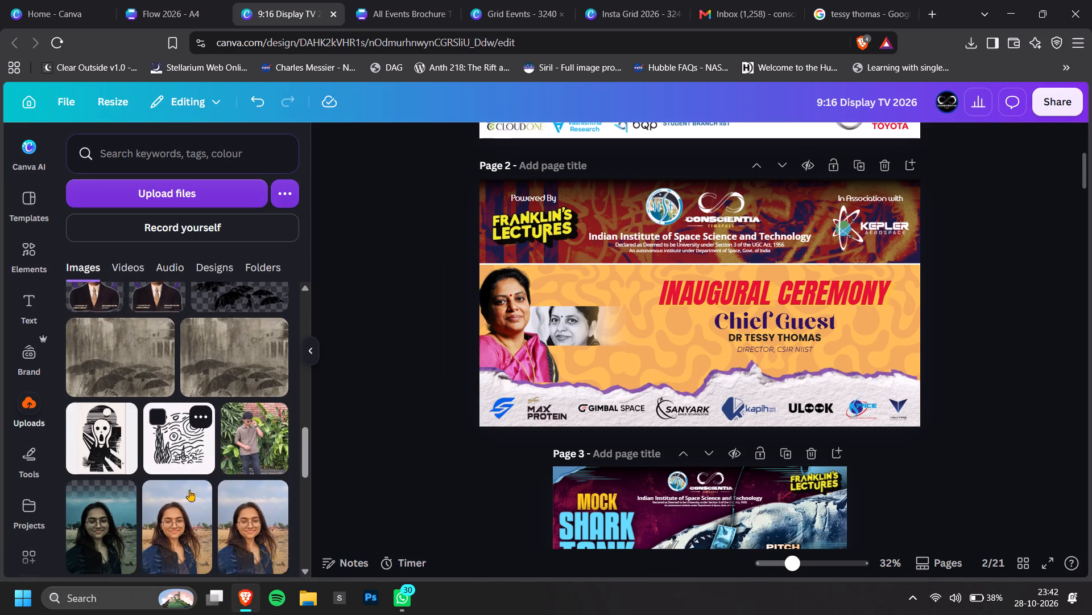
pyautogui.scroll(-5, 189, 490)
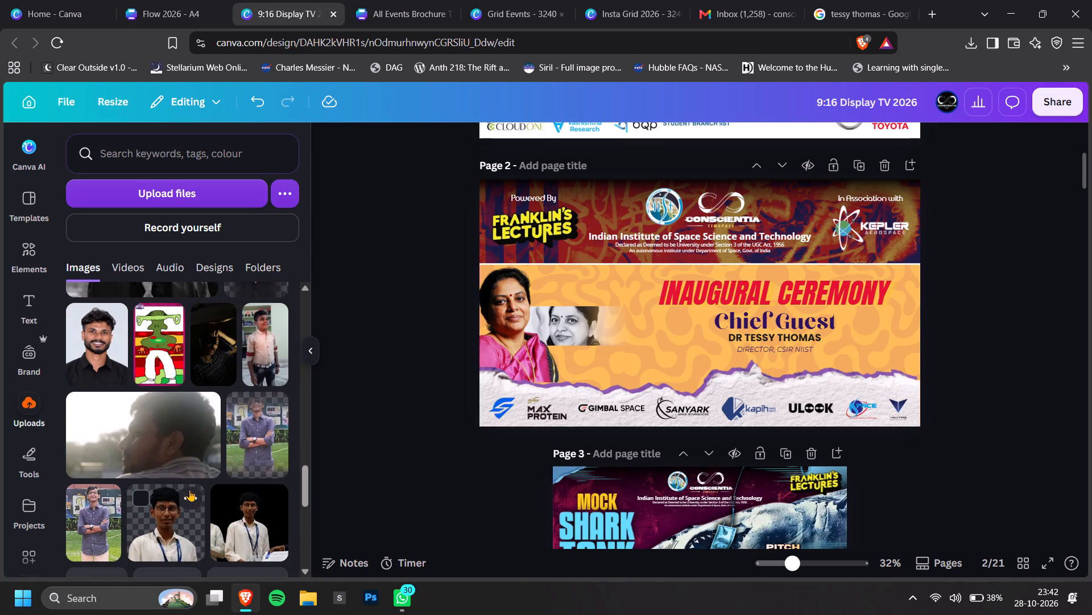
pyautogui.scroll(-3, 189, 490)
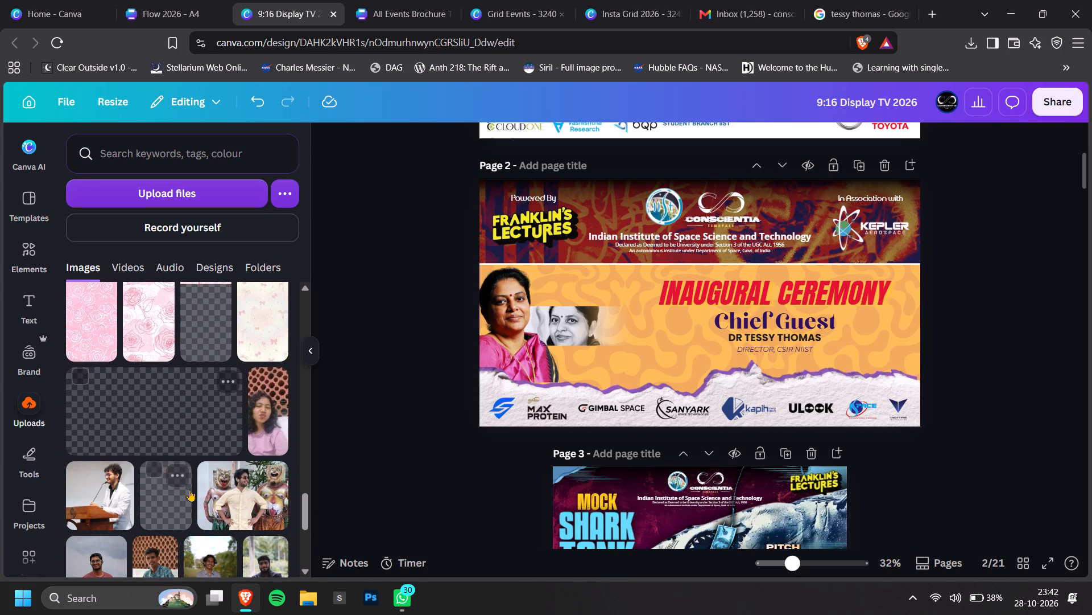
pyautogui.scroll(-6, 189, 490)
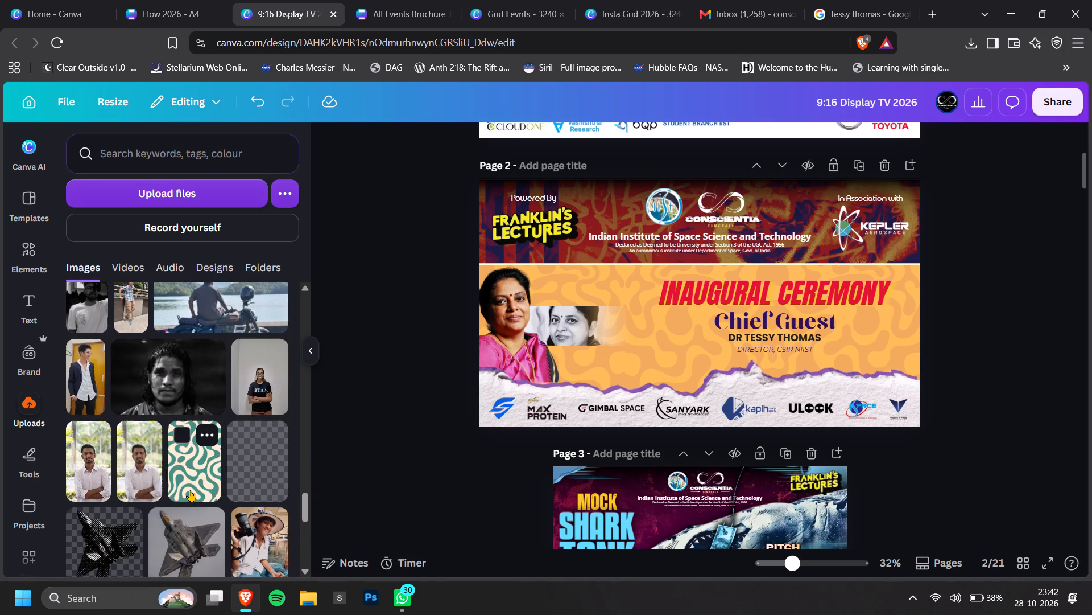
pyautogui.scroll(-2, 189, 490)
pyautogui.scroll(1, 189, 490)
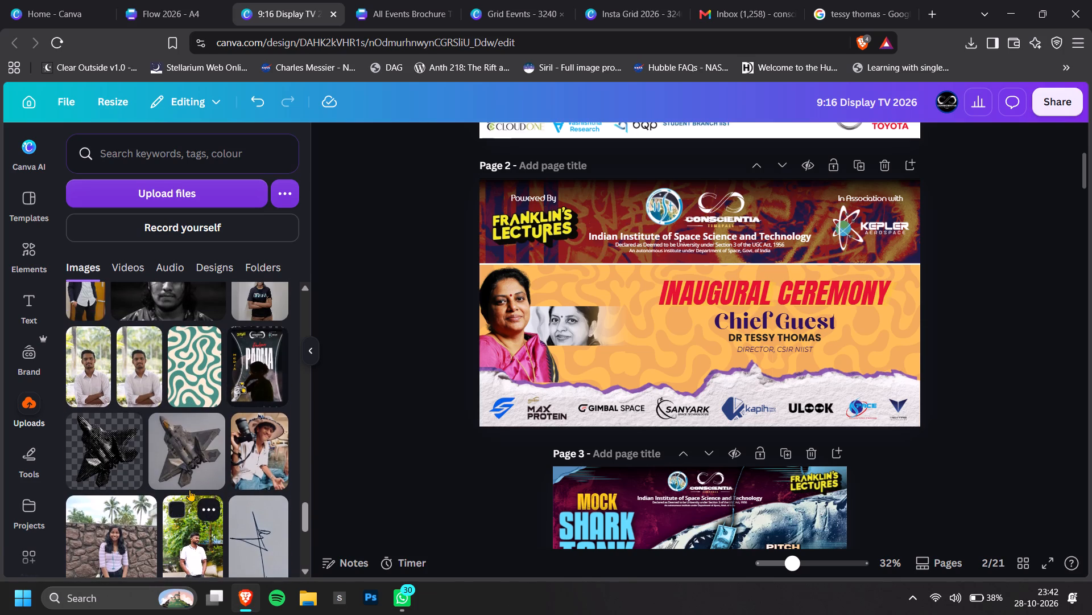
pyautogui.scroll(-3, 198, 478)
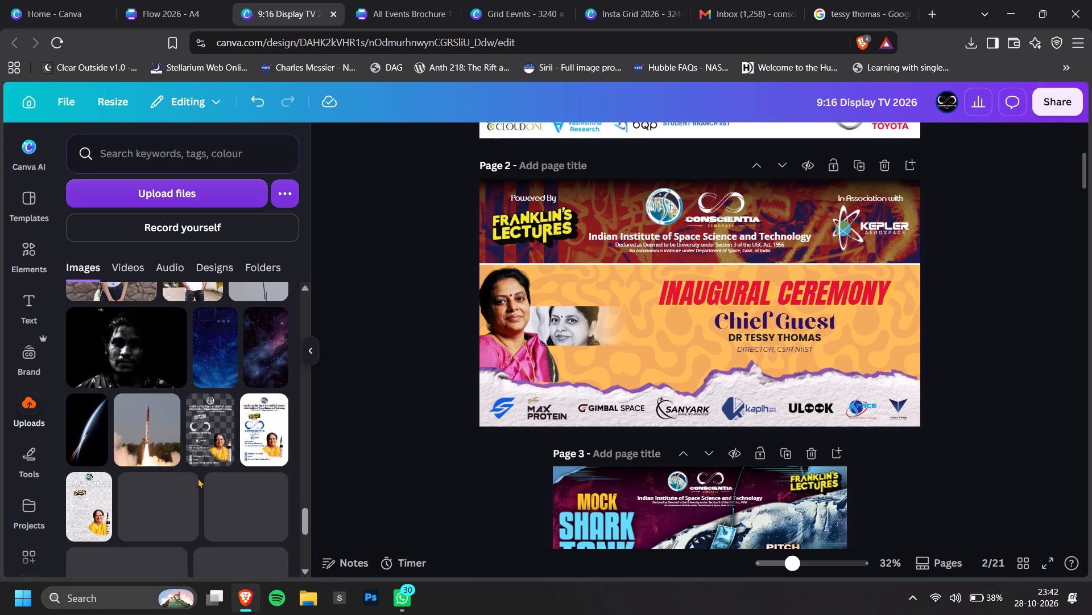
pyautogui.scroll(-4, 198, 478)
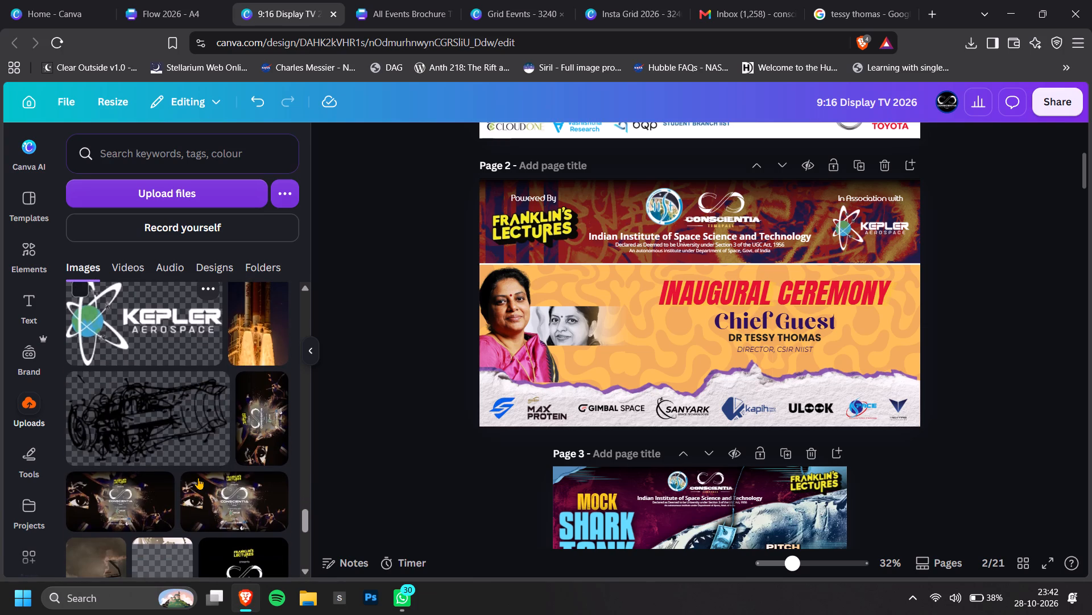
pyautogui.scroll(-3, 198, 478)
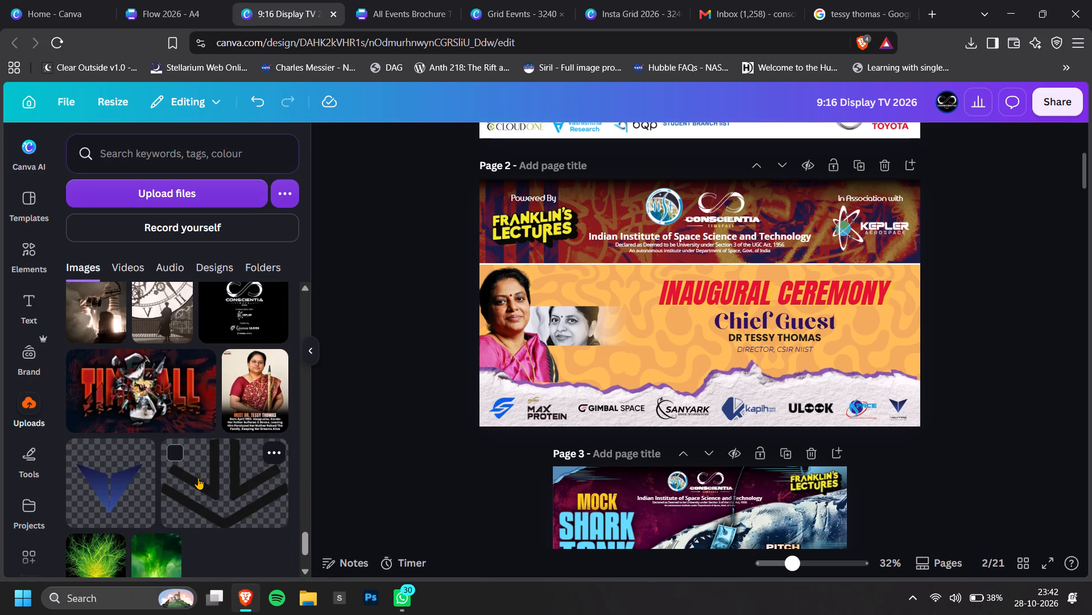
pyautogui.scroll(-4, 198, 478)
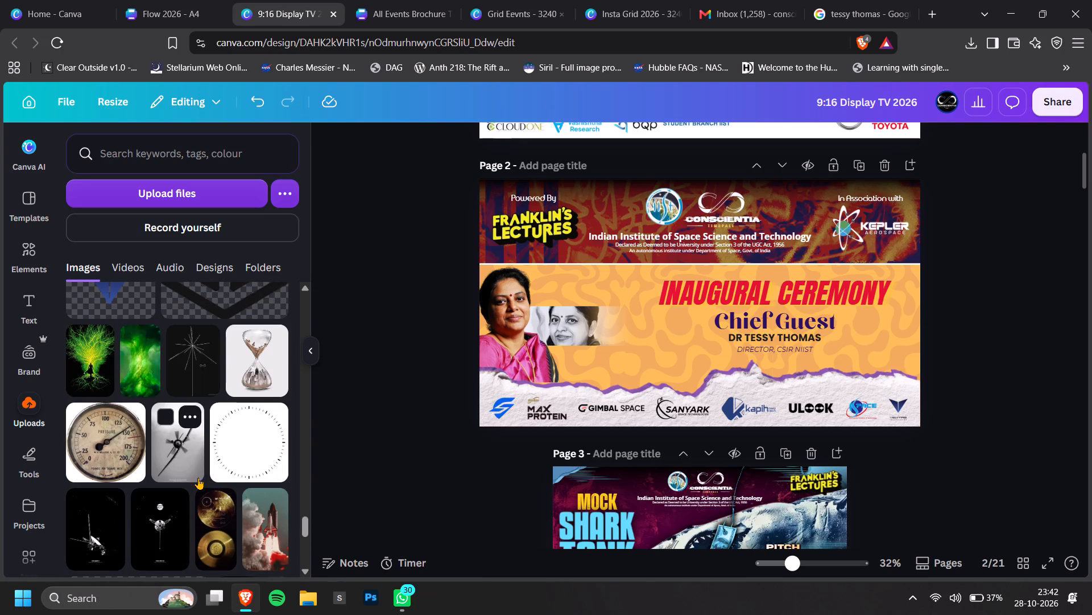
pyautogui.scroll(-2, 157, 371)
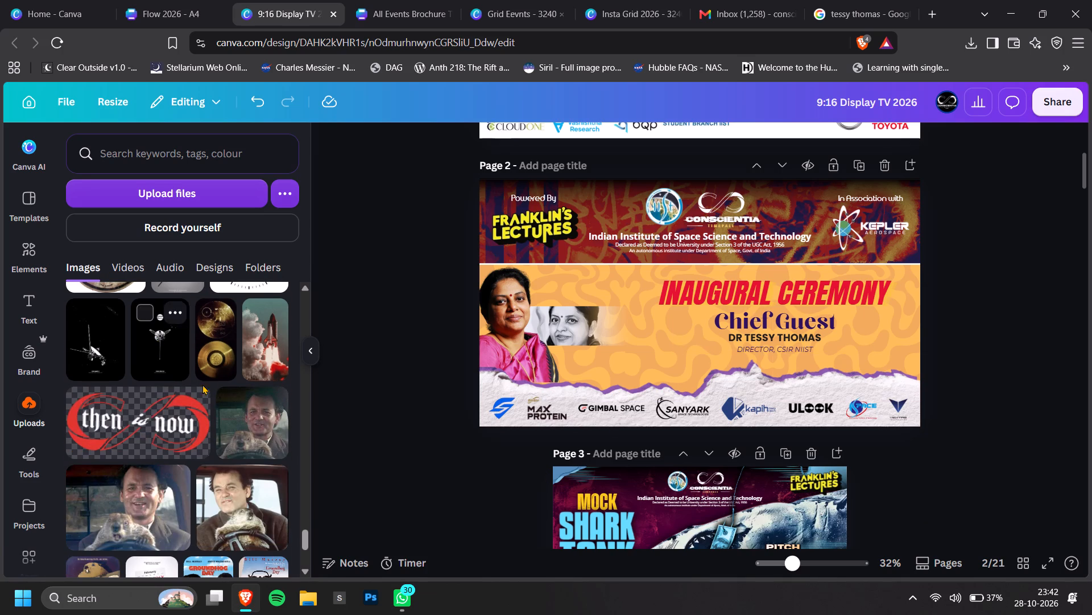
pyautogui.scroll(-3, 170, 430)
pyautogui.scroll(3, 170, 430)
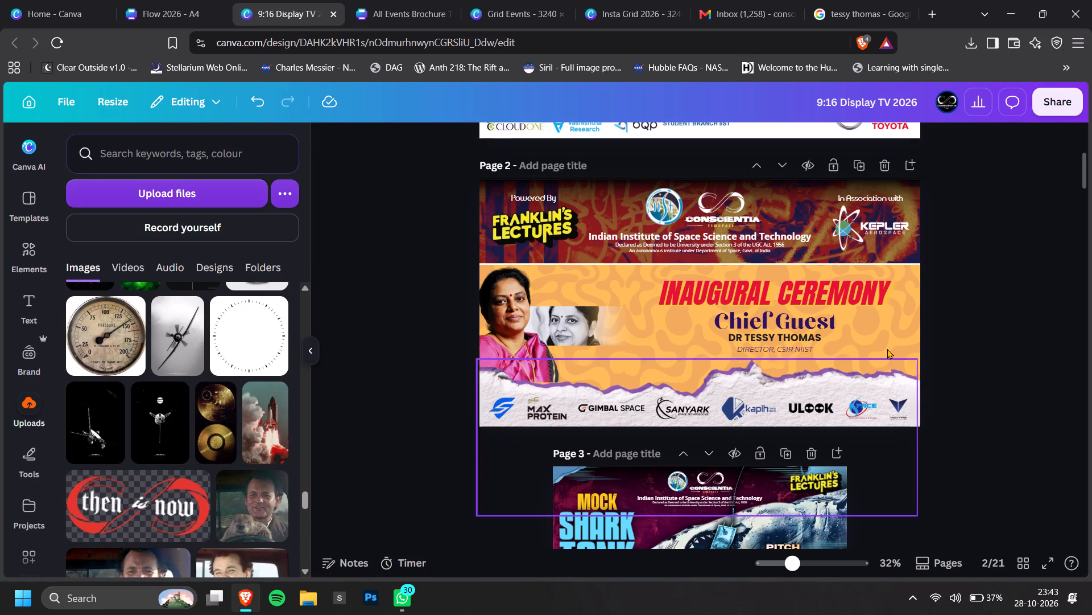
pyautogui.click(891, 322)
pyautogui.click(999, 321)
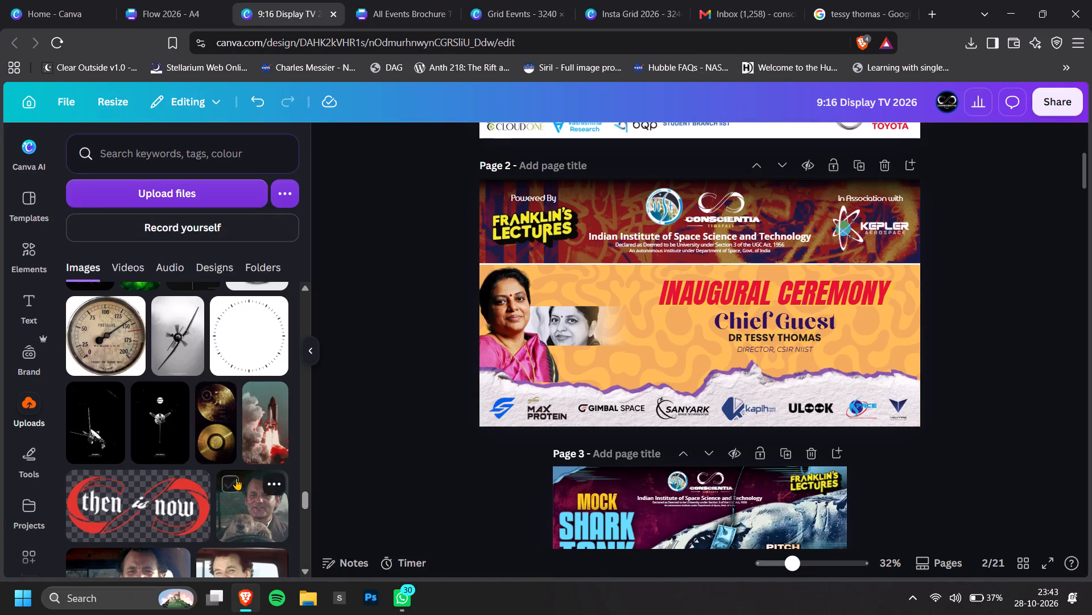
pyautogui.scroll(-6, 214, 460)
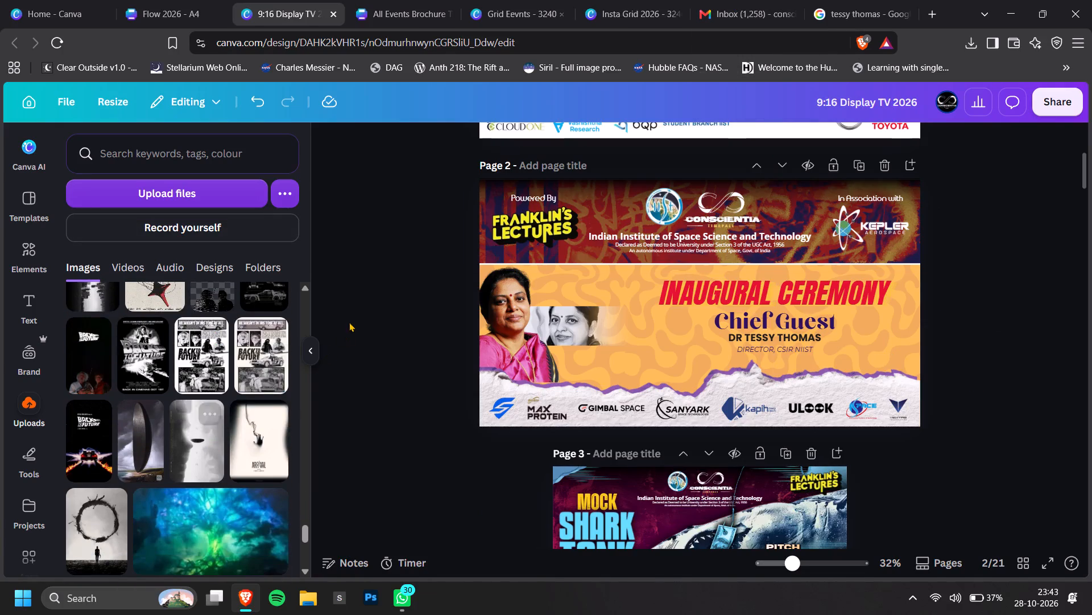
pyautogui.click(202, 0)
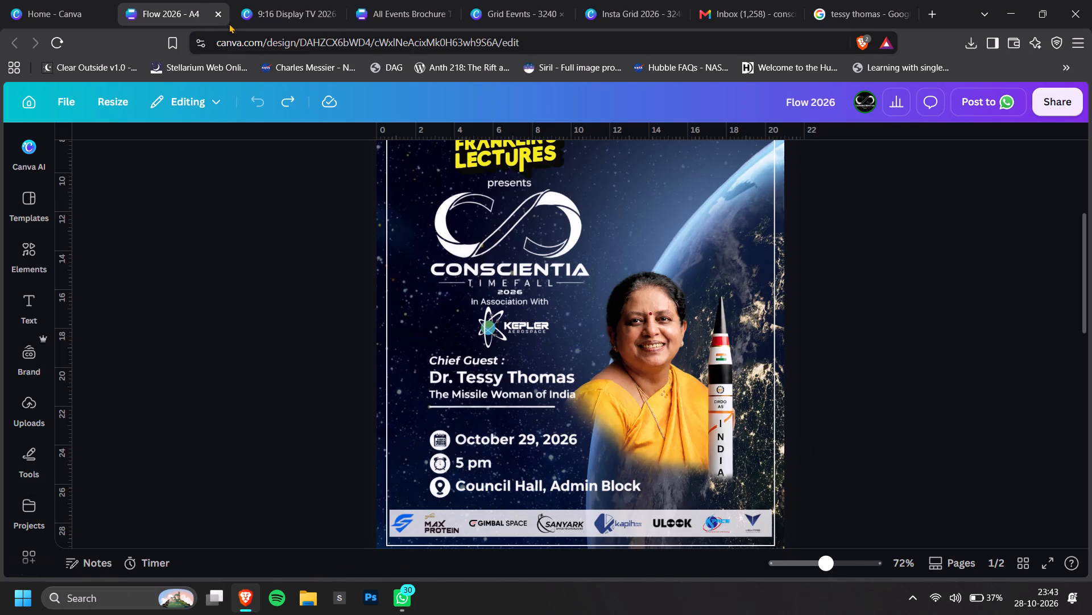
pyautogui.click(337, 0)
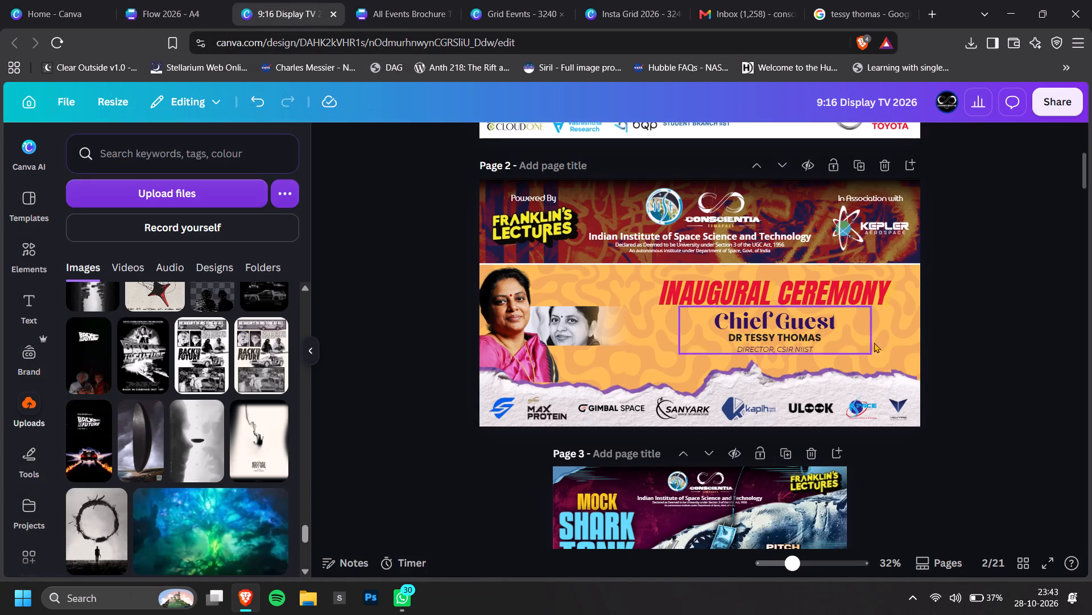
# Enlarge the grouped Chief Guest, name and designation text slightly beneath the INAUGURAL CEREMONY heading.
pyautogui.keyDown('ctrl'); pyautogui.scroll(3, 809, 328); pyautogui.keyUp('ctrl')
pyautogui.click(837, 348)
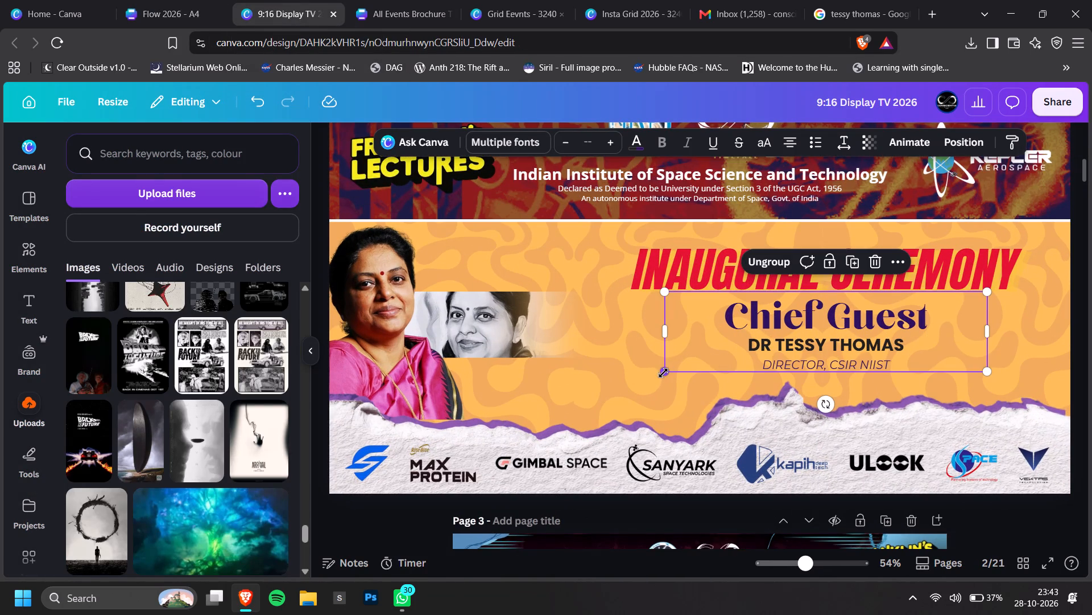
pyautogui.moveTo(663, 373); pyautogui.dragTo(647, 380)
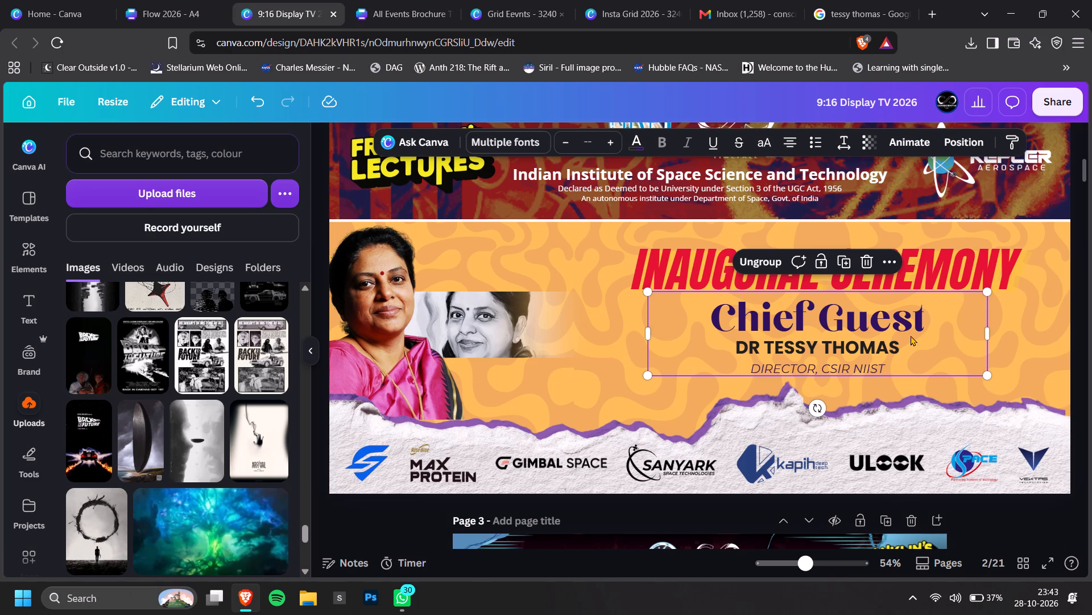
pyautogui.click(911, 335)
pyautogui.keyDown('ctrl'); pyautogui.scroll(-3, 915, 335); pyautogui.keyUp('ctrl')
pyautogui.doubleClick(994, 331)
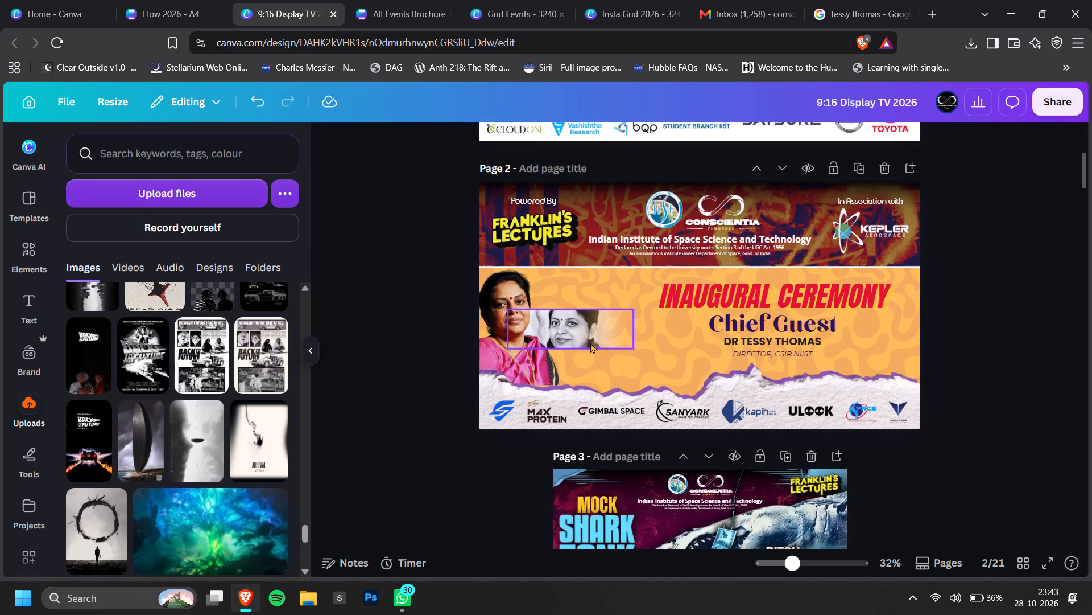
# Select the page 2 background layer and adjust its solid colour to the slightly deeper orange #FFBA51.
pyautogui.click(647, 355)
pyautogui.hotkey('alt', '1')
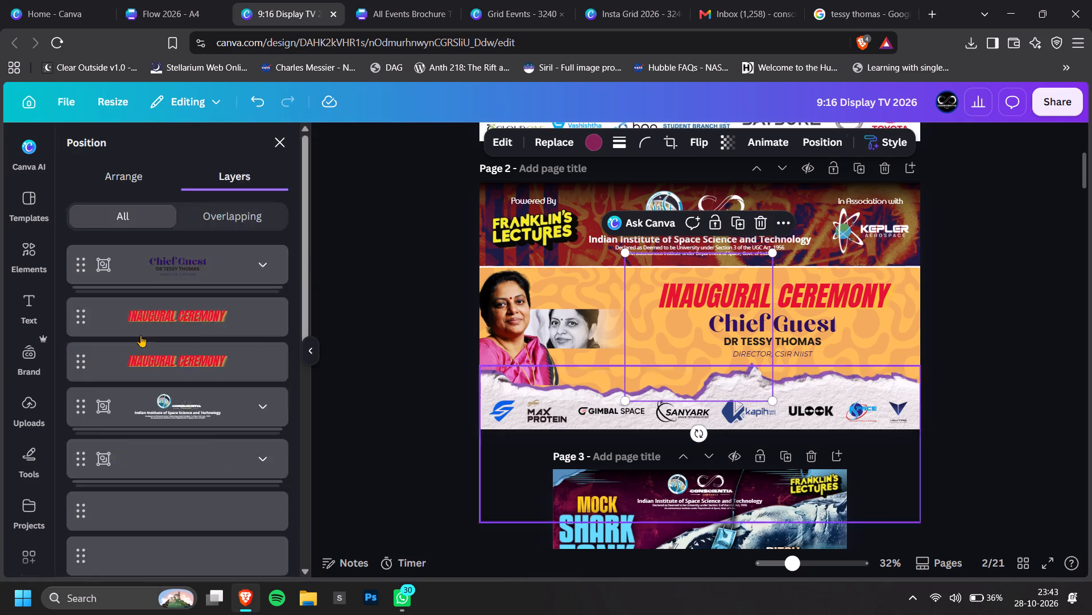
pyautogui.scroll(-5, 172, 309)
pyautogui.click(175, 568)
pyautogui.click(177, 553)
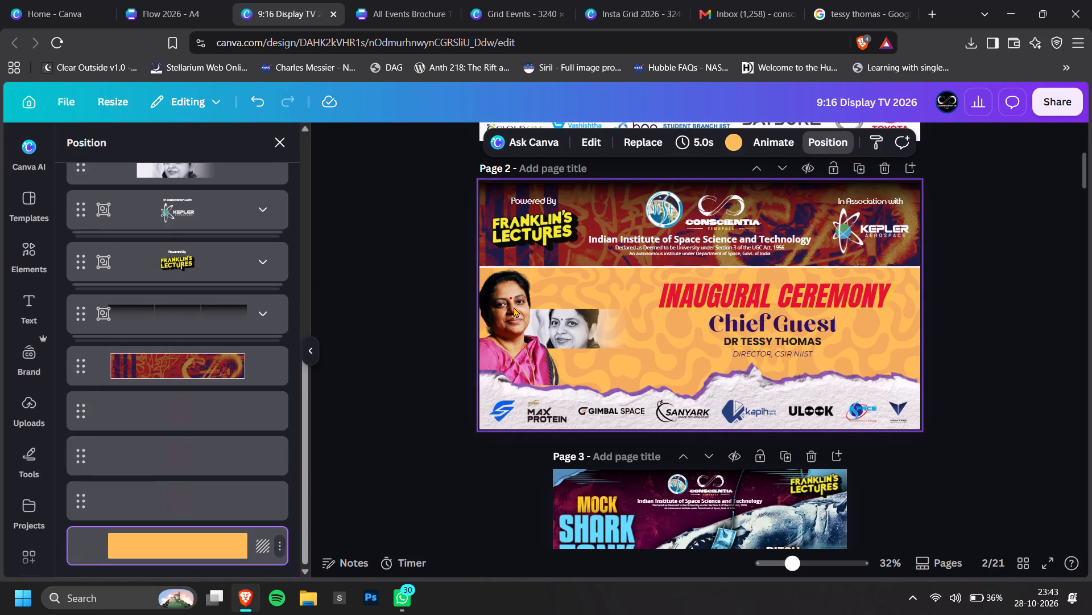
pyautogui.click(741, 147)
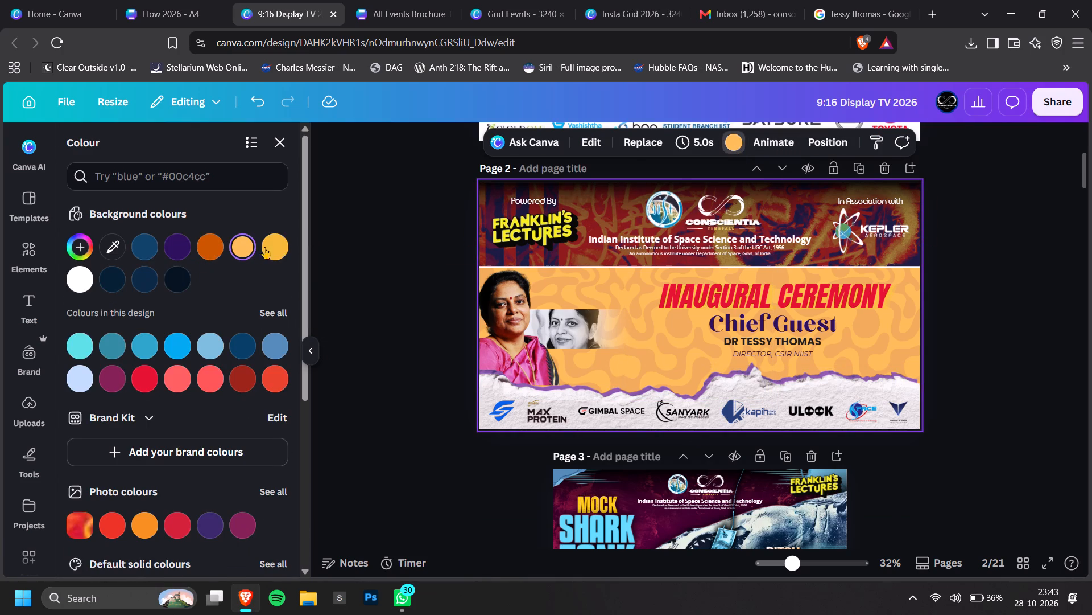
pyautogui.click(73, 250)
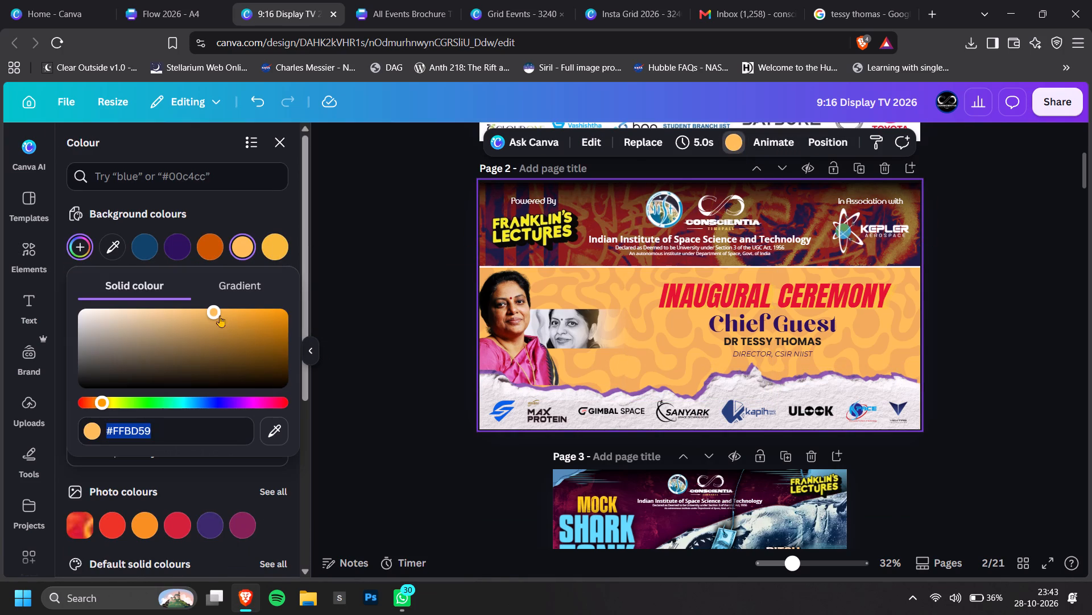
pyautogui.moveTo(220, 315); pyautogui.dragTo(216, 307)
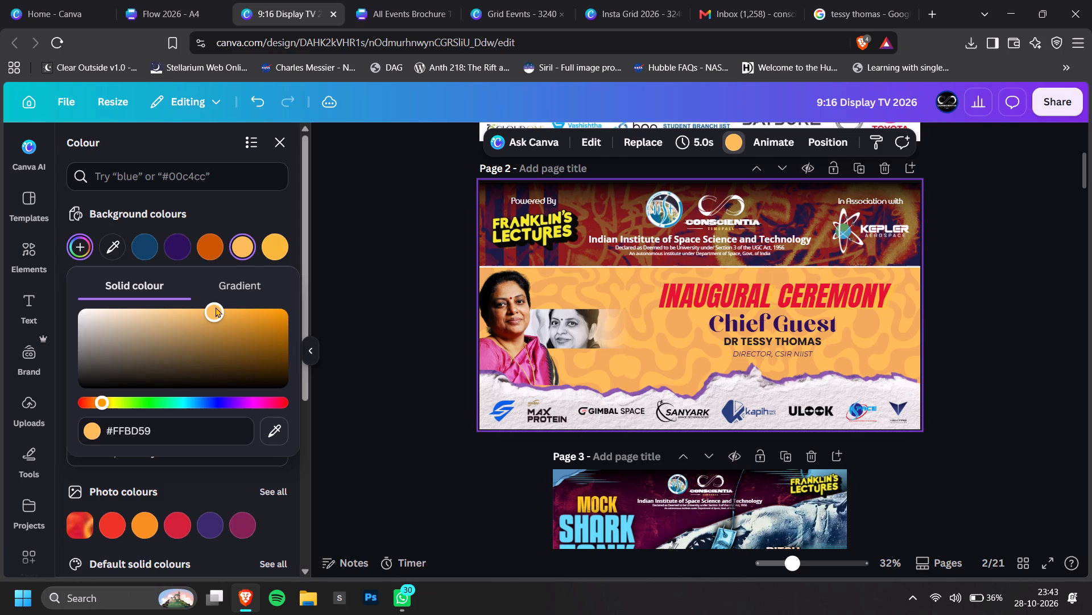
pyautogui.moveTo(216, 307); pyautogui.dragTo(214, 310)
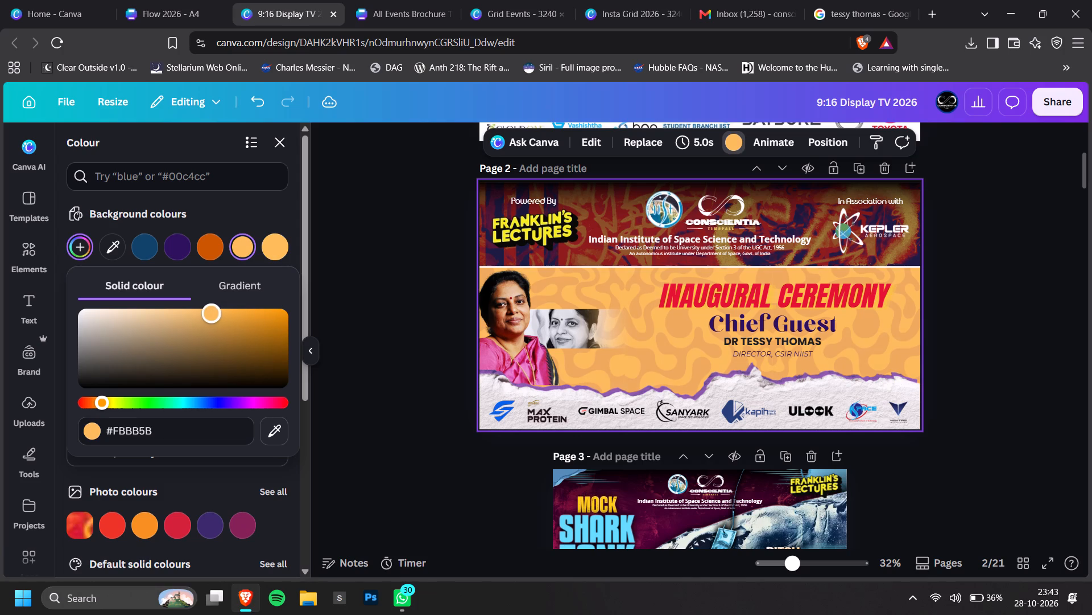
pyautogui.moveTo(214, 310); pyautogui.dragTo(222, 292)
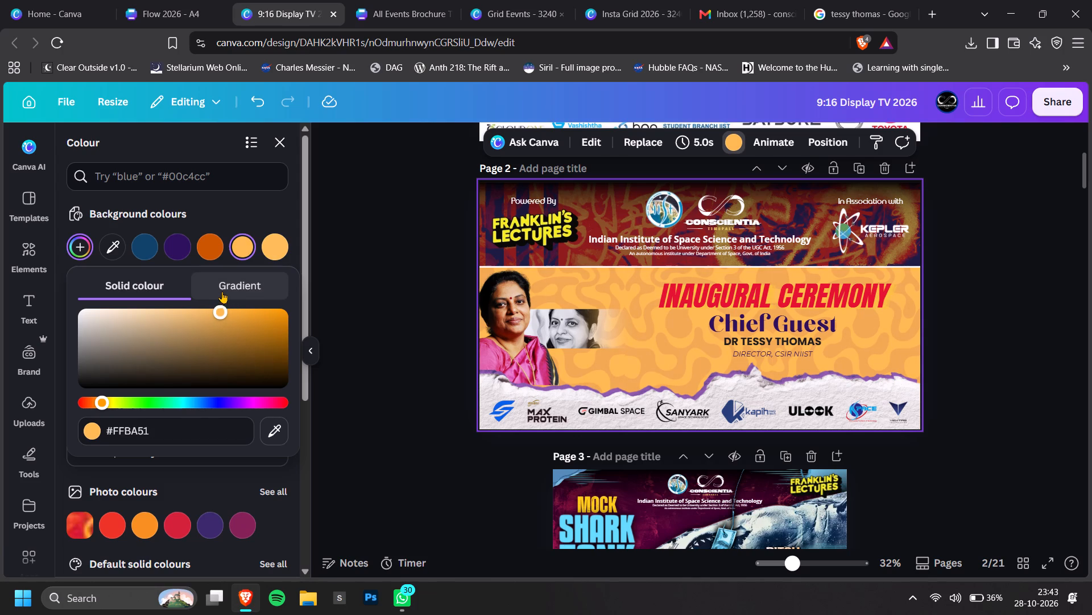
pyautogui.click(231, 214)
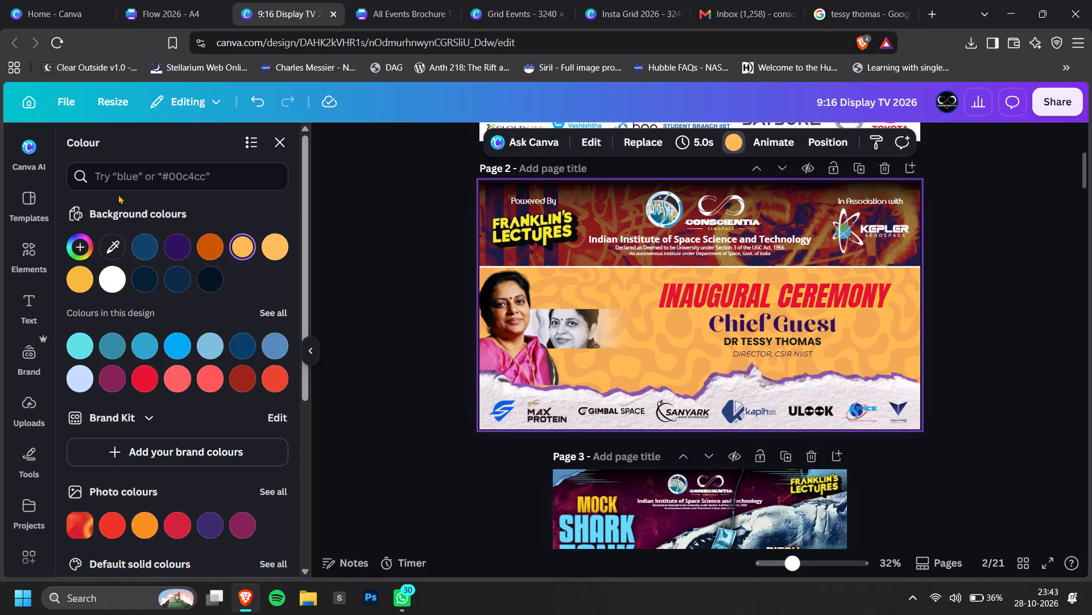
pyautogui.doubleClick(936, 321)
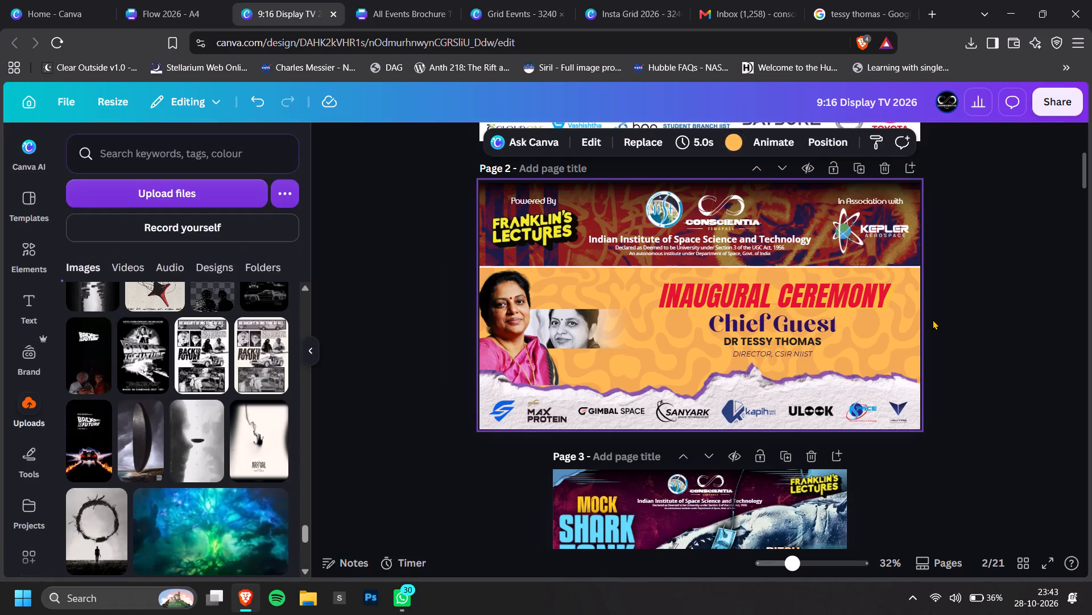
# Search Google for "csir niist" in a new browser tab and look through the image results.
pyautogui.click(941, 17)
pyautogui.write('csir niist')
pyautogui.press('Return')
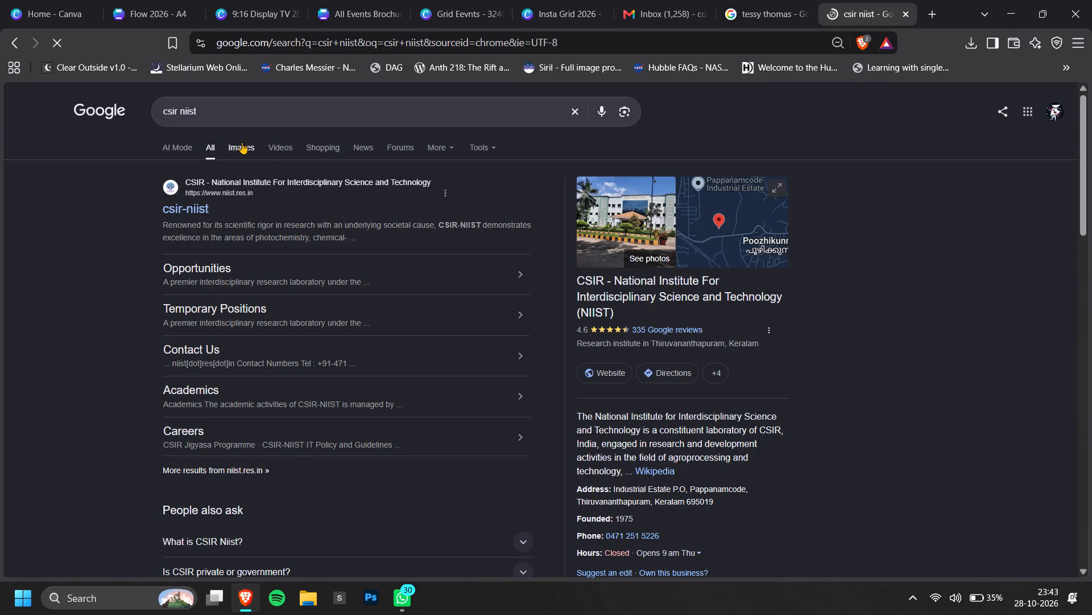
pyautogui.click(242, 142)
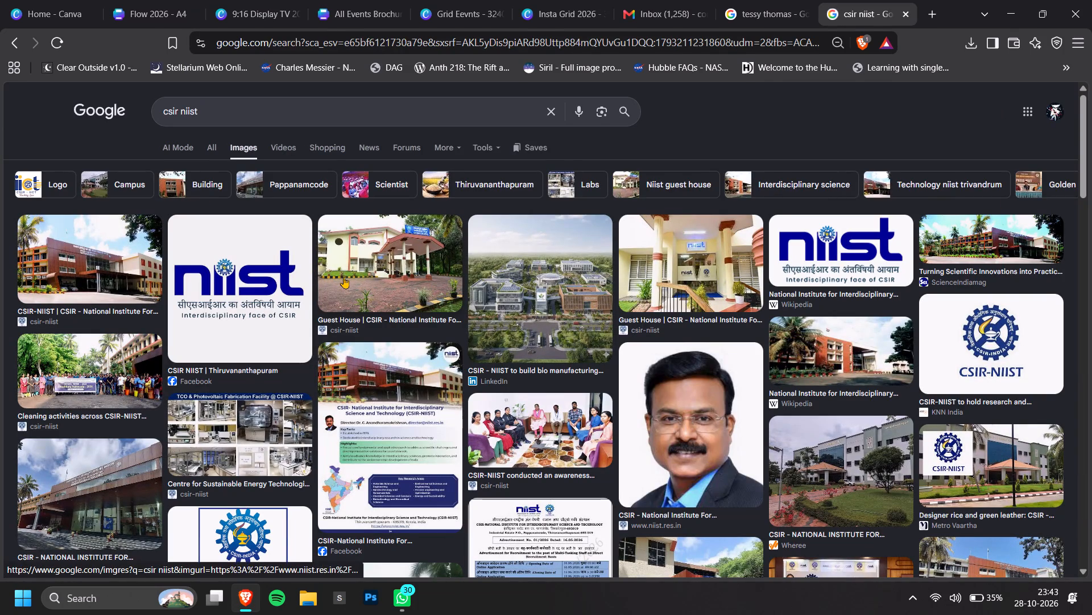
pyautogui.scroll(-6, 344, 277)
pyautogui.scroll(-7, 366, 347)
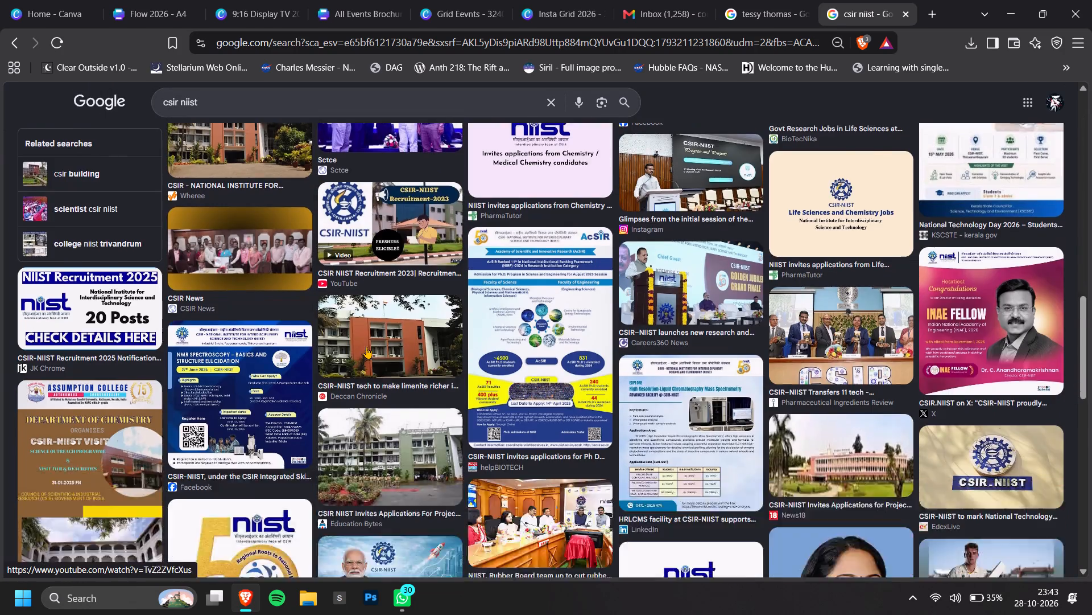
# Search Google Images for "missile woman of india" and look through the results for imagery suiting the inaugural ceremony page.
pyautogui.doubleClick(286, 106)
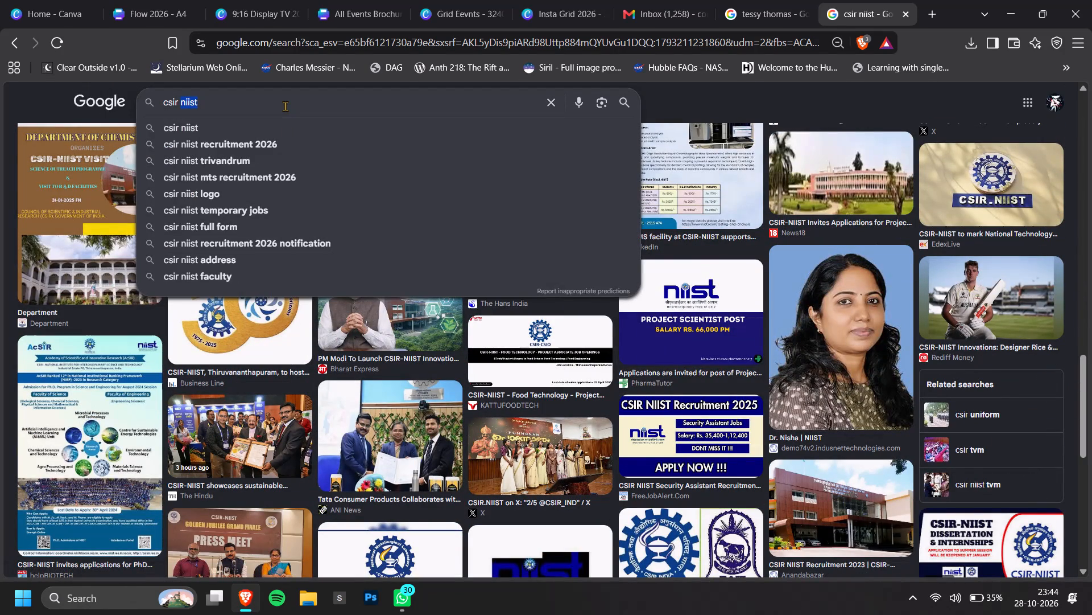
pyautogui.hotkey('ctrl', 'a')
pyautogui.write('missile')
pyautogui.press('space')
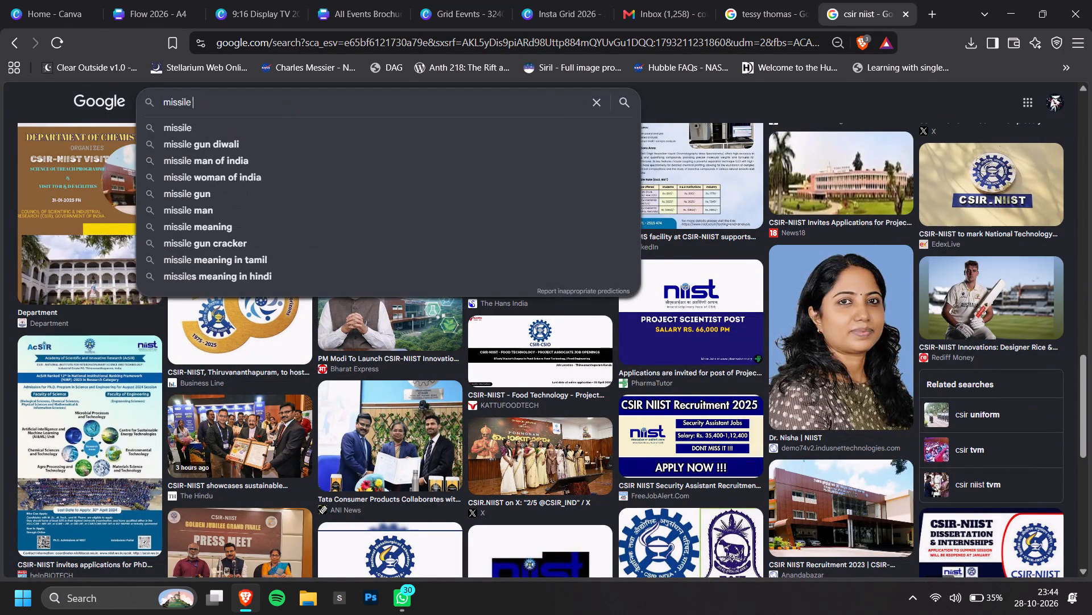
pyautogui.write('woman of india')
pyautogui.press('Return')
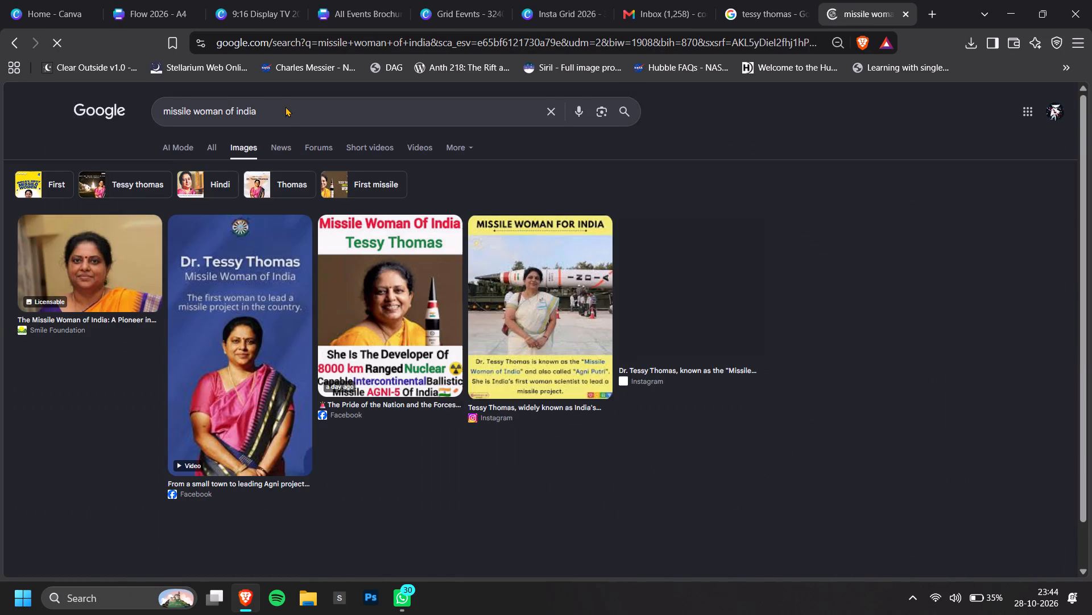
pyautogui.scroll(-3, 408, 335)
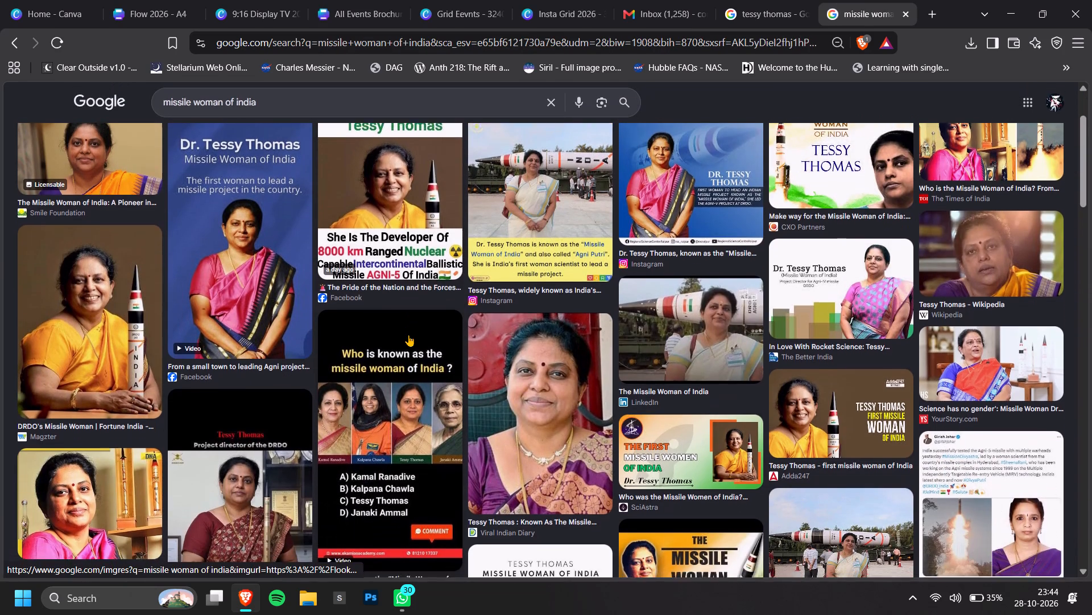
pyautogui.scroll(-5, 408, 335)
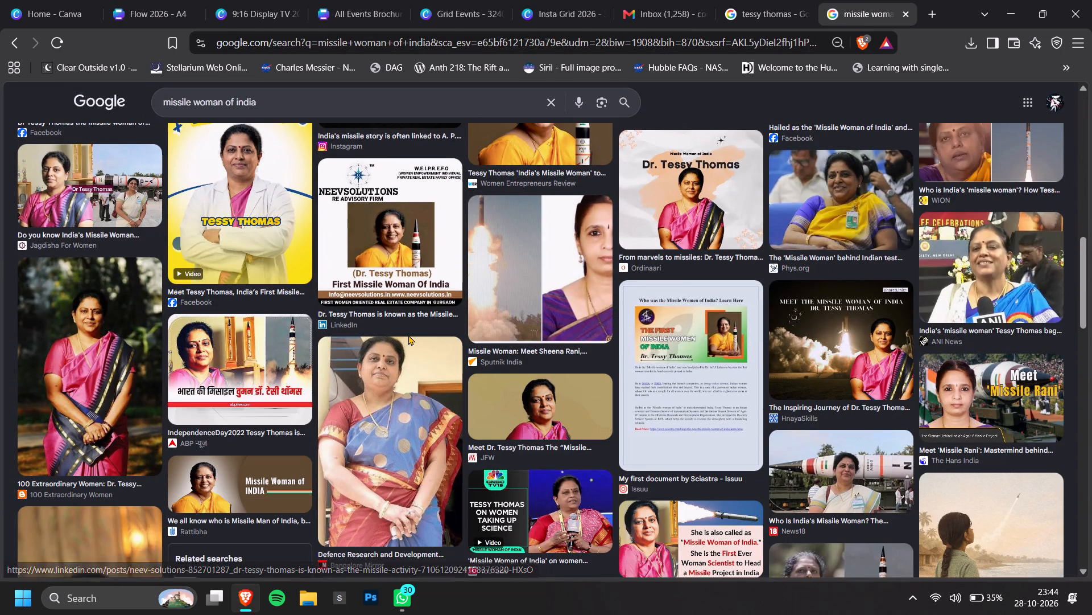
pyautogui.click(231, 0)
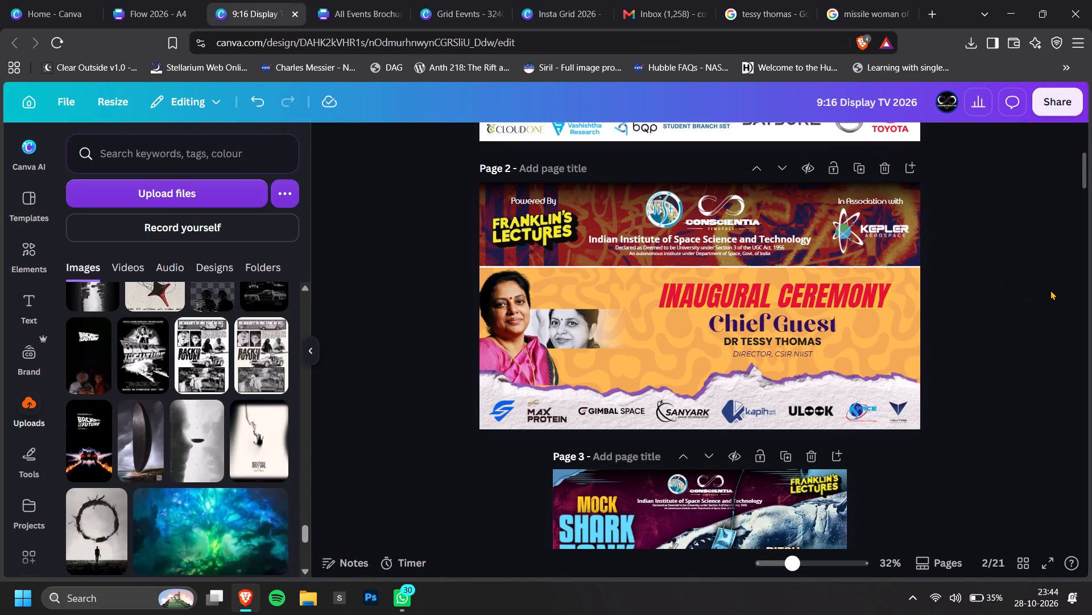
pyautogui.click(849, 0)
pyautogui.scroll(-3, 530, 306)
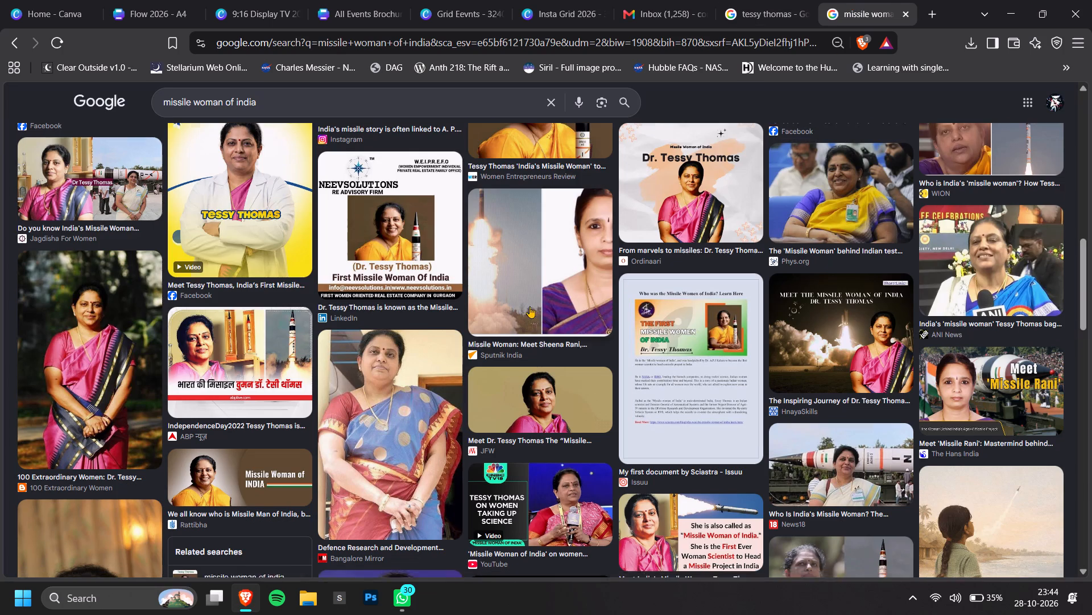
pyautogui.scroll(-2, 530, 306)
pyautogui.scroll(2, 536, 423)
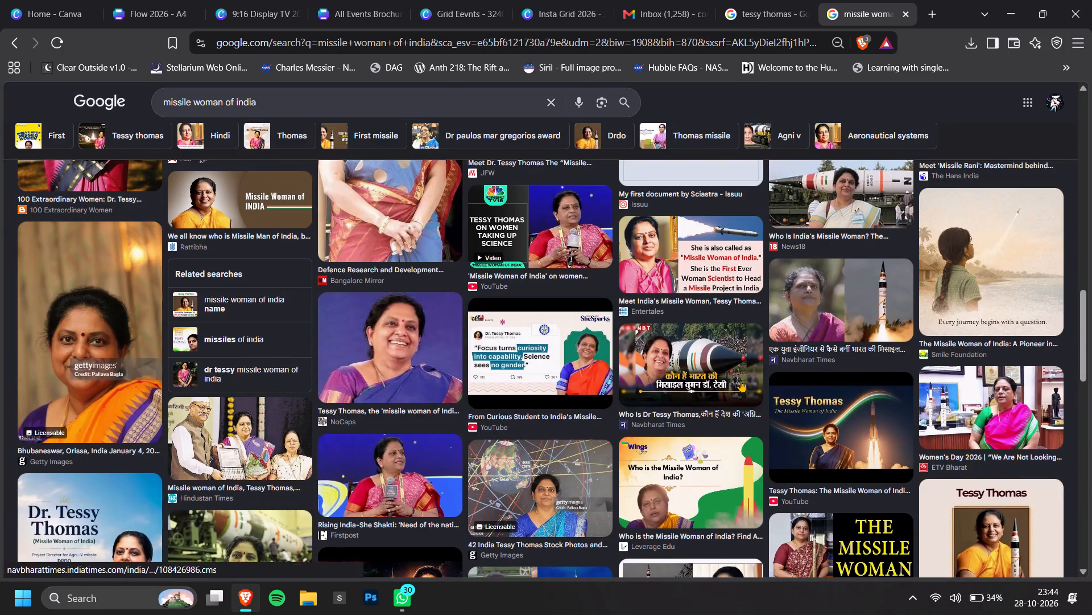
# Open the missile launch image's source article on Navbharat Times and examine its launch photo.
pyautogui.click(839, 282)
pyautogui.scroll(-2, 735, 296)
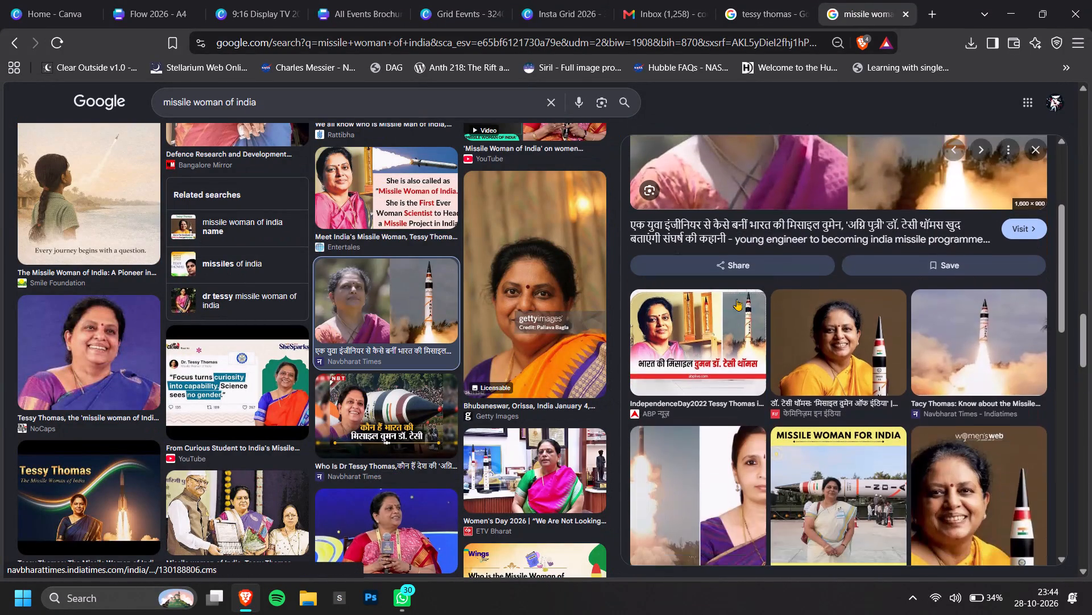
pyautogui.click(996, 344)
pyautogui.scroll(-2, 857, 273)
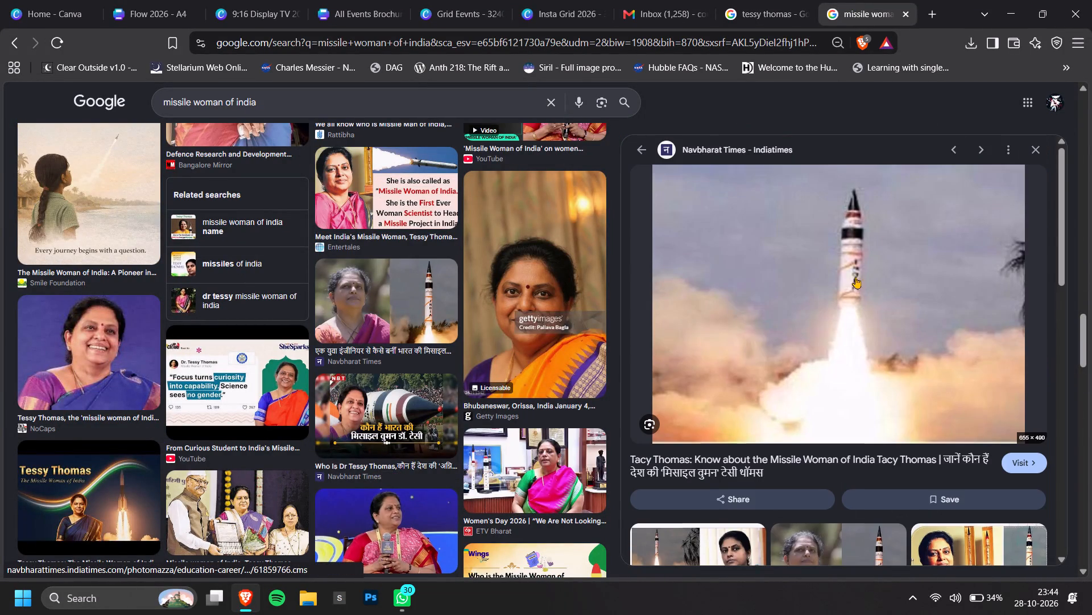
pyautogui.scroll(-1, 855, 277)
pyautogui.click(866, 176)
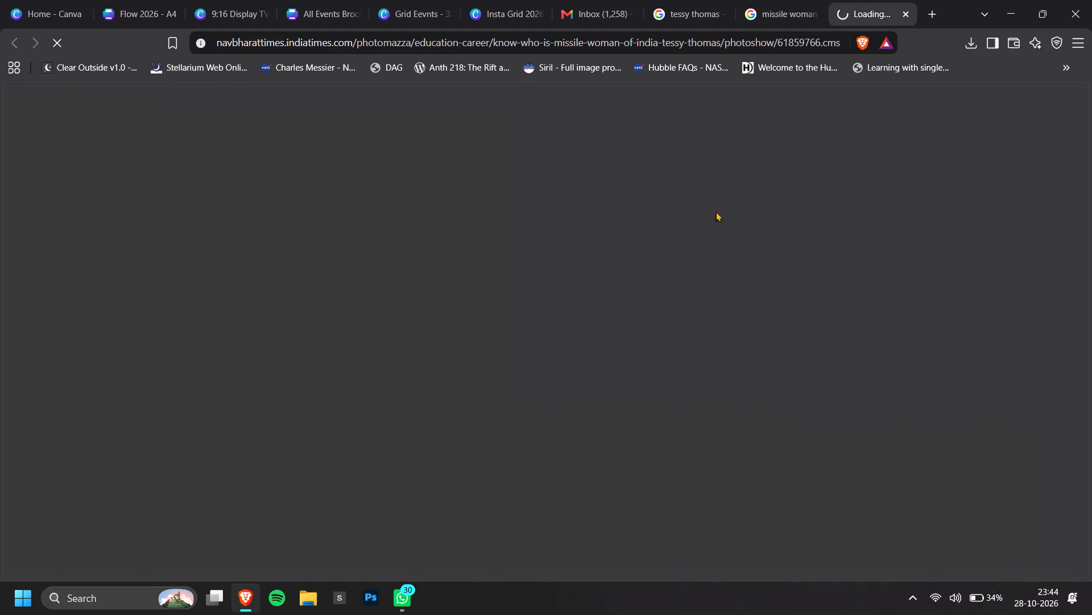
pyautogui.scroll(-3, 635, 281)
pyautogui.scroll(2, 635, 281)
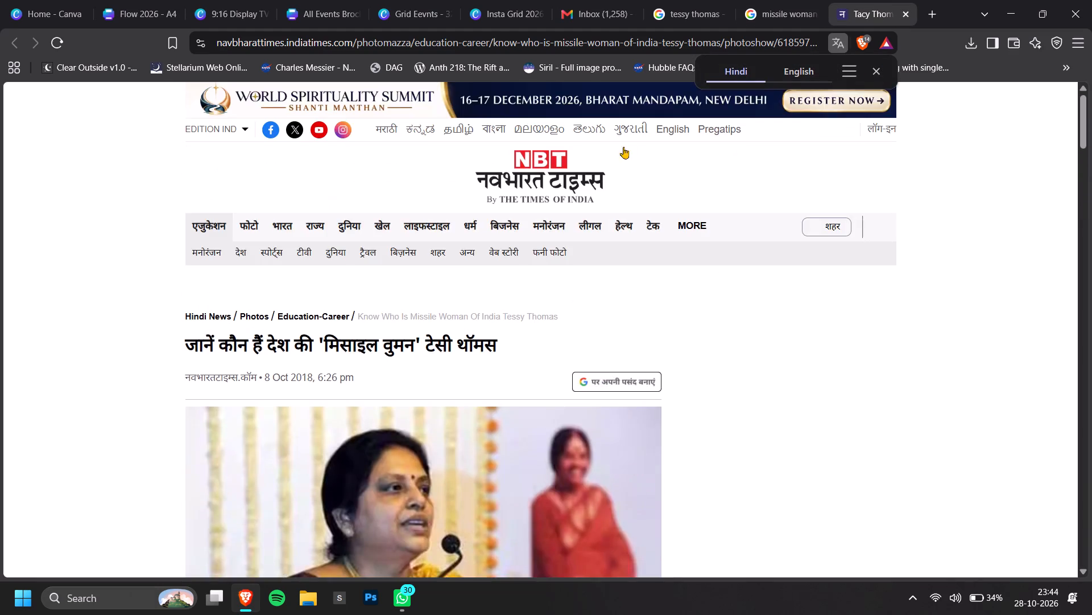
pyautogui.scroll(-5, 674, 321)
pyautogui.scroll(-3, 810, 317)
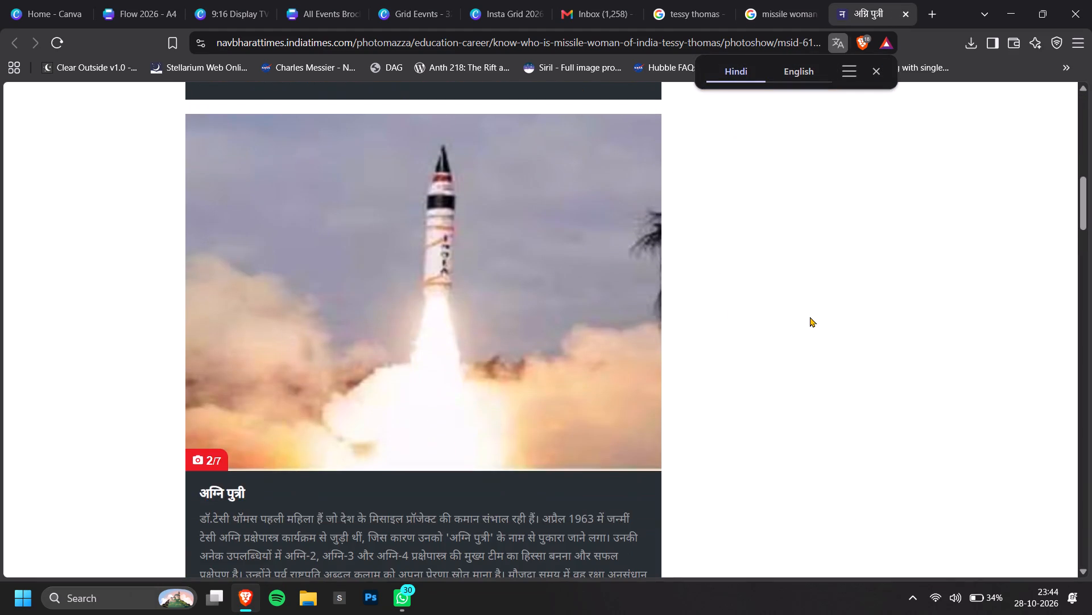
pyautogui.scroll(-1, 718, 368)
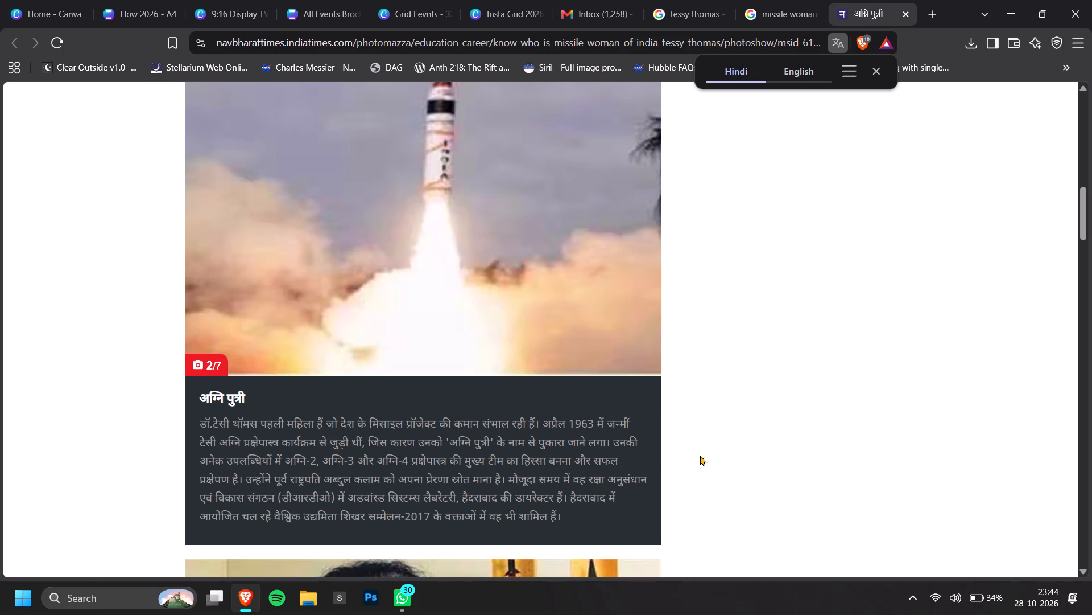
# Search Google Images for "agni missile thomas tessy" and look through the results for imagery linking the chief guest to the missile.
pyautogui.scroll(-1, 430, 479)
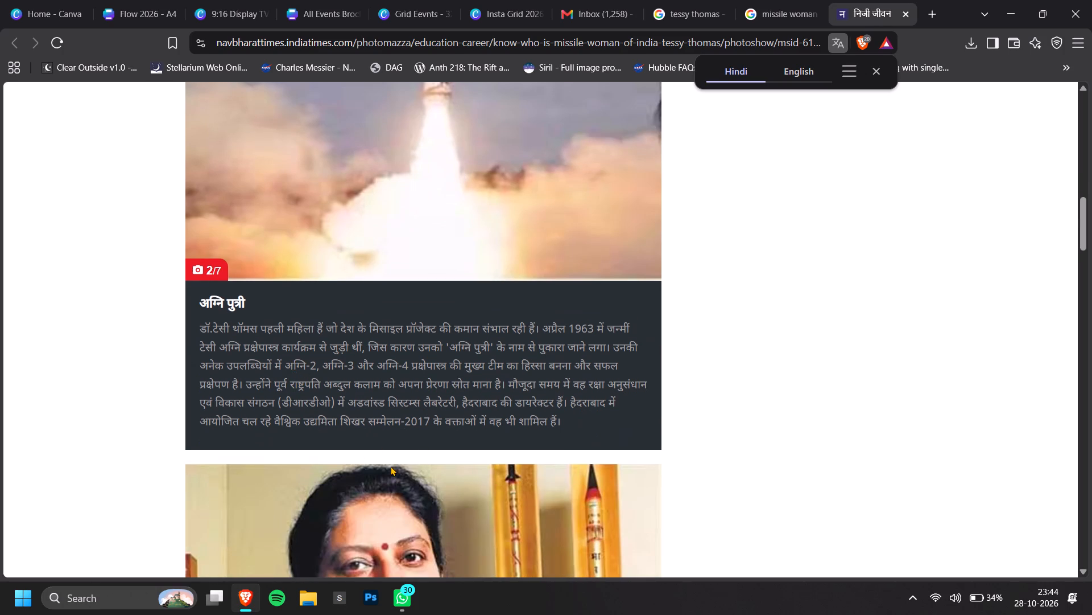
pyautogui.scroll(-2, 379, 413)
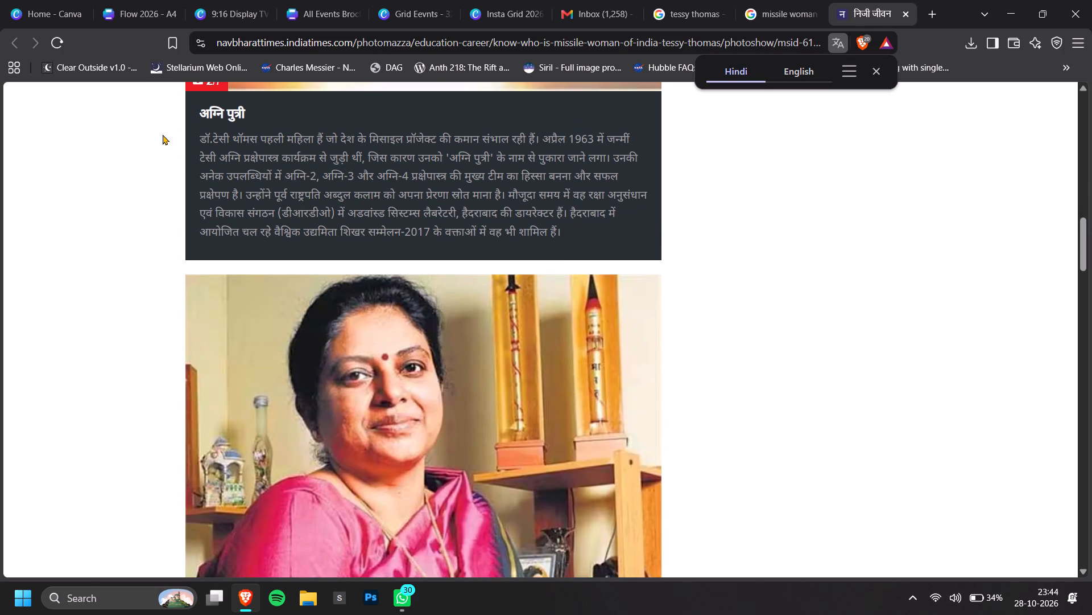
pyautogui.click(236, 37)
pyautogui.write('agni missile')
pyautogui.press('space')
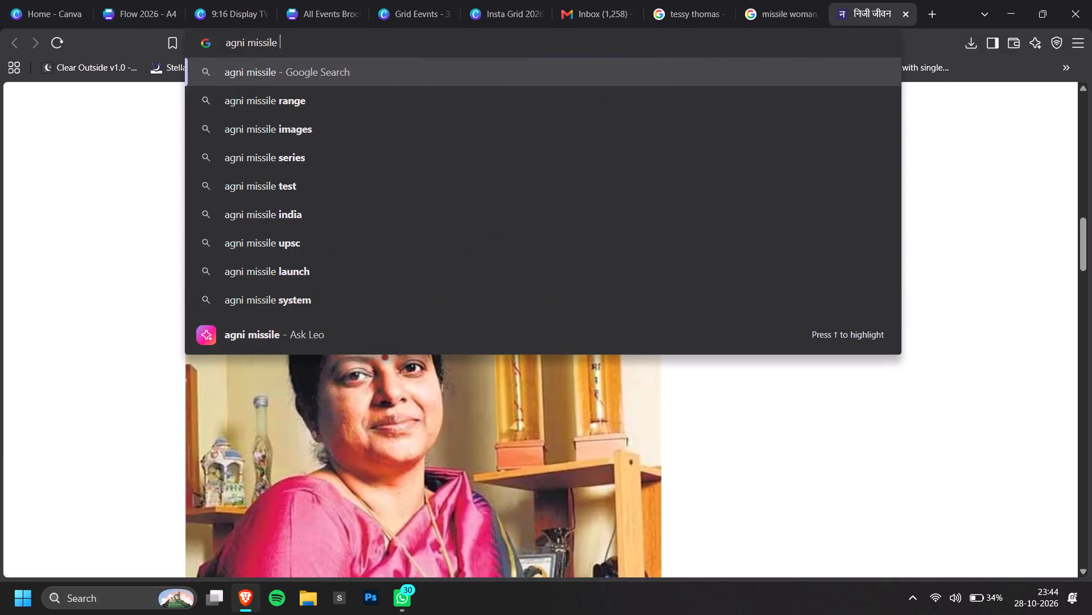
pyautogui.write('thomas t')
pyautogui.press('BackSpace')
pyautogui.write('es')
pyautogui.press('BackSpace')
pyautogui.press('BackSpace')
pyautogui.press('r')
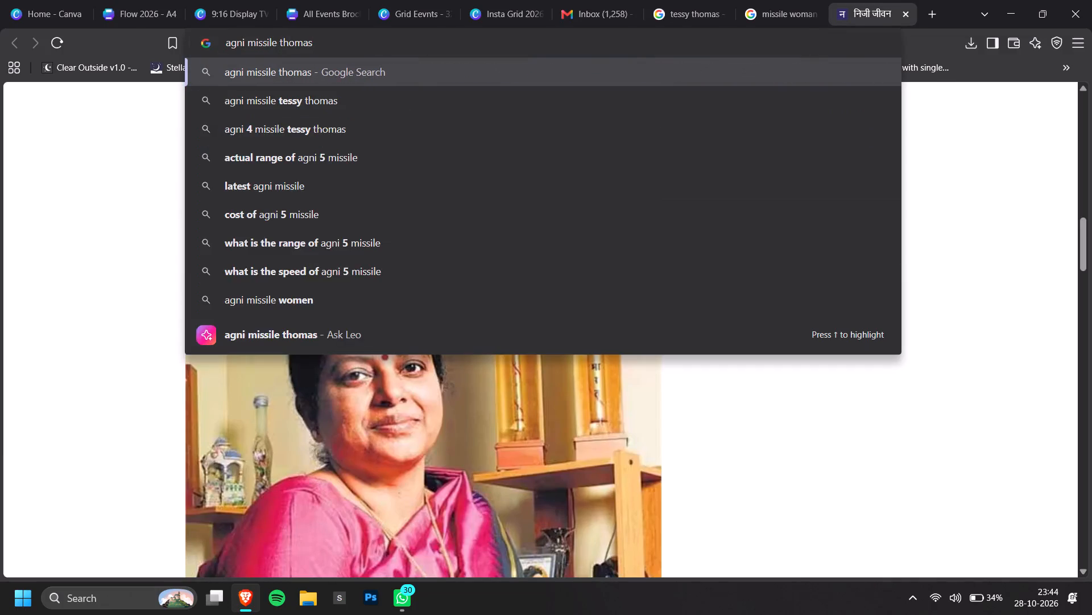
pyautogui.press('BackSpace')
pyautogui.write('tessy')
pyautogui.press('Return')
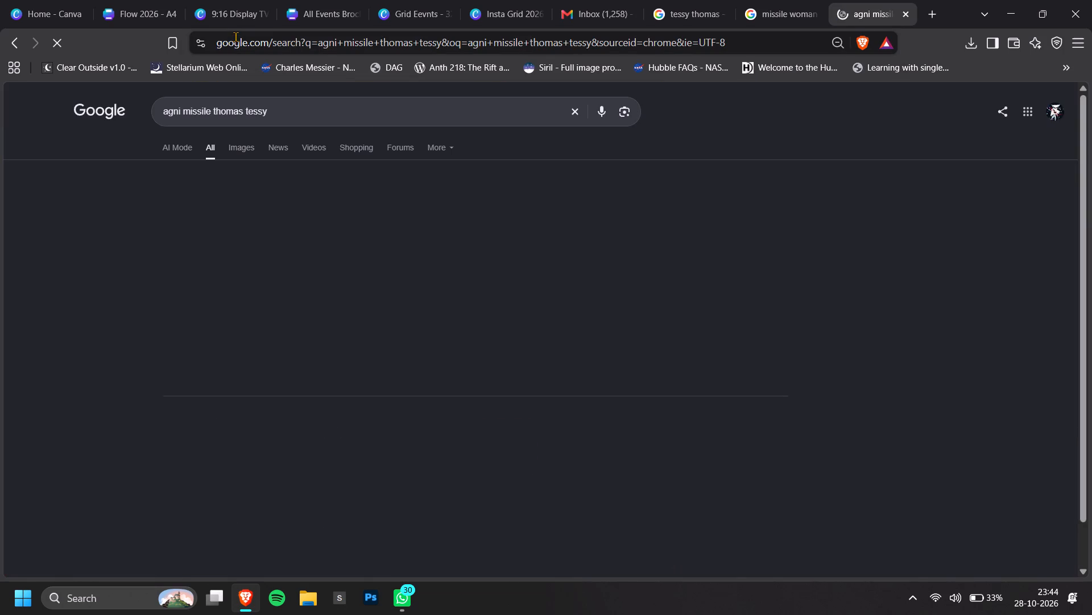
pyautogui.click(253, 146)
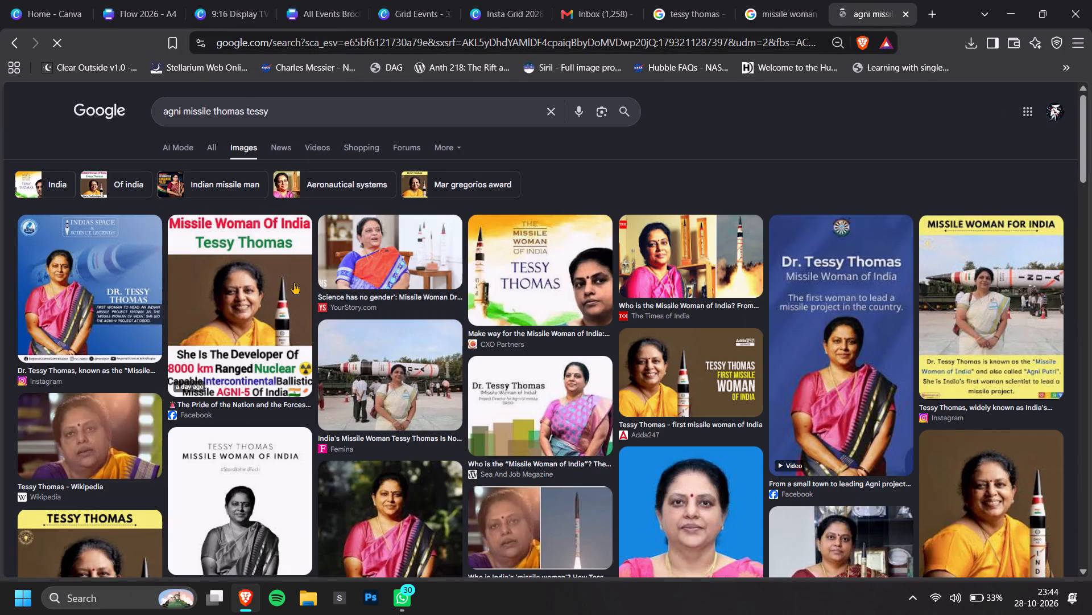
pyautogui.scroll(-2, 292, 299)
pyautogui.scroll(-3, 439, 338)
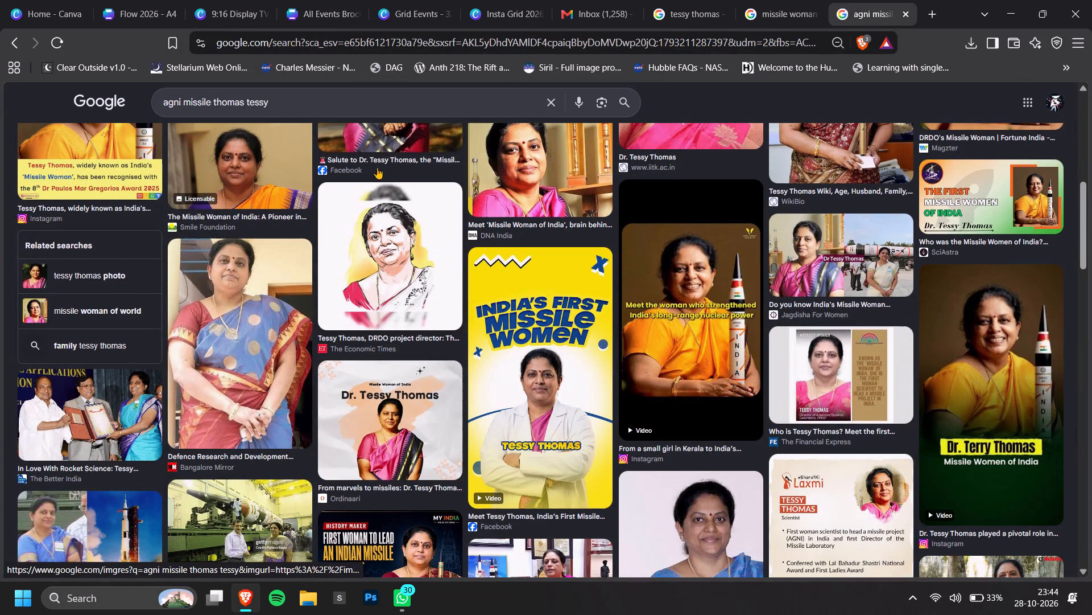
# Narrow the image search to "agni missile" to find photos of the missile alone.
pyautogui.doubleClick(365, 105)
pyautogui.press('\\')
pyautogui.press('BackSpace')
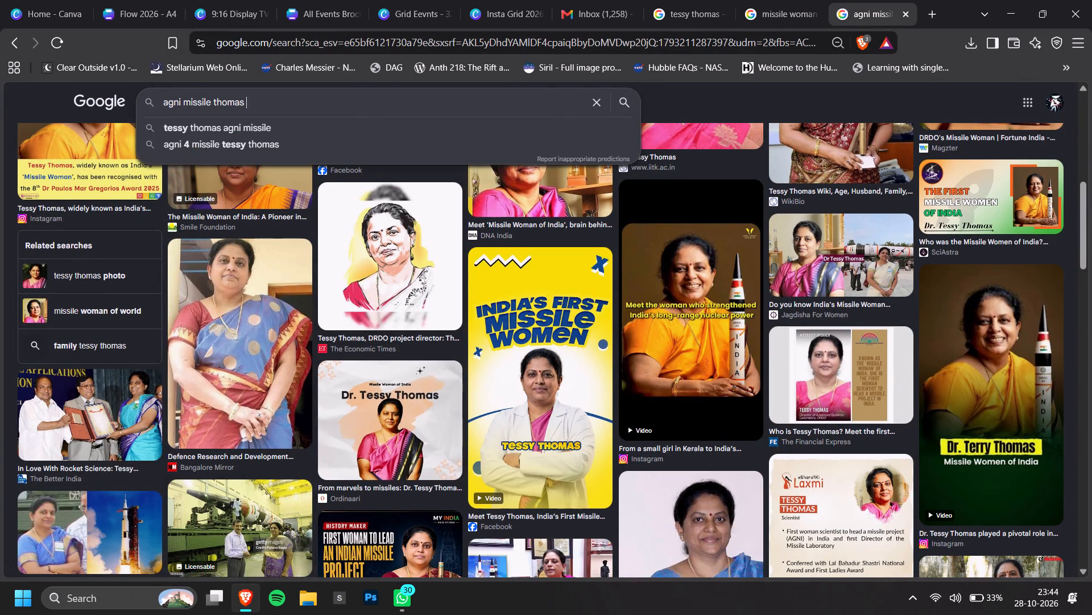
pyautogui.press('BackSpace')
pyautogui.press('BackSpace')
pyautogui.press('BackSpace')
pyautogui.press('BackSpace')
pyautogui.press('BackSpace')
pyautogui.press('BackSpace')
pyautogui.press('BackSpace')
pyautogui.press('BackSpace')
pyautogui.press('BackSpace')
pyautogui.press('BackSpace')
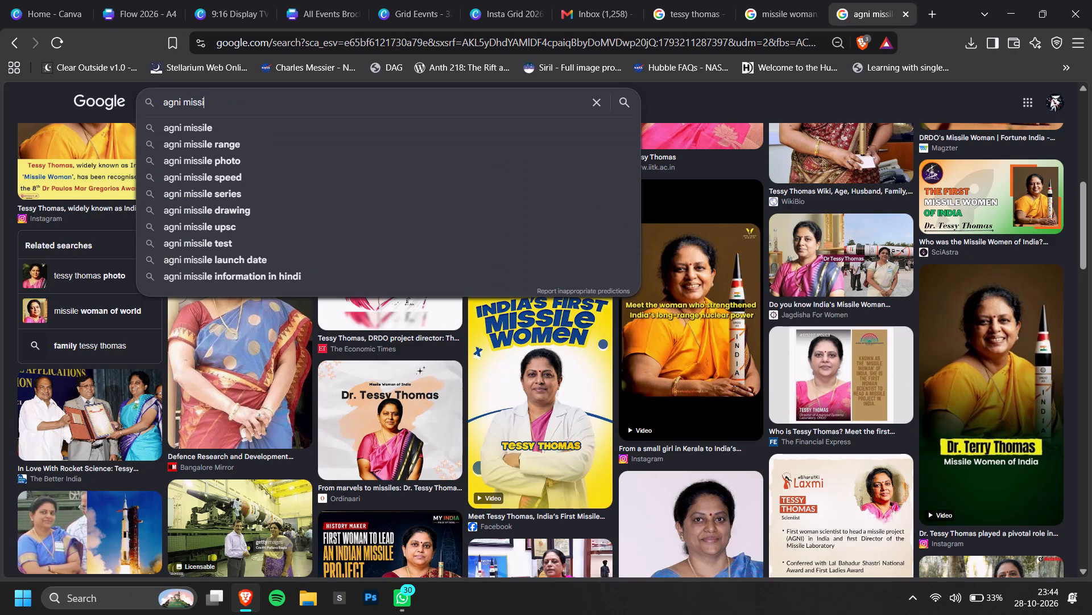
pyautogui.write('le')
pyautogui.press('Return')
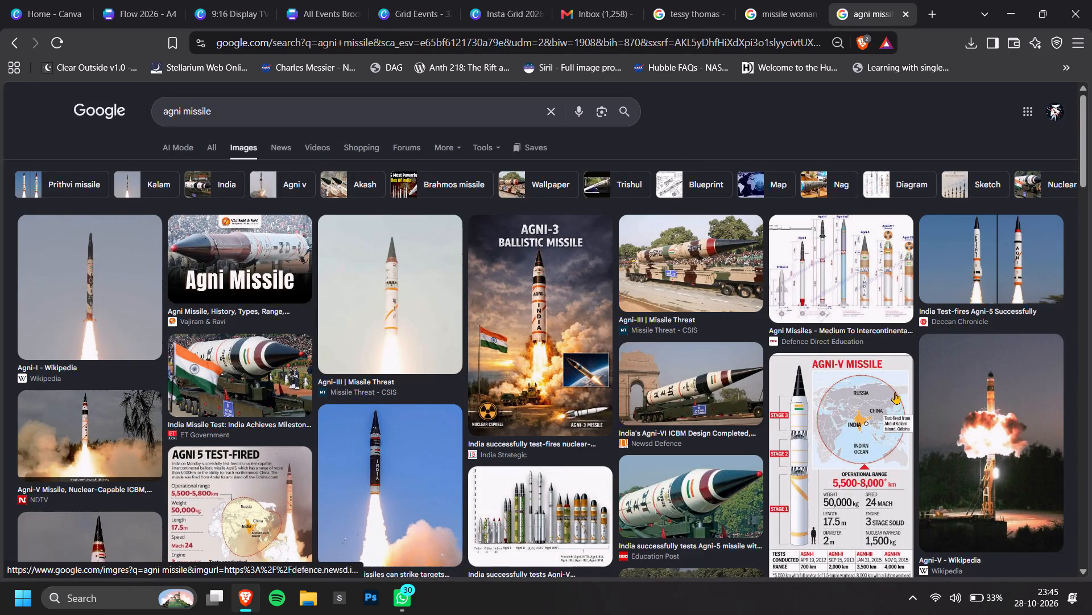
# Copy Wikipedia's Agni-V launch photo from the image results and paste it onto page 2 of the 9:16 Display TV 2026 design in Canva.
pyautogui.click(995, 419)
pyautogui.rightClick(839, 302)
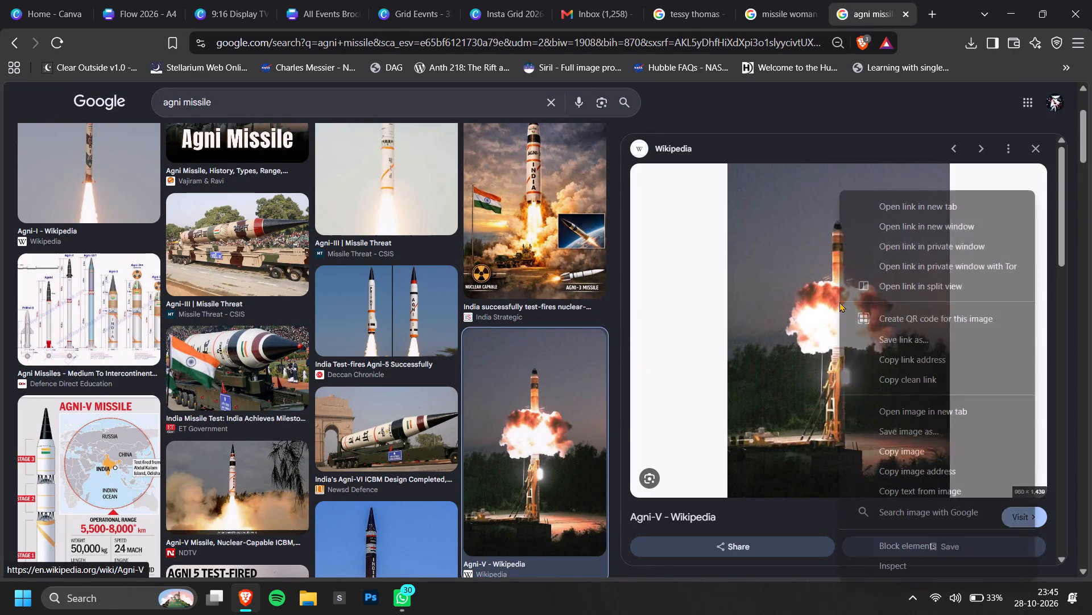
pyautogui.click(909, 446)
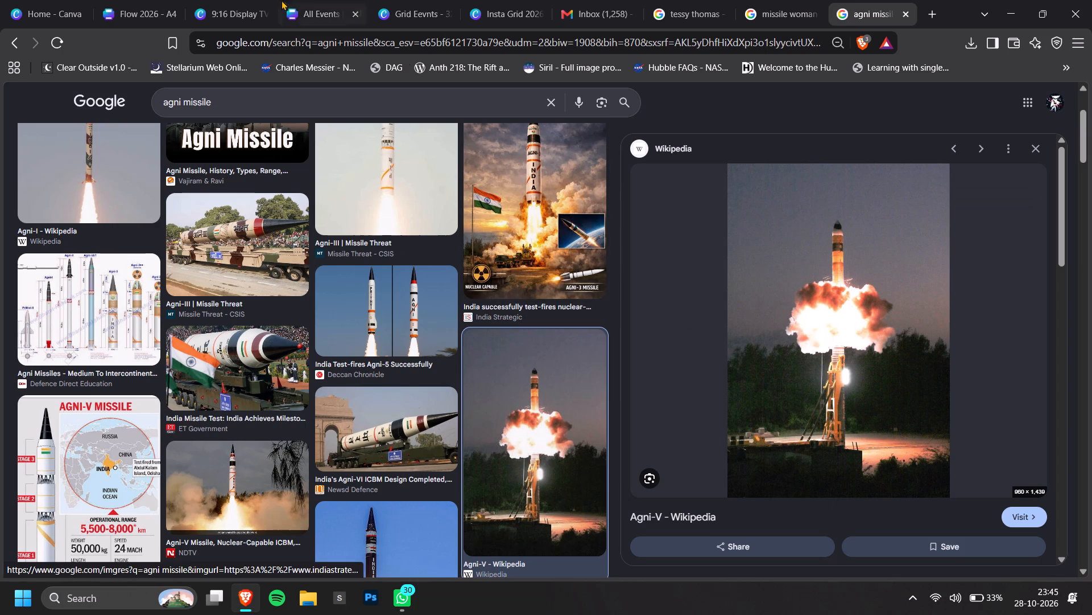
pyautogui.click(209, 0)
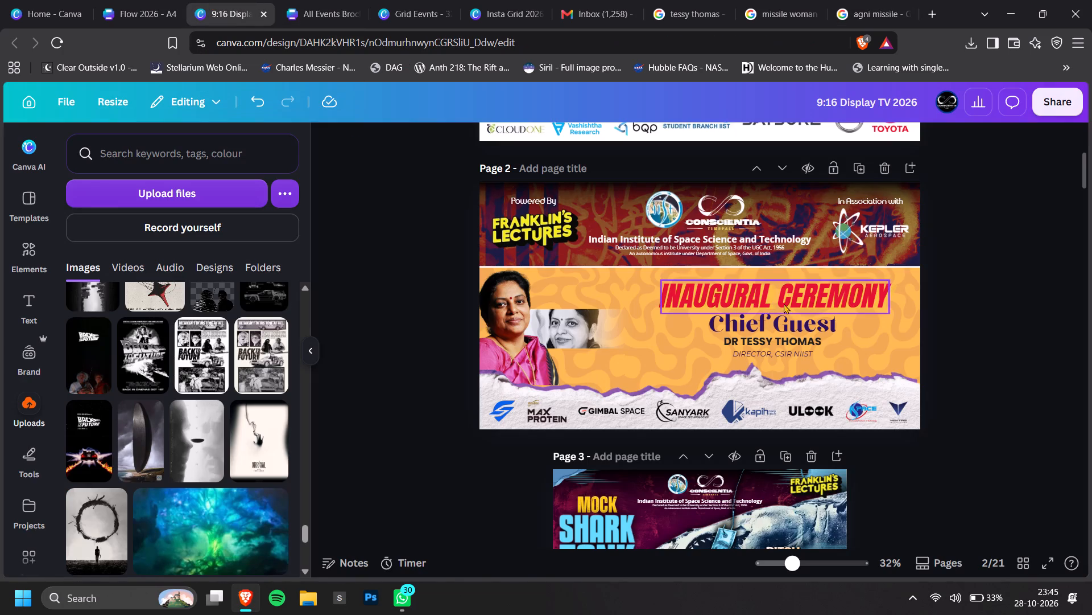
pyautogui.hotkey('ctrl', 'v')
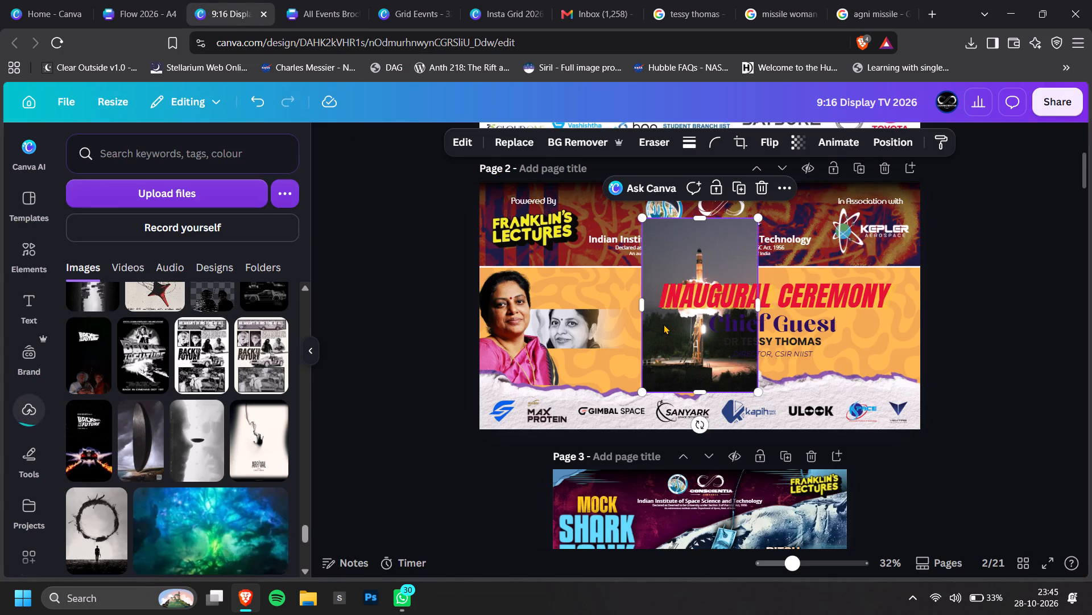
# Move the missile launch photo beside the portraits on page 2 and send it backward behind the portraits, torn paper and sponsor logos.
pyautogui.moveTo(672, 340); pyautogui.dragTo(599, 396)
pyautogui.hotkey('ctrl', '[')
pyautogui.hotkey('ctrl', '[')
pyautogui.hotkey('ctrl', '[')
pyautogui.hotkey('ctrl', '[')
pyautogui.hotkey('ctrl', '[')
pyautogui.hotkey('ctrl', '[')
pyautogui.hotkey('ctrl', '[')
pyautogui.hotkey('ctrl', '[')
pyautogui.hotkey('ctrl', '[')
pyautogui.hotkey('ctrl', '[')
pyautogui.hotkey('ctrl', '[')
pyautogui.hotkey('ctrl', '[')
pyautogui.hotkey('ctrl', '[')
pyautogui.hotkey('ctrl', '[')
pyautogui.hotkey('ctrl', '[')
pyautogui.hotkey('ctrl', '[')
pyautogui.hotkey('ctrl', '[')
pyautogui.hotkey('ctrl', '[')
pyautogui.hotkey('ctrl', '[')
pyautogui.hotkey('ctrl', '[')
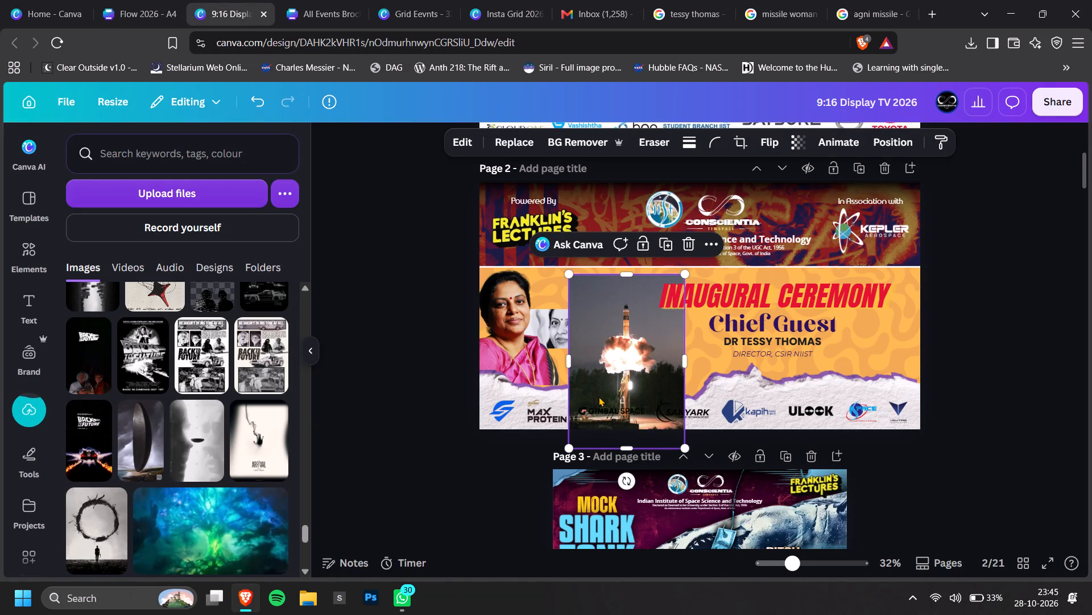
pyautogui.hotkey('ctrl', '[')
pyautogui.hotkey('ctrl', '[')
pyautogui.hotkey('ctrl', '[')
pyautogui.hotkey('ctrl', '[')
pyautogui.hotkey('ctrl', '[')
pyautogui.hotkey('ctrl', '[')
pyautogui.hotkey('ctrl', '[')
pyautogui.hotkey('ctrl', '[')
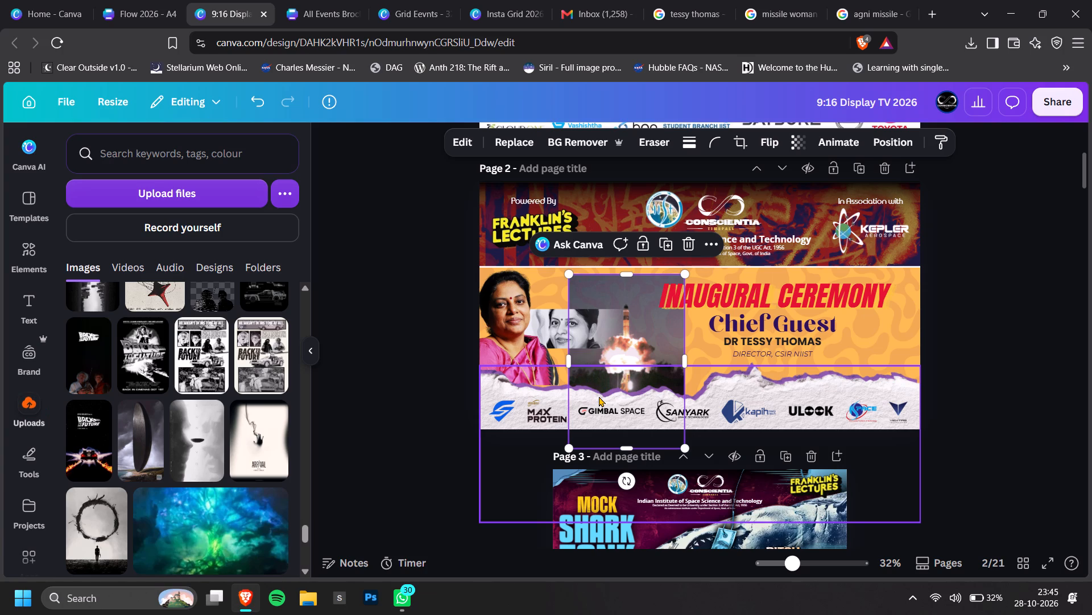
pyautogui.doubleClick(1017, 307)
# Select the missile launch photo's layer on page 2 and remove its background.
pyautogui.keyDown('ctrl'); pyautogui.scroll(1, 658, 343); pyautogui.keyUp('ctrl')
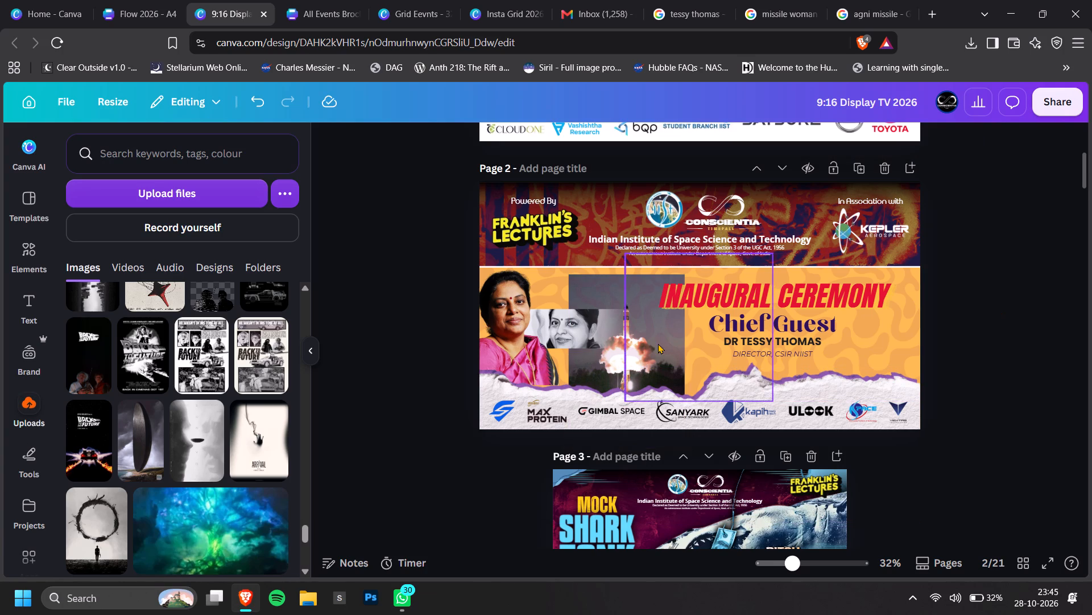
pyautogui.keyDown('ctrl'); pyautogui.scroll(2, 555, 348); pyautogui.keyUp('ctrl')
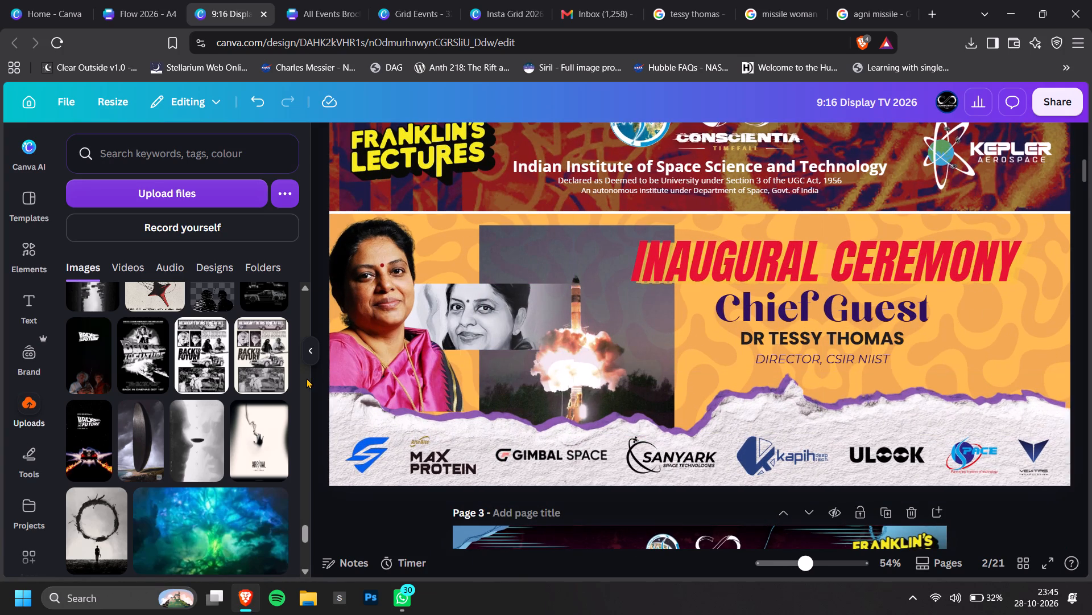
pyautogui.keyDown('ctrl'); pyautogui.scroll(-3, 786, 362); pyautogui.keyUp('ctrl')
pyautogui.keyDown('ctrl'); pyautogui.scroll(2, 999, 342); pyautogui.keyUp('ctrl')
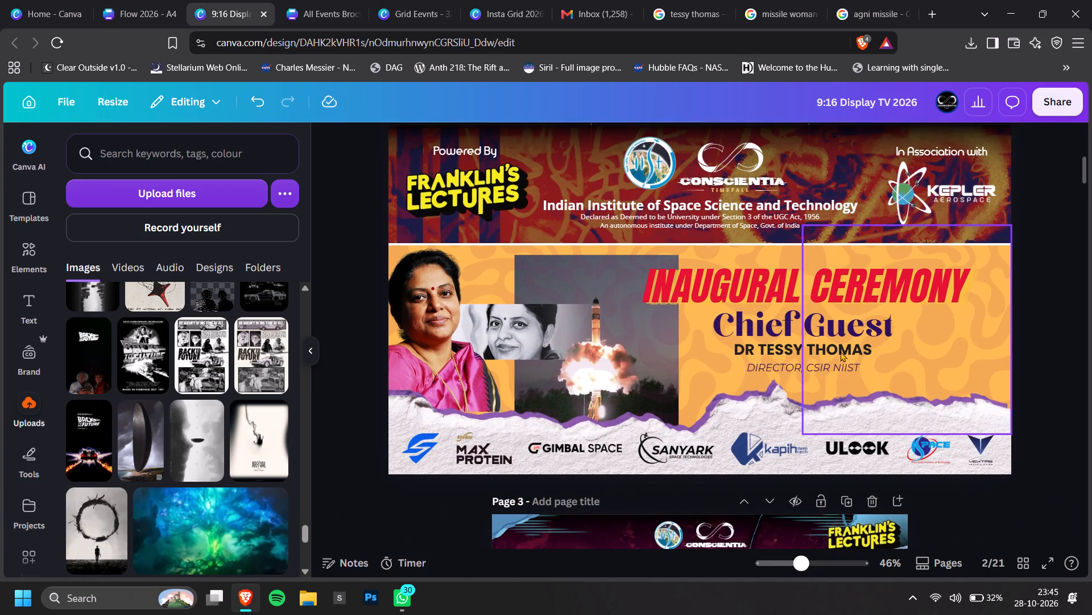
pyautogui.hotkey('alt', '1')
pyautogui.scroll(-4, 180, 386)
pyautogui.scroll(-4, 185, 458)
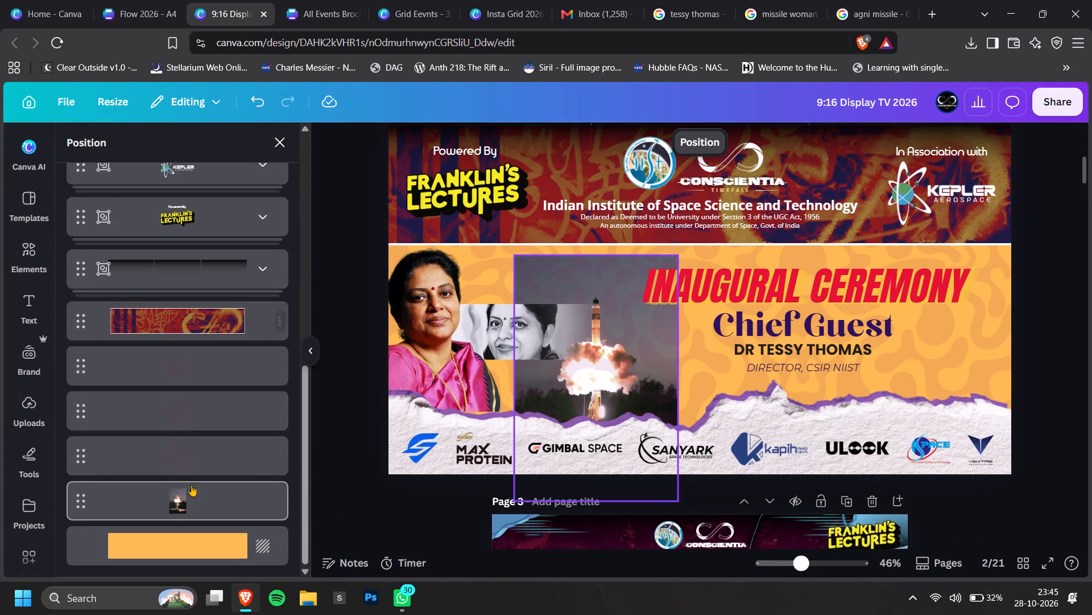
pyautogui.click(191, 485)
pyautogui.click(540, 141)
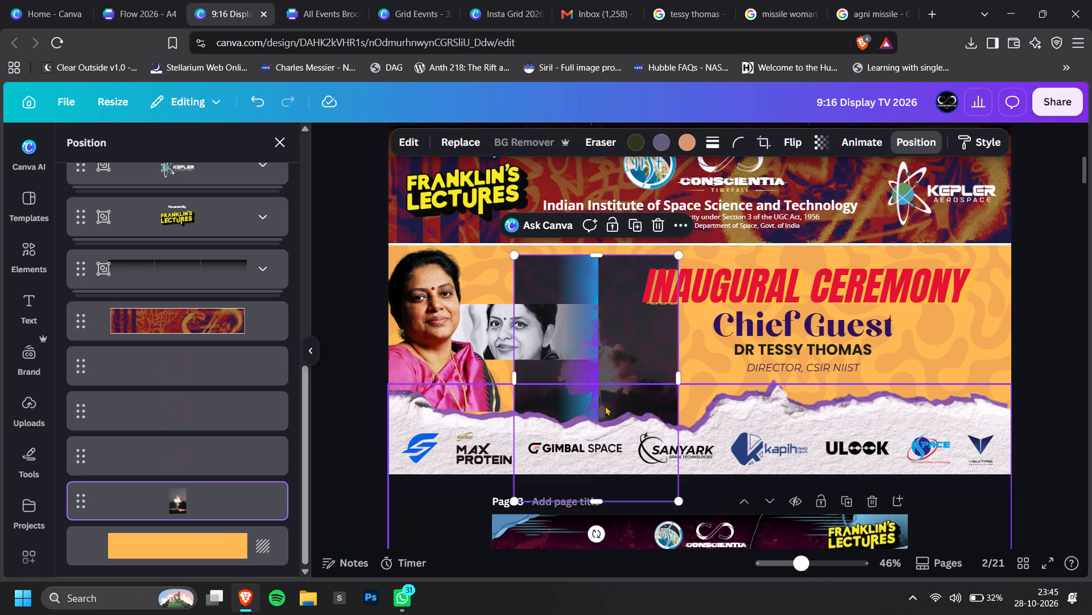
# Slightly enlarge the missile launch photo and reposition it just beside the black-and-white portrait.
pyautogui.moveTo(605, 405); pyautogui.dragTo(576, 438)
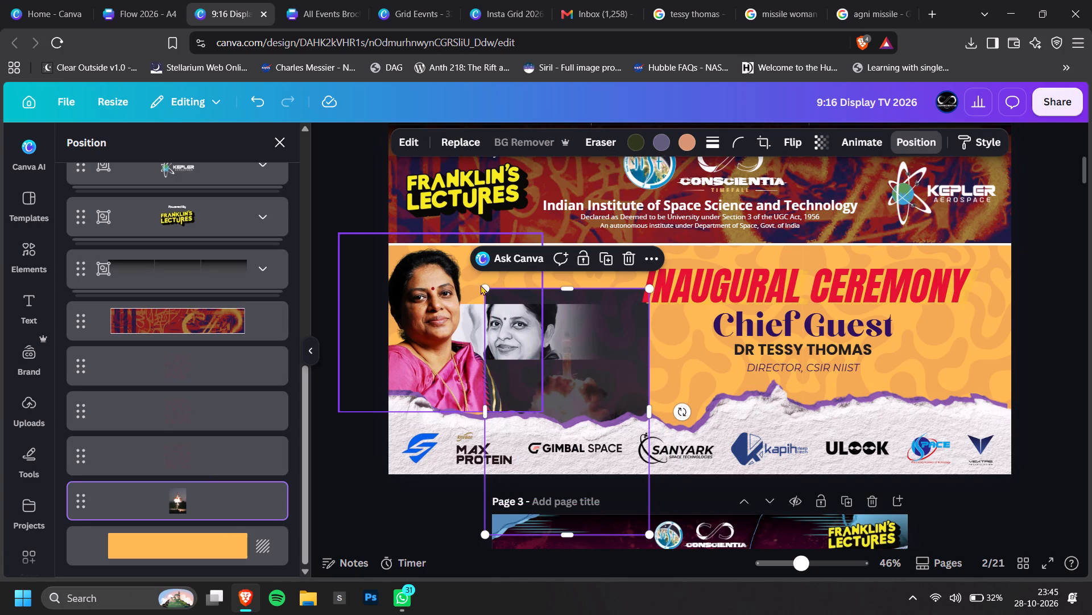
pyautogui.moveTo(483, 285); pyautogui.dragTo(460, 258)
pyautogui.moveTo(582, 402); pyautogui.dragTo(622, 407)
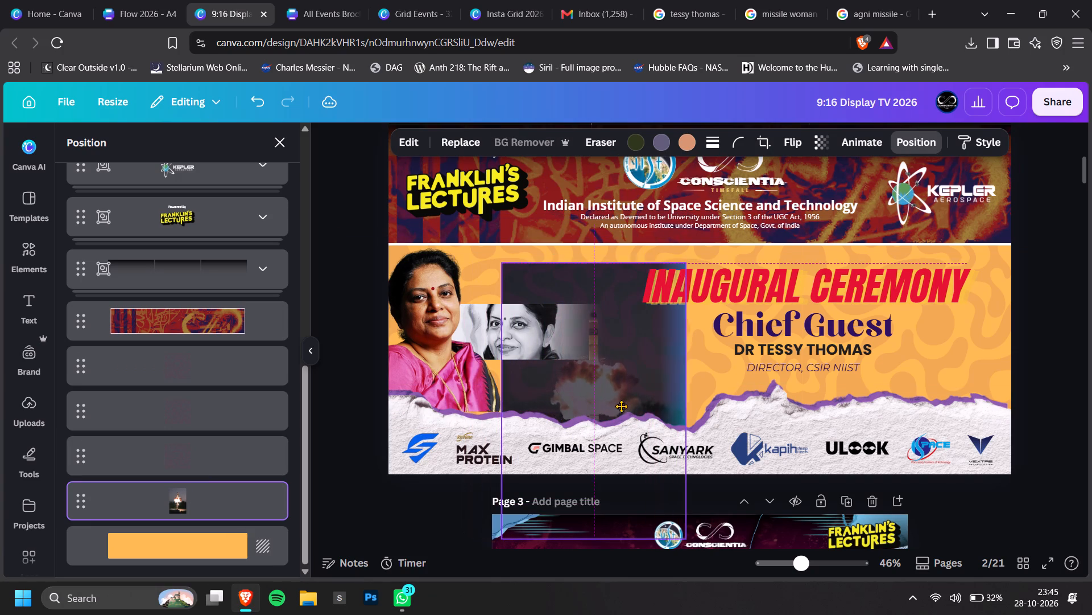
pyautogui.moveTo(622, 407); pyautogui.dragTo(617, 415)
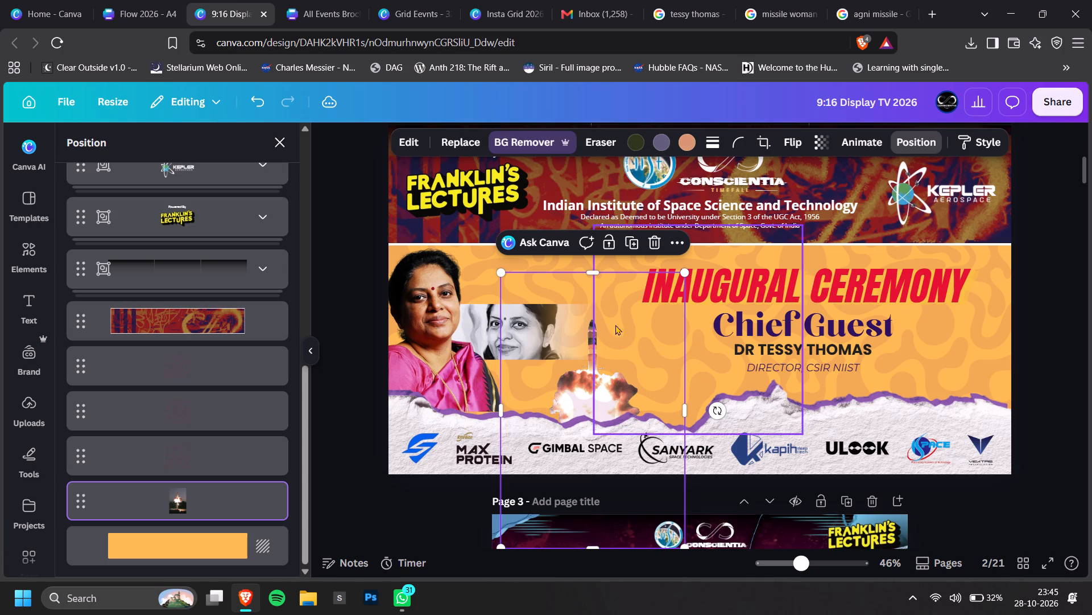
# Bring the missile cutout forward so it sits in front of the black-and-white portrait but behind the colour portrait.
pyautogui.hotkey('ctrl', ']')
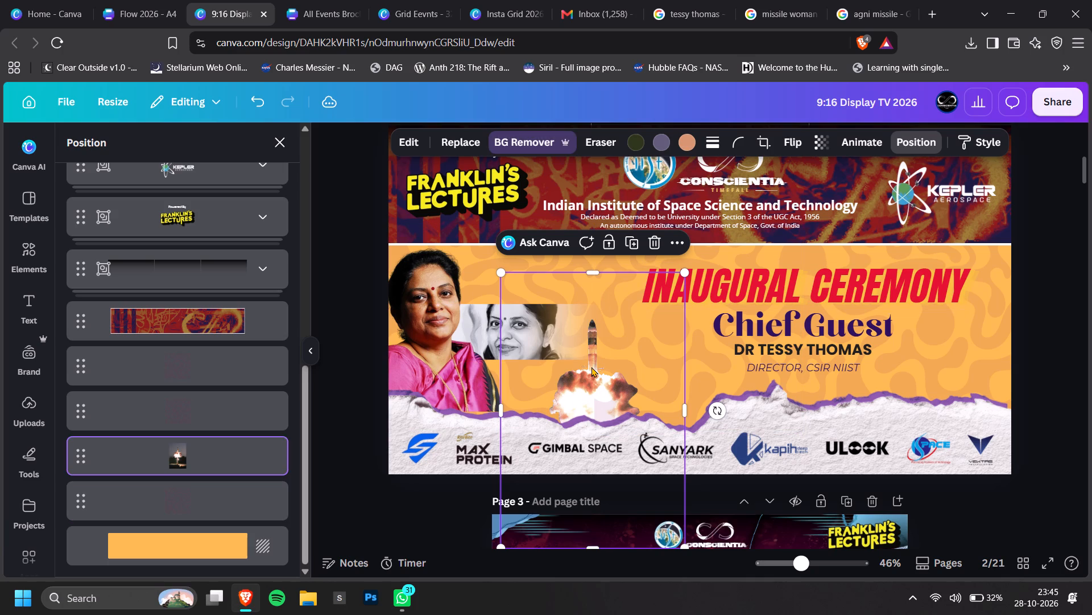
pyautogui.keyDown('ctrl'); pyautogui.scroll(3, 637, 365); pyautogui.keyUp('ctrl')
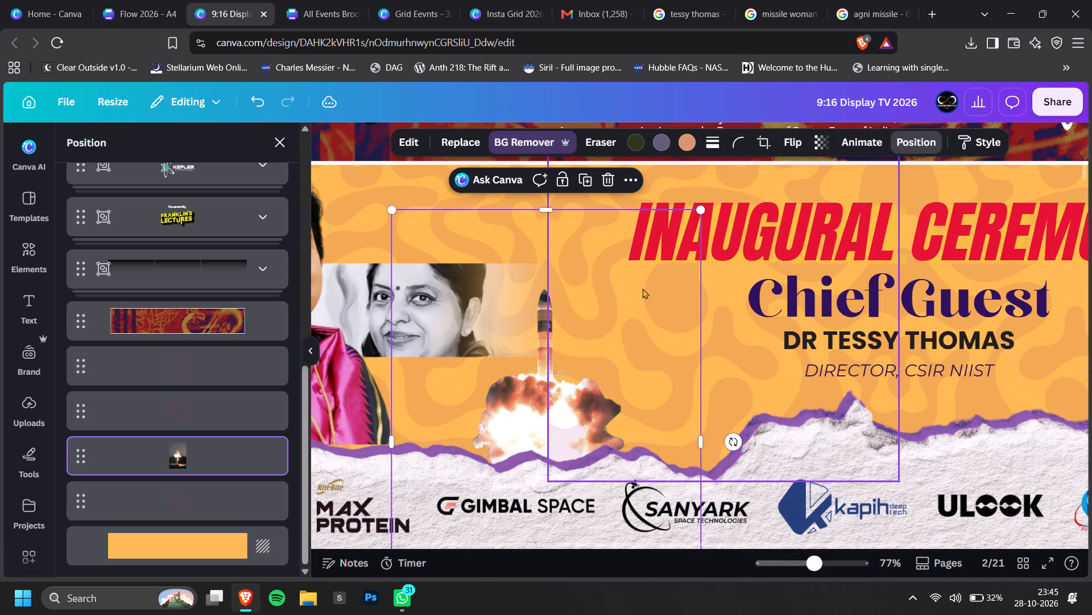
pyautogui.hotkey('ctrl', ']')
pyautogui.hotkey('ctrl', ']')
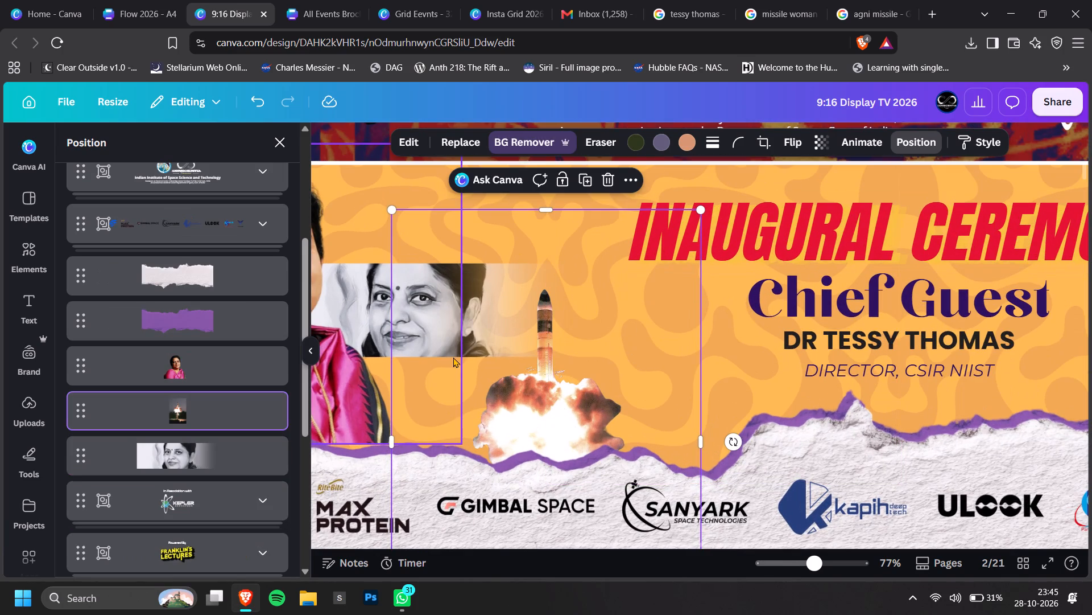
# Enlarge the missile cutout and place it between the portraits and the heading, with its tip just below the header band.
pyautogui.keyDown('ctrl'); pyautogui.scroll(-1, 639, 315); pyautogui.keyUp('ctrl')
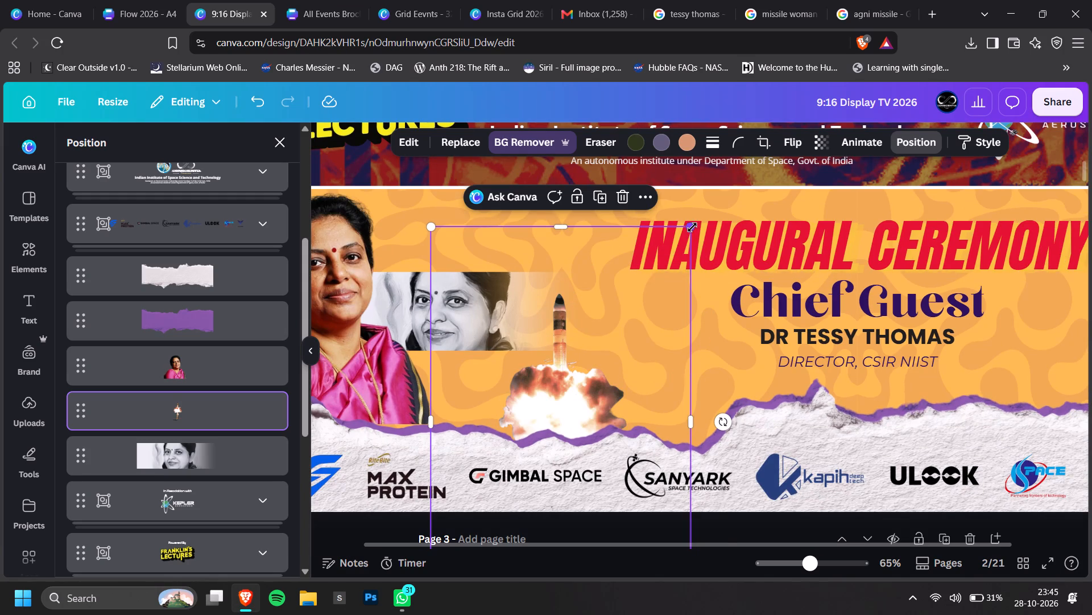
pyautogui.moveTo(692, 227); pyautogui.dragTo(752, 100)
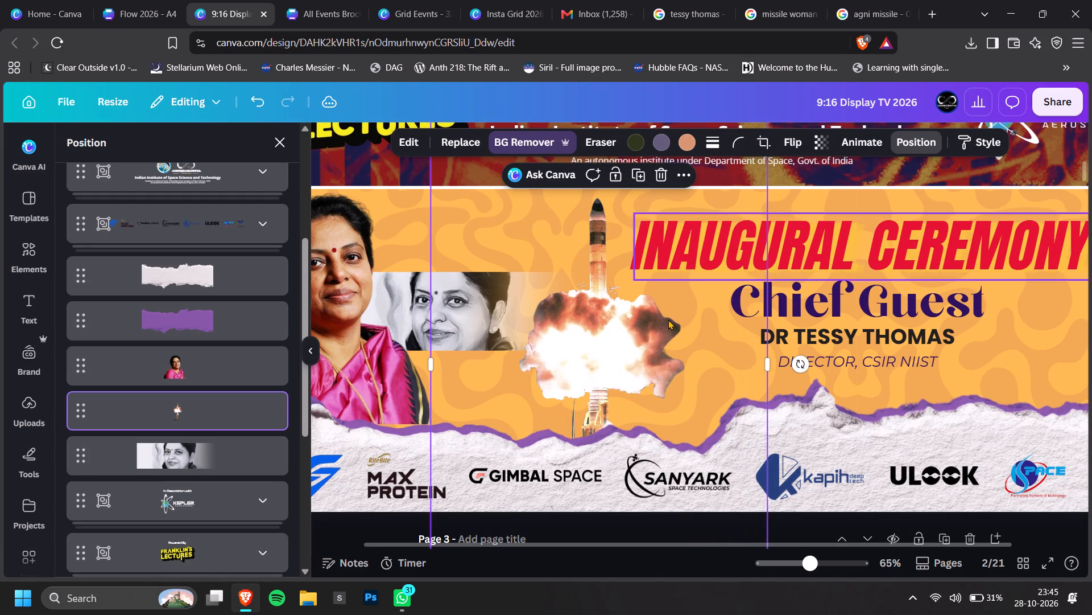
pyautogui.moveTo(663, 342); pyautogui.dragTo(636, 226)
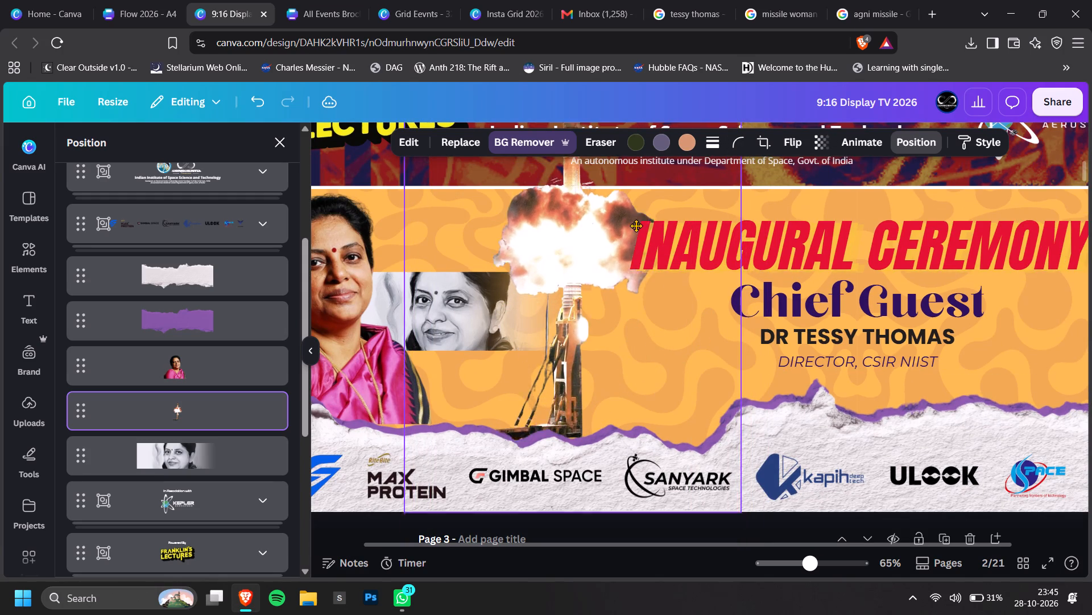
pyautogui.moveTo(636, 226); pyautogui.dragTo(638, 307)
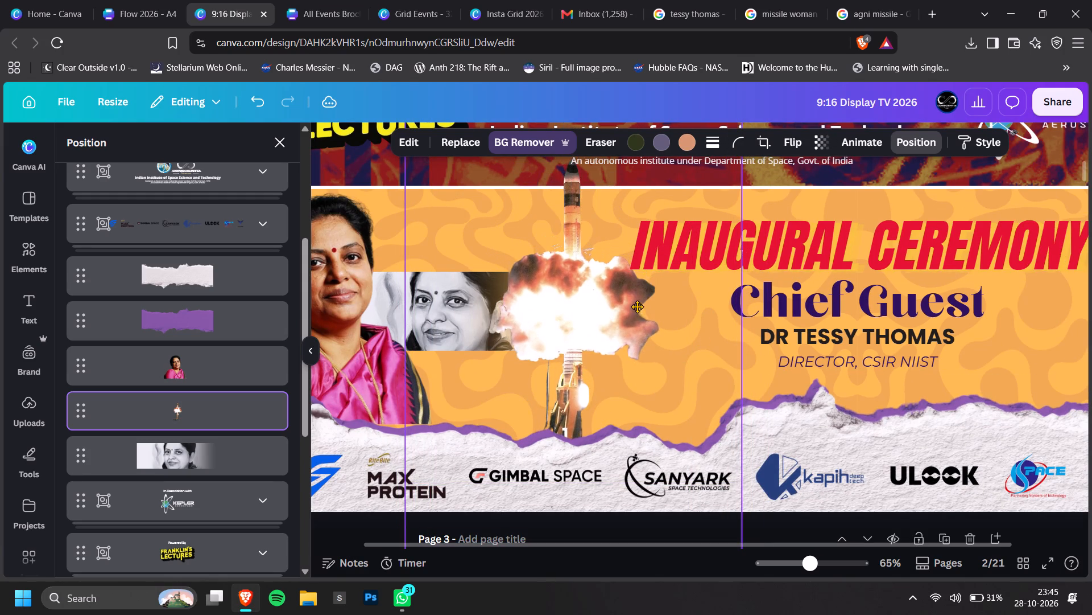
pyautogui.moveTo(638, 307); pyautogui.dragTo(639, 359)
pyautogui.keyDown('ctrl'); pyautogui.scroll(-3, 639, 359); pyautogui.keyUp('ctrl')
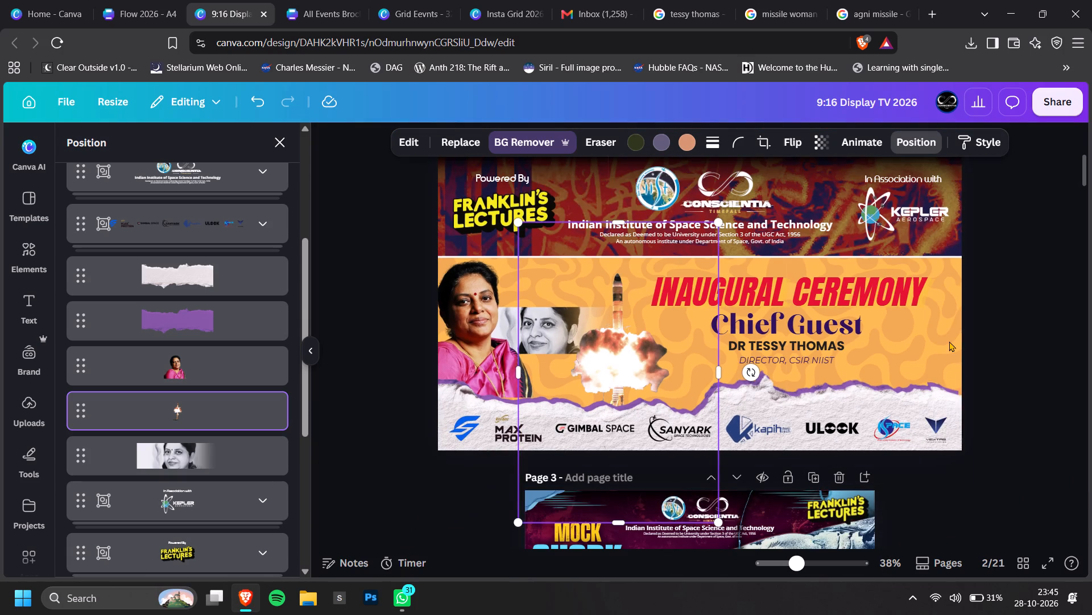
pyautogui.doubleClick(953, 339)
pyautogui.click(999, 415)
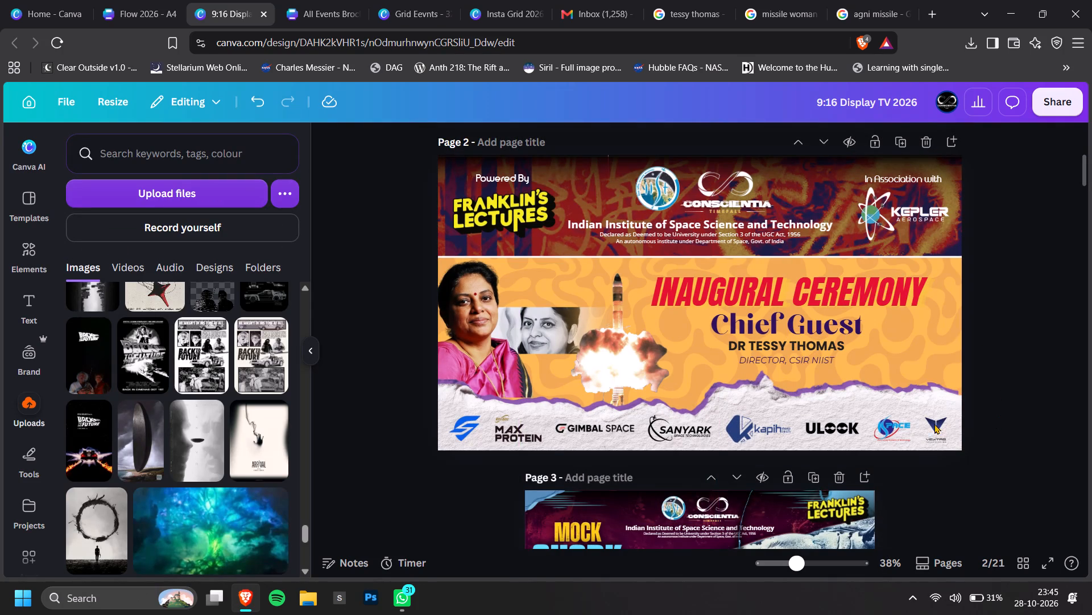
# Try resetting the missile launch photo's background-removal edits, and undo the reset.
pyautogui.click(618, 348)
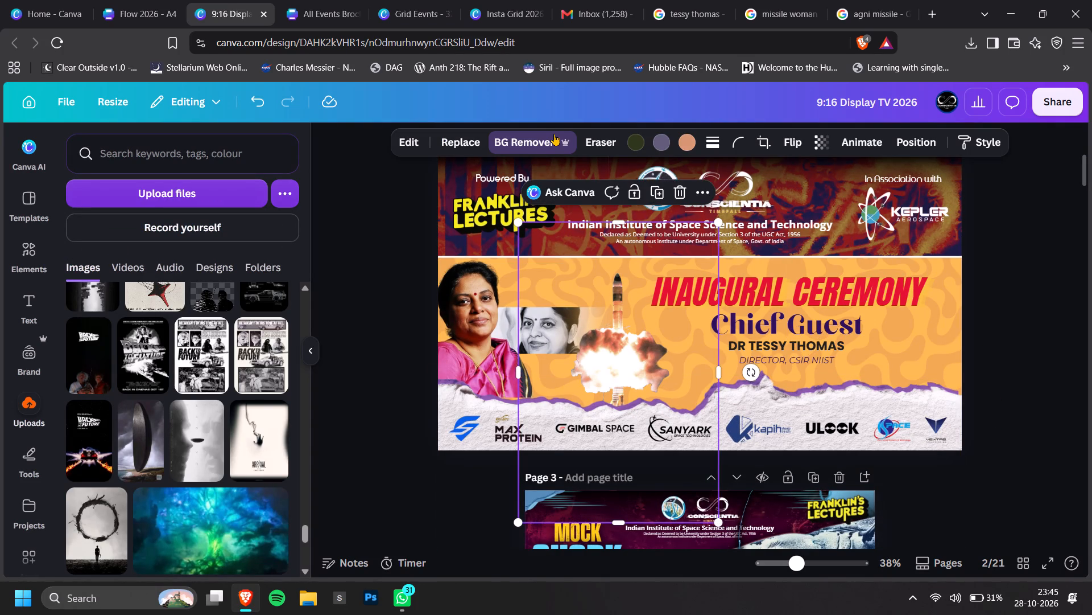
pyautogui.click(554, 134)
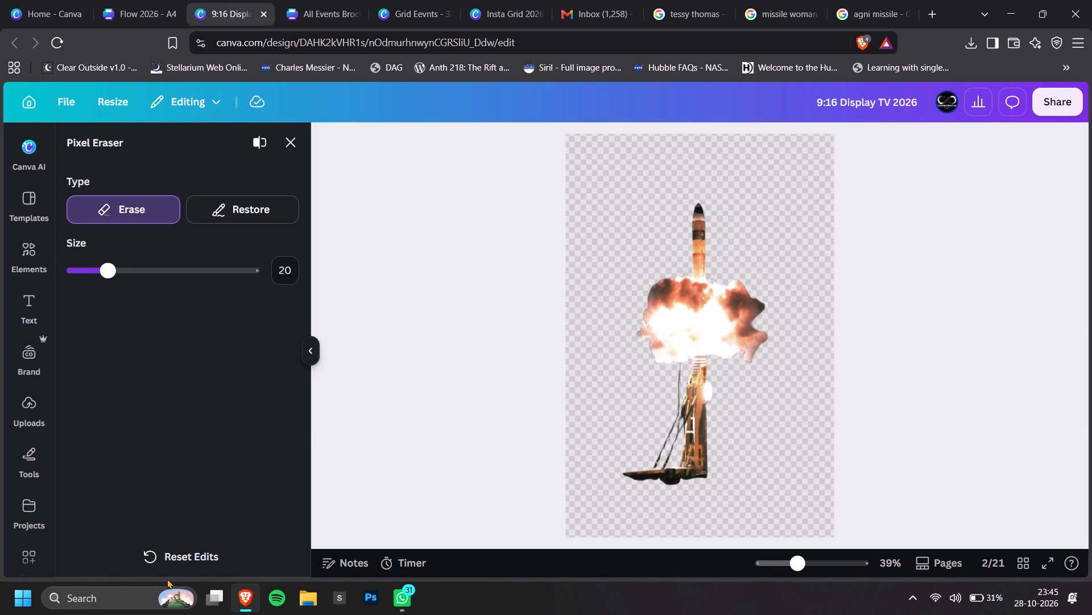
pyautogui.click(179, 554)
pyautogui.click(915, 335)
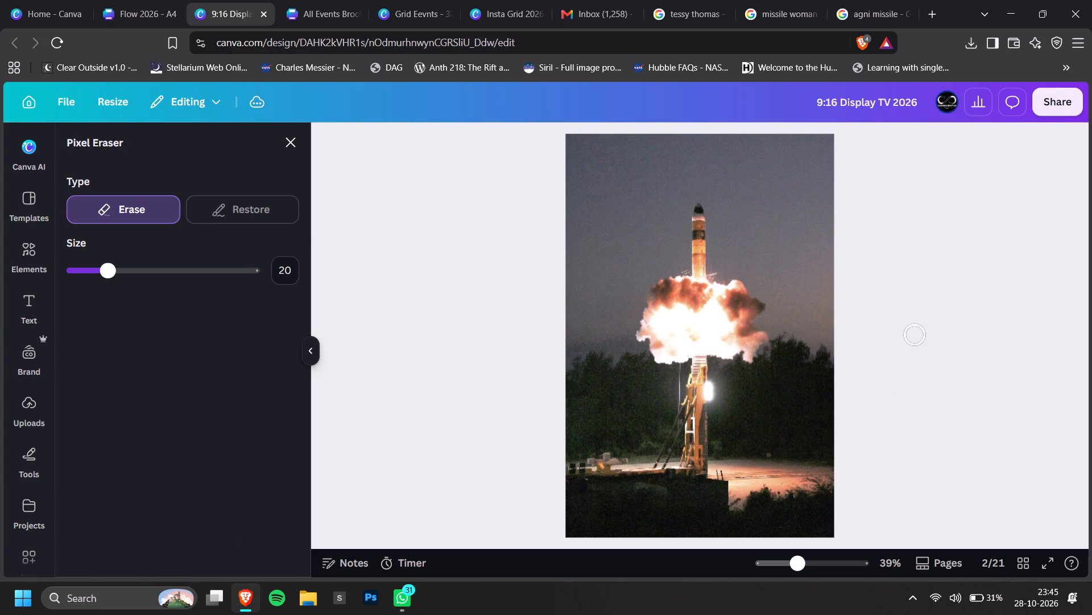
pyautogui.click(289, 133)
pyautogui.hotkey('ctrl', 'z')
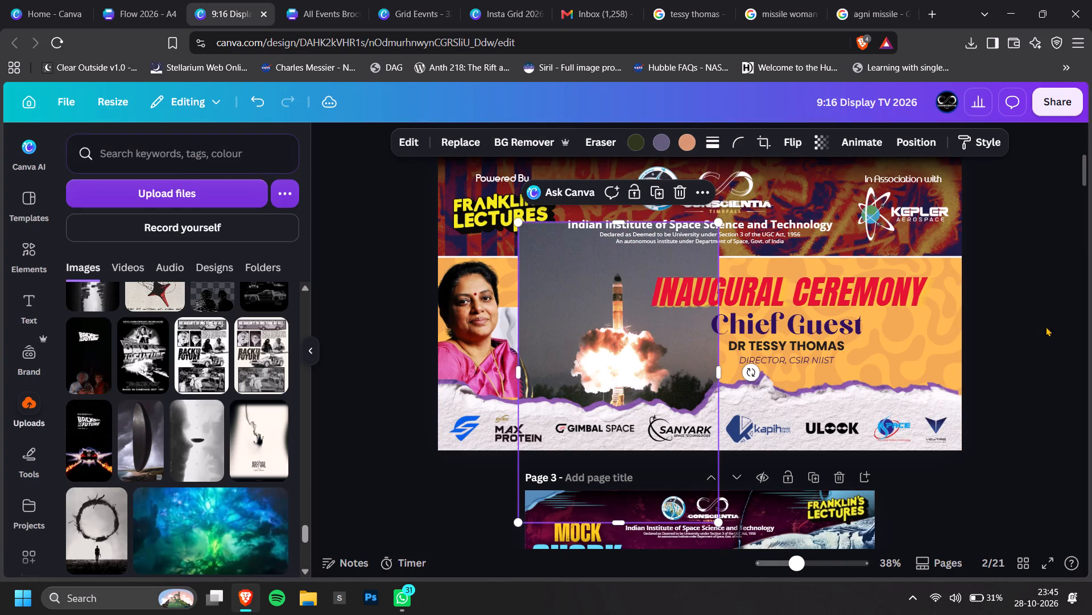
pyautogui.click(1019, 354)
# Search the graphics for "glow" and place the curved golden-yellow glow over the missile's fireball.
pyautogui.keyDown('ctrl'); pyautogui.scroll(4, 623, 366); pyautogui.keyUp('ctrl')
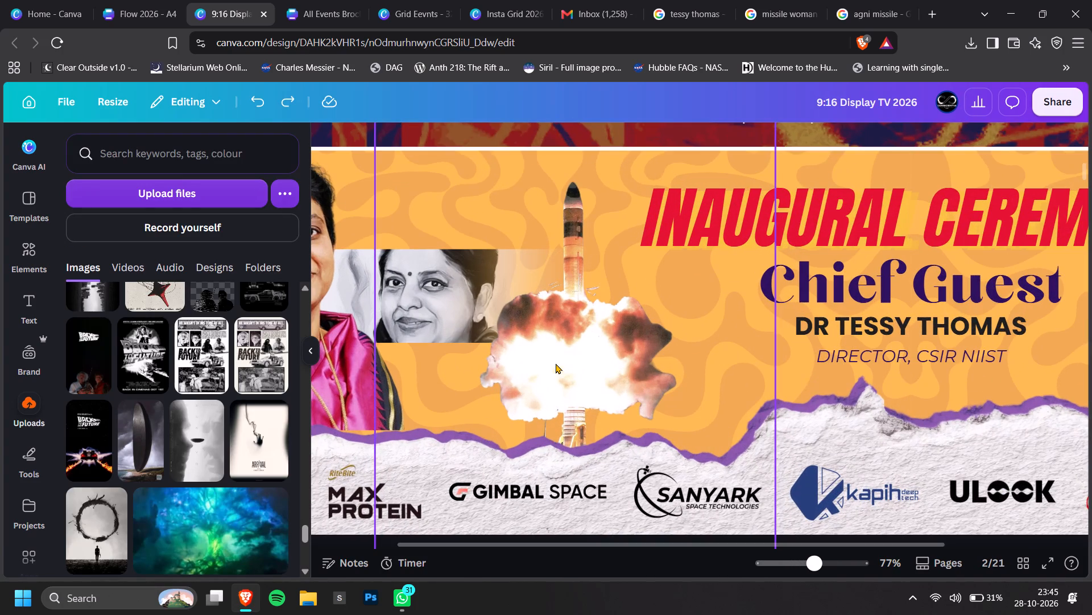
pyautogui.click(556, 363)
pyautogui.click(23, 260)
pyautogui.click(185, 158)
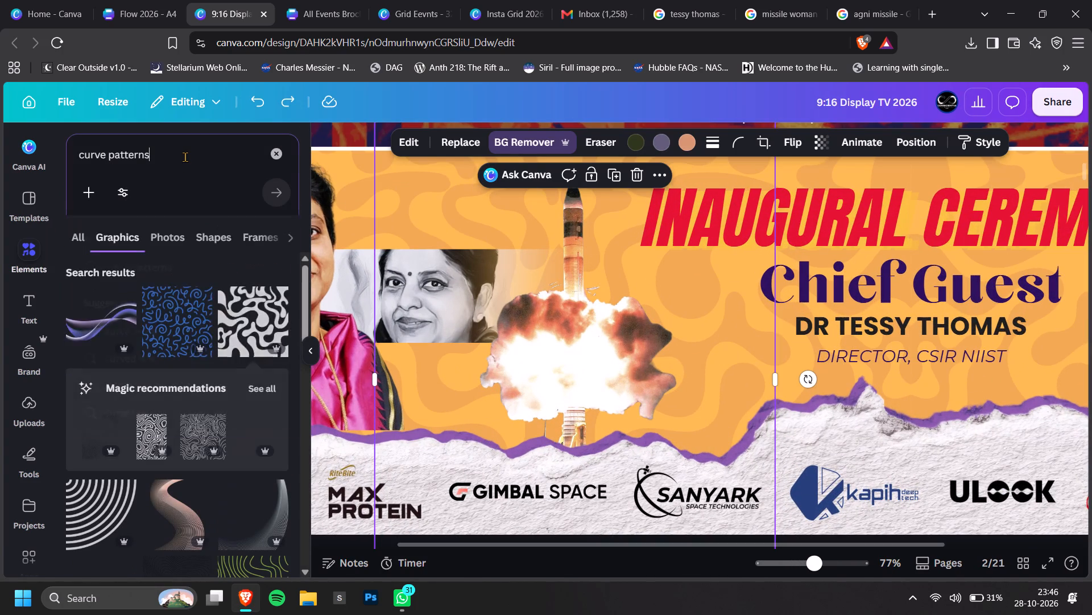
pyautogui.hotkey('ctrl', 'a')
pyautogui.write('glow')
pyautogui.press('Return')
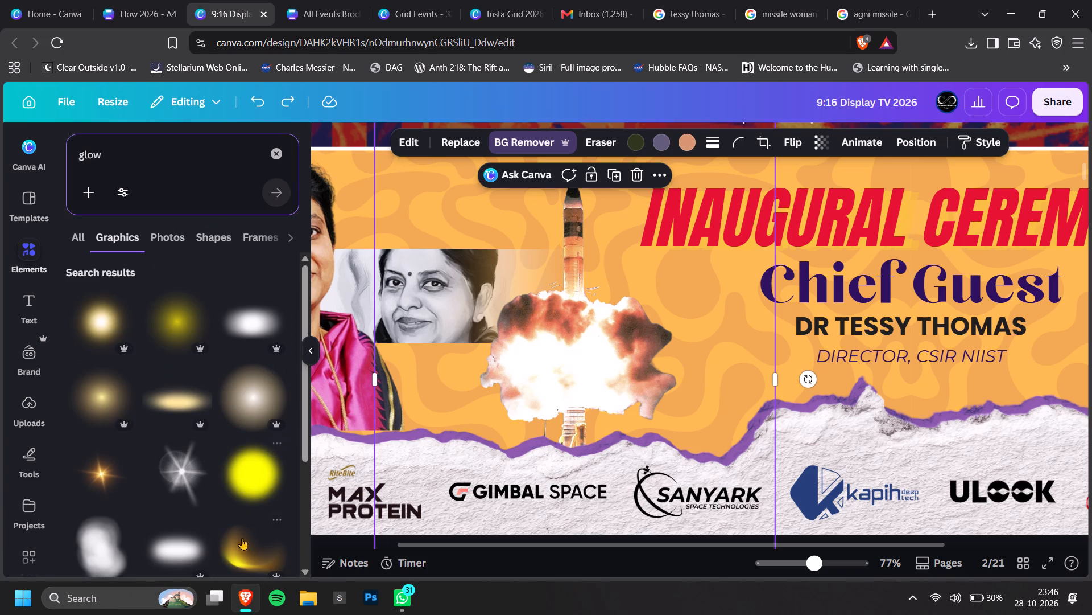
pyautogui.click(231, 561)
pyautogui.moveTo(718, 368); pyautogui.dragTo(653, 418)
# Send the glow graphic backward until it sits behind the missile cutout and both portraits.
pyautogui.hotkey('ctrl', '[')
pyautogui.hotkey('ctrl', '[')
pyautogui.hotkey('ctrl', '[')
pyautogui.hotkey('ctrl', '[')
pyautogui.hotkey('ctrl', '[')
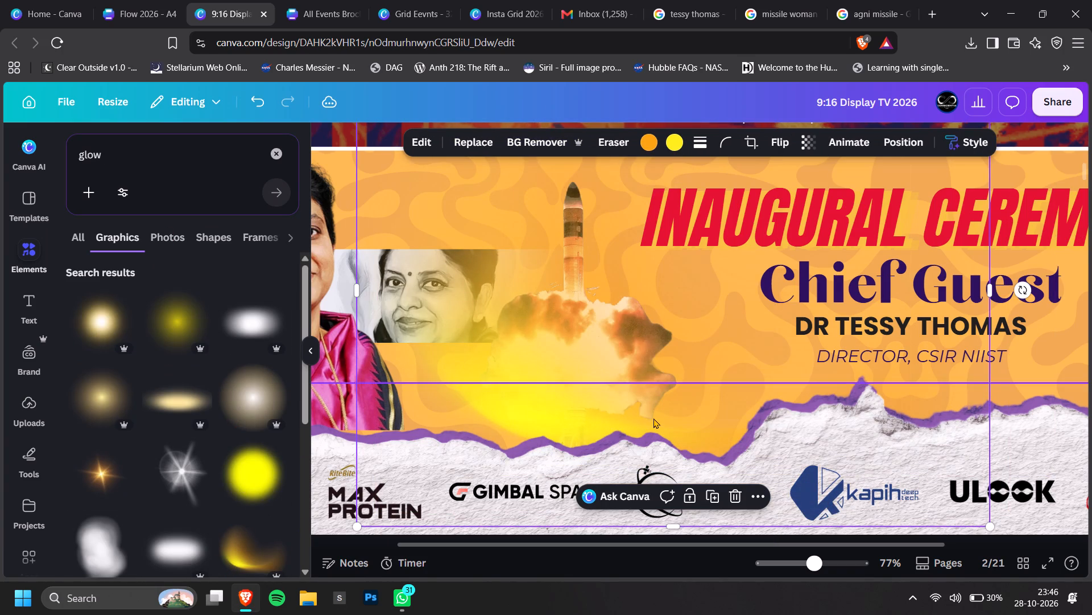
pyautogui.hotkey('ctrl', '[')
pyautogui.hotkey('ctrl', '[')
# Adjust the glow's placement behind the missile cutout and tilt it slightly anticlockwise.
pyautogui.keyDown('ctrl'); pyautogui.scroll(-3, 653, 418); pyautogui.keyUp('ctrl')
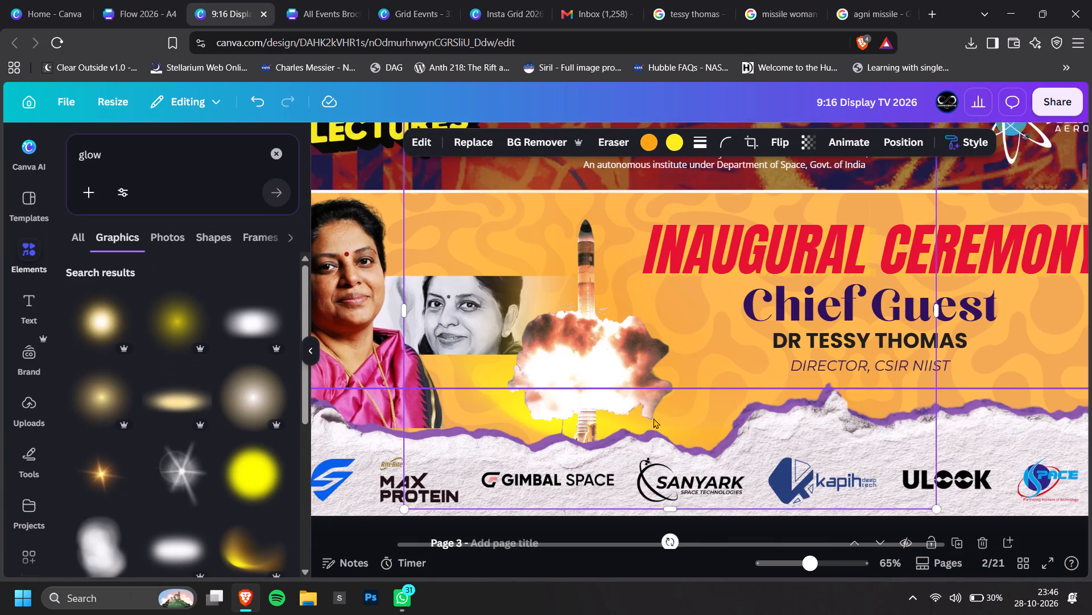
pyautogui.moveTo(847, 200); pyautogui.dragTo(774, 261)
pyautogui.moveTo(635, 438); pyautogui.dragTo(651, 432)
pyautogui.moveTo(671, 511); pyautogui.dragTo(682, 512)
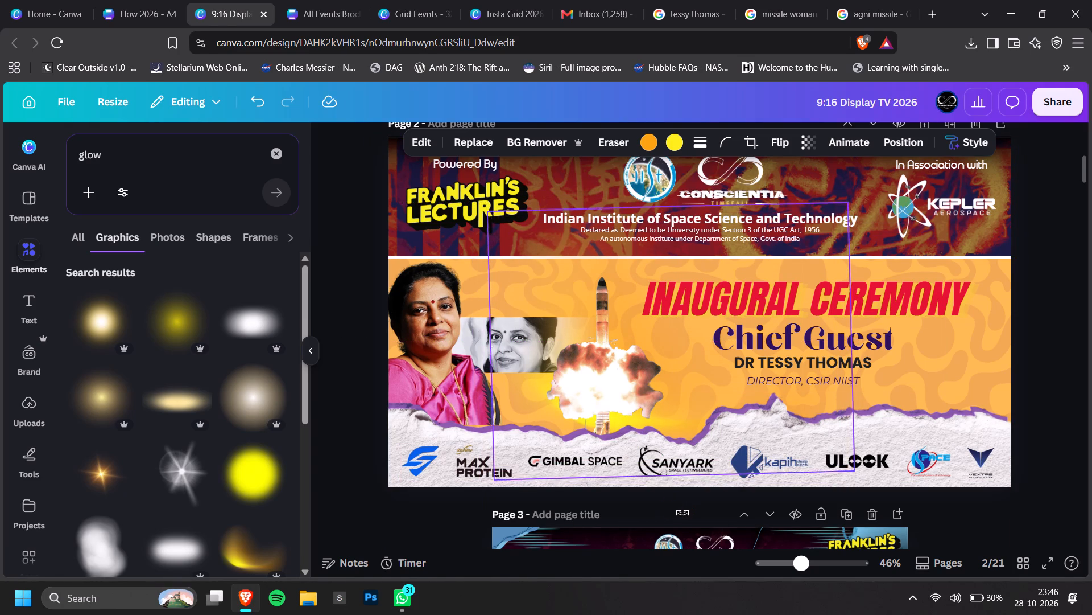
pyautogui.moveTo(682, 512); pyautogui.dragTo(687, 514)
# Replace the glow's yellow with pastel orange #ffc384 after trying other light design colours.
pyautogui.click(673, 137)
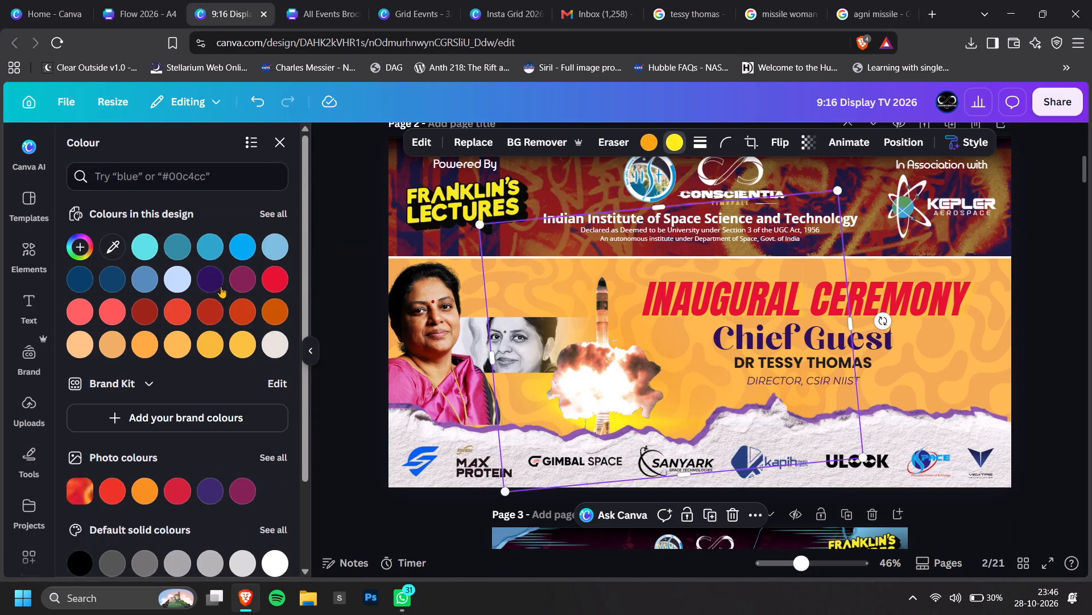
pyautogui.click(180, 349)
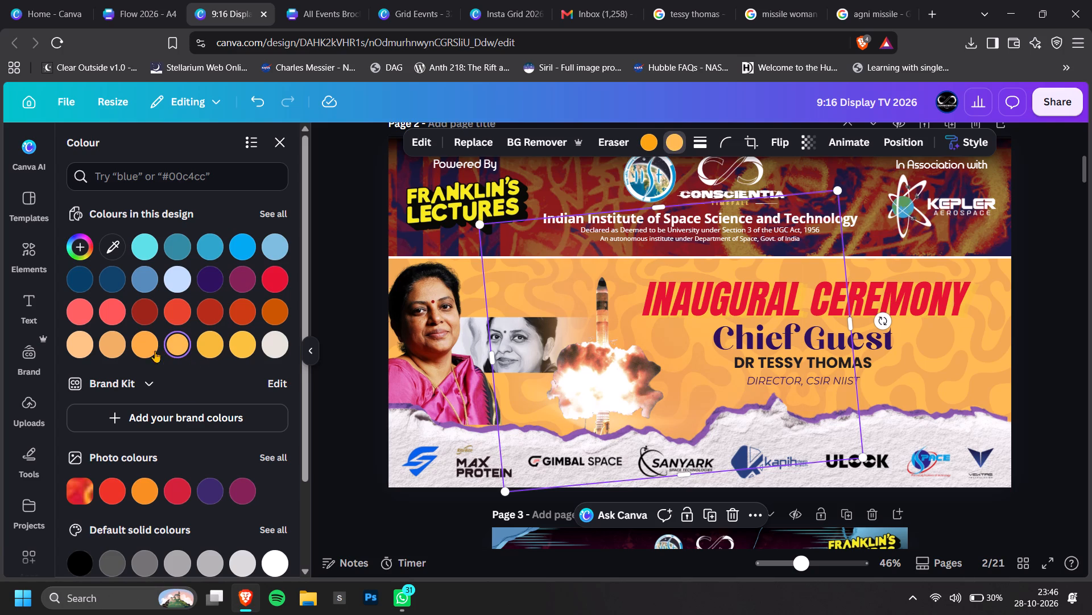
pyautogui.click(268, 347)
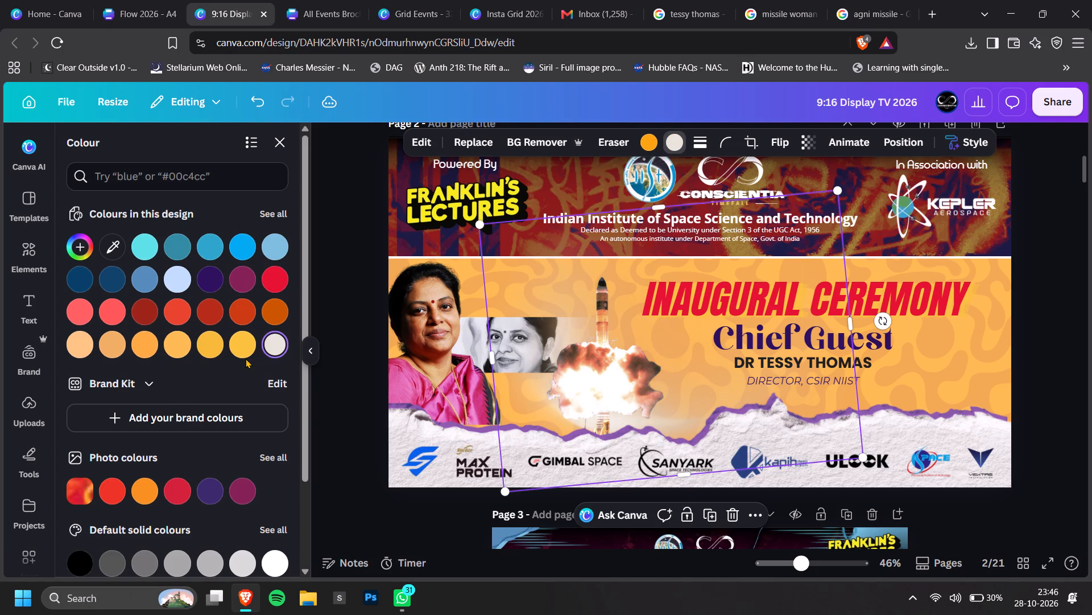
pyautogui.click(86, 341)
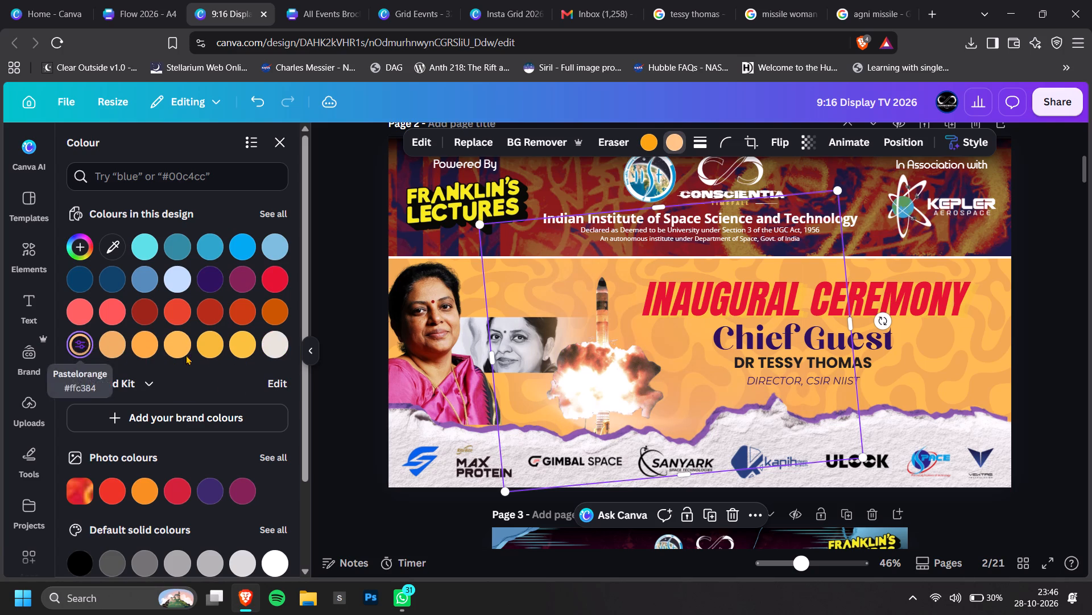
pyautogui.doubleClick(1024, 303)
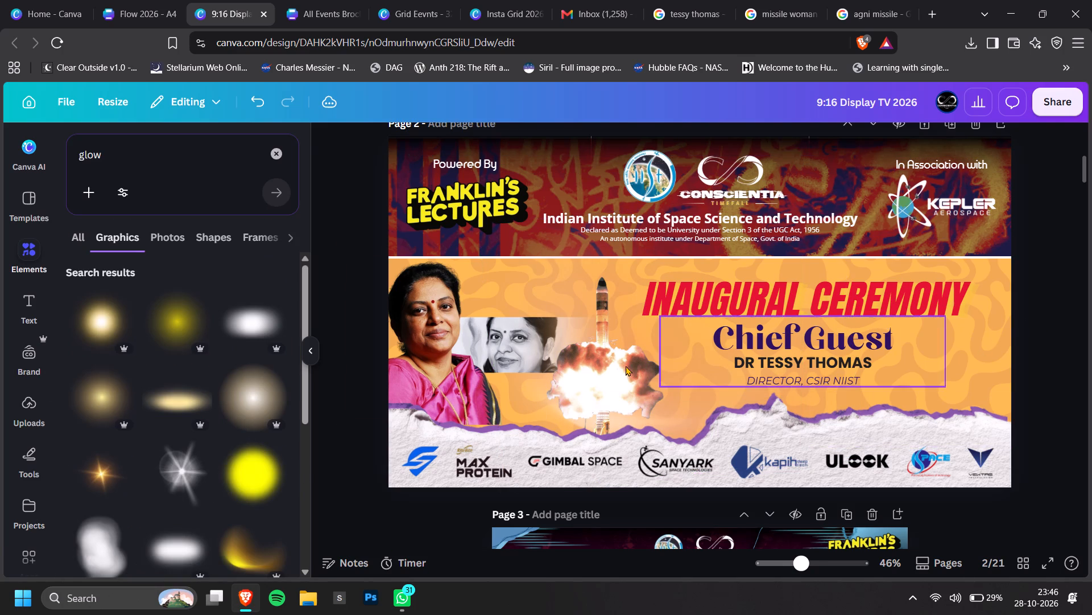
# Raise the missile cutout so its launch tower shows above the torn-paper edge and its tip overlaps the header band.
pyautogui.keyDown('ctrl'); pyautogui.scroll(3, 626, 366); pyautogui.keyUp('ctrl')
pyautogui.moveTo(560, 397); pyautogui.dragTo(559, 334)
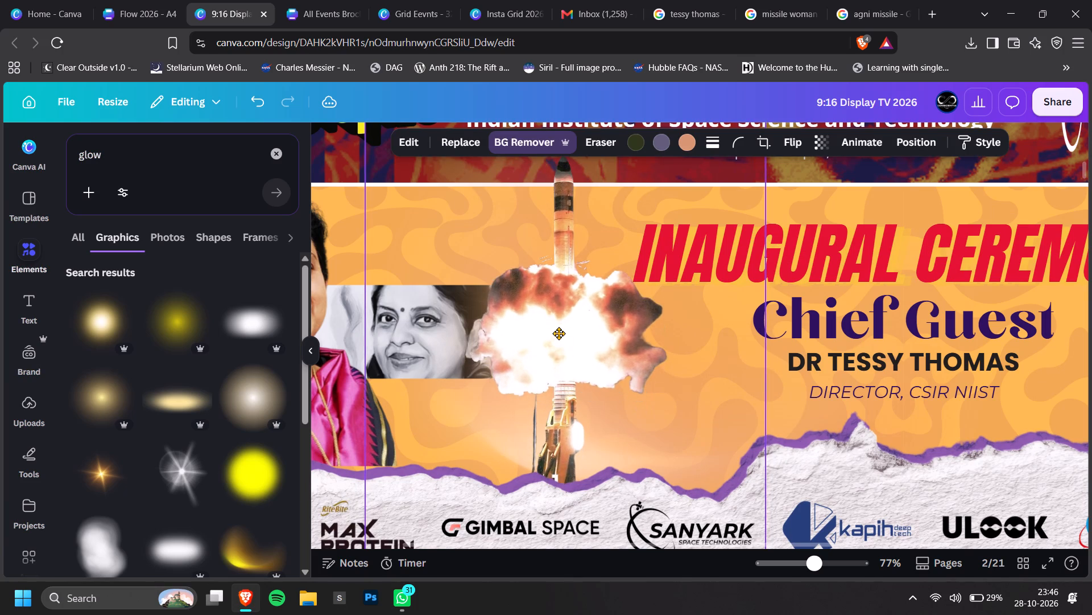
pyautogui.moveTo(559, 334); pyautogui.dragTo(562, 339)
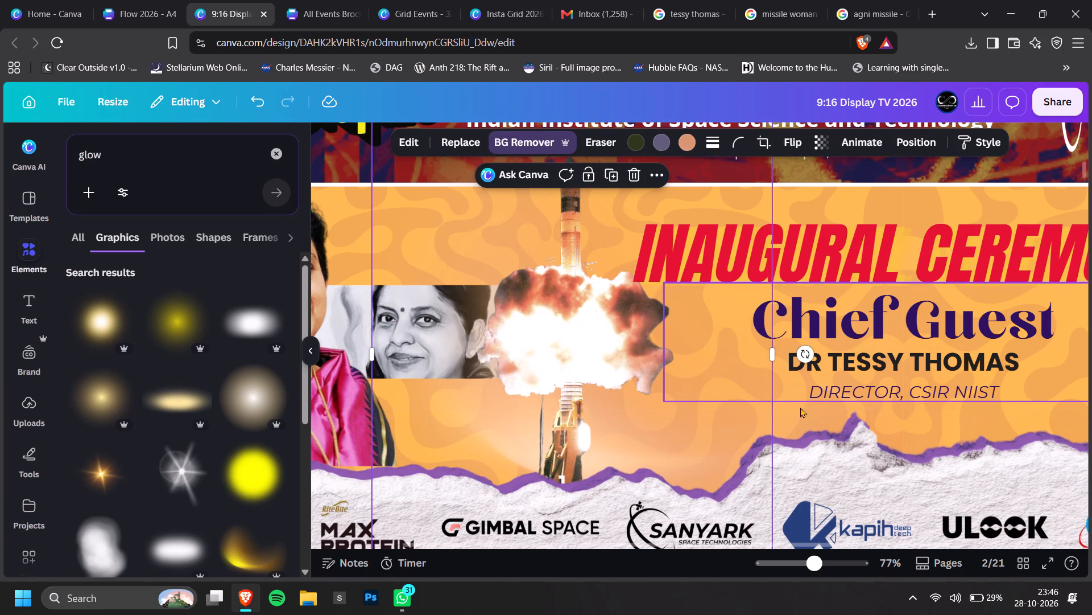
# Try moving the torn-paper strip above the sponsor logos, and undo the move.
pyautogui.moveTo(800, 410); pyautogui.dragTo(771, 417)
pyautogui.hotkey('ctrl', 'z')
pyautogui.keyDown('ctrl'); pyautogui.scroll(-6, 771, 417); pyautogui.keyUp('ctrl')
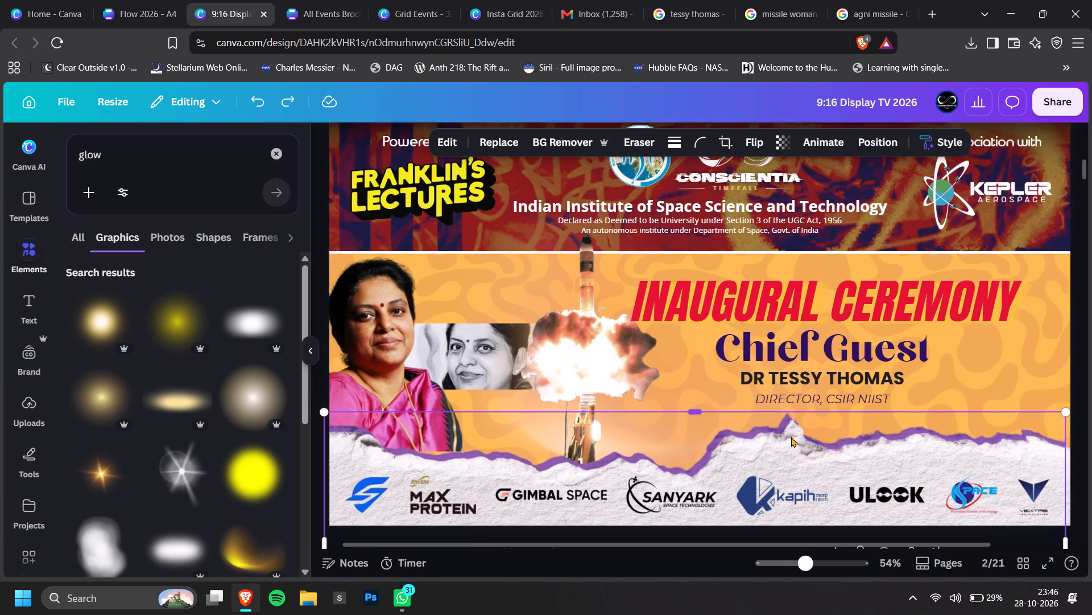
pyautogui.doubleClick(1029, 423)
# Shrink the missile cutout and place it between the black-and-white portrait and the heading, below the header band.
pyautogui.keyDown('ctrl'); pyautogui.scroll(2, 635, 342); pyautogui.keyUp('ctrl')
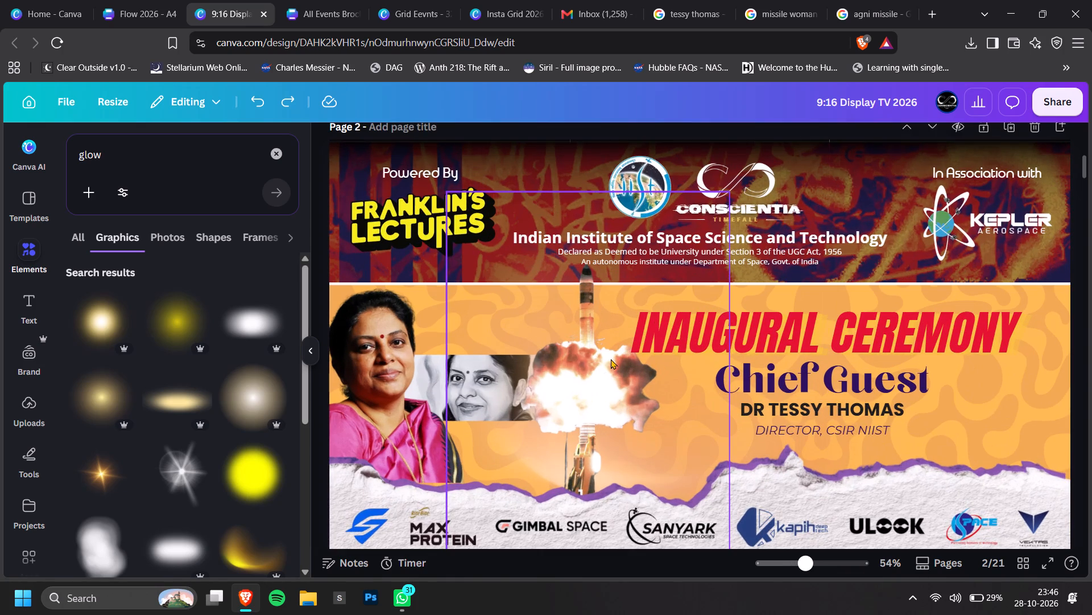
pyautogui.click(611, 359)
pyautogui.moveTo(732, 192); pyautogui.dragTo(685, 255)
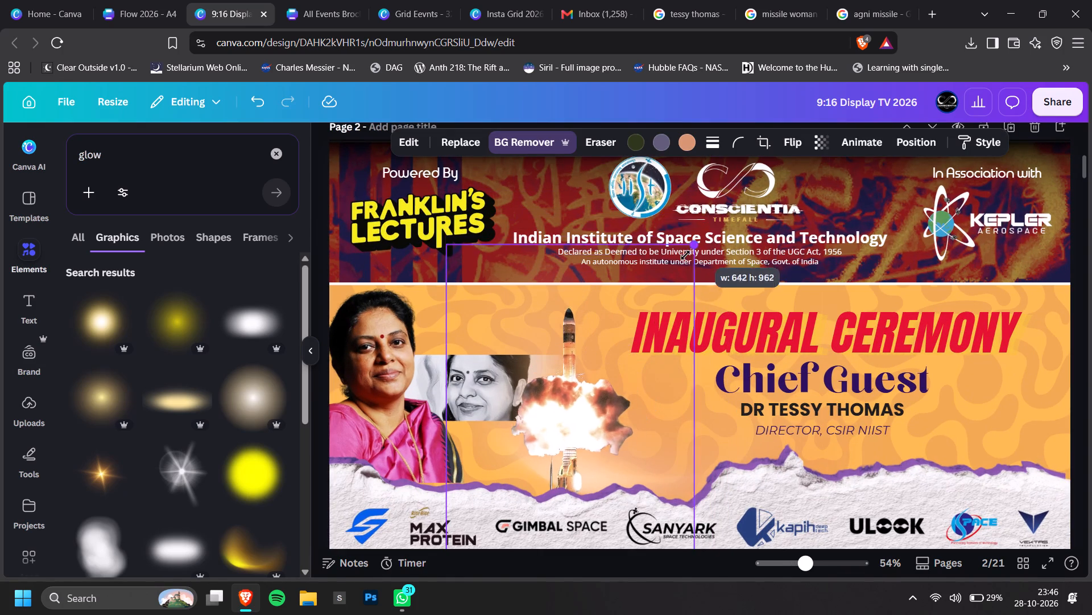
pyautogui.moveTo(685, 255); pyautogui.dragTo(695, 251)
pyautogui.scroll(-1, 695, 251)
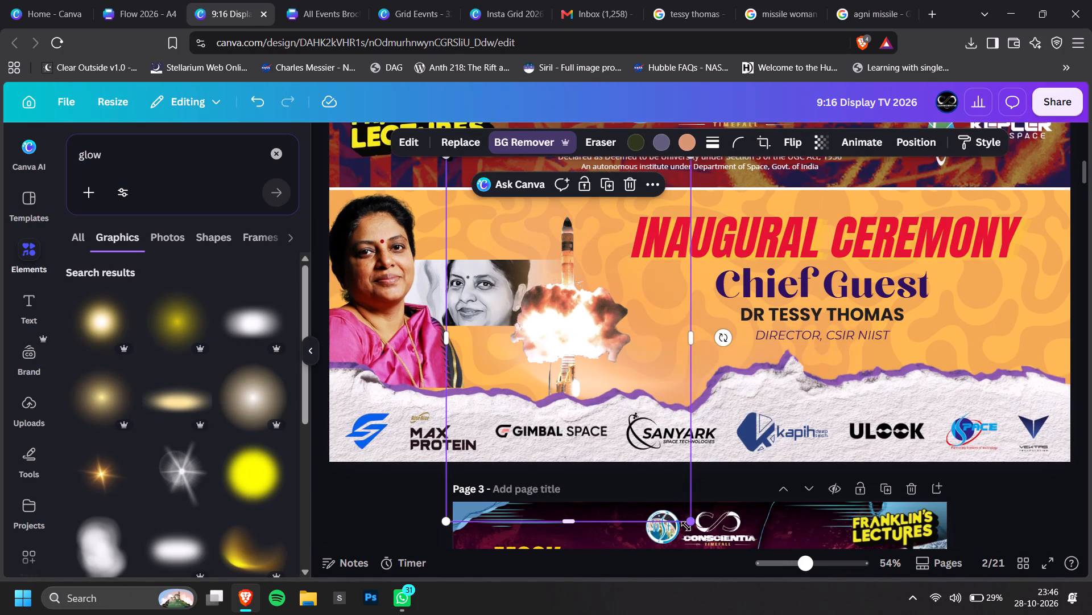
pyautogui.moveTo(686, 526); pyautogui.dragTo(664, 450)
pyautogui.moveTo(573, 412); pyautogui.dragTo(579, 411)
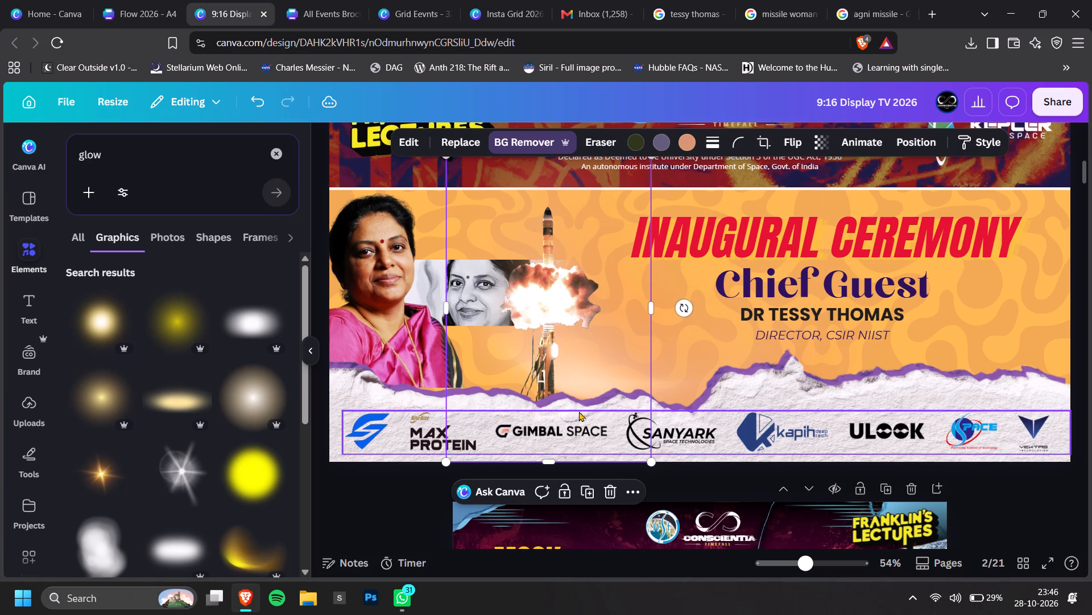
pyautogui.moveTo(579, 411); pyautogui.dragTo(613, 411)
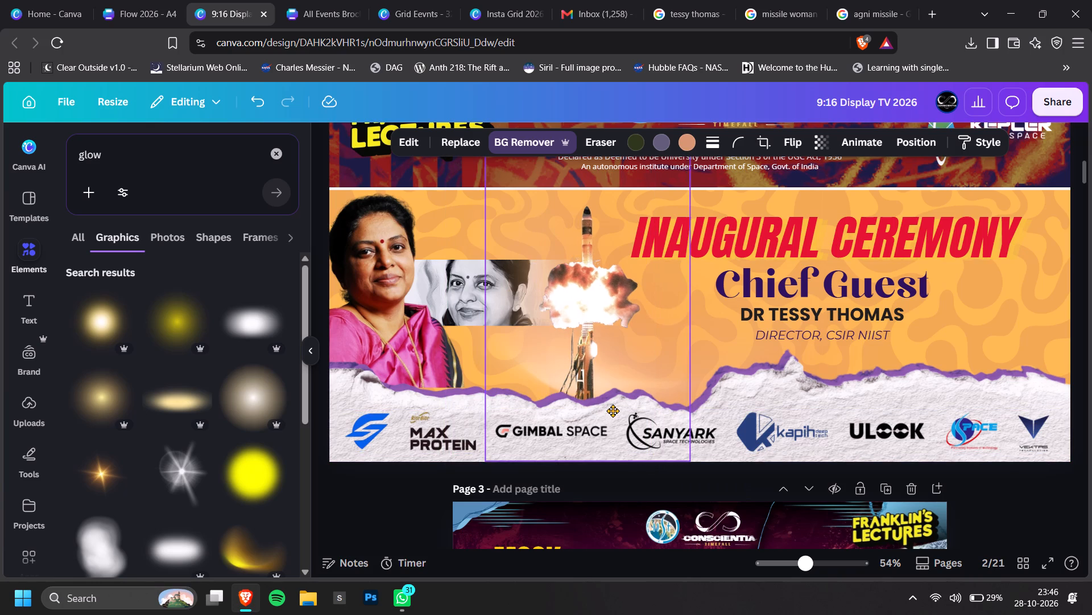
pyautogui.moveTo(613, 411); pyautogui.dragTo(610, 402)
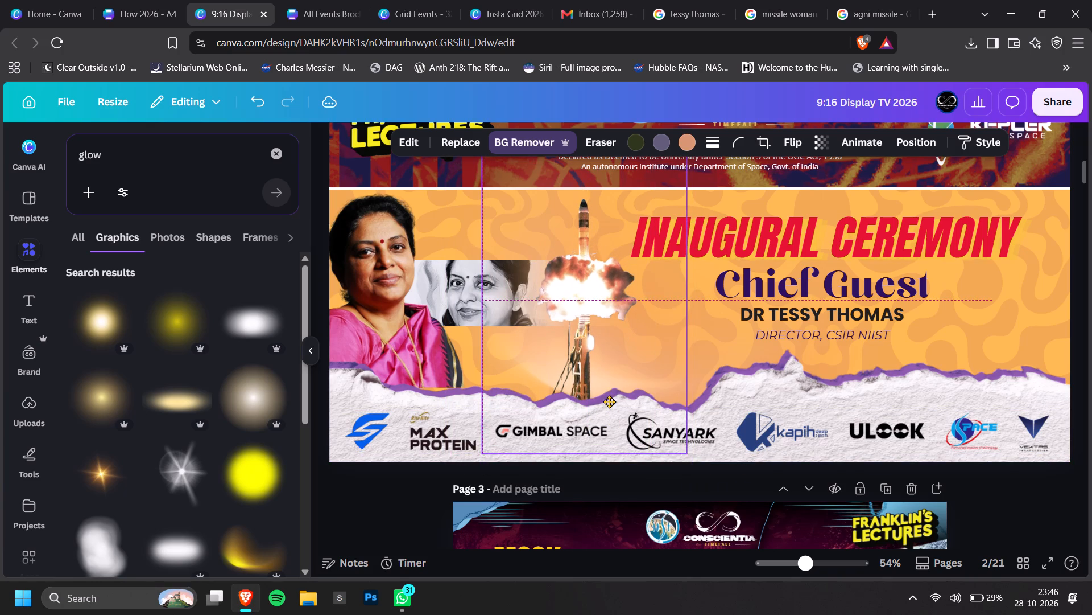
pyautogui.moveTo(610, 402); pyautogui.dragTo(609, 408)
# Shrink the missile cutout further and recentre it in the gap beside the black-and-white portrait.
pyautogui.scroll(1, 688, 194)
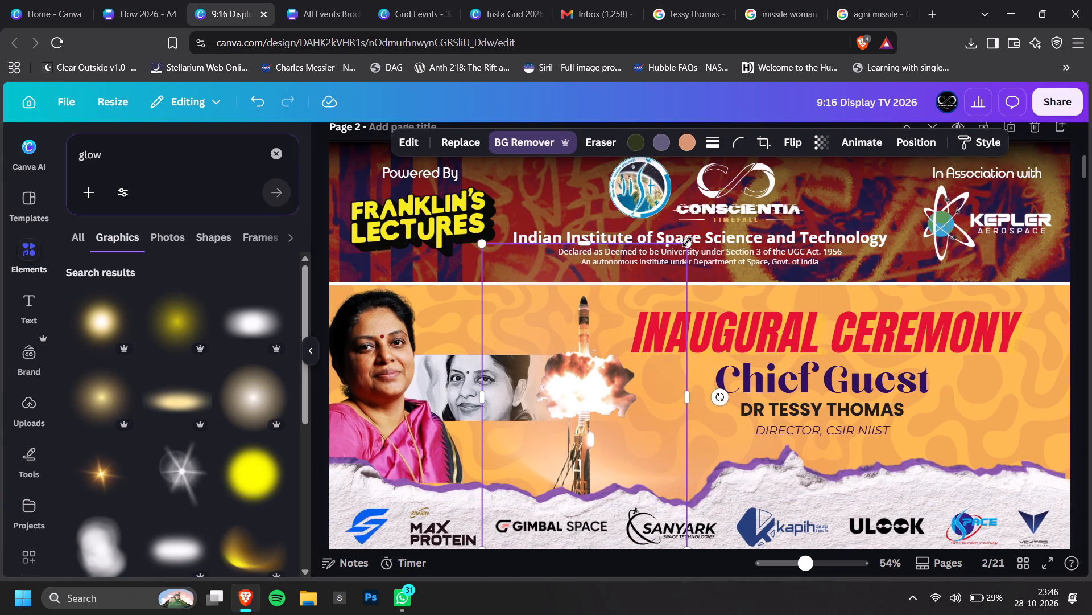
pyautogui.moveTo(687, 244); pyautogui.dragTo(650, 285)
pyautogui.moveTo(598, 372); pyautogui.dragTo(613, 352)
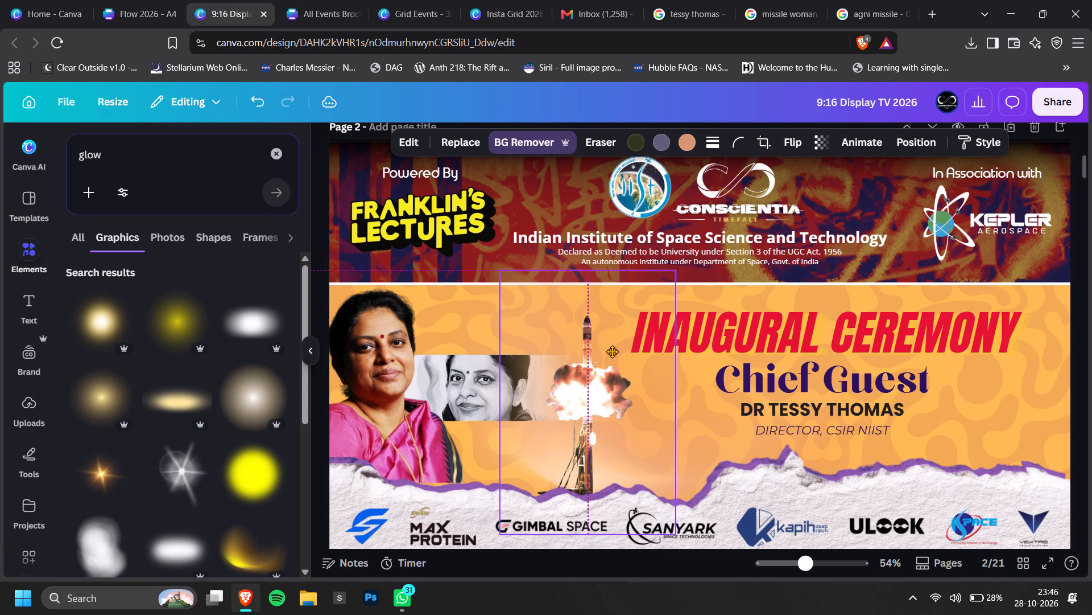
pyautogui.moveTo(613, 352); pyautogui.dragTo(612, 362)
pyautogui.scroll(-1, 612, 362)
pyautogui.keyDown('ctrl'); pyautogui.scroll(-2, 945, 367); pyautogui.keyUp('ctrl')
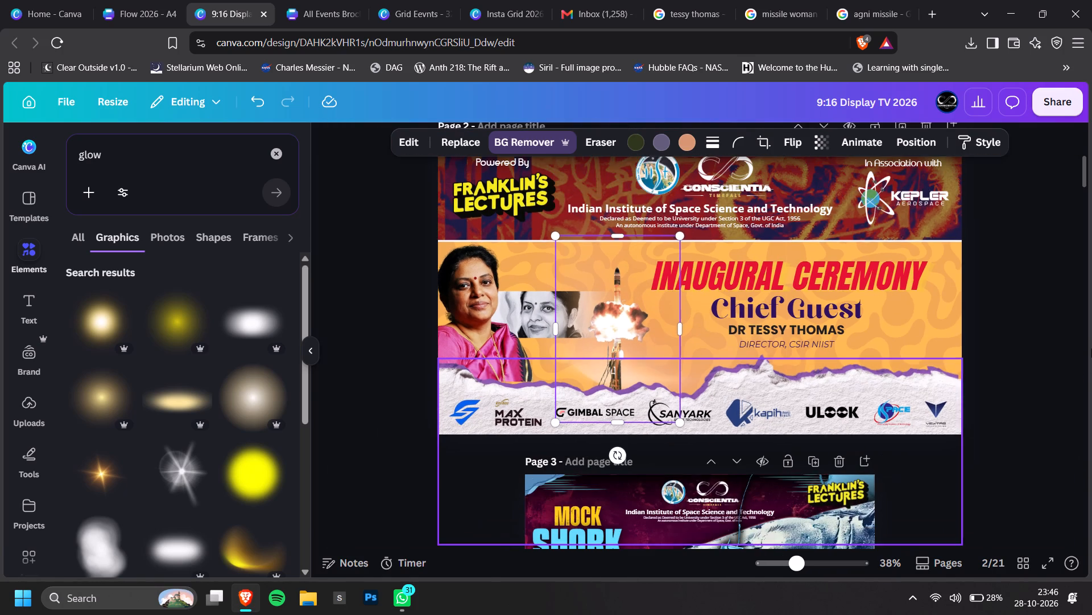
pyautogui.moveTo(1091, 331); pyautogui.dragTo(1074, 337)
pyautogui.click(959, 362)
# Move the missile cutout to the page's far edge, just beyond the end of the INAUGURAL CEREMONY heading.
pyautogui.moveTo(640, 284); pyautogui.dragTo(955, 292)
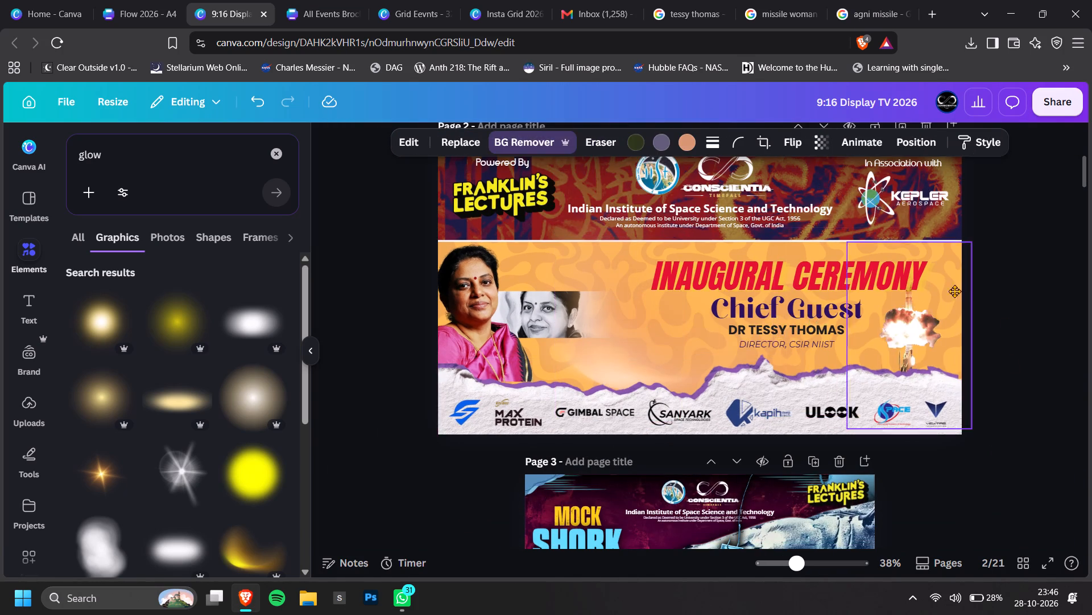
pyautogui.moveTo(955, 292); pyautogui.dragTo(962, 270)
pyautogui.click(1003, 263)
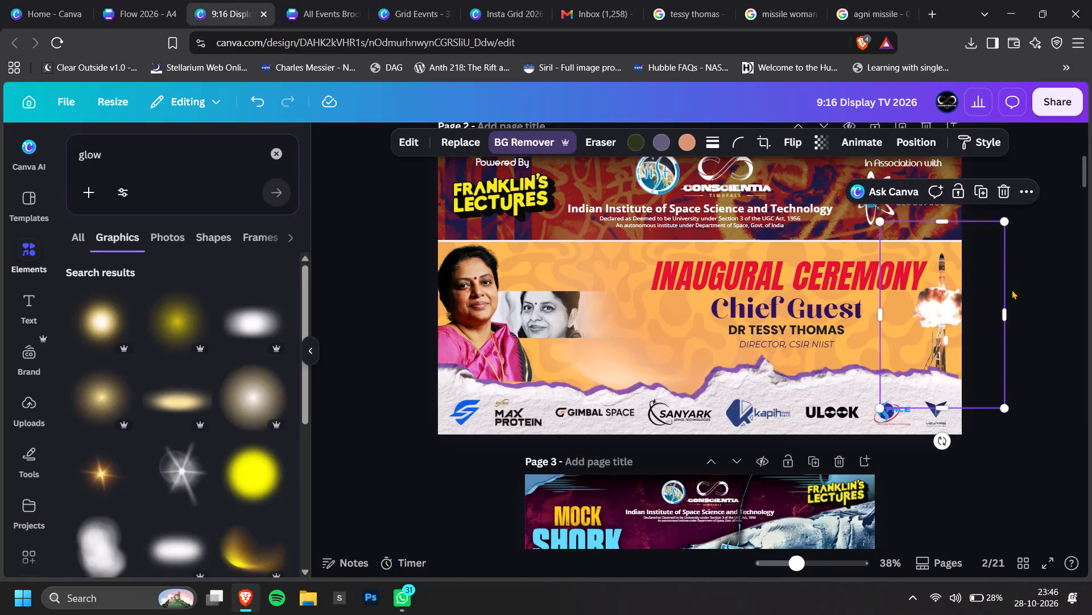
pyautogui.click(1012, 289)
pyautogui.keyDown('ctrl'); pyautogui.scroll(-1, 1011, 317); pyautogui.keyUp('ctrl')
pyautogui.keyDown('ctrl'); pyautogui.scroll(1, 821, 298); pyautogui.keyUp('ctrl')
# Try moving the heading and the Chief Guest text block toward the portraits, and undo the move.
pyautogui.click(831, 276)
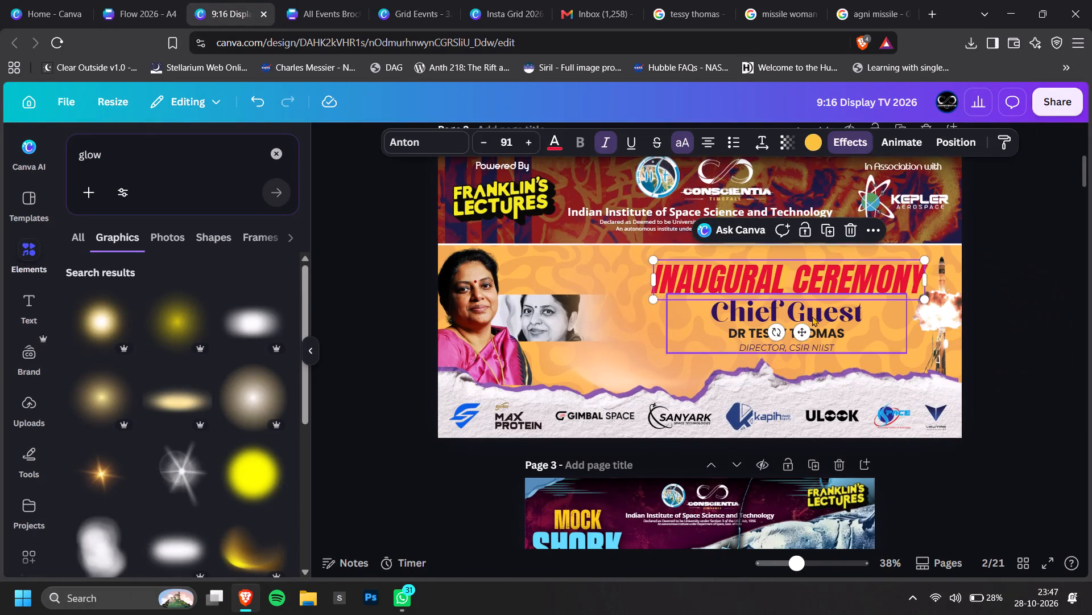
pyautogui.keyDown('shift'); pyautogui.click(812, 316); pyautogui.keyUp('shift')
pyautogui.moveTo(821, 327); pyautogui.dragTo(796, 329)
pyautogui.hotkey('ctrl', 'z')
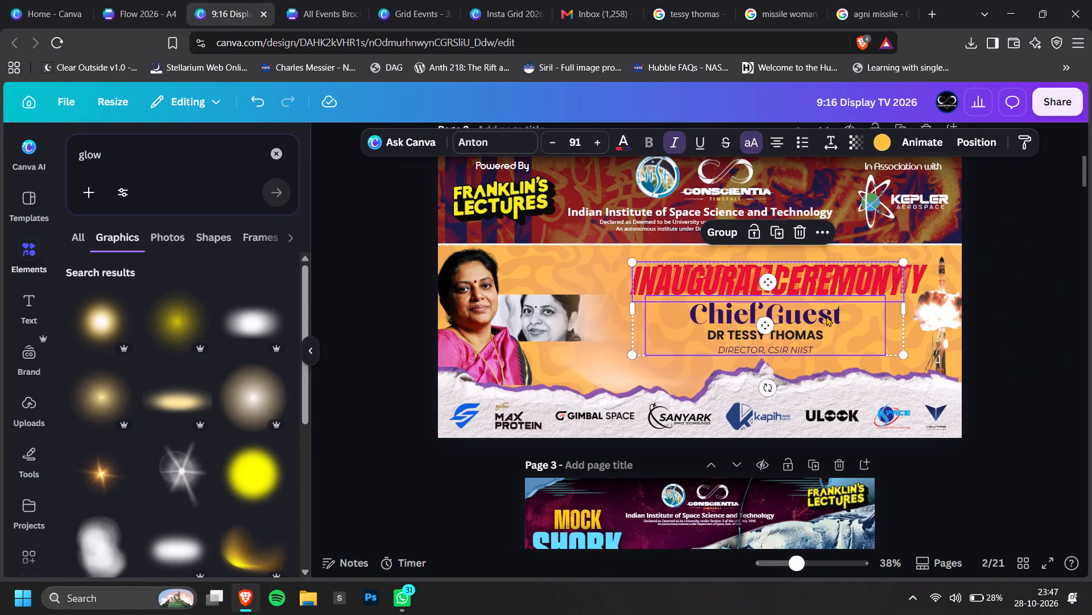
# Select both INAUGURAL CEREMONY layers with the Chief Guest block, shift them toward the portraits, and group them.
pyautogui.hotkey('alt', '1')
pyautogui.scroll(-3, 136, 343)
pyautogui.scroll(4, 155, 343)
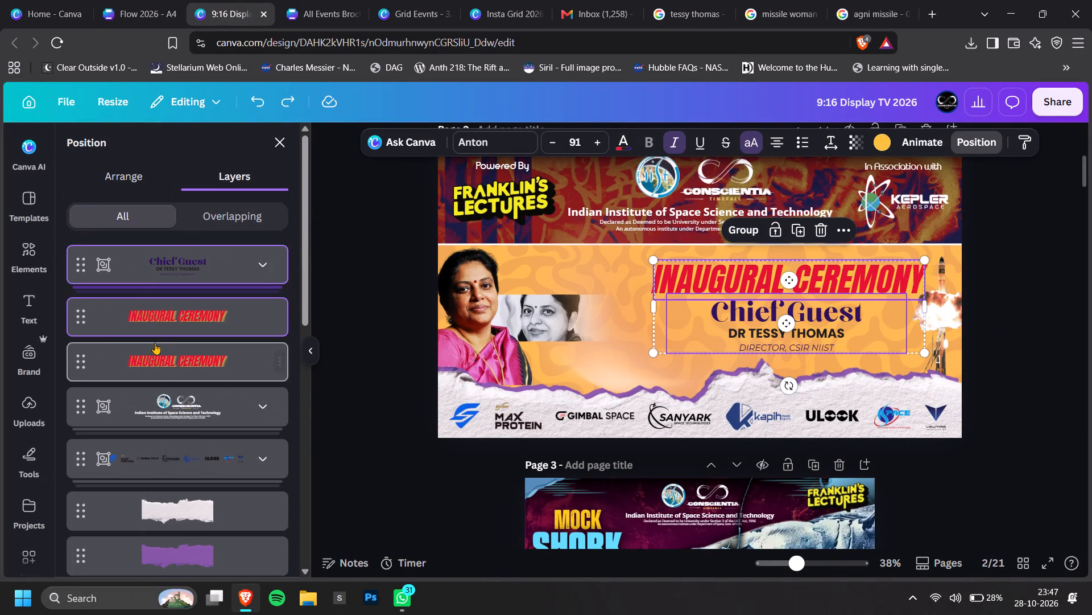
pyautogui.keyDown('ctrl'); pyautogui.click(175, 361); pyautogui.keyUp('ctrl')
pyautogui.moveTo(777, 339); pyautogui.dragTo(751, 342)
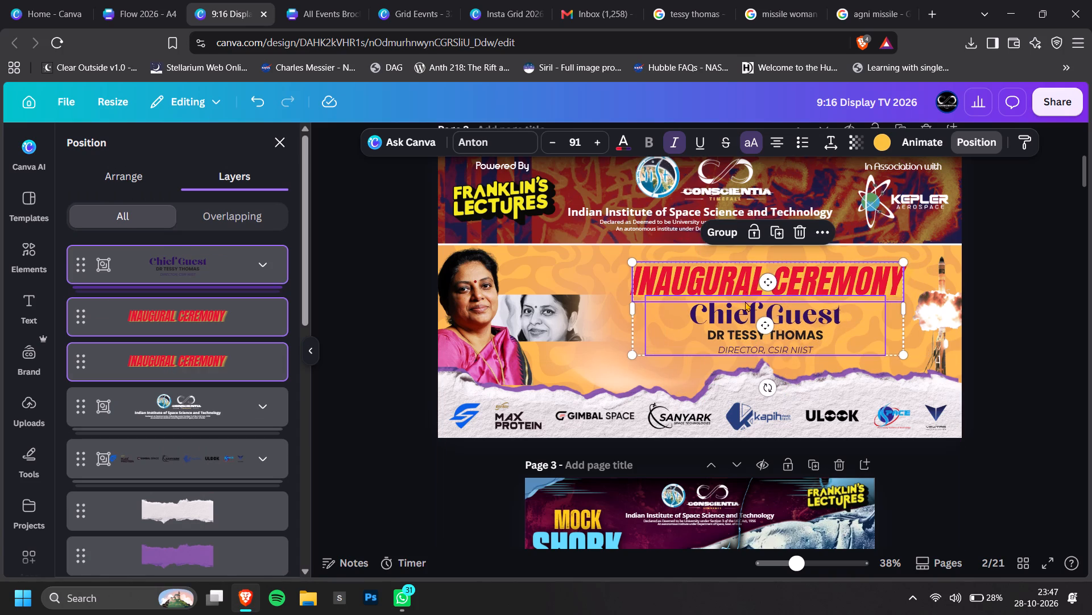
pyautogui.click(738, 229)
# Move the grouped heading and chief guest text up close to the black-and-white portrait.
pyautogui.moveTo(834, 317); pyautogui.dragTo(785, 315)
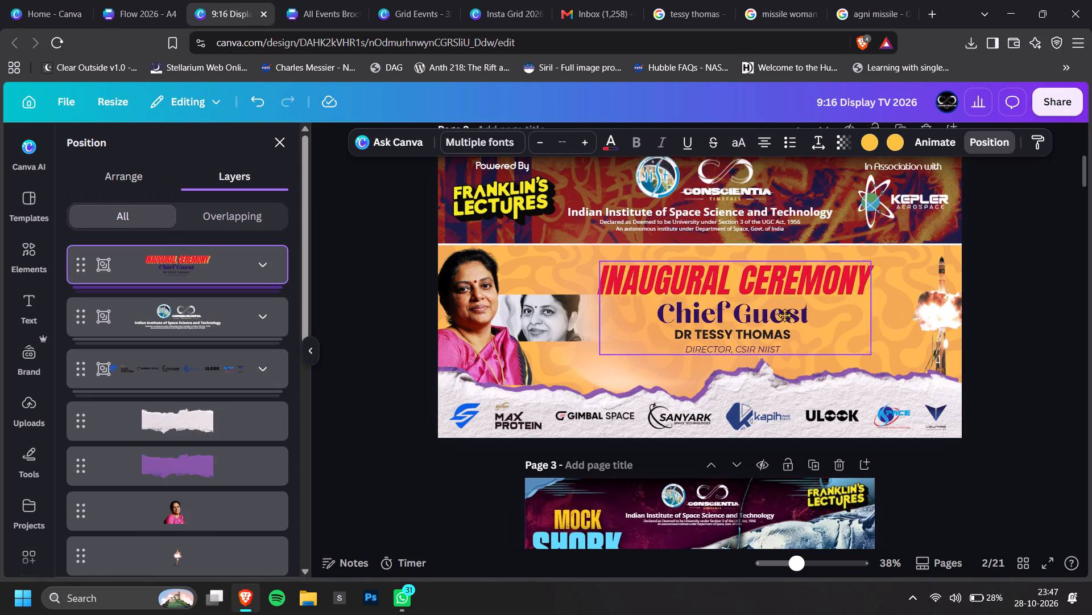
pyautogui.moveTo(785, 315); pyautogui.dragTo(766, 315)
pyautogui.click(1070, 271)
pyautogui.click(974, 282)
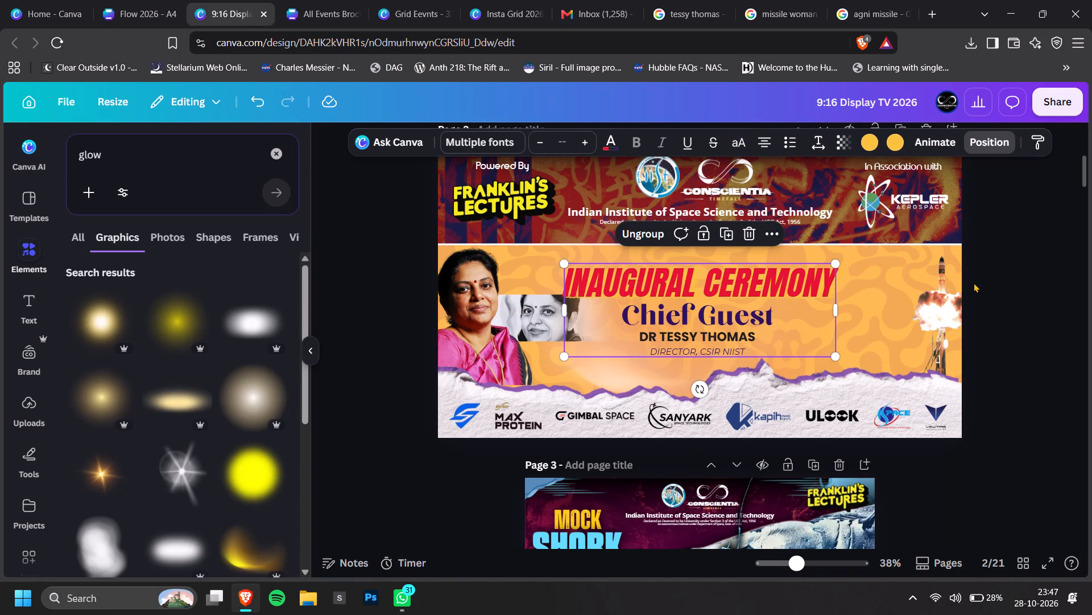
# Restore the missile image's original background in place of the cutout.
pyautogui.keyDown('ctrl'); pyautogui.scroll(-2, 979, 295); pyautogui.keyUp('ctrl')
pyautogui.keyDown('ctrl'); pyautogui.scroll(3, 969, 313); pyautogui.keyUp('ctrl')
pyautogui.moveTo(966, 311); pyautogui.dragTo(880, 318)
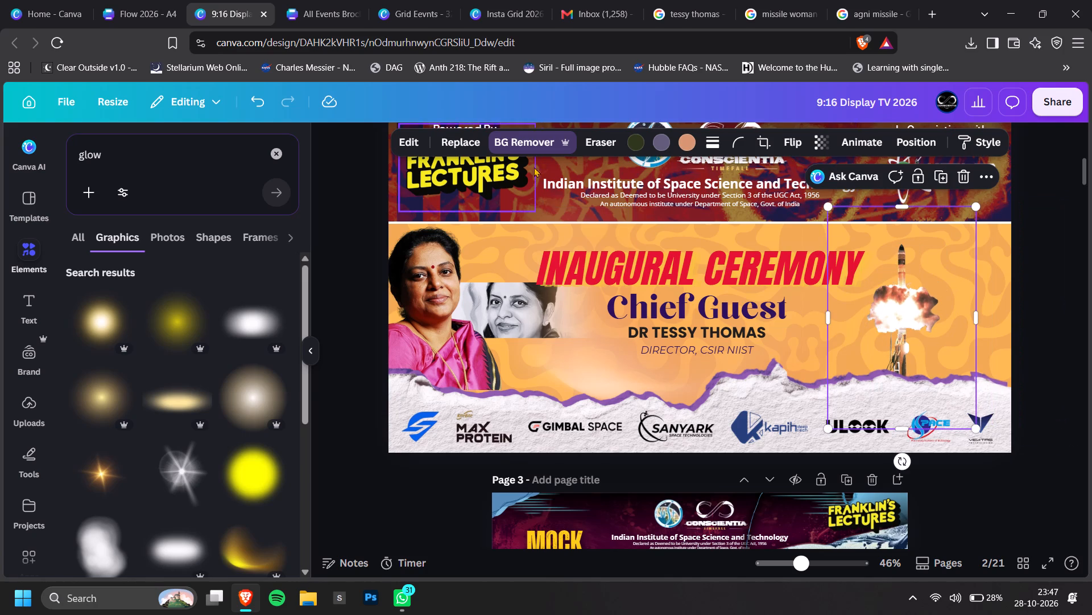
pyautogui.click(551, 142)
pyautogui.click(205, 547)
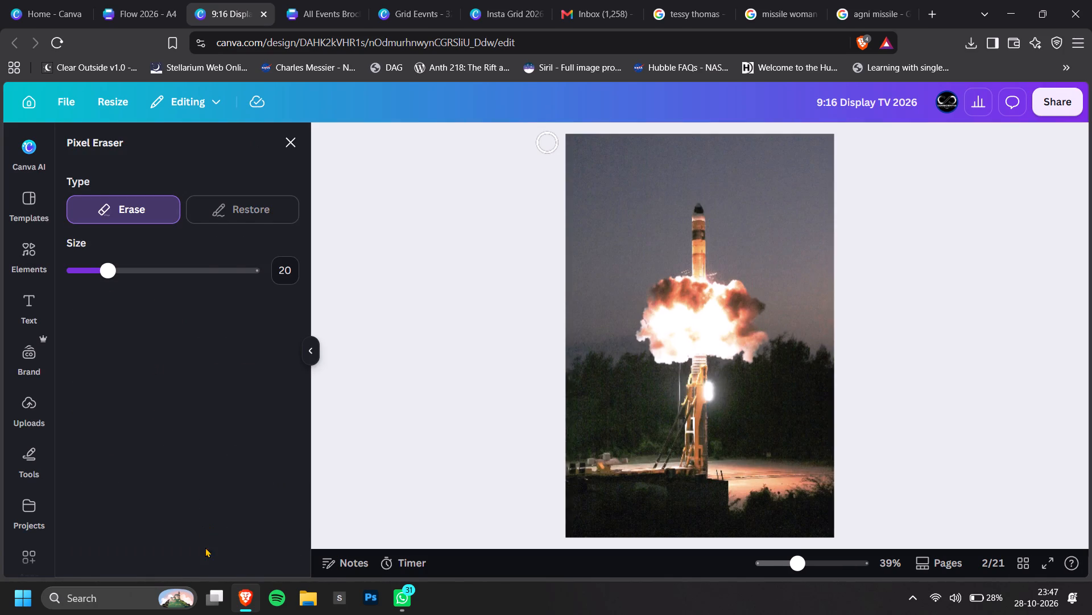
pyautogui.click(303, 153)
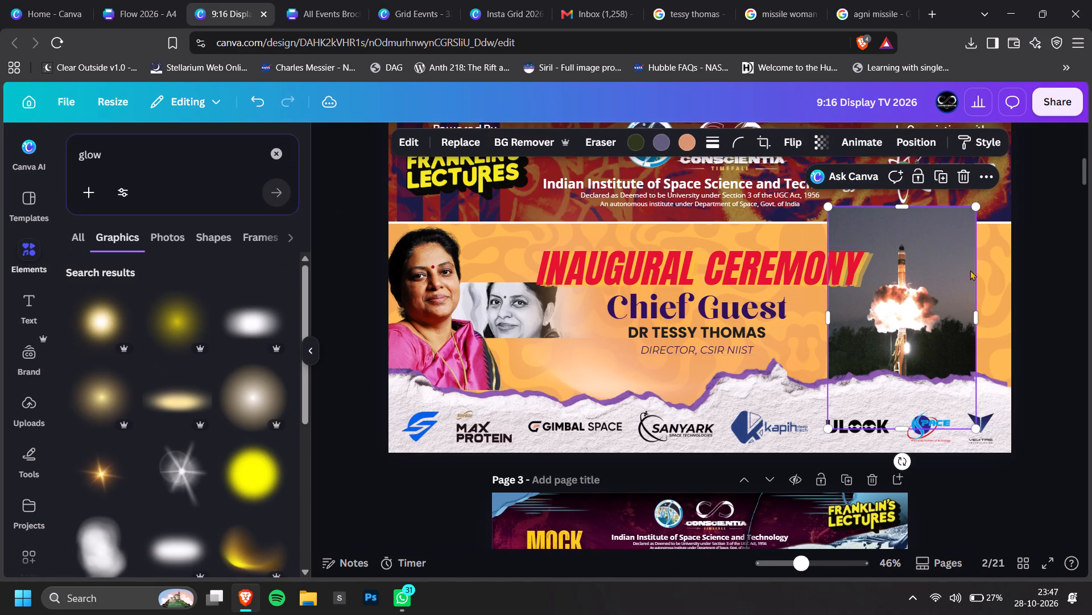
# Move the missile photo flush against the page's far edge, directly below the header.
pyautogui.moveTo(932, 306); pyautogui.dragTo(970, 323)
pyautogui.click(1089, 264)
pyautogui.click(1036, 261)
pyautogui.keyDown('ctrl'); pyautogui.scroll(-2, 1036, 261); pyautogui.keyUp('ctrl')
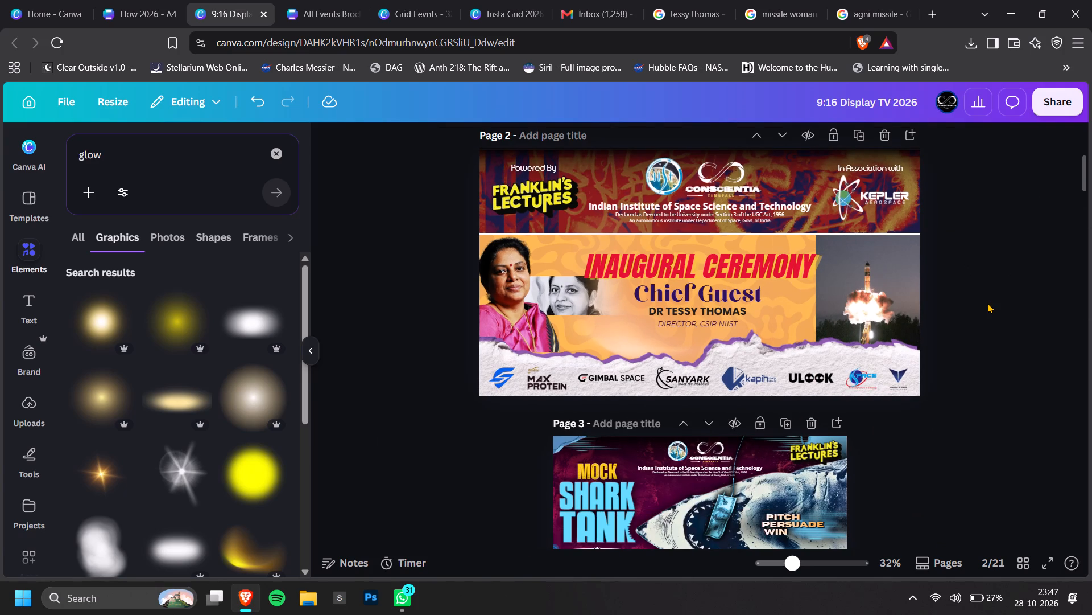
pyautogui.keyDown('ctrl'); pyautogui.scroll(2, 988, 303); pyautogui.keyUp('ctrl')
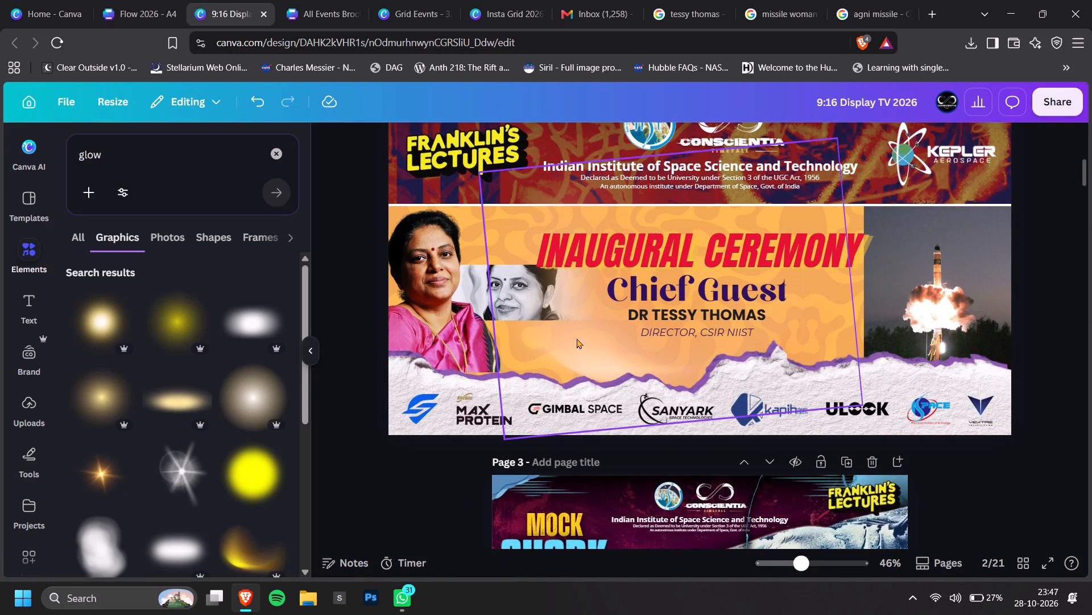
# Shift the glow behind the text toward the chief guest's portraits.
pyautogui.moveTo(577, 338); pyautogui.dragTo(506, 354)
pyautogui.doubleClick(1039, 305)
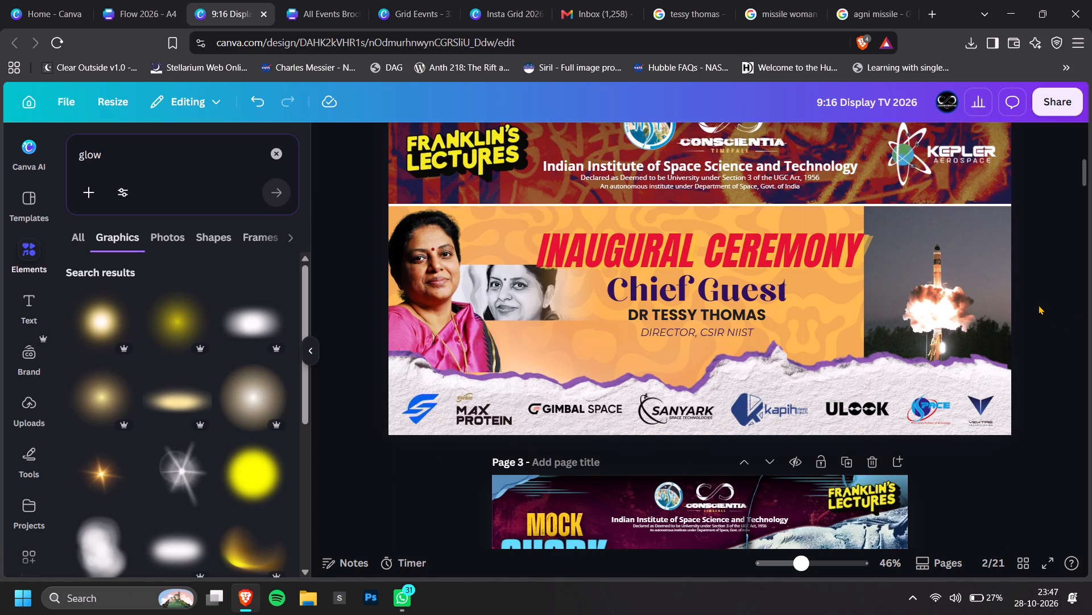
pyautogui.click(992, 309)
pyautogui.click(1031, 278)
# Shrink the grouped INAUGURAL CEREMONY heading and Chief Guest text, and centre the group horizontally on the page, slightly lower.
pyautogui.keyDown('ctrl'); pyautogui.scroll(1, 767, 235); pyautogui.keyUp('ctrl')
pyautogui.click(767, 235)
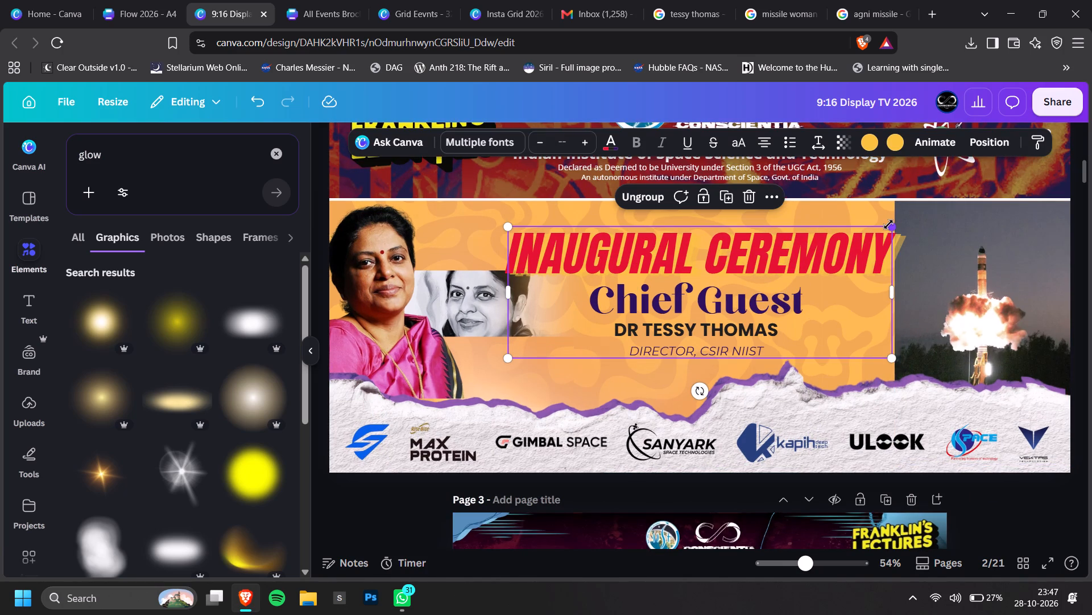
pyautogui.moveTo(888, 224); pyautogui.dragTo(847, 240)
pyautogui.moveTo(784, 297); pyautogui.dragTo(806, 296)
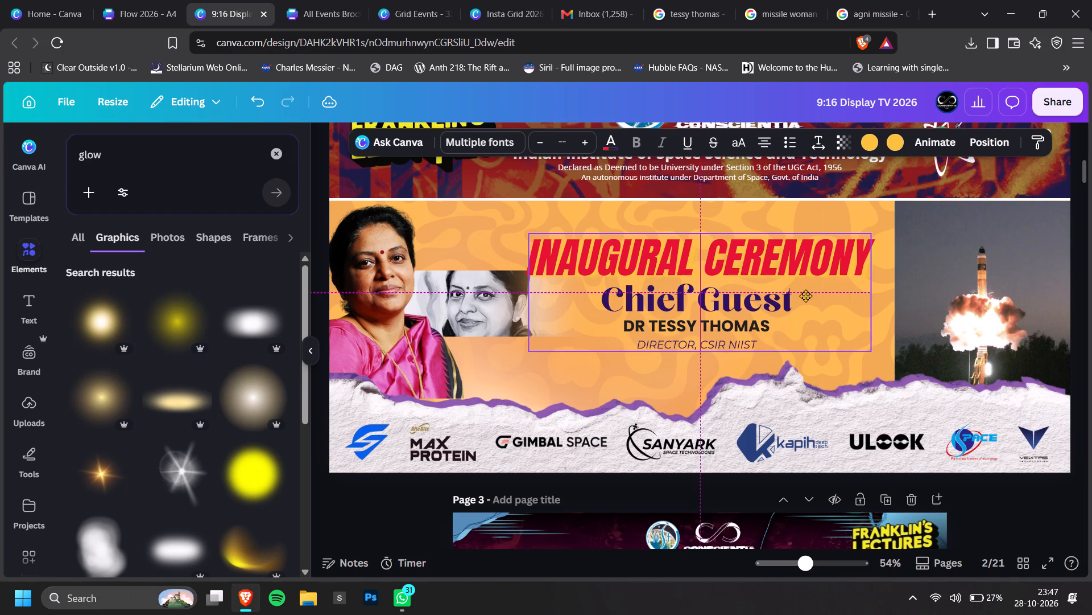
pyautogui.moveTo(806, 296); pyautogui.dragTo(804, 296)
pyautogui.keyDown('ctrl'); pyautogui.scroll(-1, 853, 297); pyautogui.keyUp('ctrl')
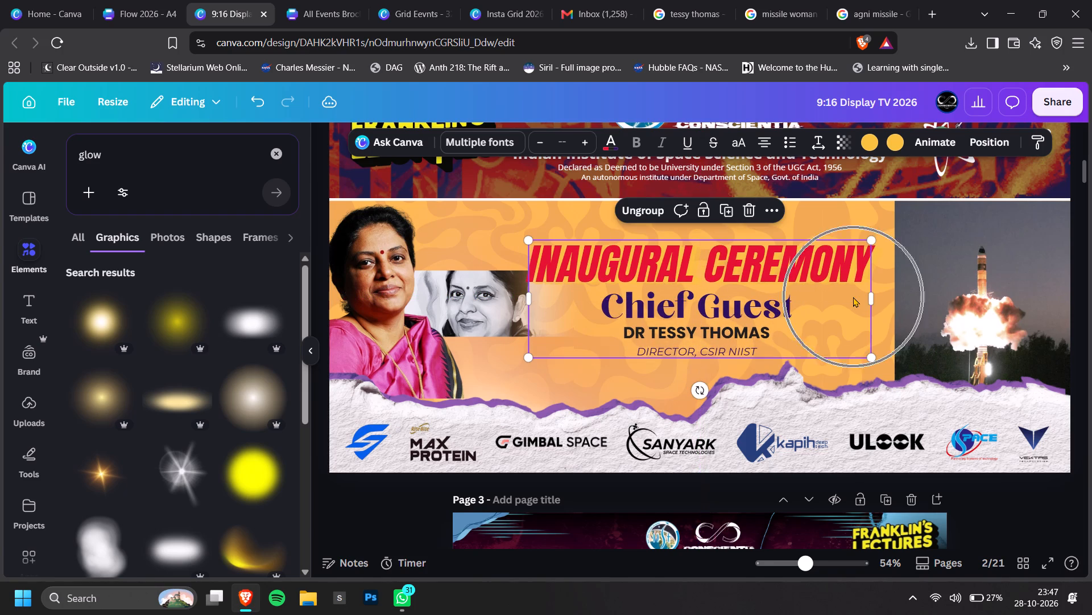
pyautogui.click(1031, 270)
# Shrink the black-and-white portrait and move it slightly lower beside the colour portrait.
pyautogui.click(520, 307)
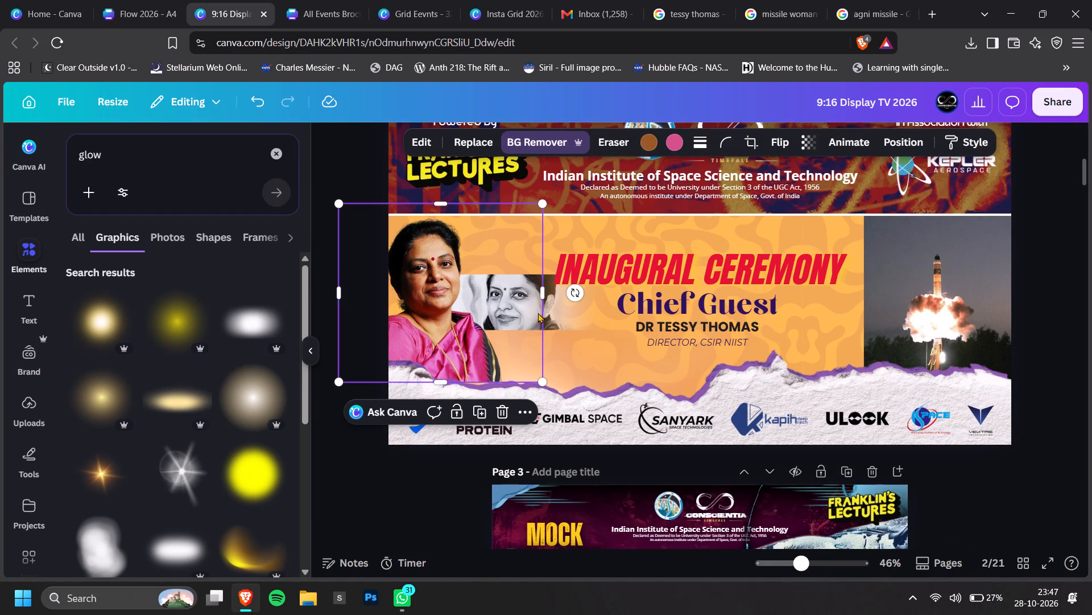
pyautogui.click(554, 314)
pyautogui.moveTo(604, 331); pyautogui.dragTo(576, 321)
pyautogui.moveTo(549, 310); pyautogui.dragTo(565, 333)
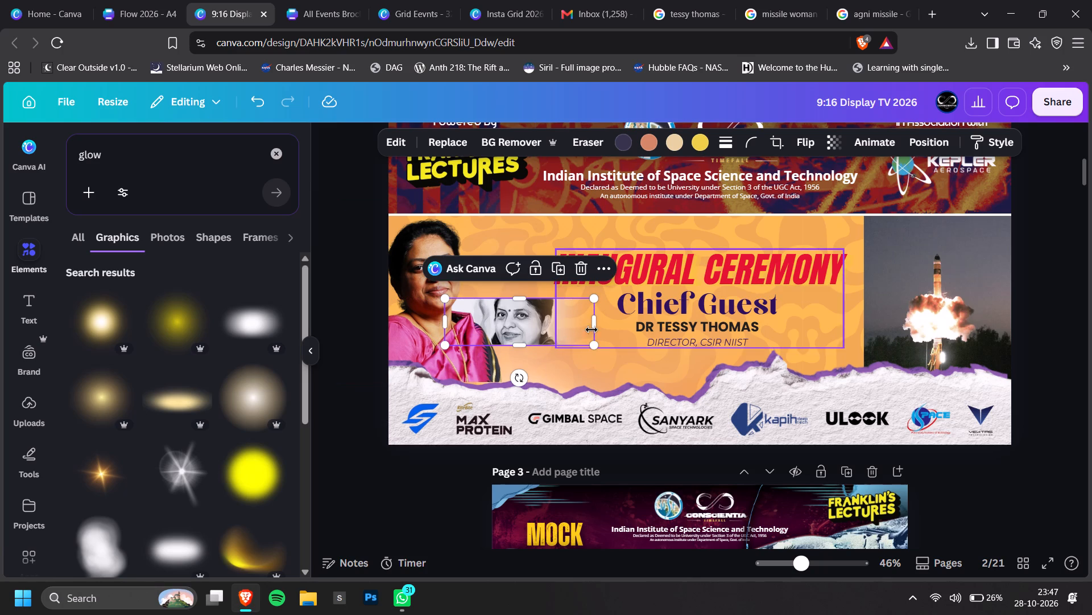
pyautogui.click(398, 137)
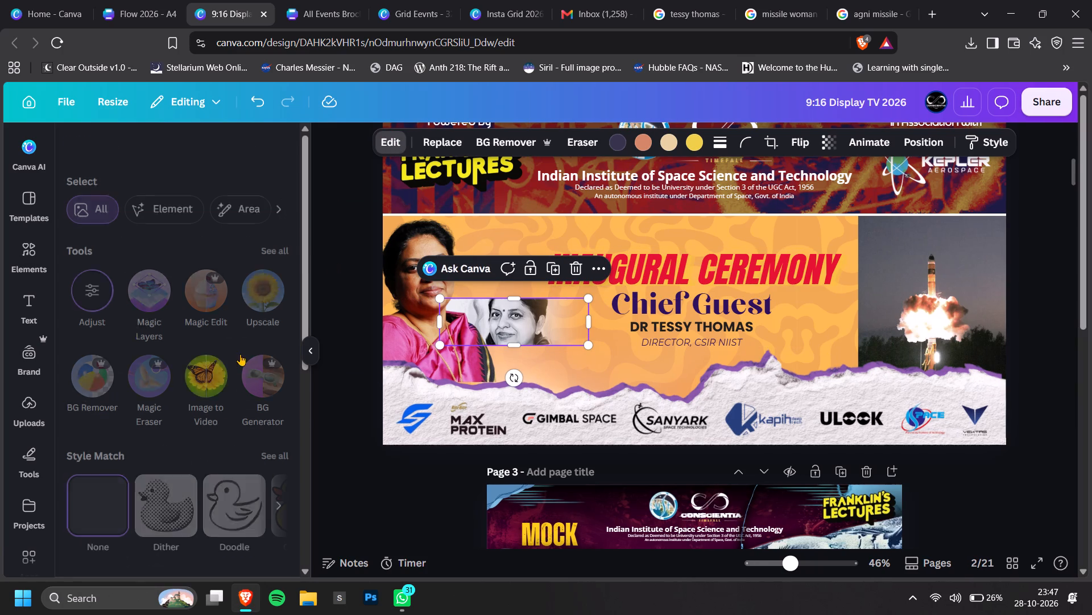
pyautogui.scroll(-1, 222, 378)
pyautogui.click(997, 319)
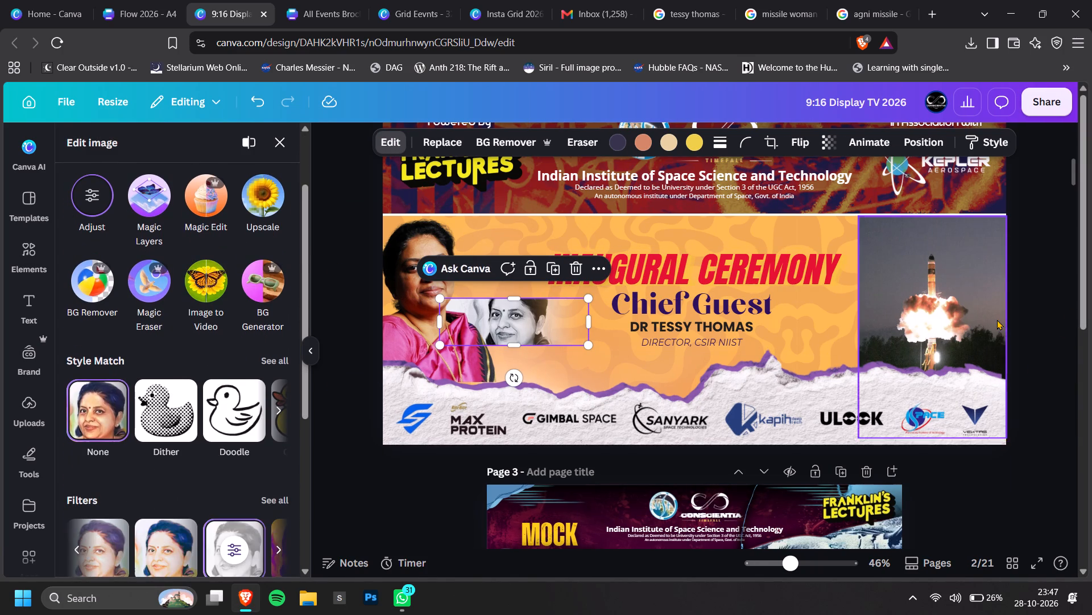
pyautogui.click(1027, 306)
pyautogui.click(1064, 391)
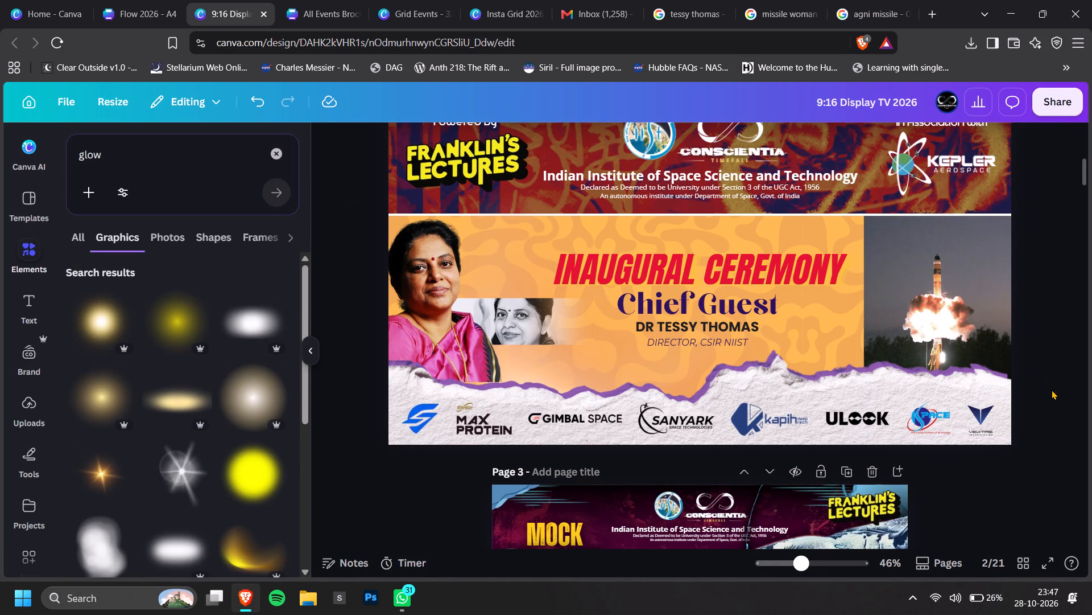
# Enlarge the black-and-white portrait slightly toward the Chief Guest text.
pyautogui.keyDown('ctrl'); pyautogui.scroll(-2, 1010, 376); pyautogui.keyUp('ctrl')
pyautogui.keyDown('ctrl'); pyautogui.scroll(2, 575, 308); pyautogui.keyUp('ctrl')
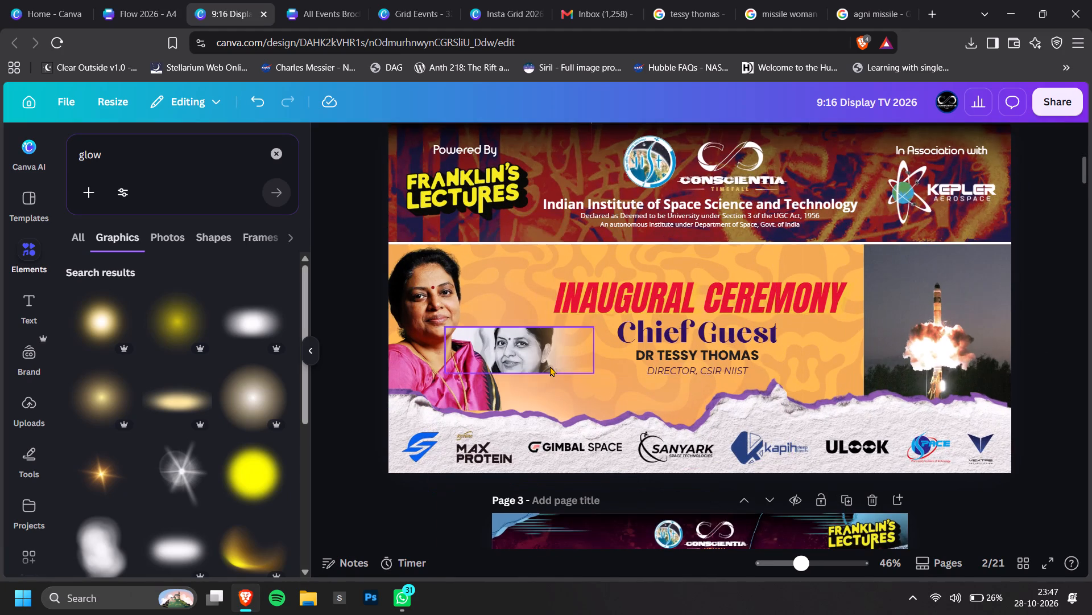
pyautogui.click(550, 366)
pyautogui.moveTo(590, 378); pyautogui.dragTo(603, 382)
pyautogui.doubleClick(1040, 263)
pyautogui.keyDown('ctrl'); pyautogui.scroll(-1, 1036, 270); pyautogui.keyUp('ctrl')
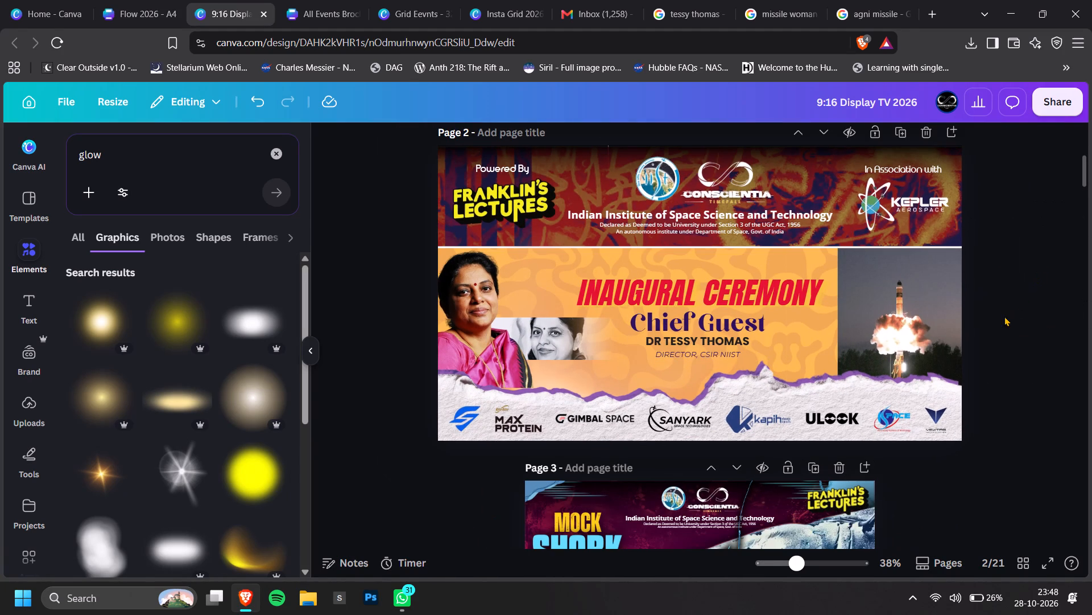
# Reduce the missile photo to about 412 wide by 595 high, keeping it against the page's far edge below the header.
pyautogui.click(919, 327)
pyautogui.click(1019, 318)
pyautogui.keyDown('ctrl'); pyautogui.scroll(1, 994, 339); pyautogui.keyUp('ctrl')
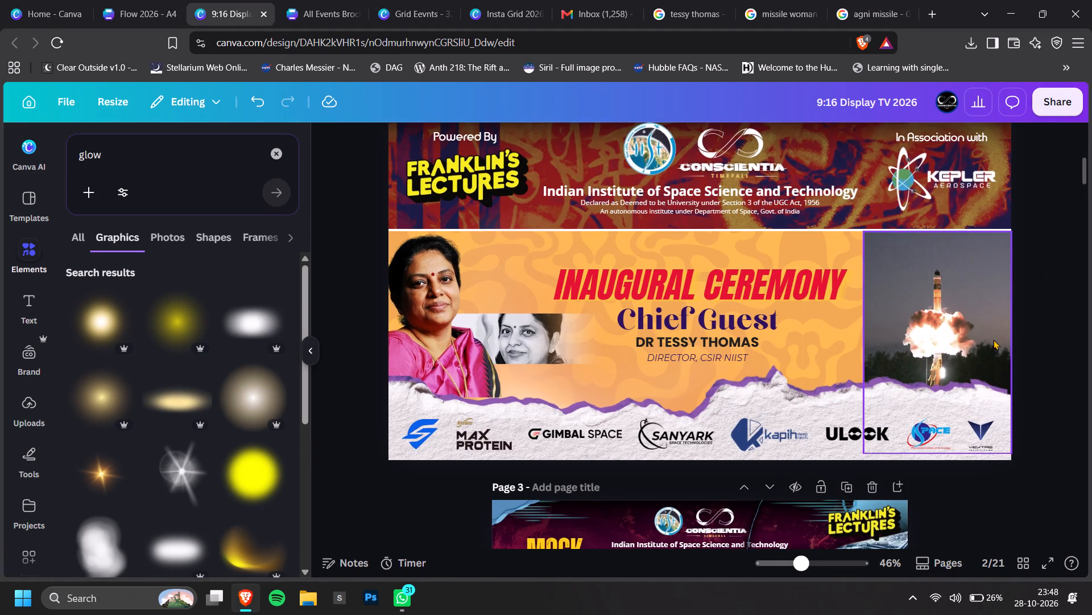
pyautogui.click(976, 345)
pyautogui.moveTo(862, 450); pyautogui.dragTo(873, 429)
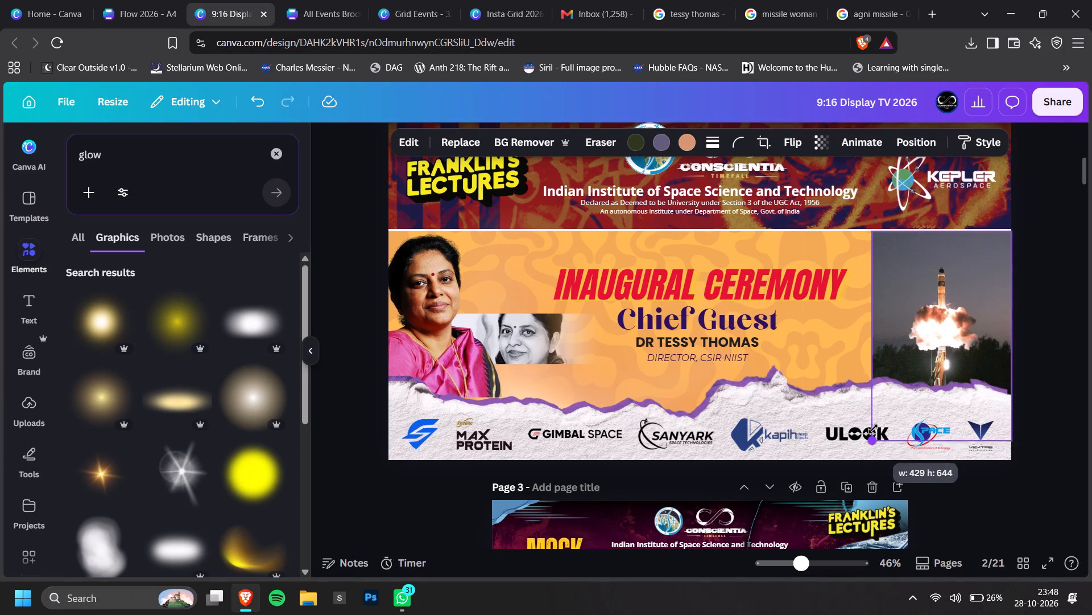
pyautogui.moveTo(873, 429); pyautogui.dragTo(873, 415)
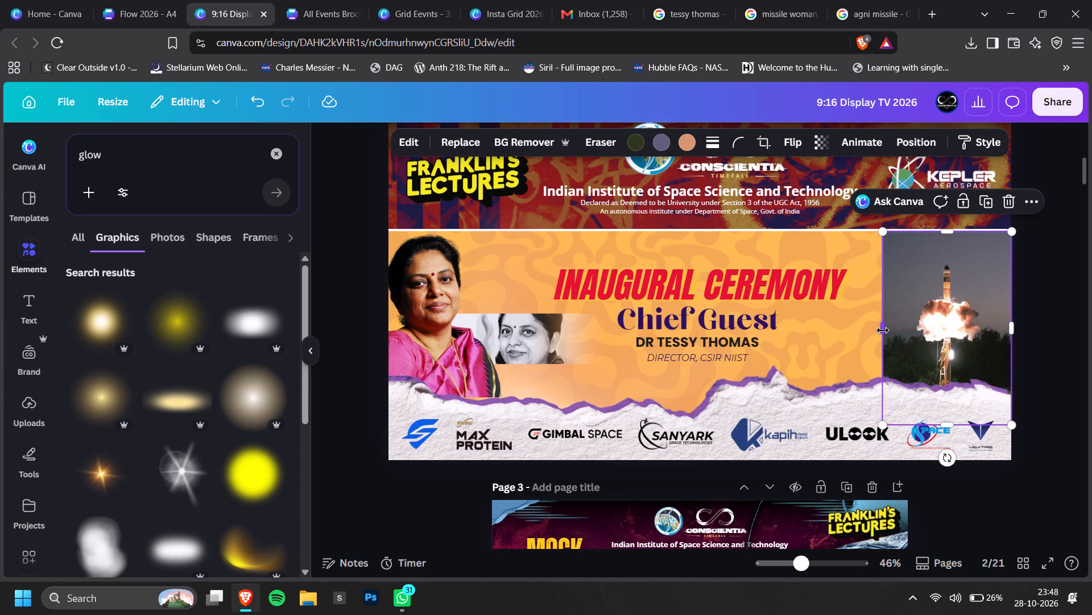
pyautogui.moveTo(883, 330); pyautogui.dragTo(875, 331)
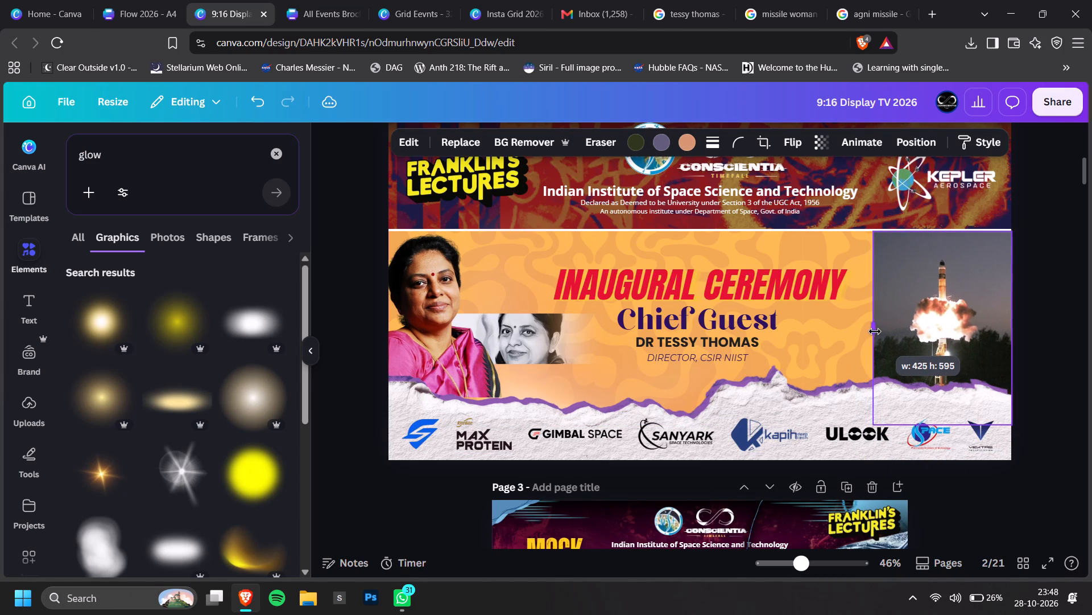
pyautogui.moveTo(875, 331); pyautogui.dragTo(879, 338)
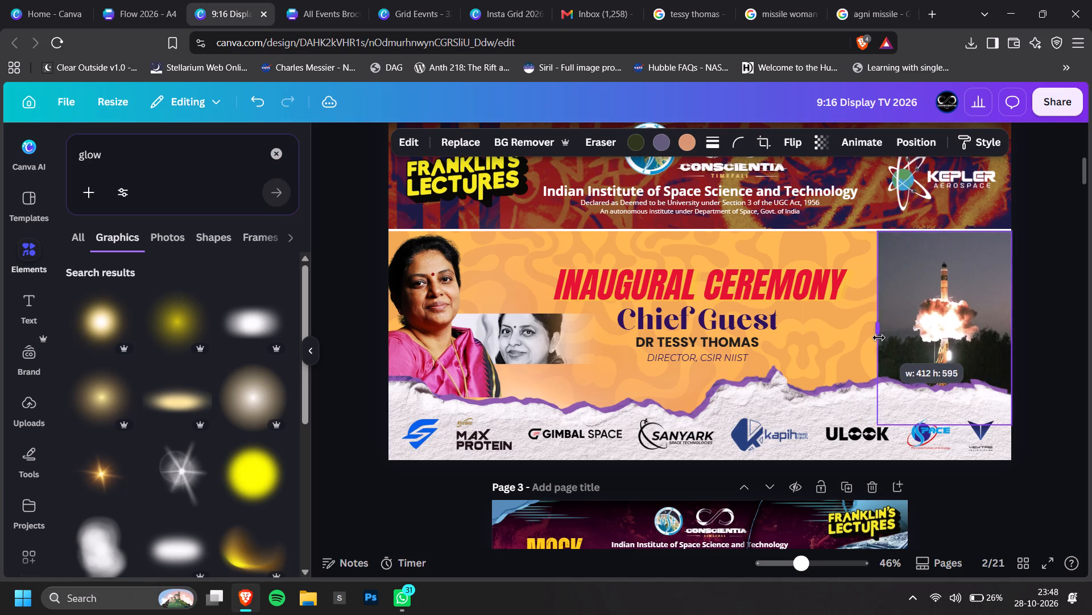
pyautogui.moveTo(879, 338); pyautogui.dragTo(879, 338)
pyautogui.doubleClick(1086, 272)
pyautogui.click(1074, 281)
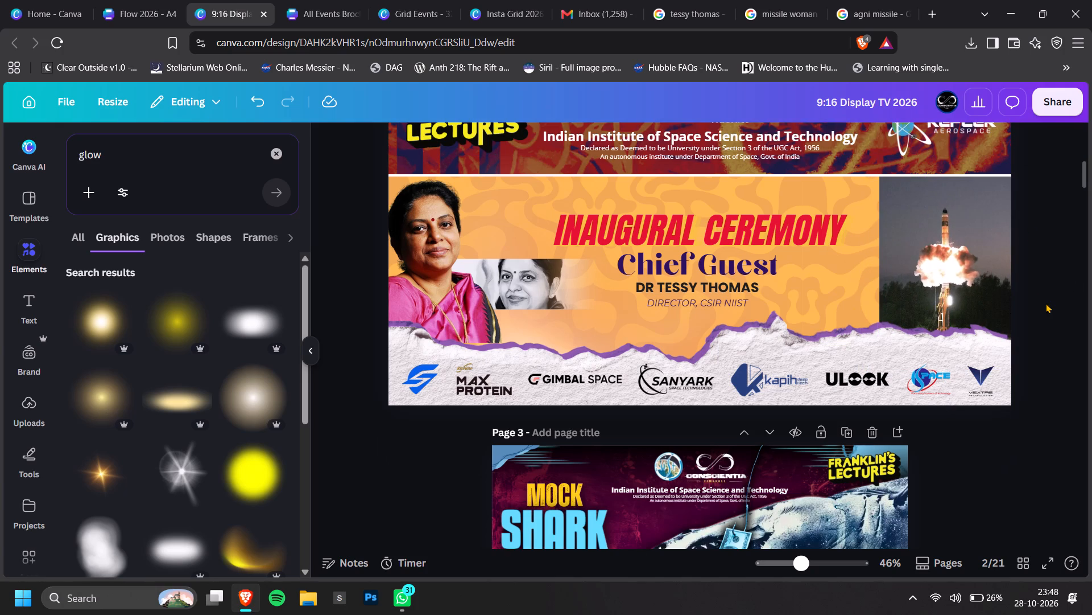
pyautogui.click(1046, 303)
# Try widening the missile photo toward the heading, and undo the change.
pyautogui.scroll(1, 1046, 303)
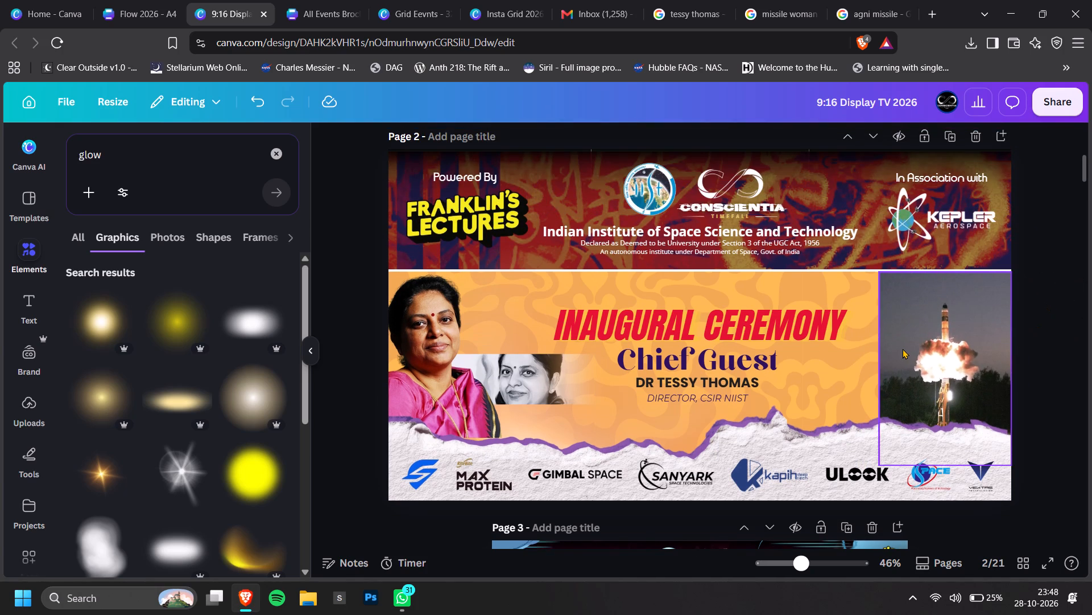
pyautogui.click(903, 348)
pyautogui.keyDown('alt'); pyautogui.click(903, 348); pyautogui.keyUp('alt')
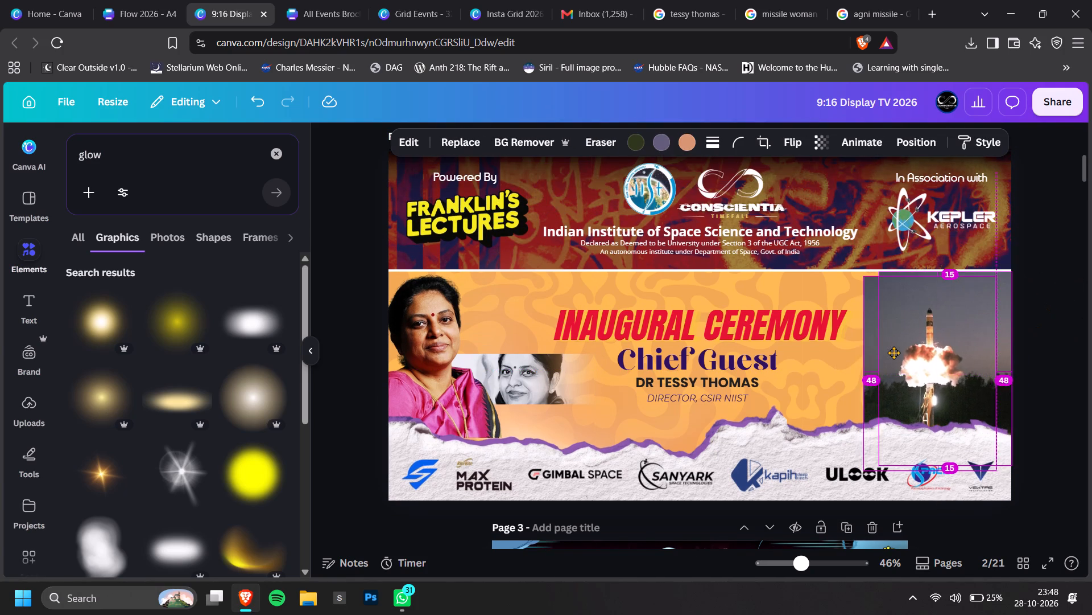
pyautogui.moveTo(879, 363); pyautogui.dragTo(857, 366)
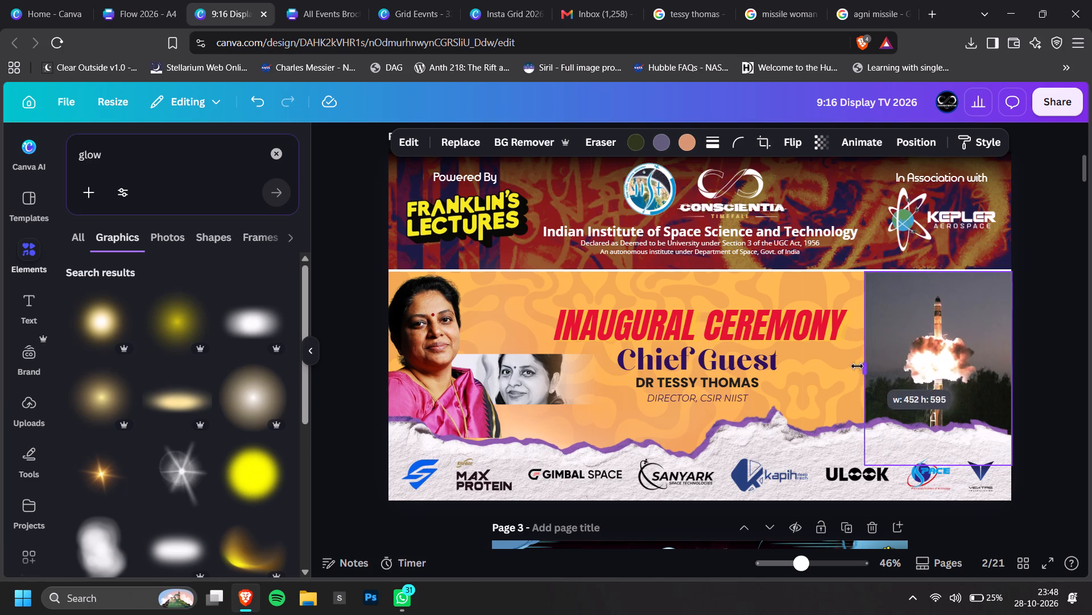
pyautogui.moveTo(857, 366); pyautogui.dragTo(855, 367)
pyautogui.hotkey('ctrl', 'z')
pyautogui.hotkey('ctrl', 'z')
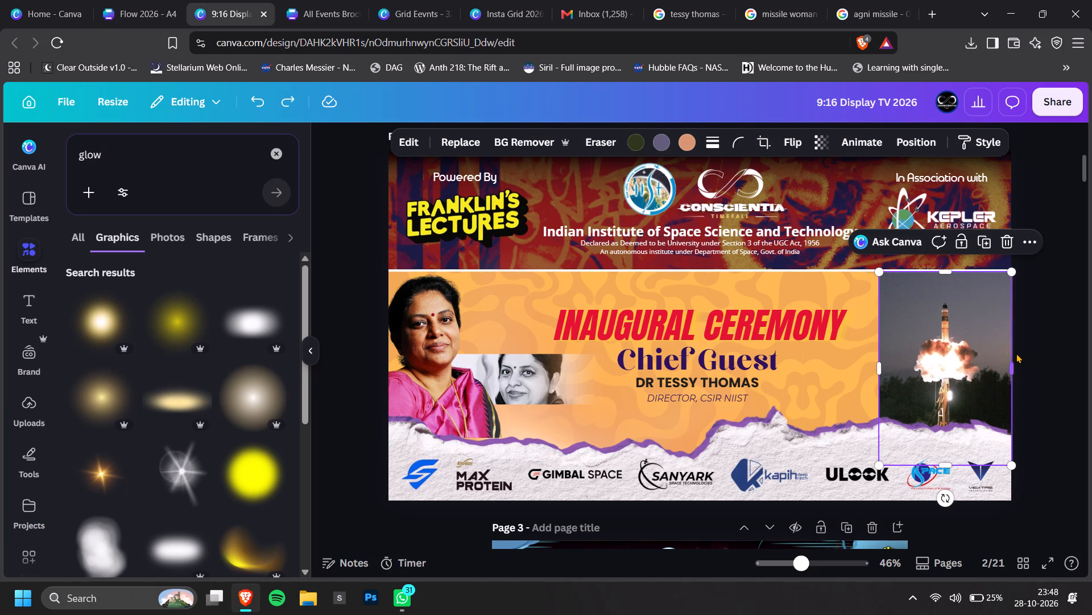
# Apply an EasyFade single-photo edge fade to the missile photo, with only the Left side selected.
pyautogui.click(989, 343)
pyautogui.scroll(-6, 56, 420)
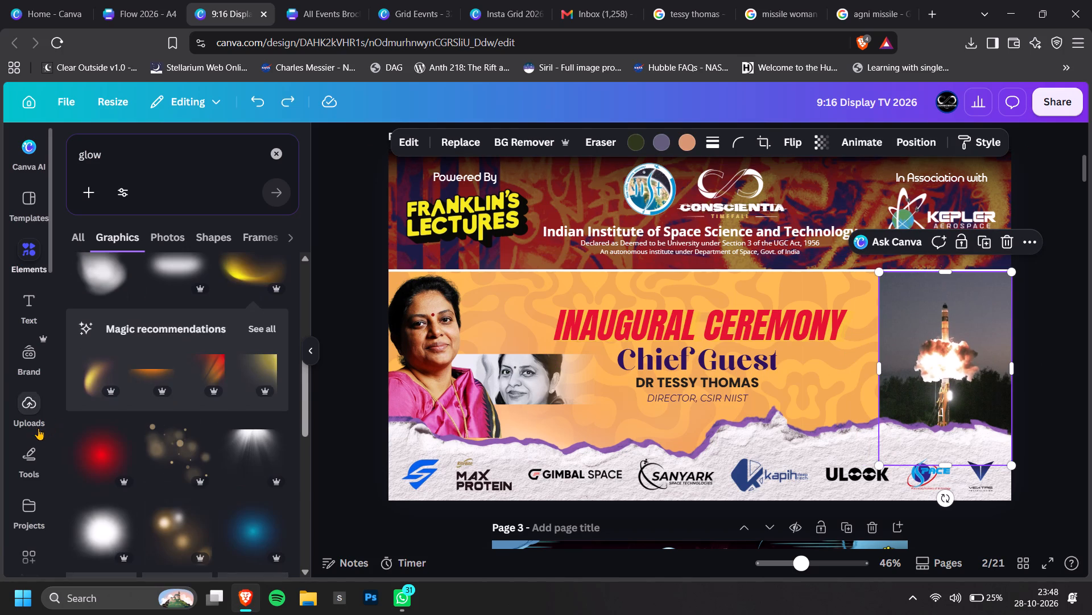
pyautogui.scroll(-12, 35, 433)
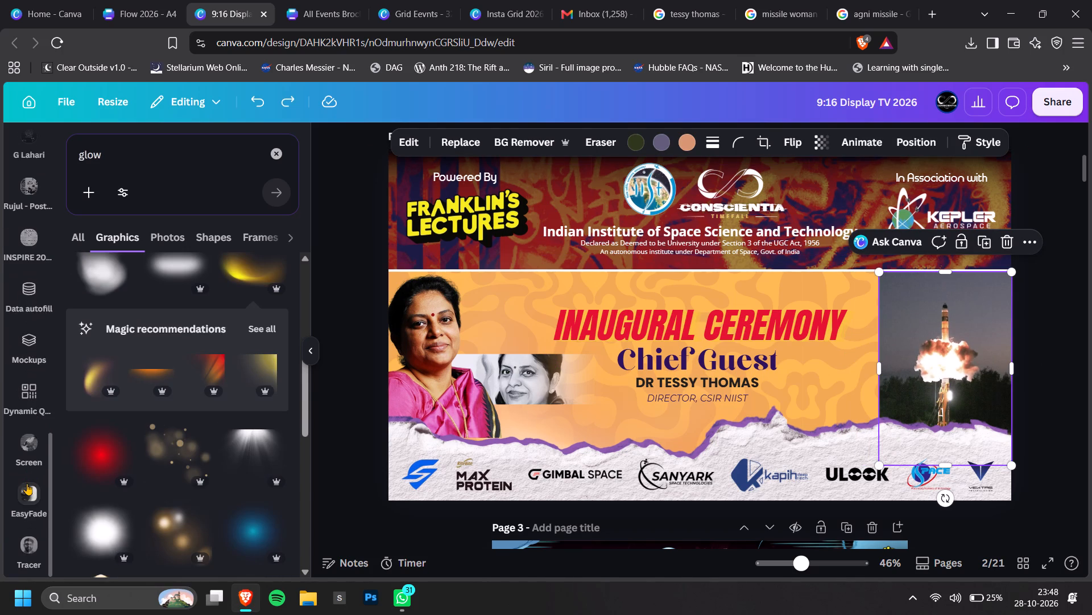
pyautogui.click(26, 484)
pyautogui.click(163, 204)
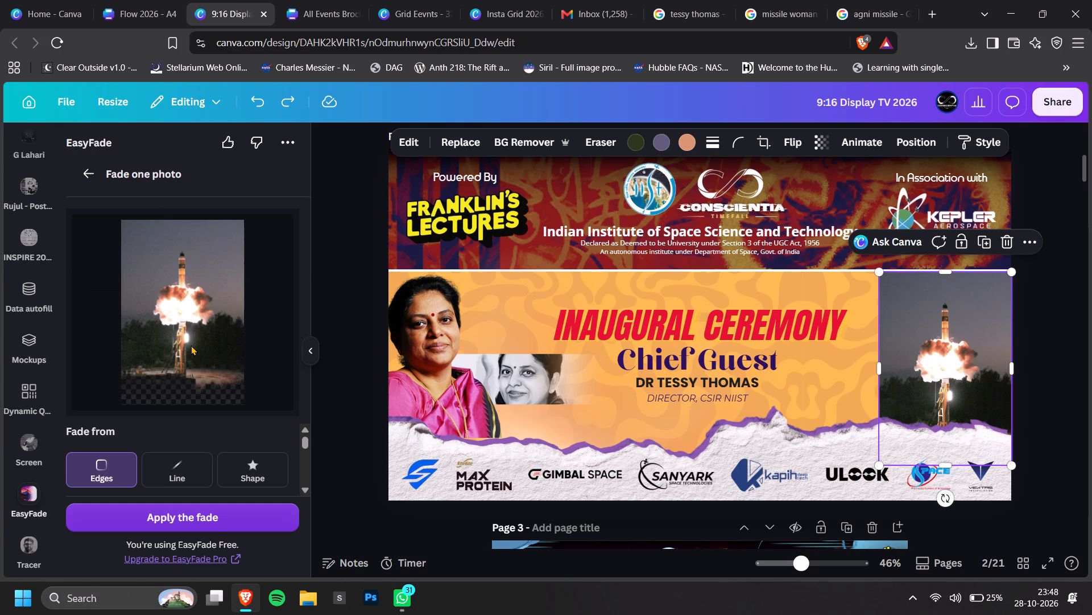
pyautogui.scroll(-3, 191, 348)
pyautogui.scroll(-3, 153, 437)
pyautogui.click(79, 474)
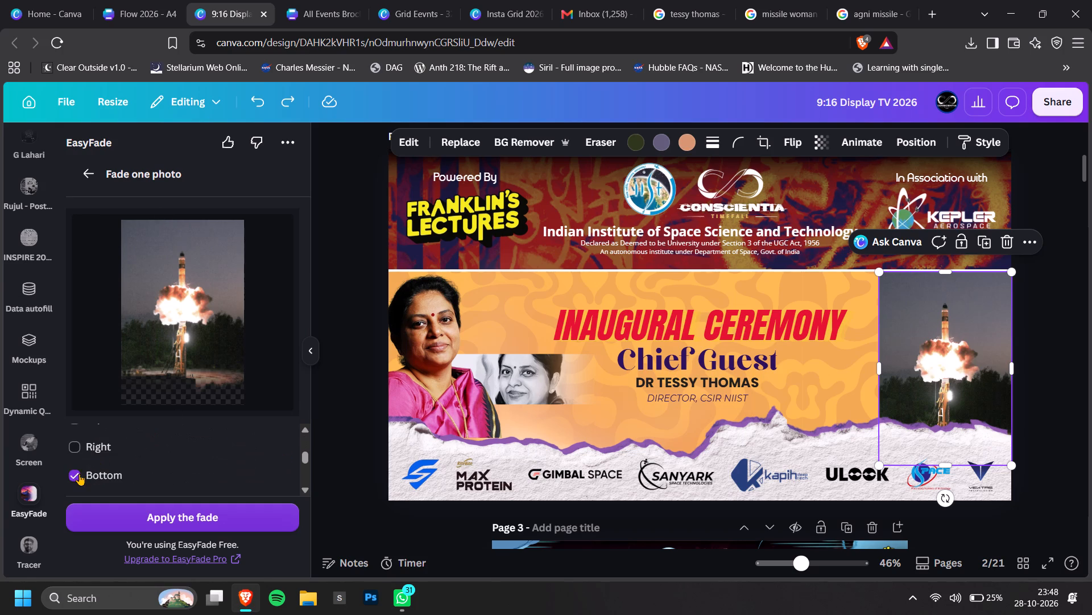
pyautogui.click(73, 446)
pyautogui.scroll(2, 82, 456)
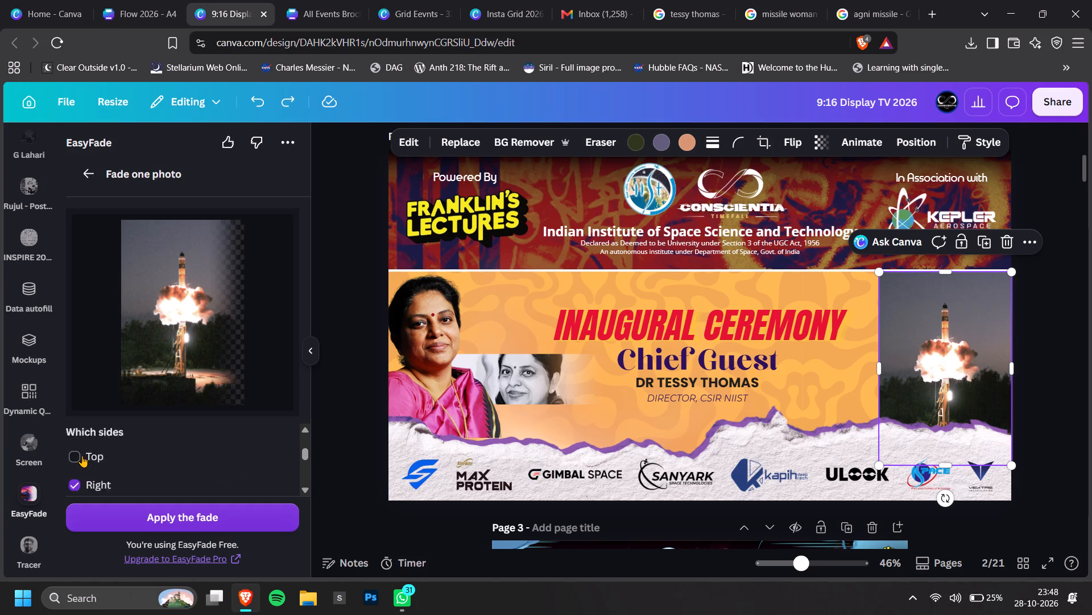
pyautogui.scroll(-2, 80, 463)
pyautogui.click(72, 470)
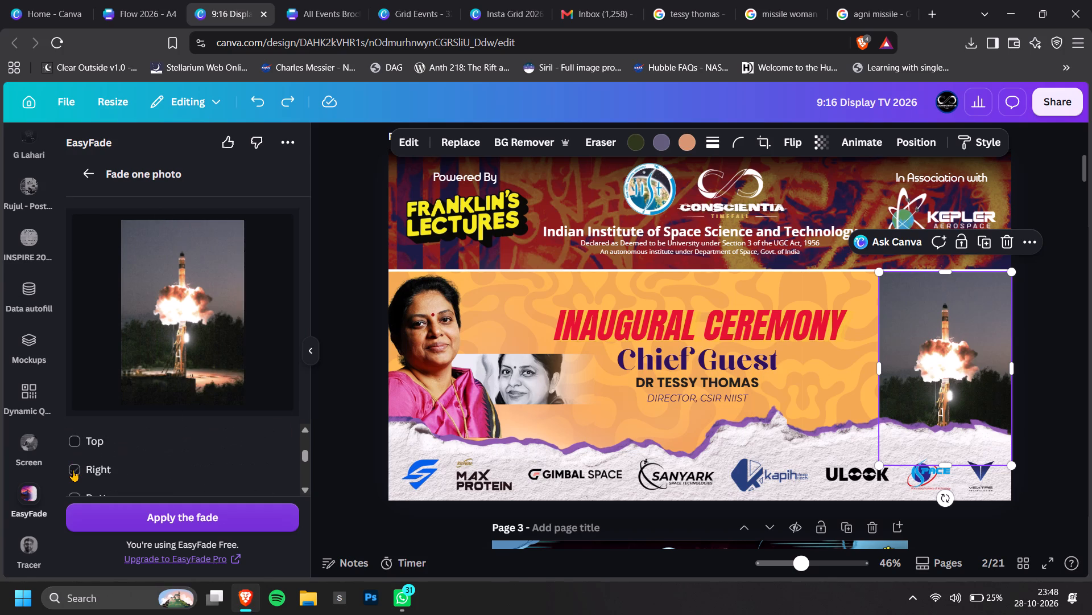
pyautogui.scroll(-1, 73, 470)
pyautogui.click(74, 457)
pyautogui.click(176, 515)
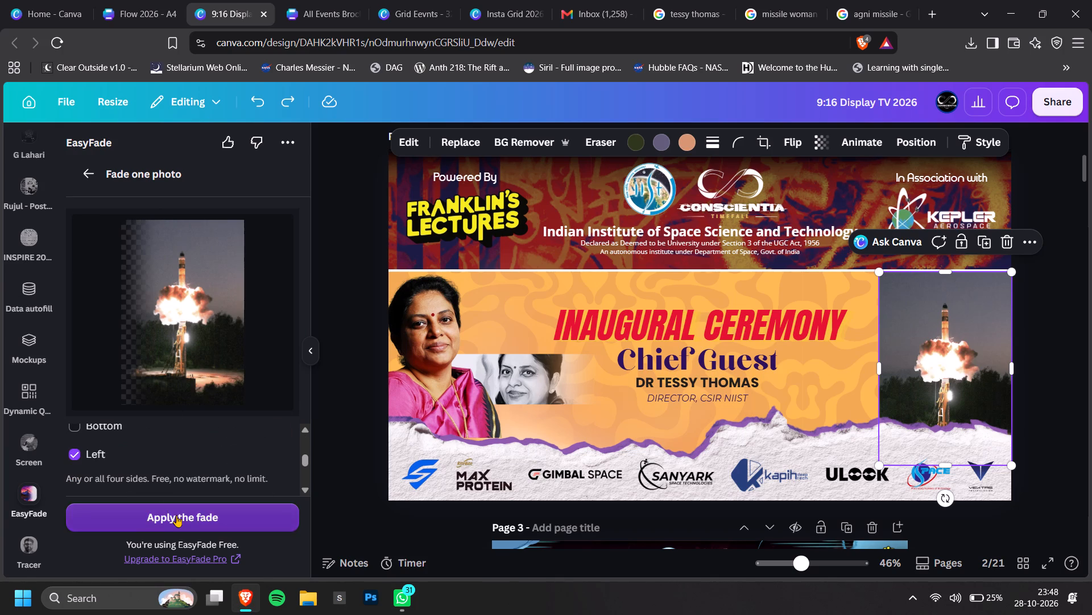
pyautogui.click(1044, 397)
pyautogui.keyDown('ctrl'); pyautogui.scroll(-2, 1014, 407); pyautogui.keyUp('ctrl')
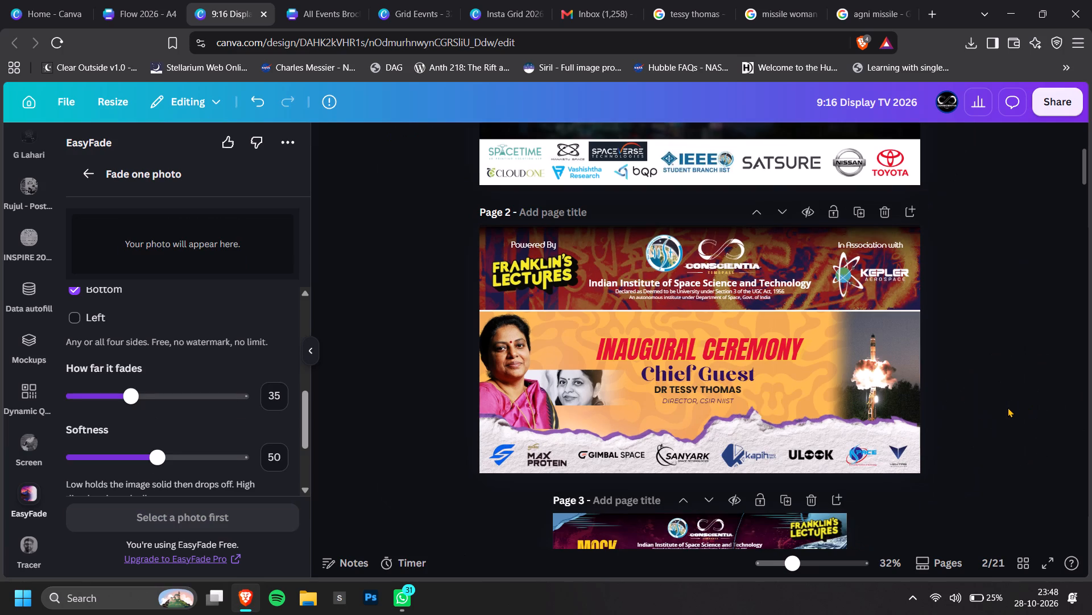
# Enlarge the faded missile photo to about 445 wide by 650 high and send it backward one layer.
pyautogui.keyDown('ctrl'); pyautogui.scroll(2, 875, 393); pyautogui.keyUp('ctrl')
pyautogui.click(939, 364)
pyautogui.moveTo(878, 278); pyautogui.dragTo(859, 263)
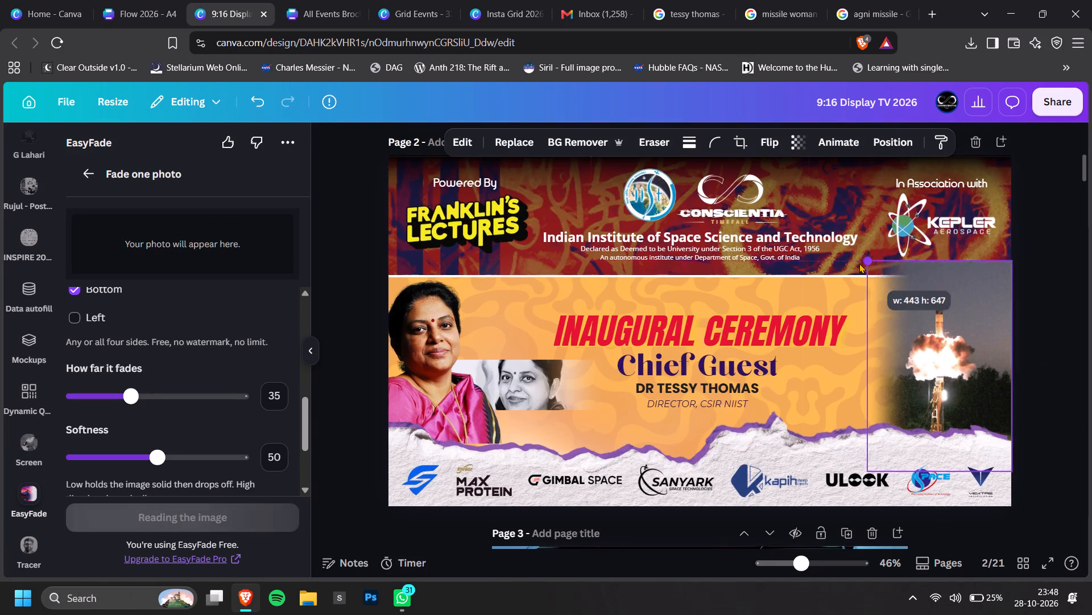
pyautogui.moveTo(859, 263); pyautogui.dragTo(857, 263)
pyautogui.hotkey('ctrl', '[')
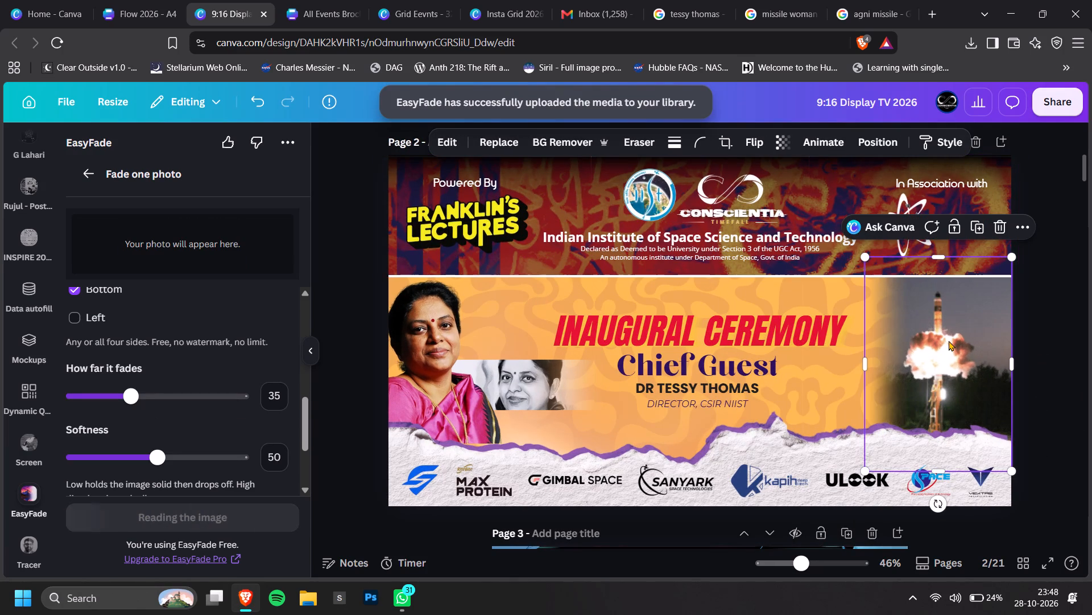
pyautogui.keyDown('ctrl'); pyautogui.scroll(-2, 943, 348); pyautogui.keyUp('ctrl')
pyautogui.doubleClick(943, 348)
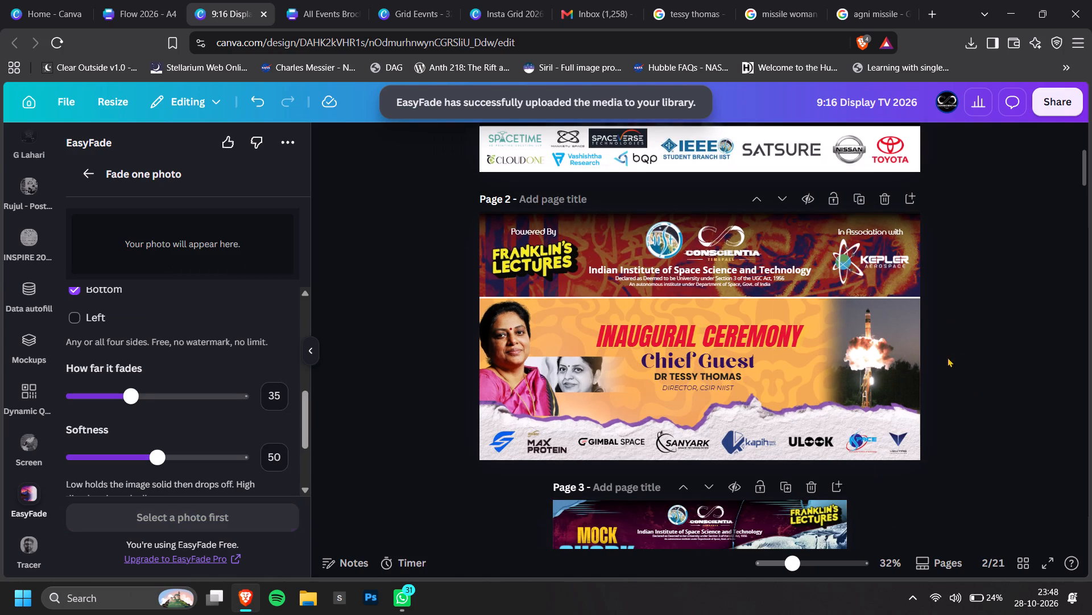
pyautogui.keyDown('ctrl'); pyautogui.scroll(4, 987, 389); pyautogui.keyUp('ctrl')
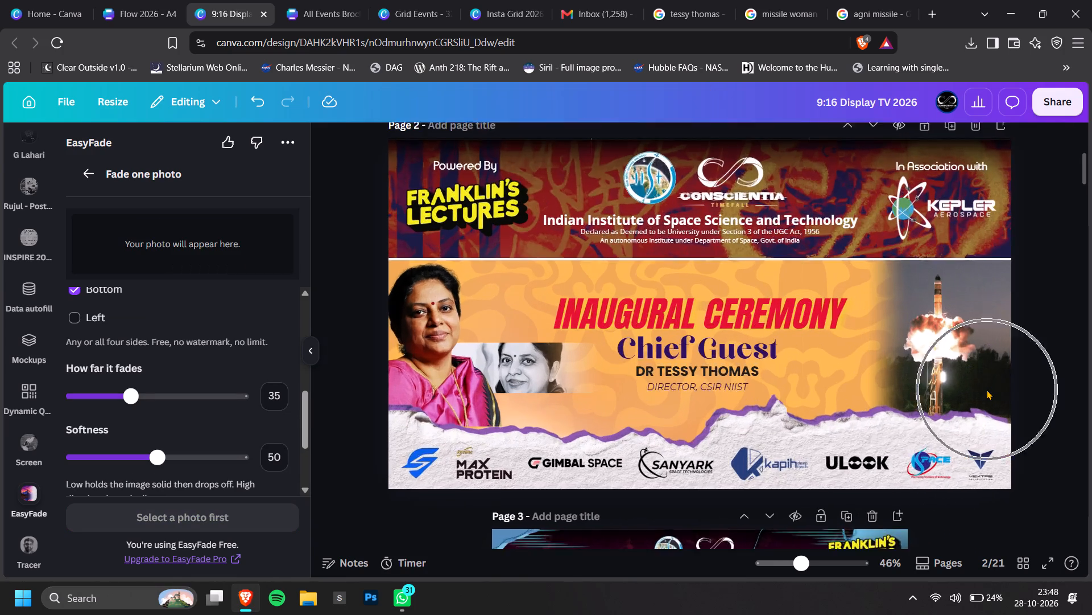
pyautogui.keyDown('shift'); pyautogui.scroll(-2, 987, 389); pyautogui.keyUp('shift')
pyautogui.keyDown('ctrl'); pyautogui.scroll(2, 1000, 393); pyautogui.keyUp('ctrl')
# Search the web for "was tessy involved in agni v", read the overview answer, and close that search page.
pyautogui.click(803, 0)
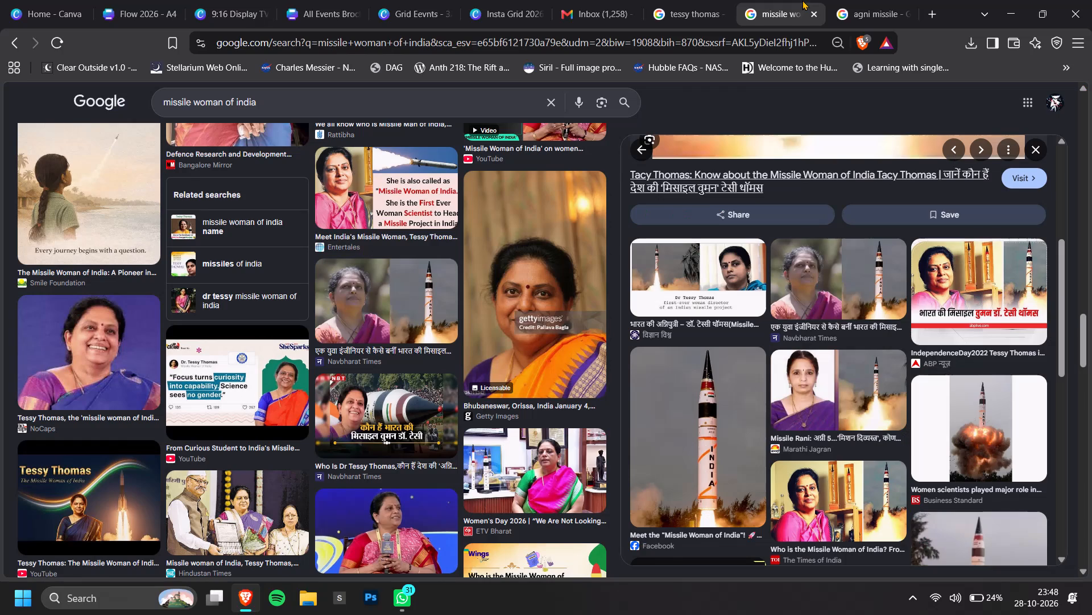
pyautogui.click(609, 39)
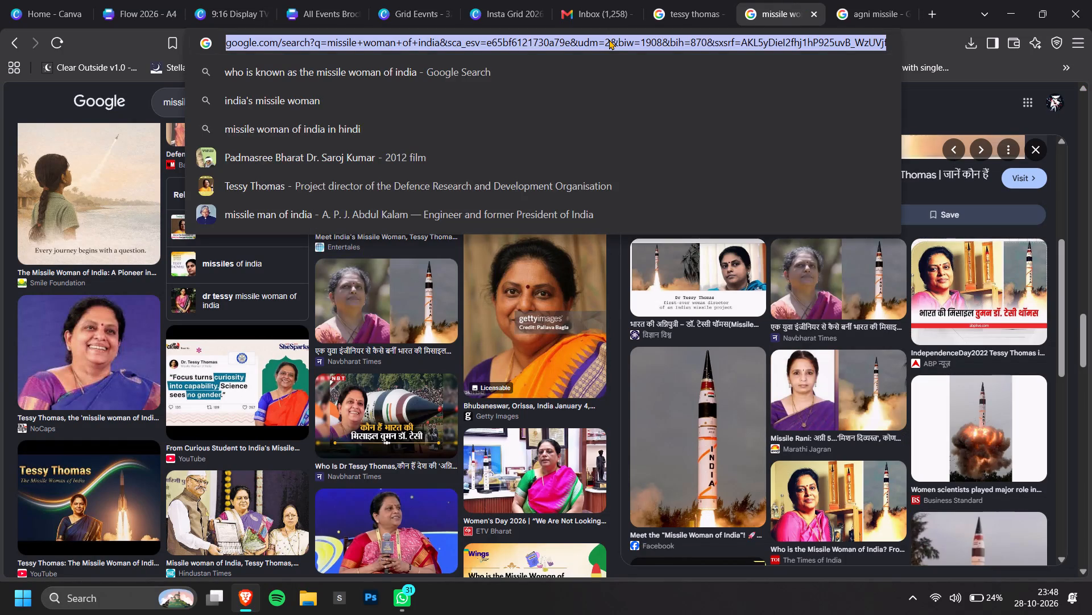
pyautogui.write('was tessy involved in agni v')
pyautogui.press('Return')
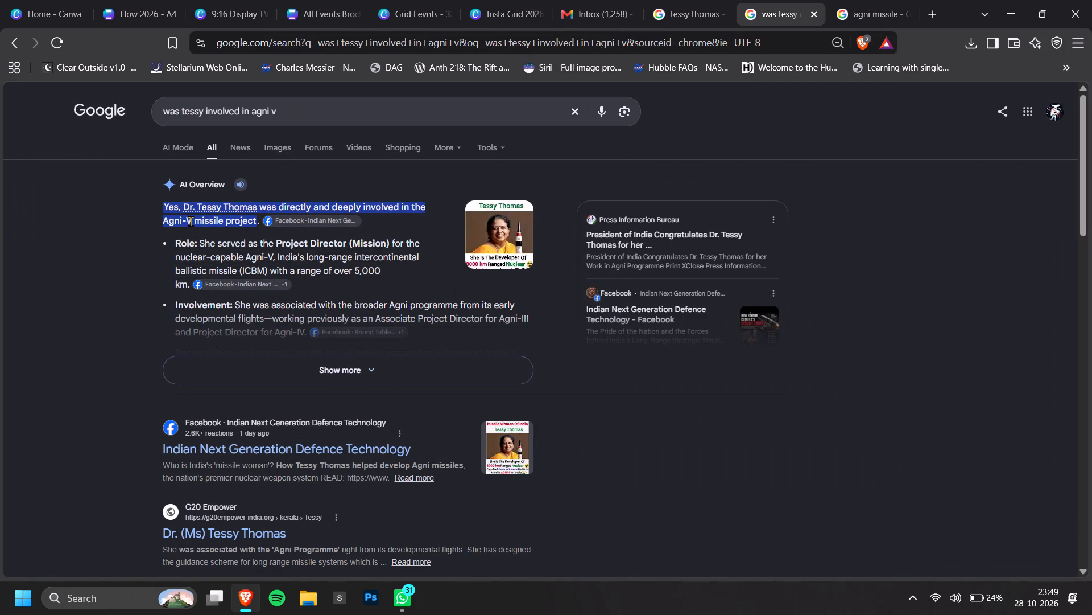
pyautogui.moveTo(191, 222); pyautogui.dragTo(158, 220)
pyautogui.hotkey('ctrl', 'c')
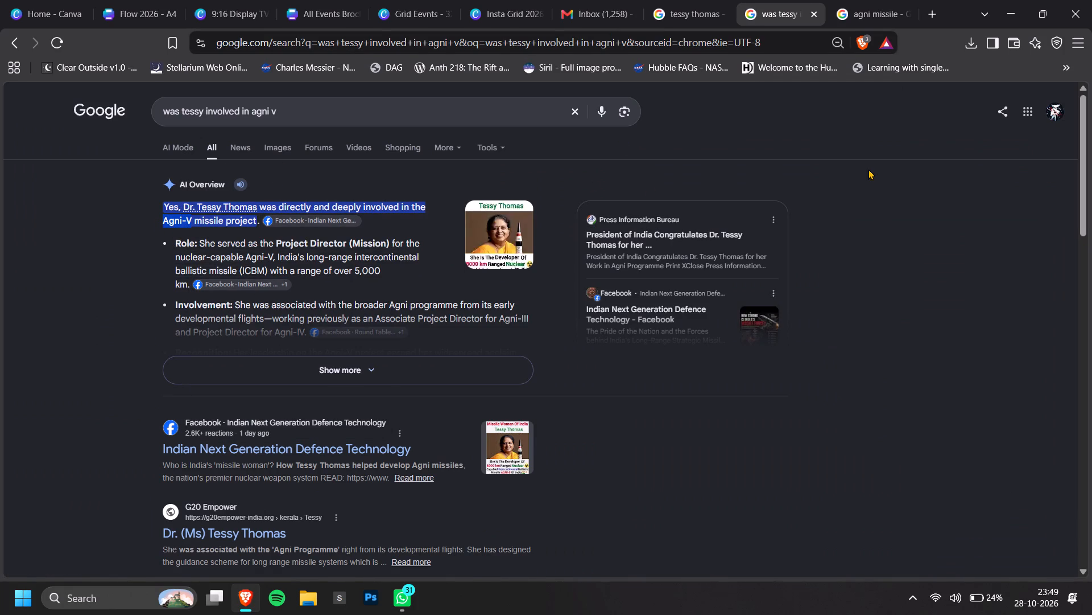
pyautogui.click(868, 169)
pyautogui.click(0, 42)
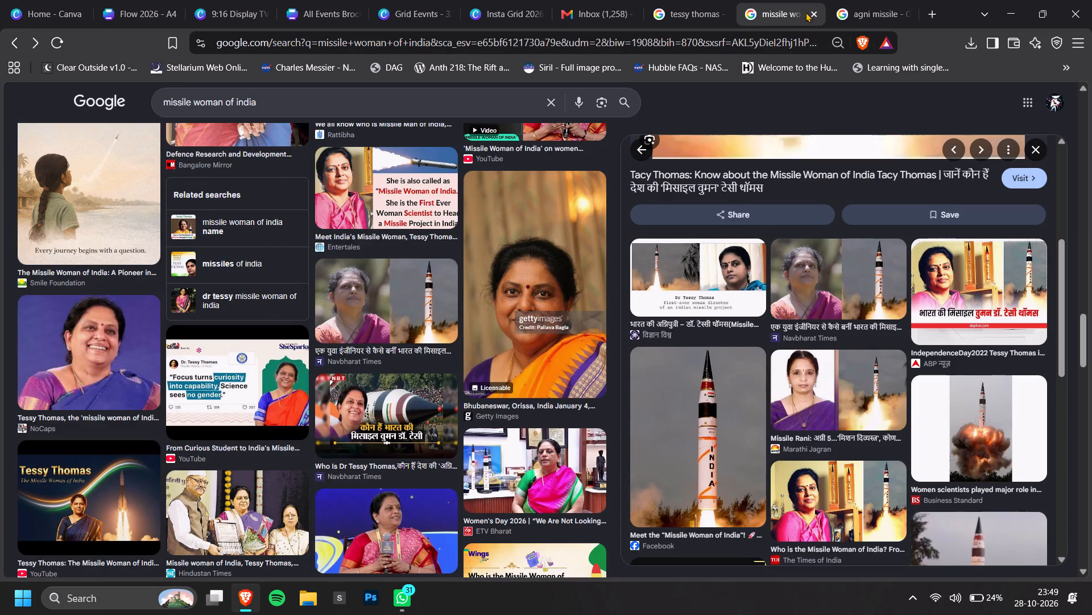
pyautogui.click(809, 13)
# Open the Agni-V Wikipedia article from the missile image result and copy the caption "Advanced Agni-V missile (MIRV variant) test flight".
pyautogui.scroll(-1, 933, 386)
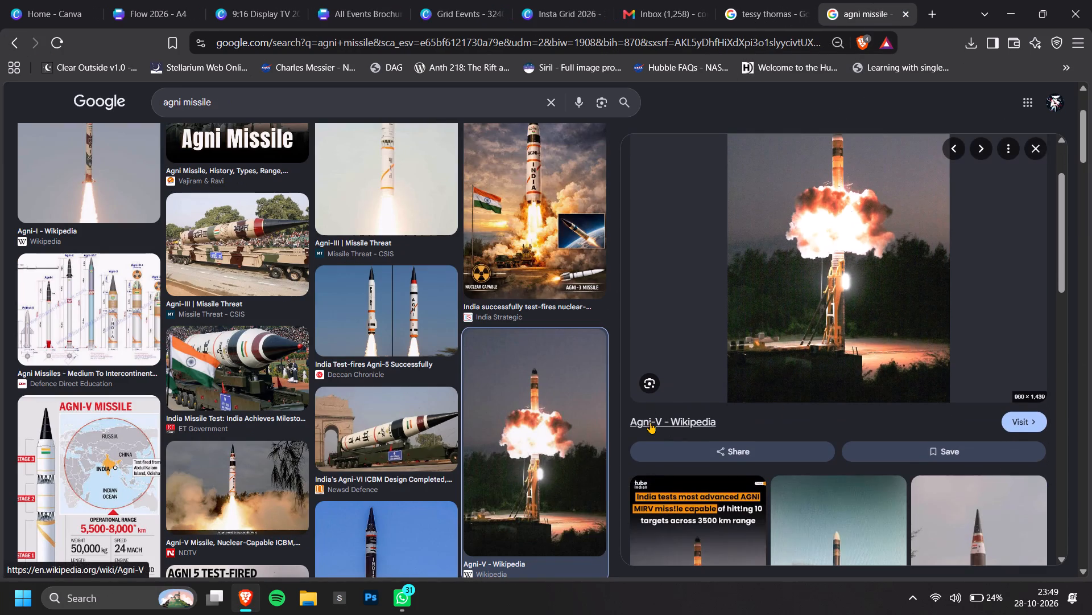
pyautogui.click(650, 422)
pyautogui.scroll(-1, 883, 347)
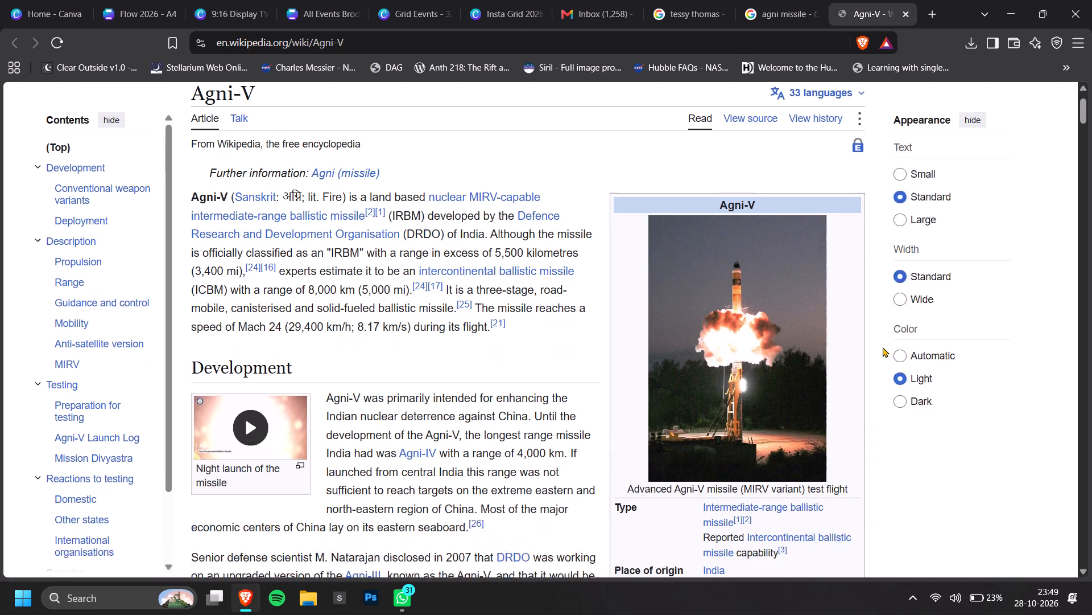
pyautogui.moveTo(629, 462); pyautogui.dragTo(837, 453)
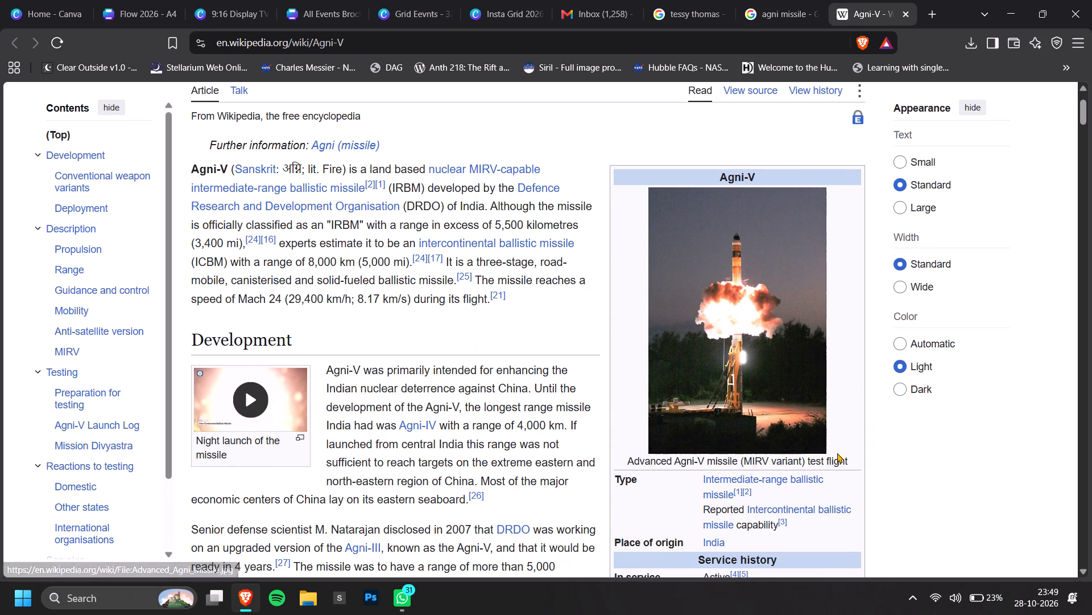
pyautogui.moveTo(837, 453); pyautogui.dragTo(851, 465)
pyautogui.hotkey('ctrl', 'c')
# Paste the copied missile caption onto page 2 of 9:16 Display TV 2026, narrow its text box and left-align it.
pyautogui.click(308, 0)
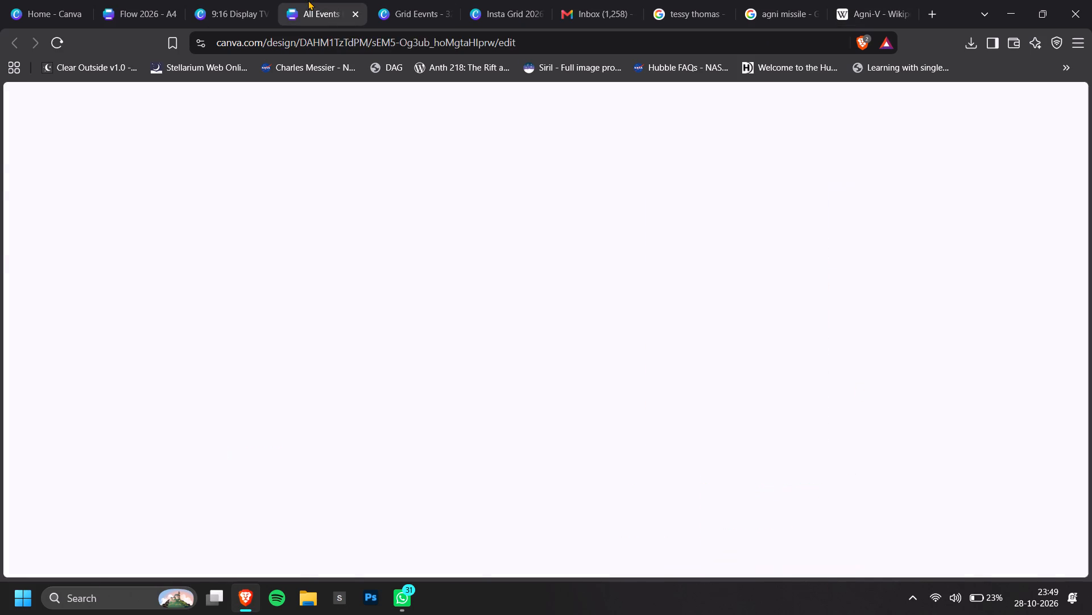
pyautogui.click(227, 0)
pyautogui.click(146, 0)
pyautogui.click(246, 0)
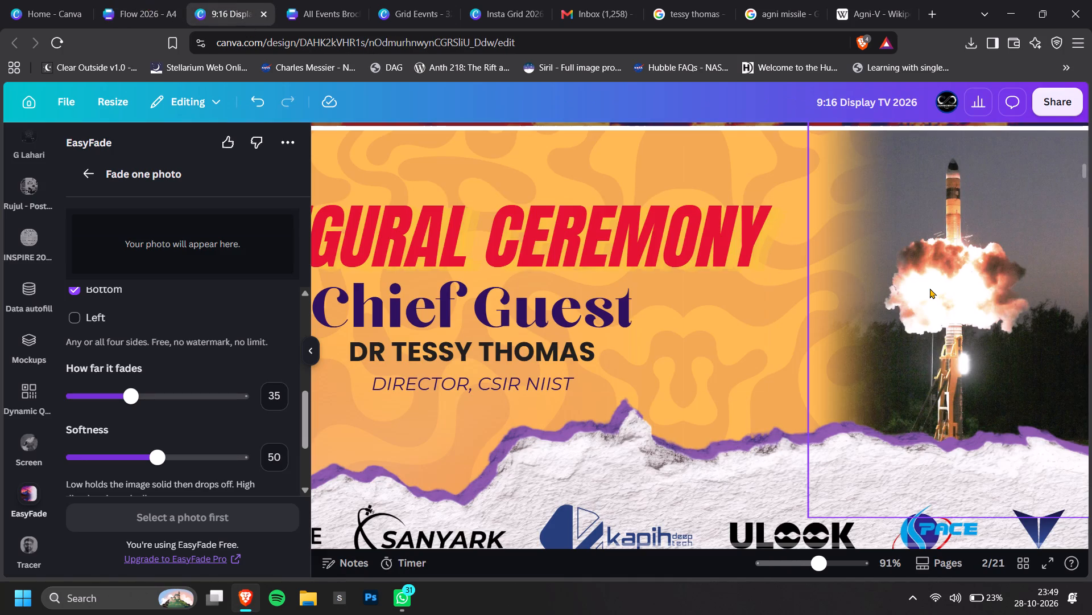
pyautogui.hotkey('ctrl', 'v')
pyautogui.moveTo(1052, 335); pyautogui.dragTo(731, 326)
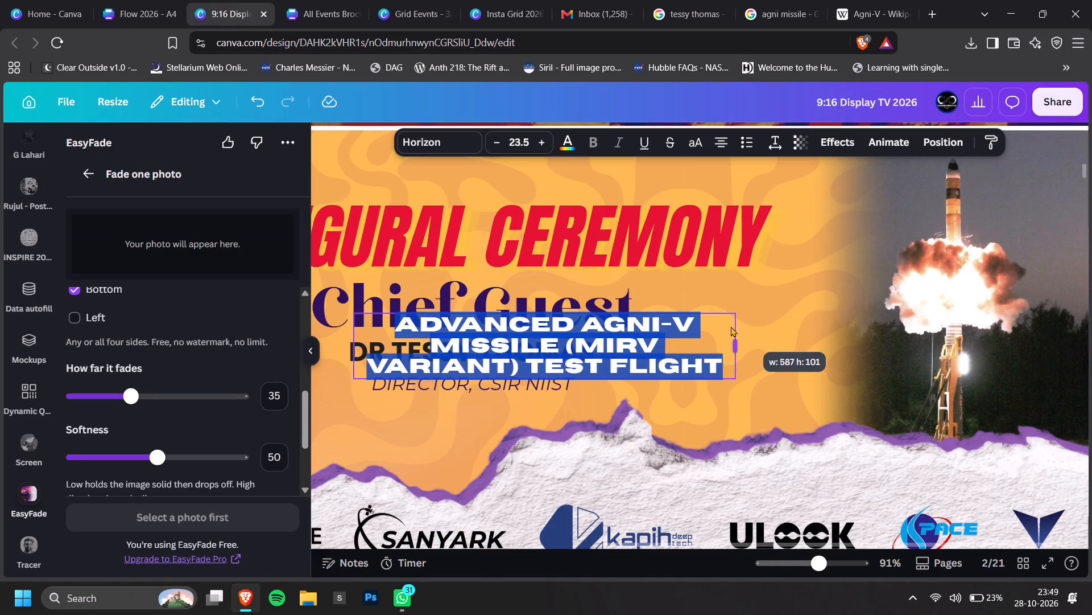
pyautogui.moveTo(731, 326); pyautogui.dragTo(726, 326)
pyautogui.click(713, 142)
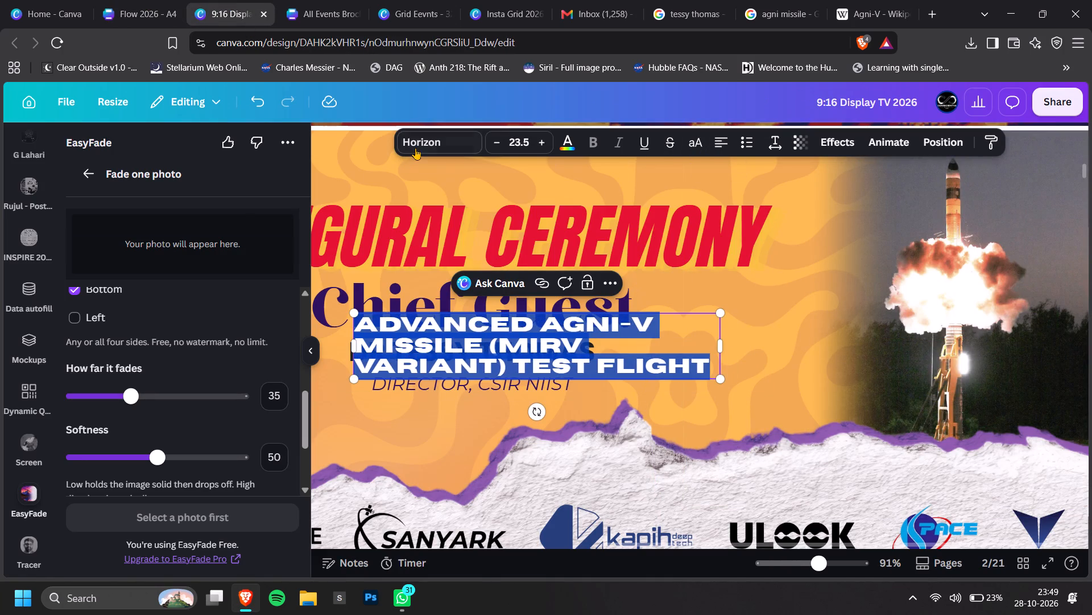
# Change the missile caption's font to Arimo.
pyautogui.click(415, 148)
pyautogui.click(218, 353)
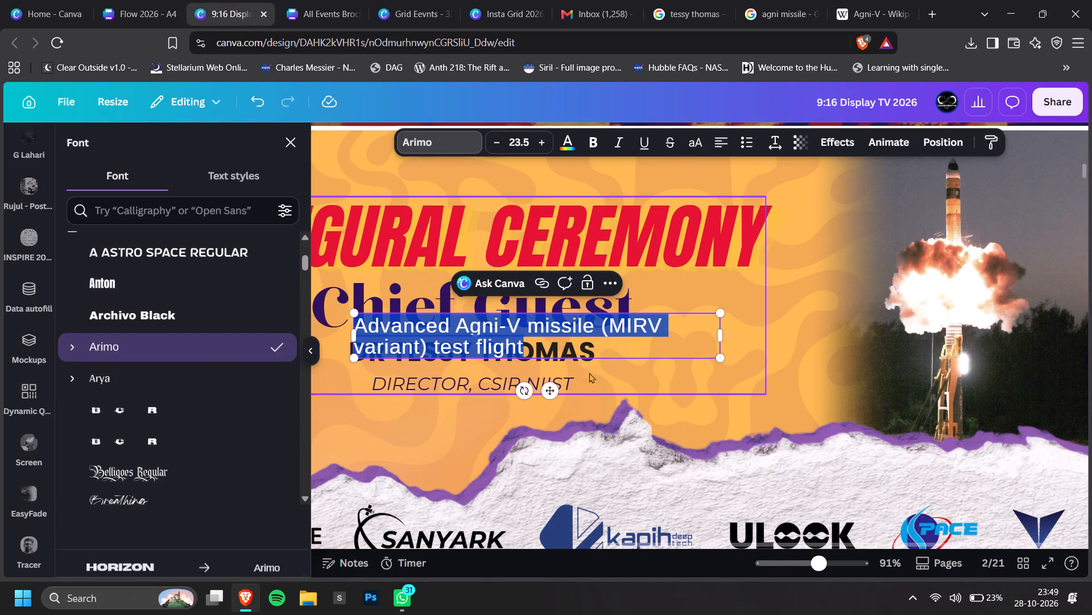
# Move the caption toward the lower part of the missile photo and set its text colour to off-white.
pyautogui.click(834, 325)
pyautogui.moveTo(623, 334); pyautogui.dragTo(932, 401)
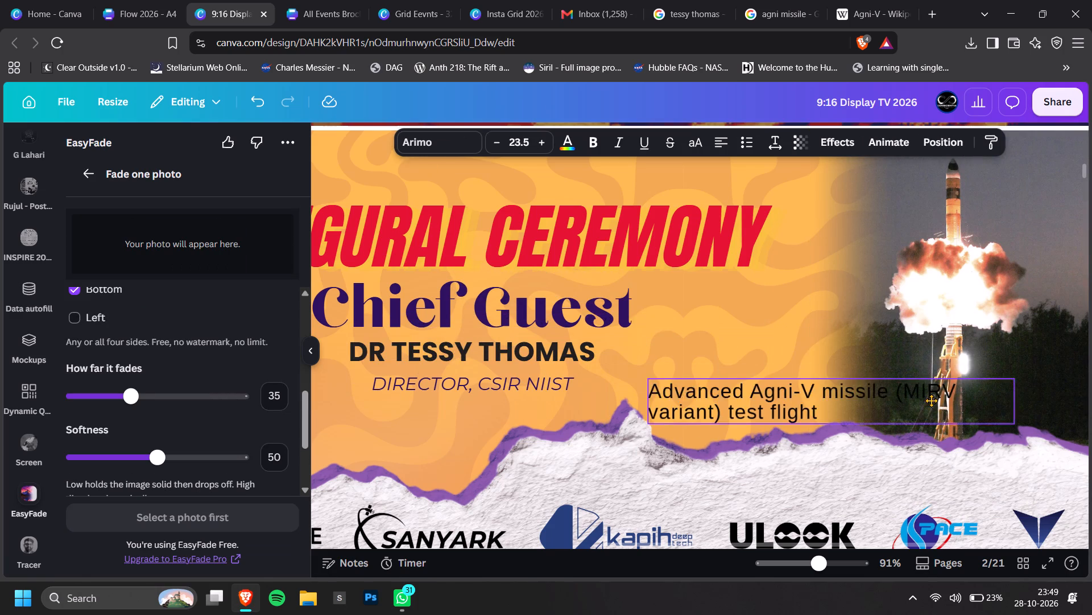
pyautogui.moveTo(932, 401); pyautogui.dragTo(934, 401)
pyautogui.click(558, 149)
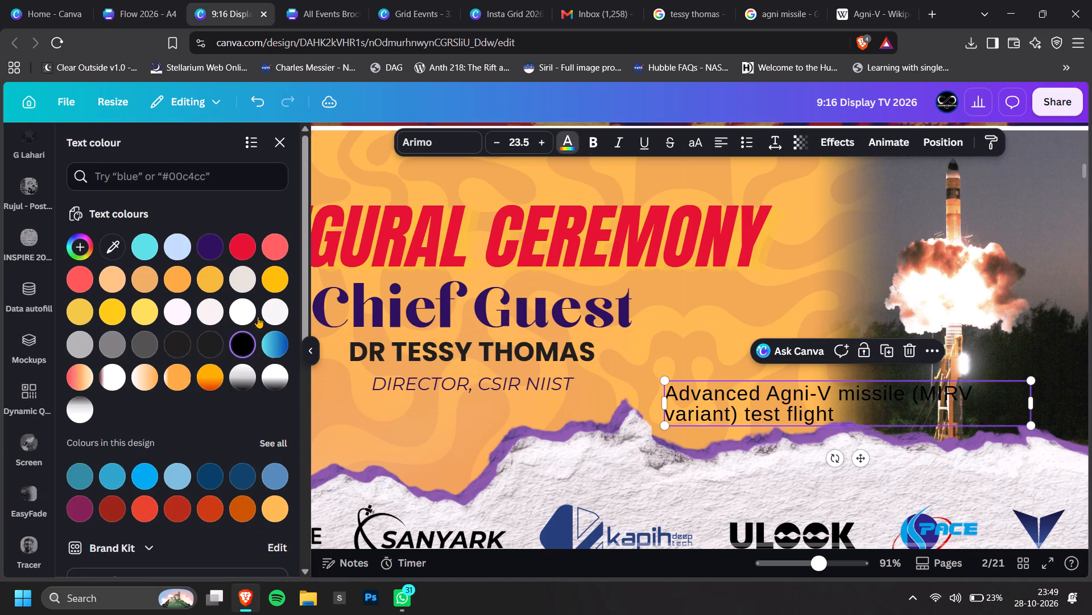
pyautogui.click(276, 311)
# Set the missile caption's font to Migra.
pyautogui.click(423, 134)
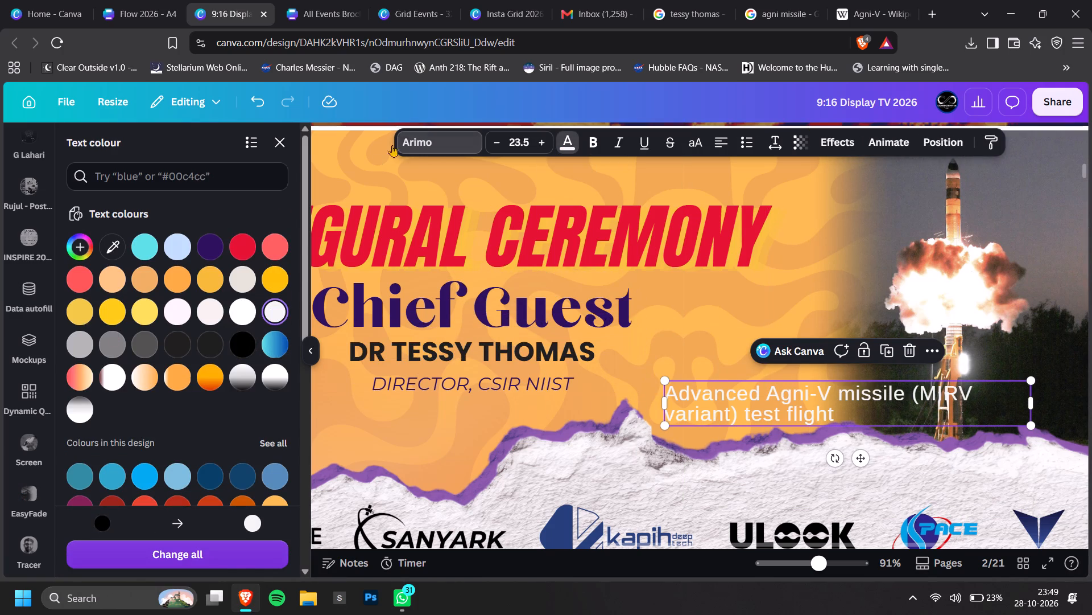
pyautogui.scroll(2, 158, 339)
pyautogui.scroll(-2, 158, 339)
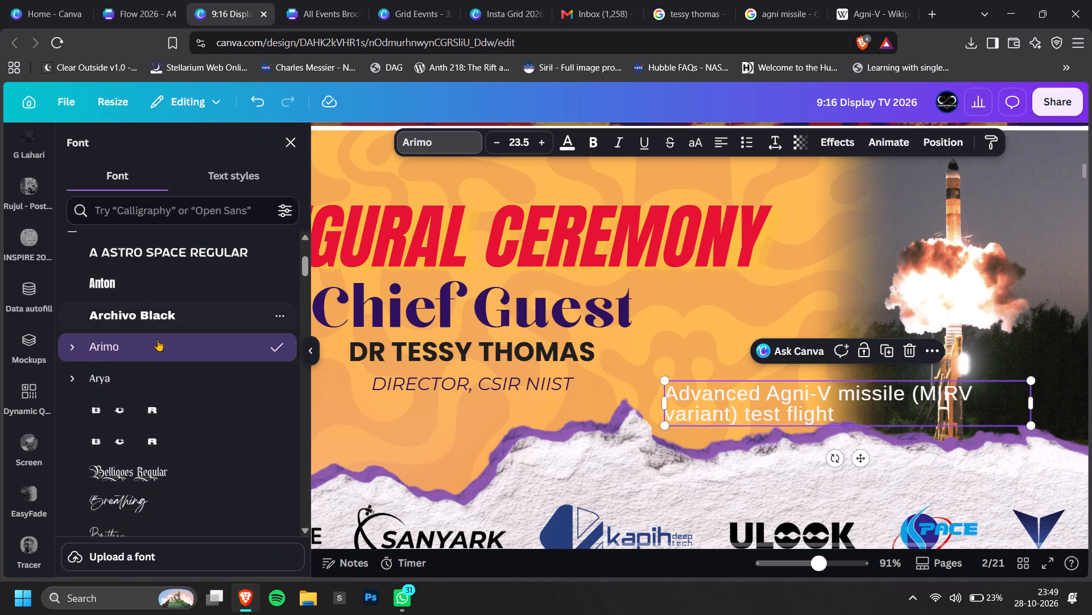
pyautogui.scroll(-3, 158, 339)
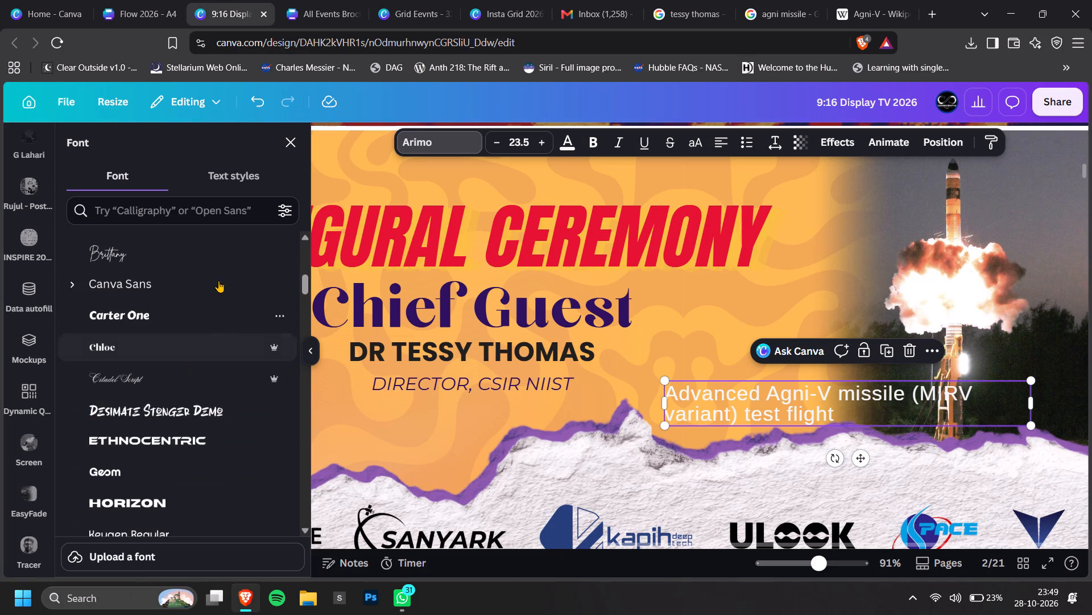
pyautogui.scroll(-2, 223, 306)
pyautogui.click(214, 432)
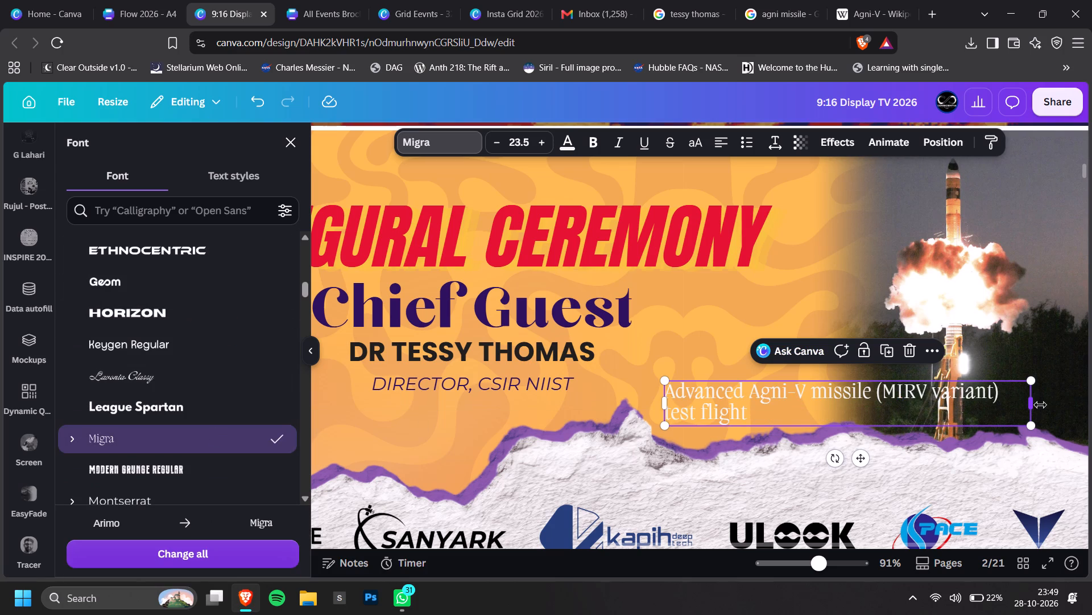
# Narrow the caption box to about 200 wide, wrapping to four lines, and place it beside the launch tower in the missile photo.
pyautogui.moveTo(1040, 405); pyautogui.dragTo(925, 392)
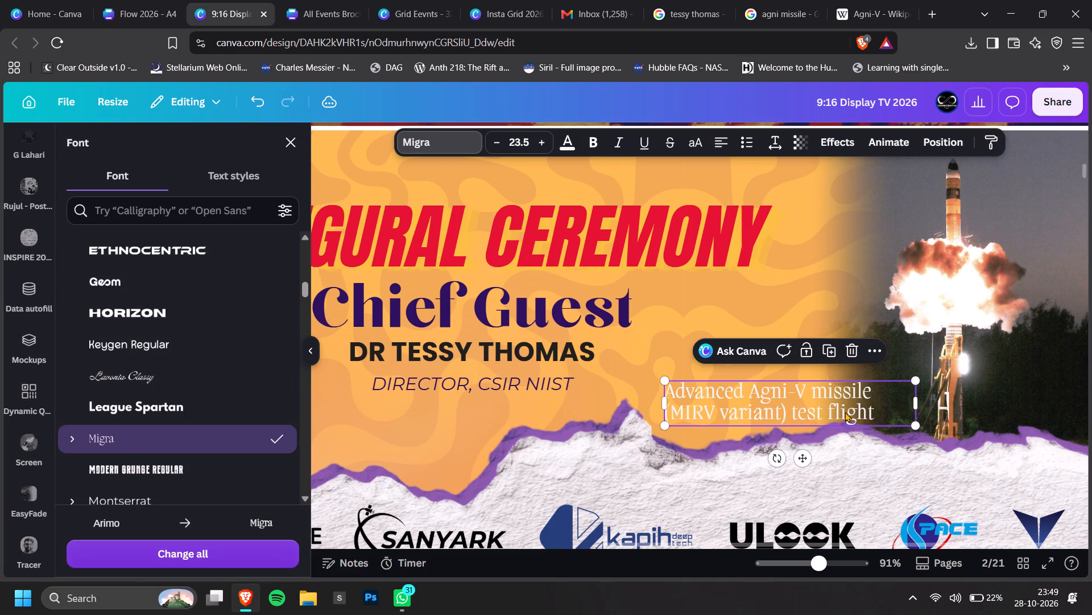
pyautogui.moveTo(845, 412); pyautogui.dragTo(930, 387)
pyautogui.keyDown('shift'); pyautogui.scroll(-3, 930, 387); pyautogui.keyUp('shift')
pyautogui.scroll(2, 930, 387)
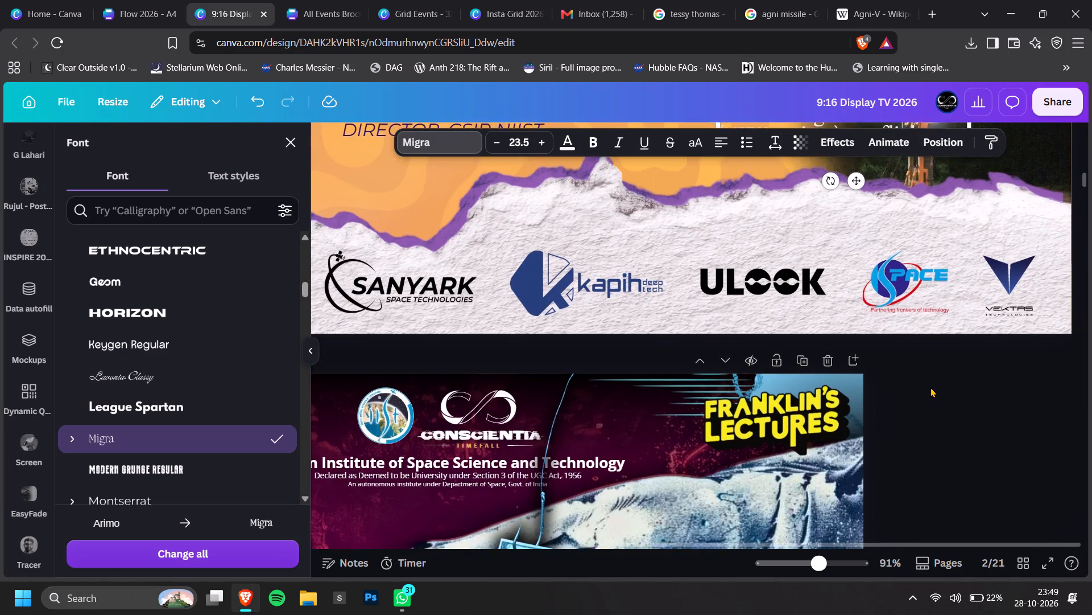
pyautogui.scroll(1, 930, 387)
pyautogui.moveTo(934, 379); pyautogui.dragTo(1029, 374)
pyautogui.moveTo(1064, 375); pyautogui.dragTo(948, 369)
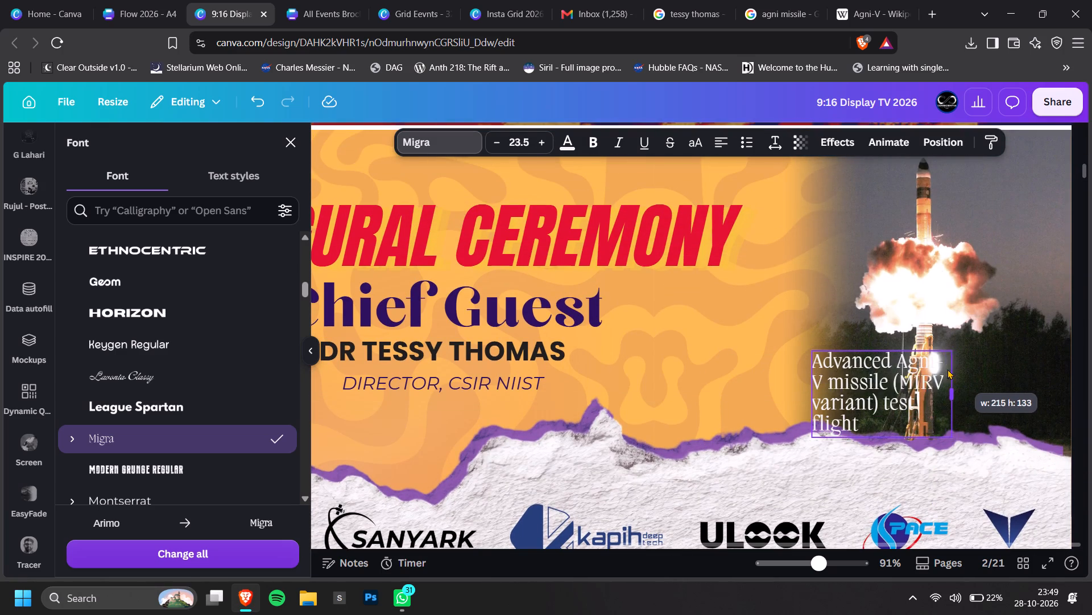
pyautogui.moveTo(948, 369); pyautogui.dragTo(941, 372)
pyautogui.moveTo(883, 412); pyautogui.dragTo(1017, 395)
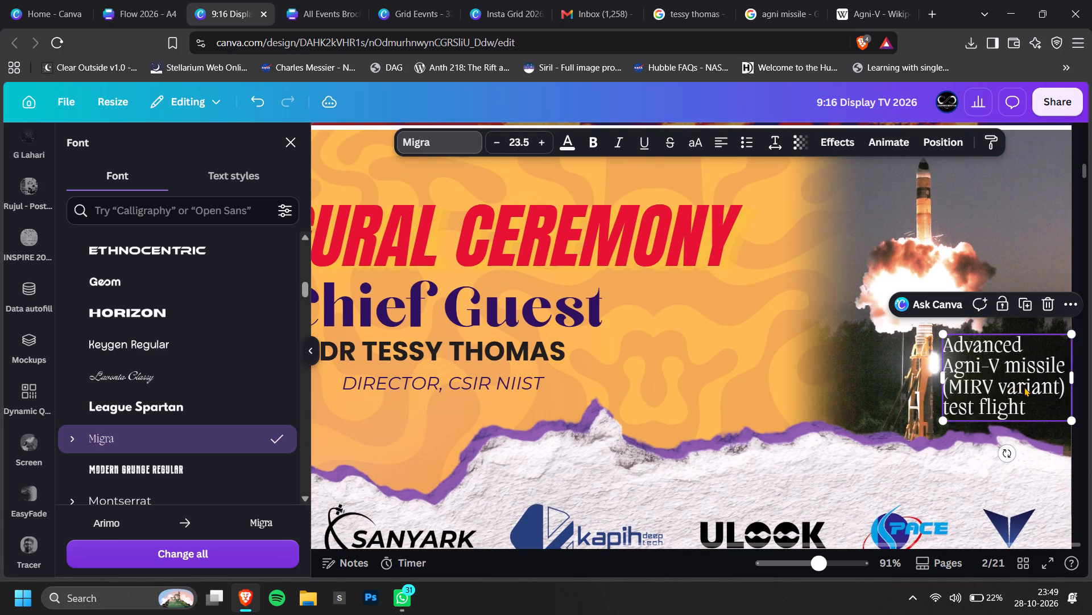
# Reduce the caption's font size to 16 and reposition it over the dark trees beside the launch tower.
pyautogui.moveTo(1072, 336); pyautogui.dragTo(1040, 366)
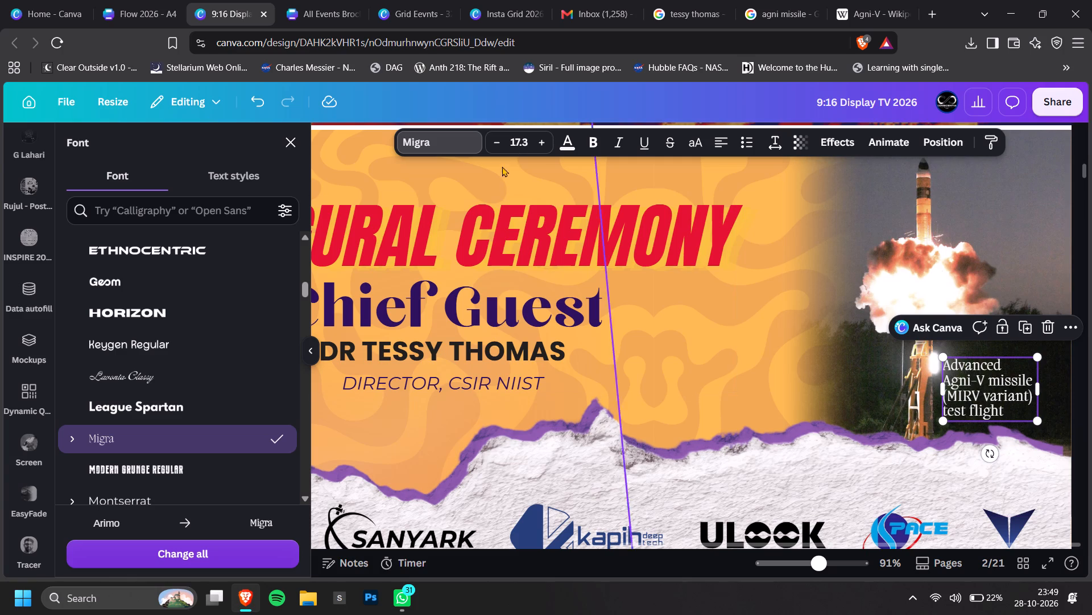
pyautogui.click(524, 143)
pyautogui.write('16')
pyautogui.press('Return')
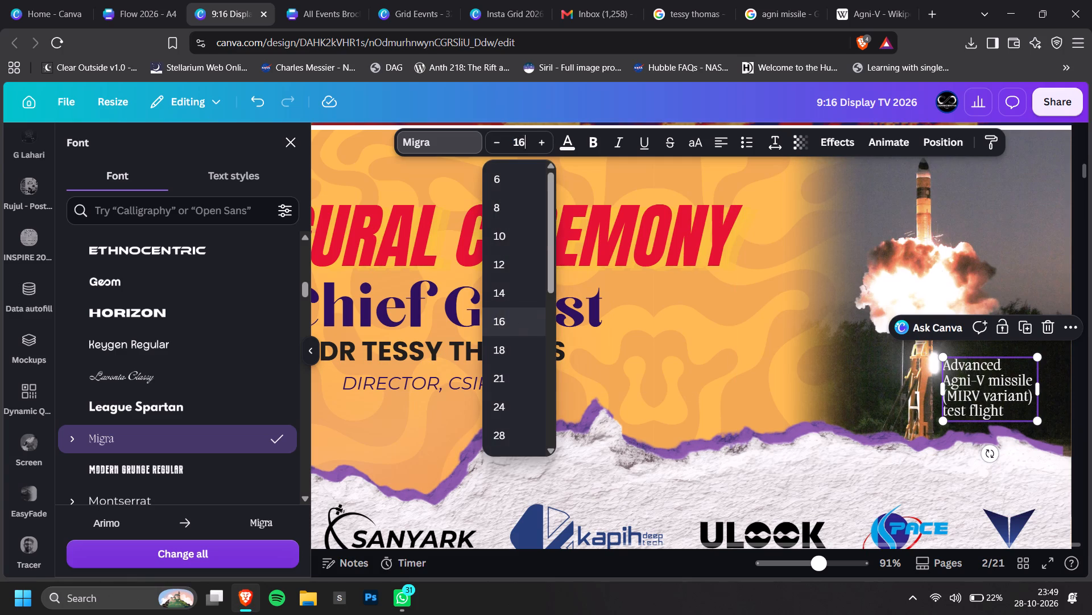
pyautogui.scroll(1, 525, 142)
pyautogui.moveTo(1003, 400); pyautogui.dragTo(1021, 391)
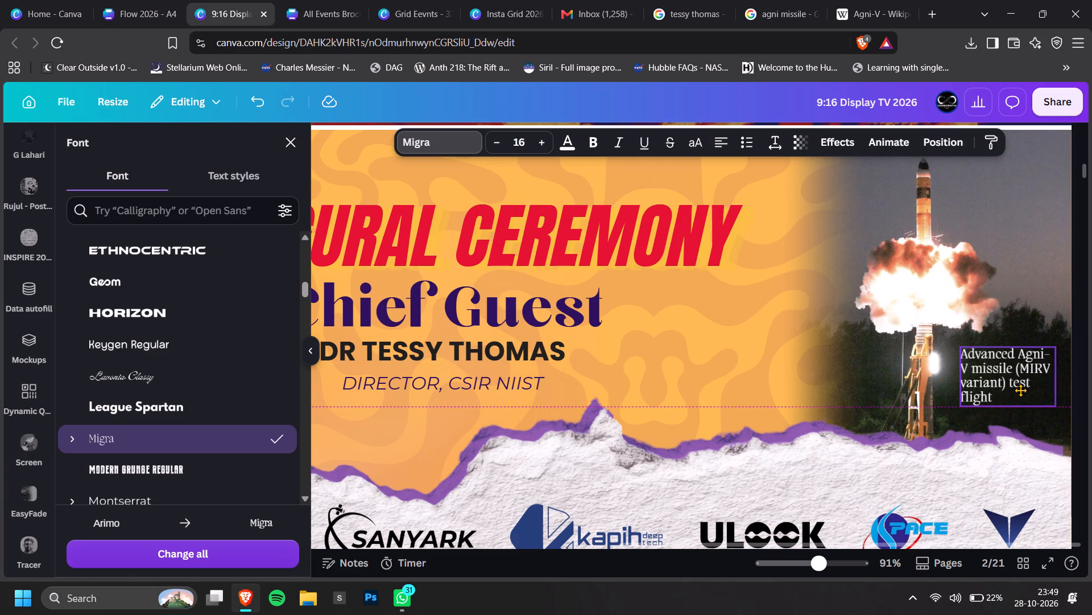
pyautogui.moveTo(1021, 391); pyautogui.dragTo(1016, 394)
pyautogui.keyDown('ctrl'); pyautogui.scroll(-3, 996, 371); pyautogui.keyUp('ctrl')
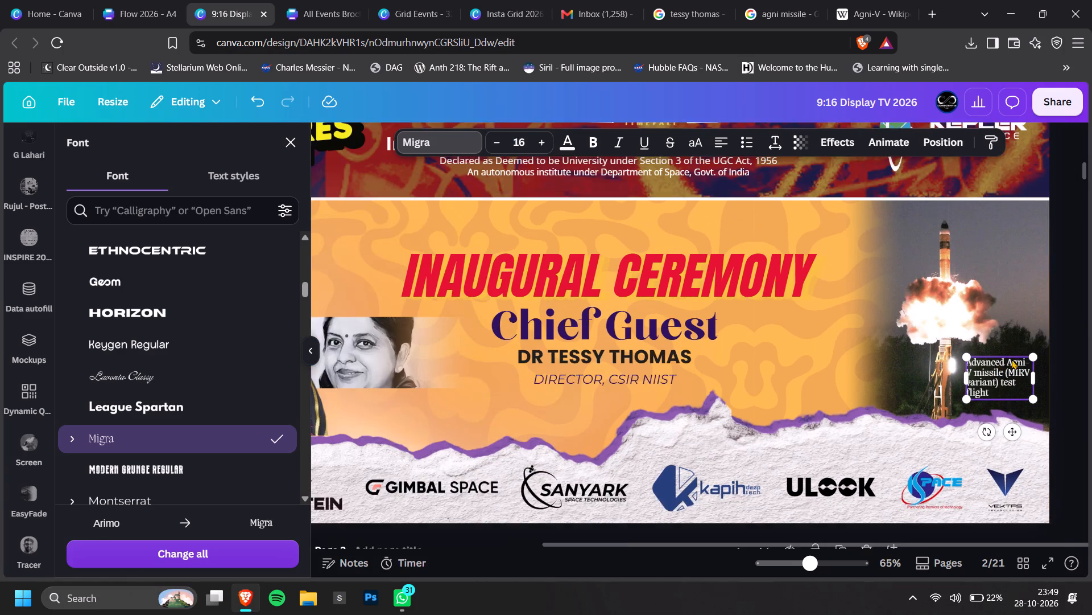
pyautogui.doubleClick(1058, 293)
pyautogui.keyDown('ctrl'); pyautogui.scroll(-2, 1019, 313); pyautogui.keyUp('ctrl')
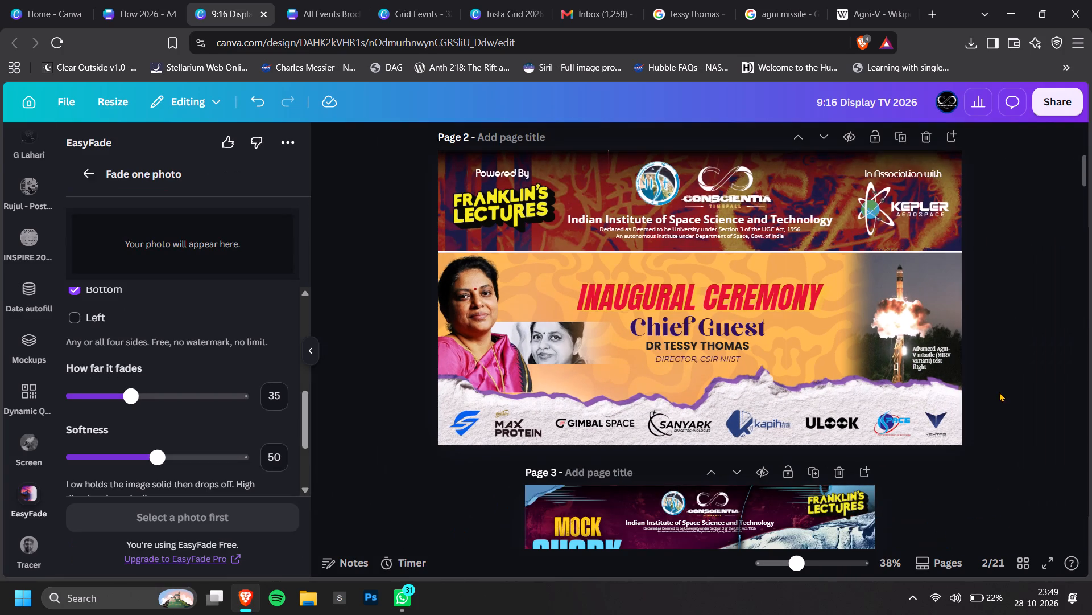
pyautogui.keyDown('shift'); pyautogui.scroll(-2, 994, 396); pyautogui.keyUp('shift')
pyautogui.click(1006, 385)
# Change the missile caption's text colour to light peach.
pyautogui.keyDown('ctrl'); pyautogui.scroll(6, 999, 375); pyautogui.keyUp('ctrl')
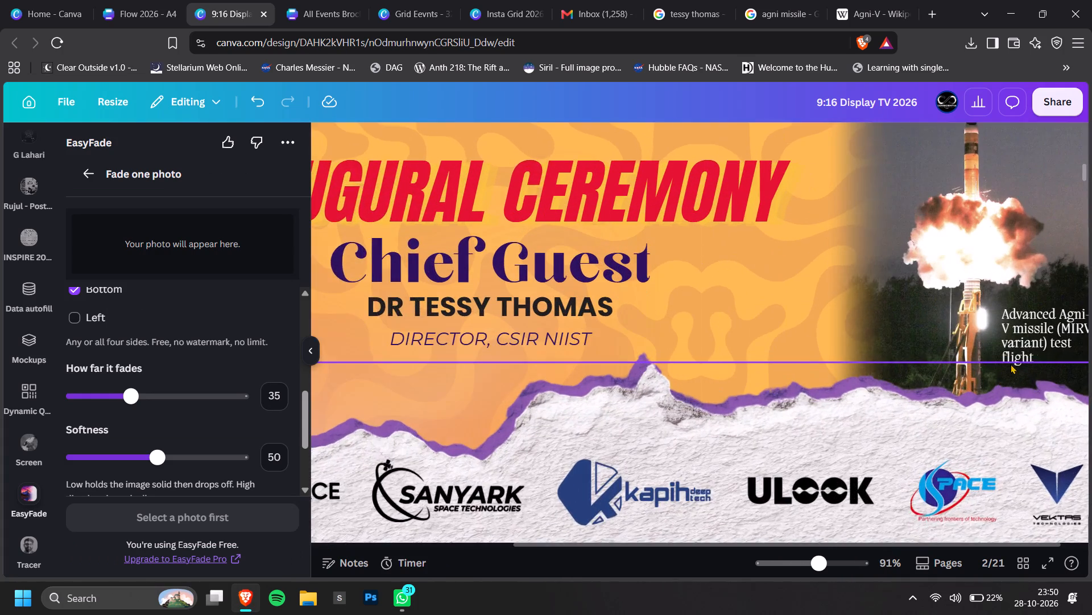
pyautogui.keyDown('shift'); pyautogui.scroll(-1, 1057, 324); pyautogui.keyUp('shift')
pyautogui.scroll(1, 1057, 324)
pyautogui.click(1053, 328)
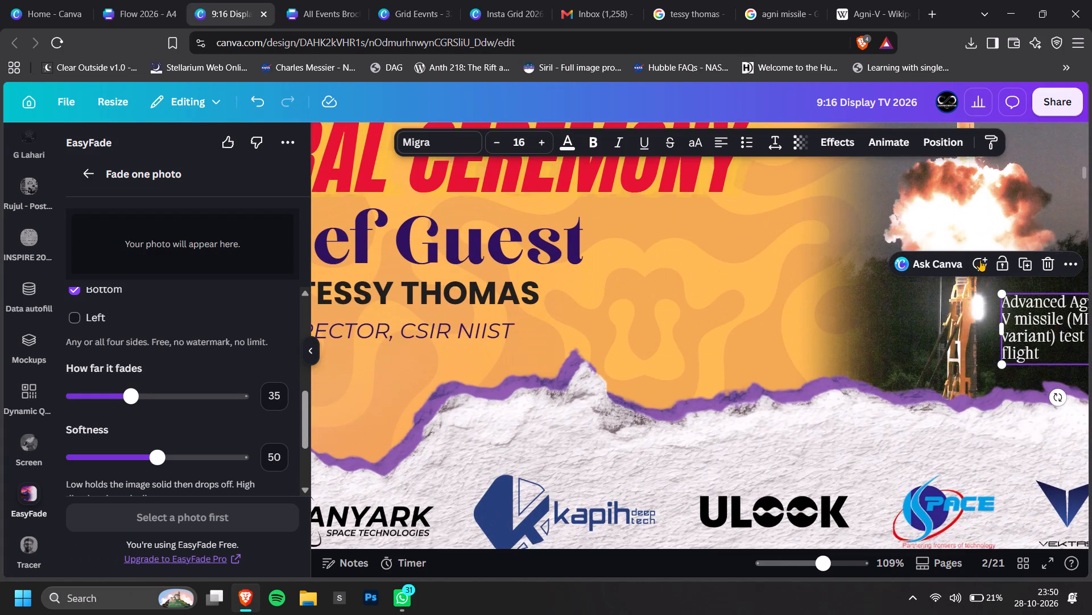
pyautogui.click(572, 140)
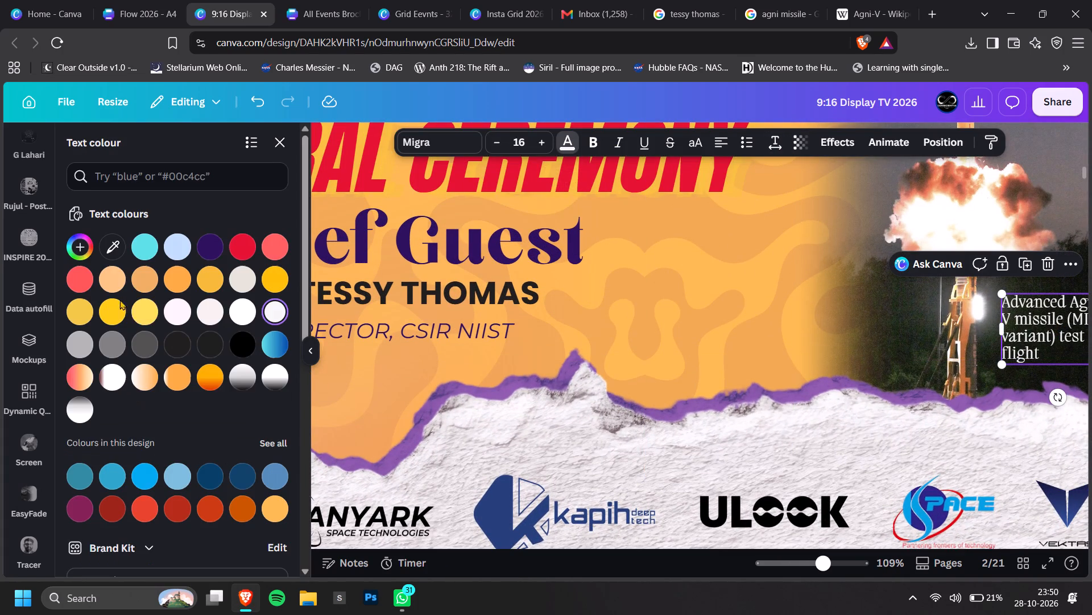
pyautogui.click(201, 235)
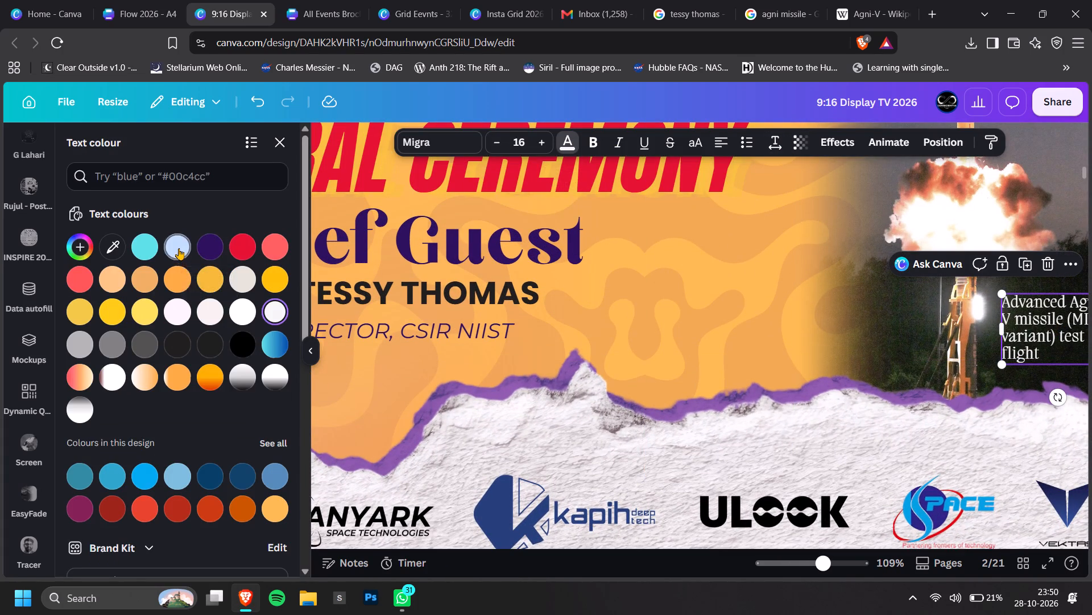
pyautogui.click(179, 248)
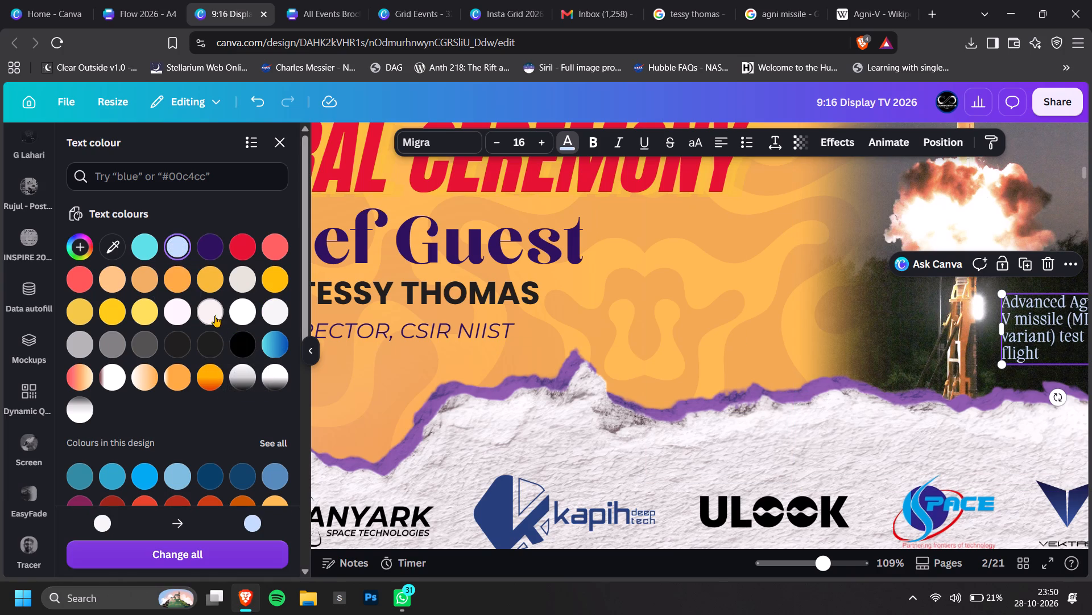
pyautogui.click(213, 314)
pyautogui.click(112, 280)
pyautogui.keyDown('shift'); pyautogui.scroll(-1, 812, 335); pyautogui.keyUp('shift')
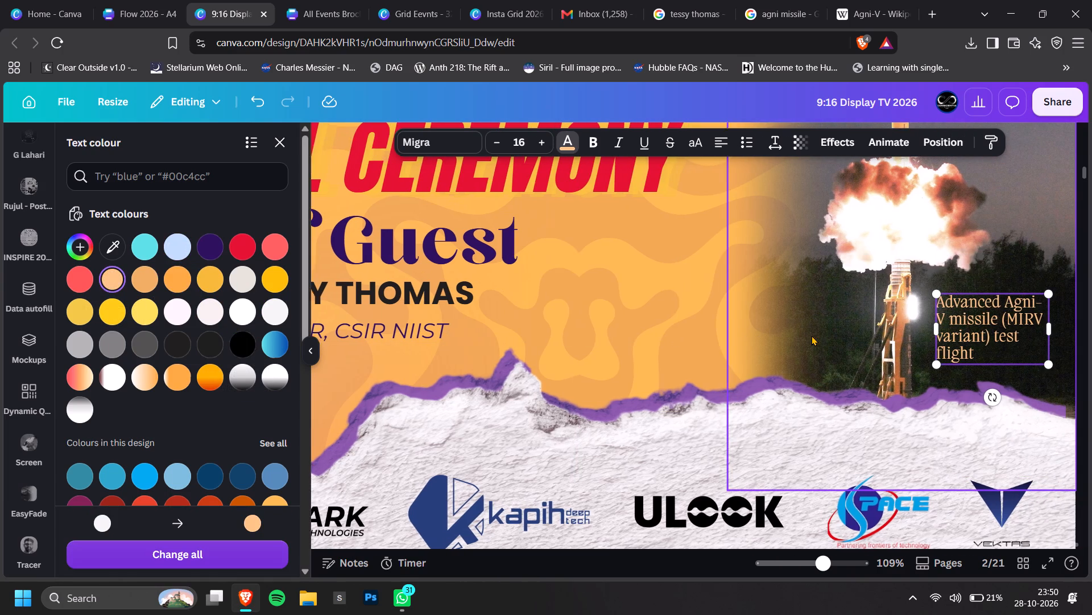
# Widen the missile caption box to wrap to three lines, reduce its font size to 15, and reposition it slightly lower beside the launch tower.
pyautogui.keyDown('shift'); pyautogui.scroll(-1, 812, 335); pyautogui.keyUp('shift')
pyautogui.moveTo(1050, 329); pyautogui.dragTo(1064, 333)
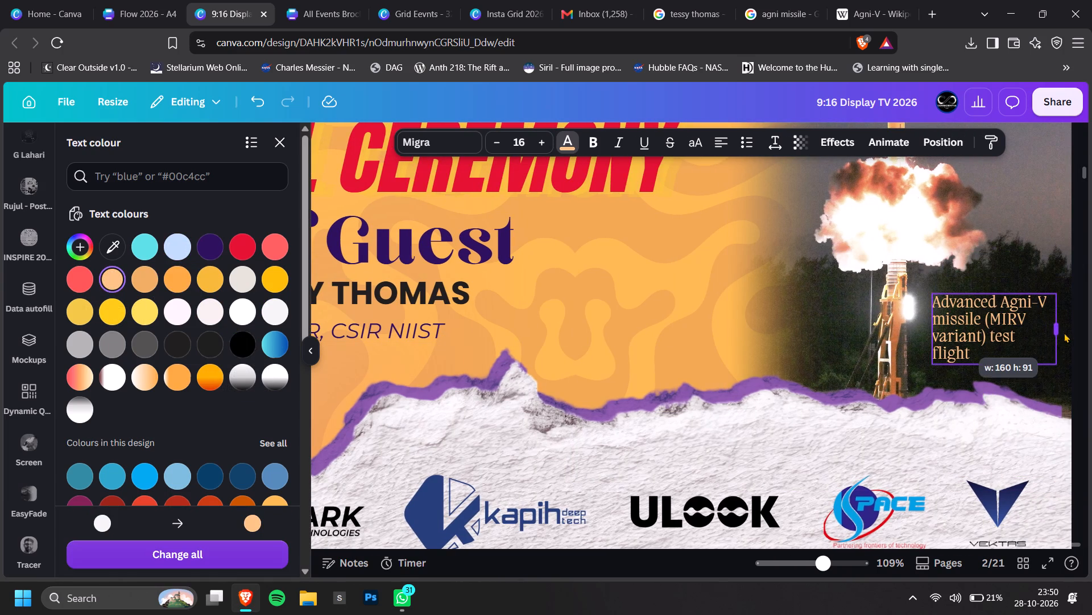
pyautogui.moveTo(1064, 333); pyautogui.dragTo(1066, 334)
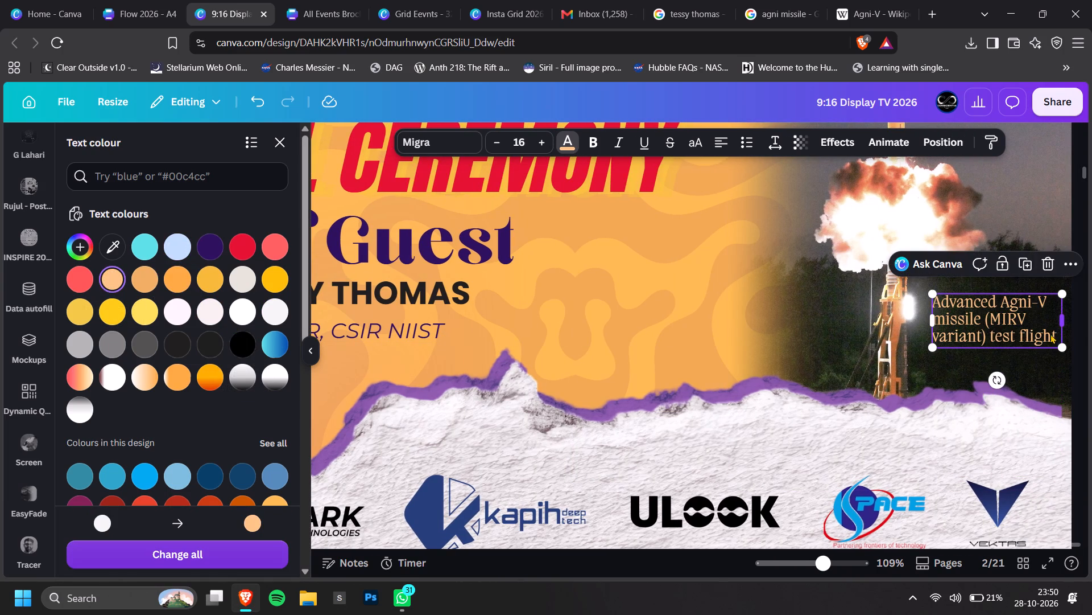
pyautogui.moveTo(1027, 332); pyautogui.dragTo(1024, 346)
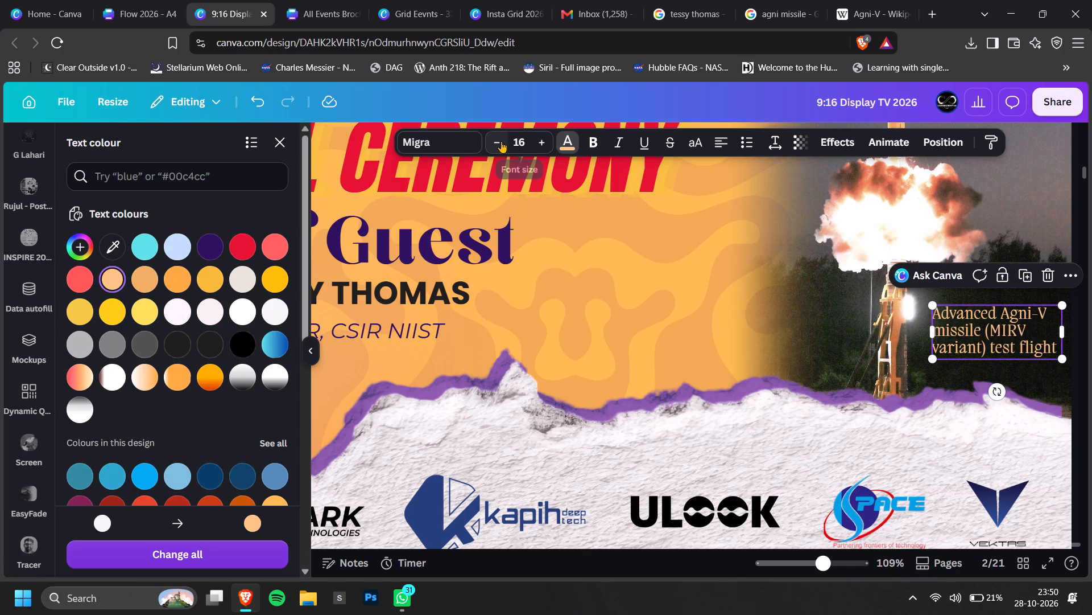
pyautogui.click(501, 141)
pyautogui.moveTo(1028, 327); pyautogui.dragTo(1030, 335)
pyautogui.keyDown('ctrl'); pyautogui.scroll(-3, 1025, 337); pyautogui.keyUp('ctrl')
pyautogui.click(1076, 310)
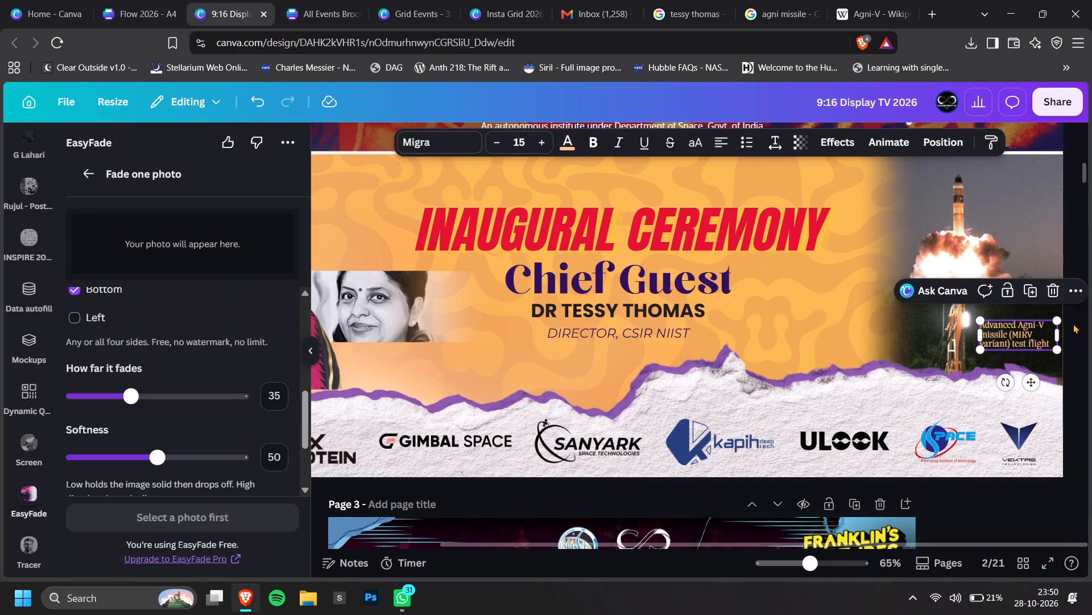
pyautogui.click(1073, 323)
pyautogui.keyDown('ctrl'); pyautogui.scroll(-4, 584, 331); pyautogui.keyUp('ctrl')
pyautogui.click(895, 266)
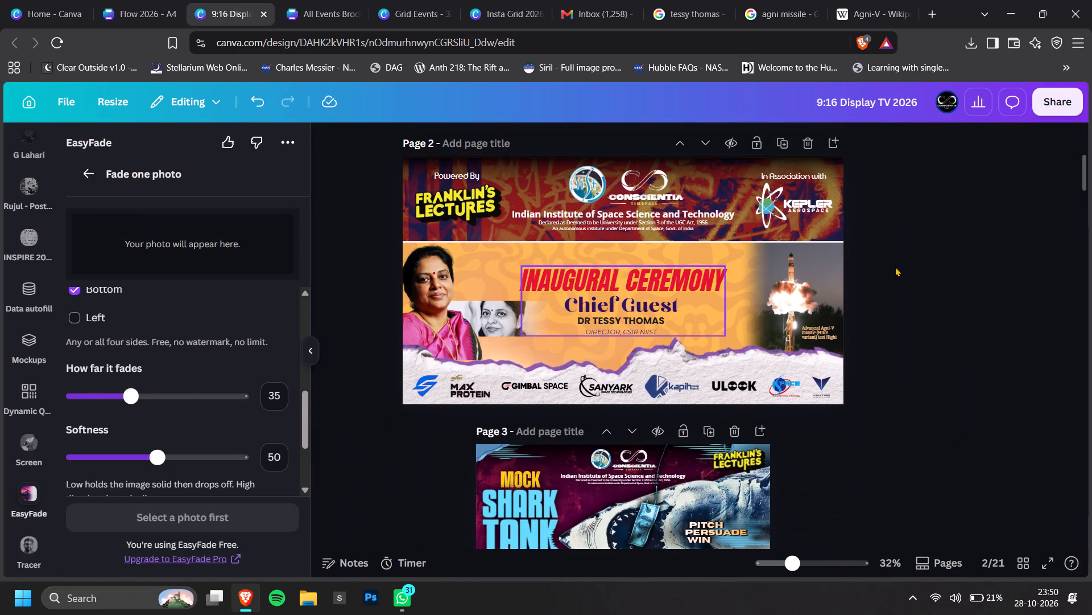
# Shift the colour portrait inward from the page's left edge so the chief guest's whole shoulder shows.
pyautogui.moveTo(413, 300); pyautogui.dragTo(419, 300)
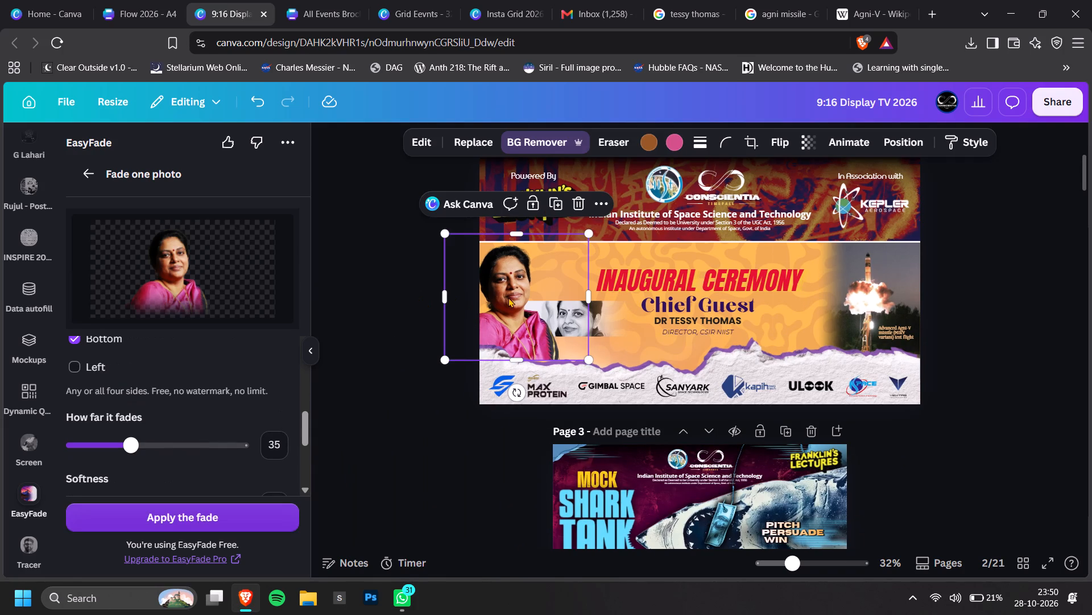
pyautogui.moveTo(511, 297); pyautogui.dragTo(519, 298)
pyautogui.moveTo(549, 361); pyautogui.dragTo(548, 367)
pyautogui.moveTo(510, 280); pyautogui.dragTo(516, 279)
pyautogui.click(389, 295)
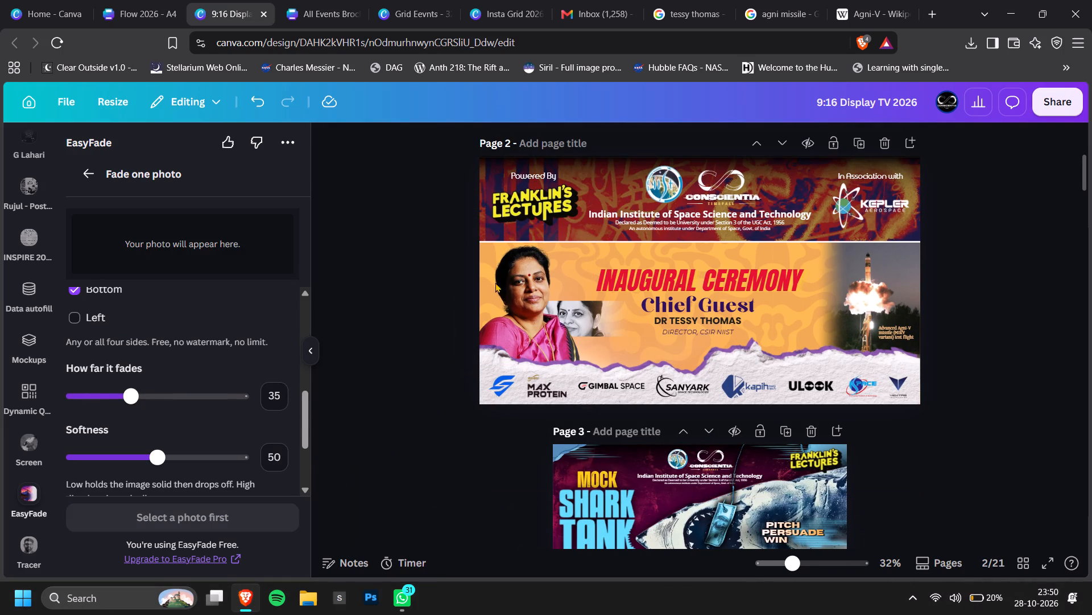
# Move the black-and-white portrait right, out from behind the colour portrait, and shrink it to about 460 wide.
pyautogui.keyDown('ctrl'); pyautogui.scroll(3, 589, 277); pyautogui.keyUp('ctrl')
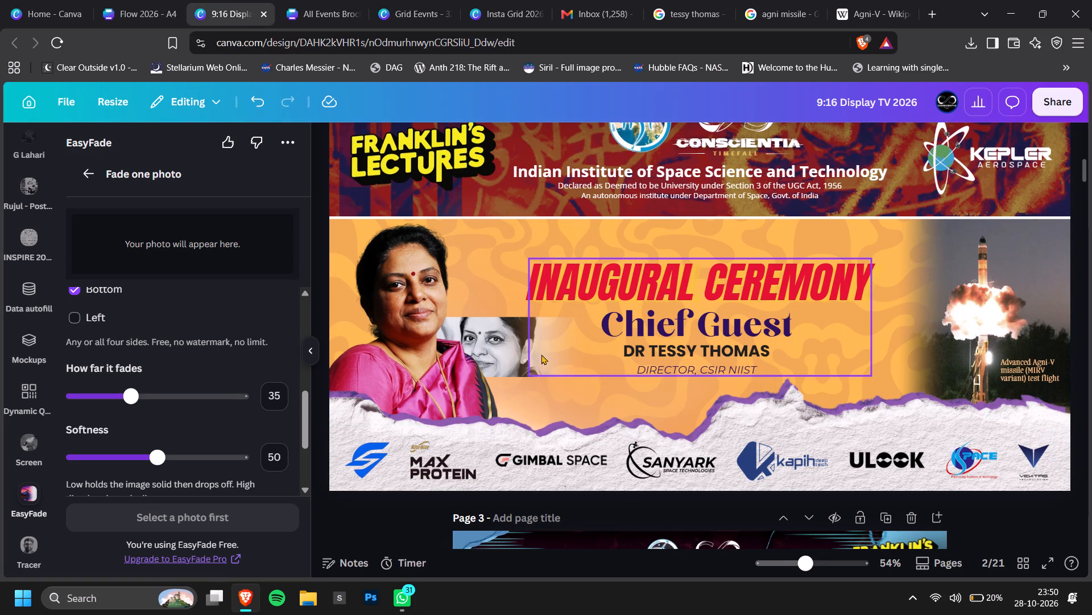
pyautogui.hotkey('alt', '1')
pyautogui.scroll(-5, 227, 350)
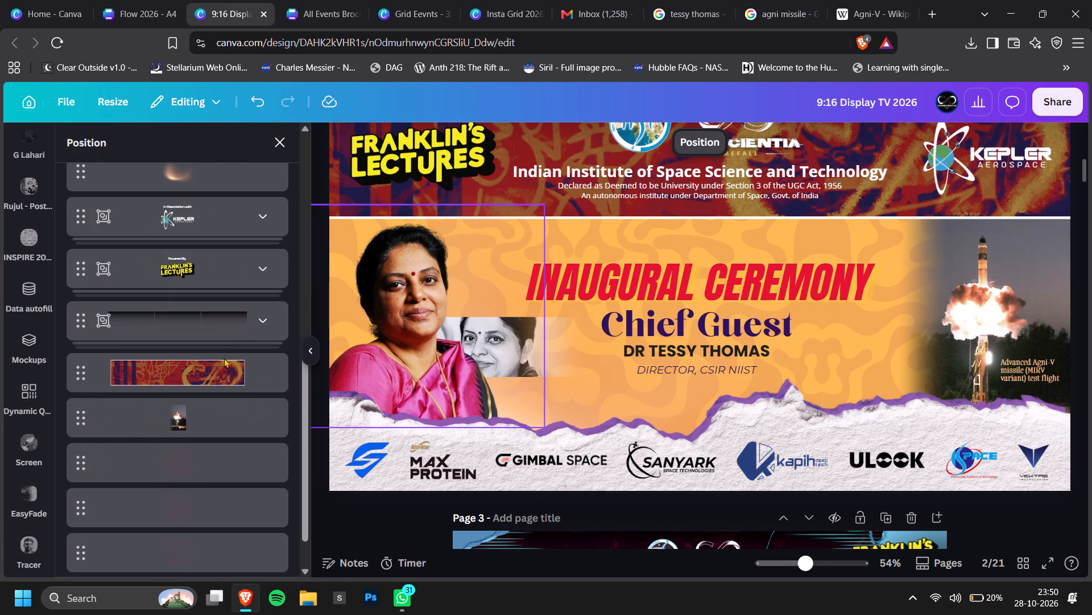
pyautogui.scroll(2, 220, 301)
pyautogui.click(196, 323)
pyautogui.moveTo(524, 366); pyautogui.dragTo(532, 365)
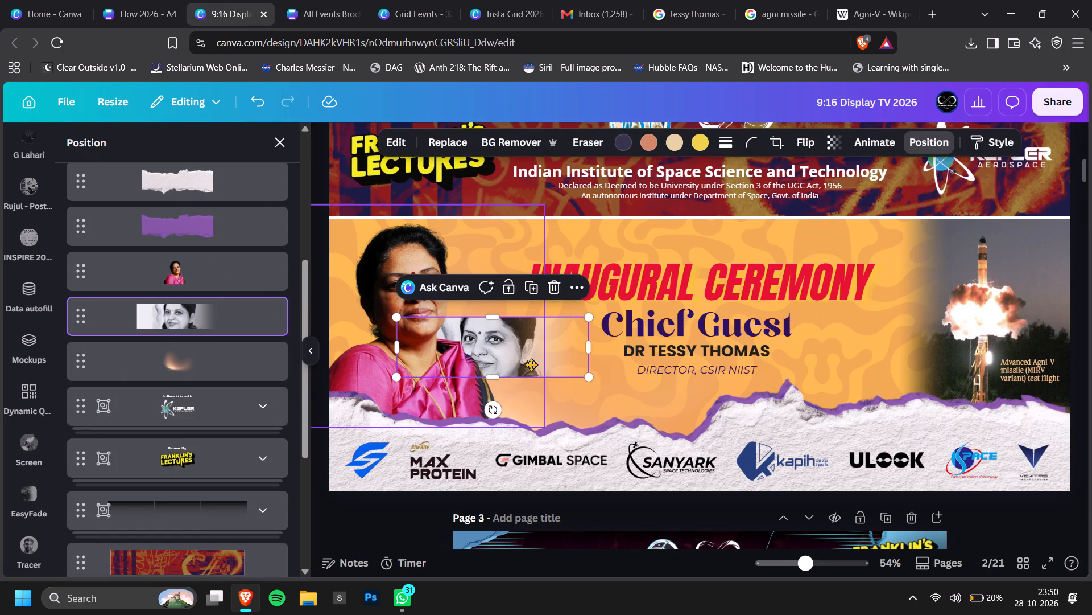
pyautogui.moveTo(532, 365); pyautogui.dragTo(563, 362)
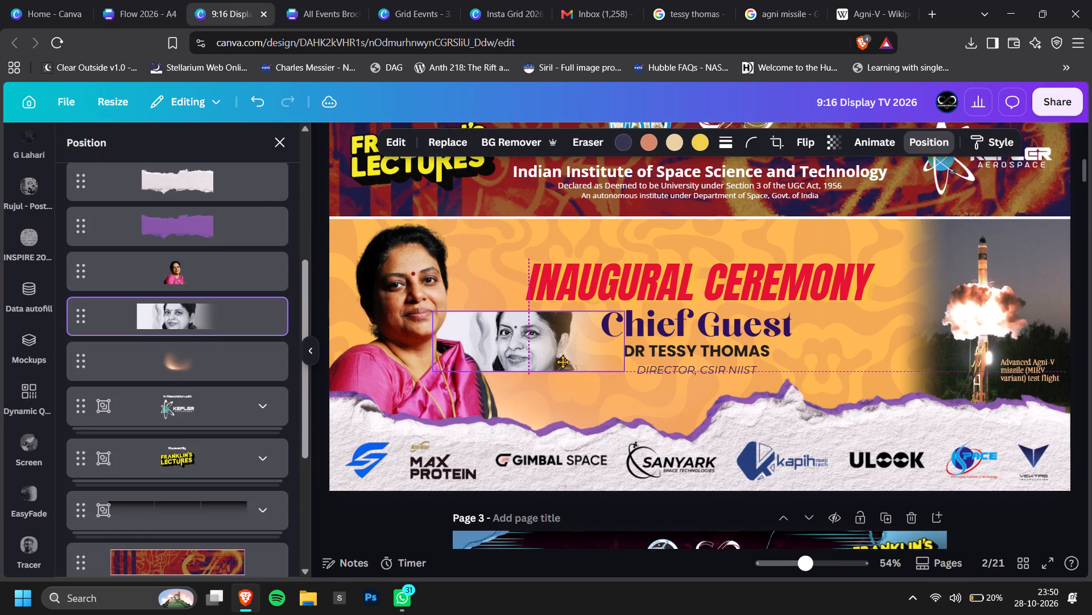
pyautogui.moveTo(563, 362); pyautogui.dragTo(563, 360)
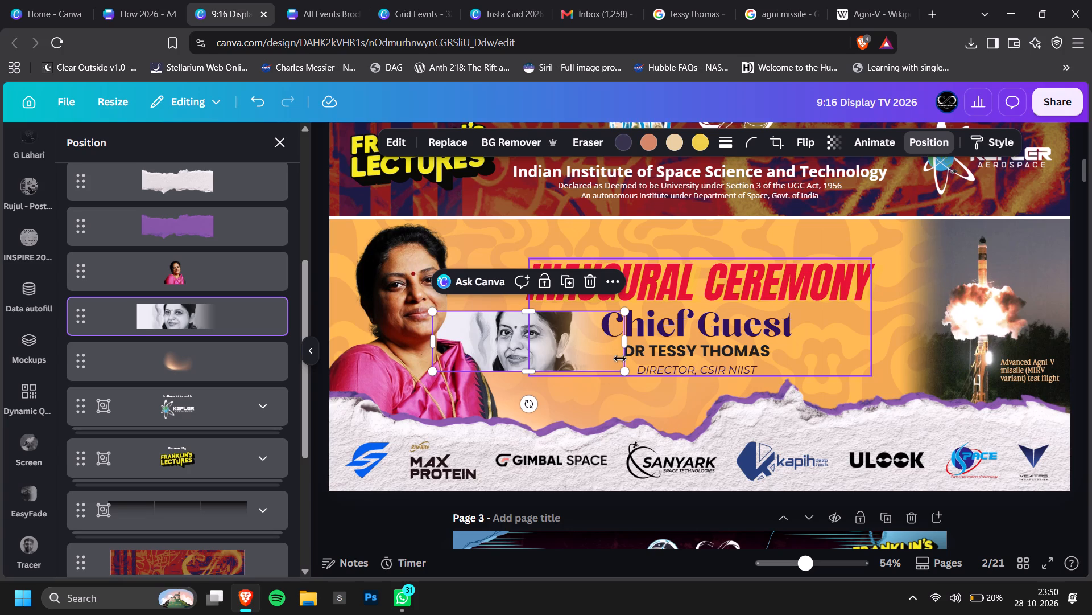
pyautogui.moveTo(625, 374); pyautogui.dragTo(612, 367)
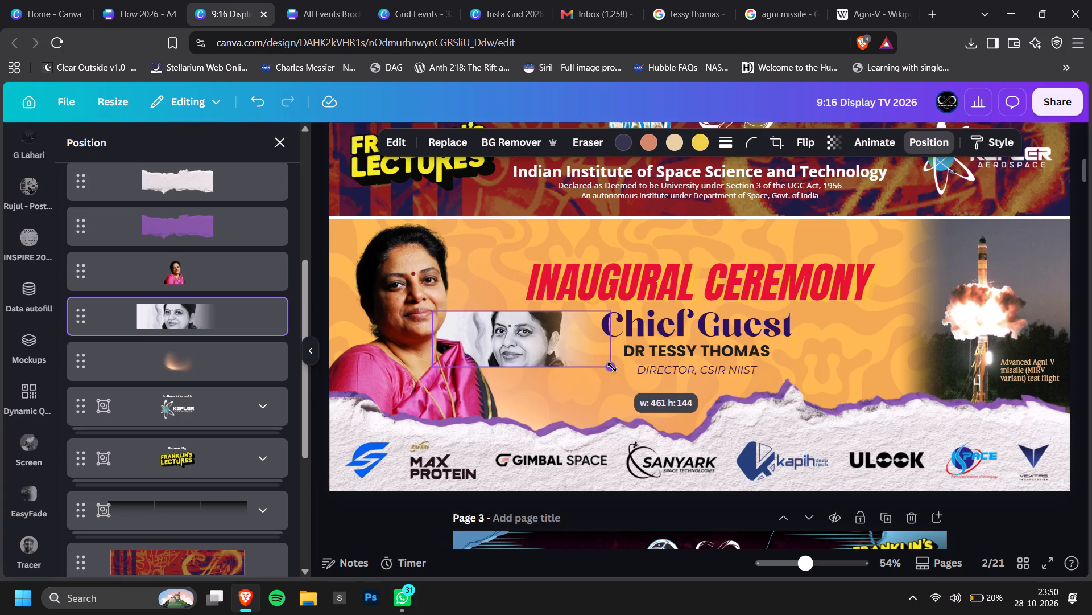
pyautogui.moveTo(612, 367); pyautogui.dragTo(610, 367)
pyautogui.moveTo(580, 343); pyautogui.dragTo(579, 348)
# Shift the soft orange glow behind the portraits slightly up and to the left.
pyautogui.click(230, 353)
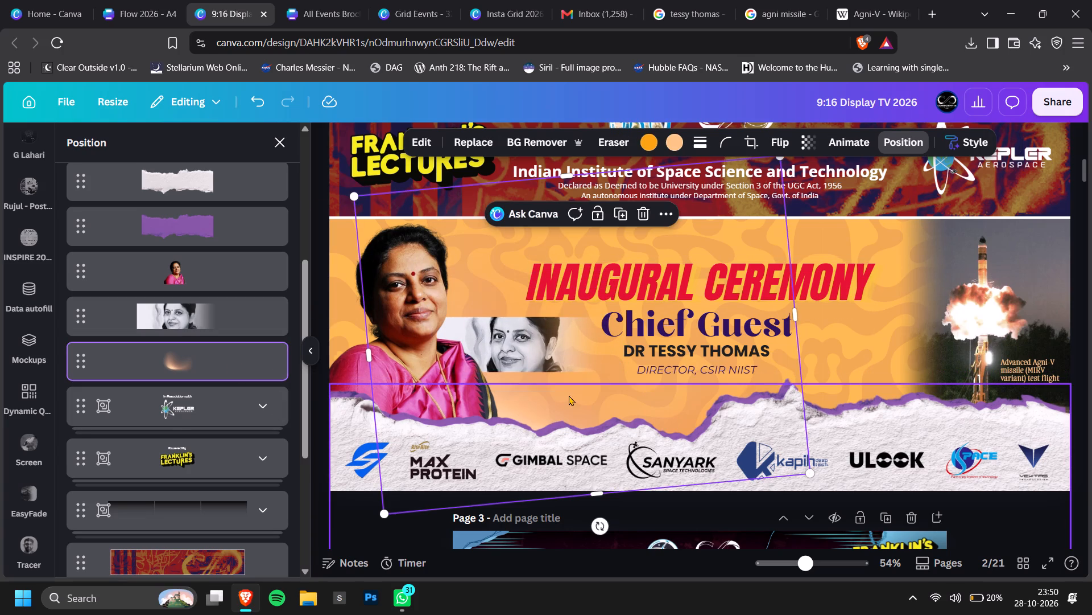
pyautogui.moveTo(569, 395); pyautogui.dragTo(555, 386)
pyautogui.keyDown('ctrl'); pyautogui.scroll(-3, 678, 324); pyautogui.keyUp('ctrl')
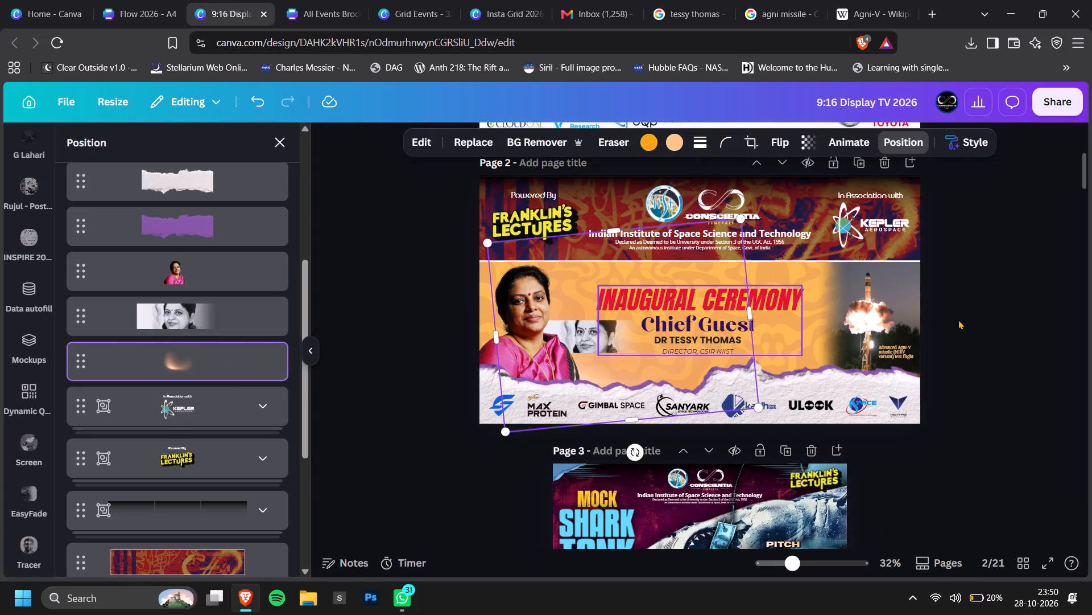
pyautogui.click(1028, 303)
pyautogui.click(955, 322)
pyautogui.keyDown('ctrl'); pyautogui.scroll(2, 714, 284); pyautogui.keyUp('ctrl')
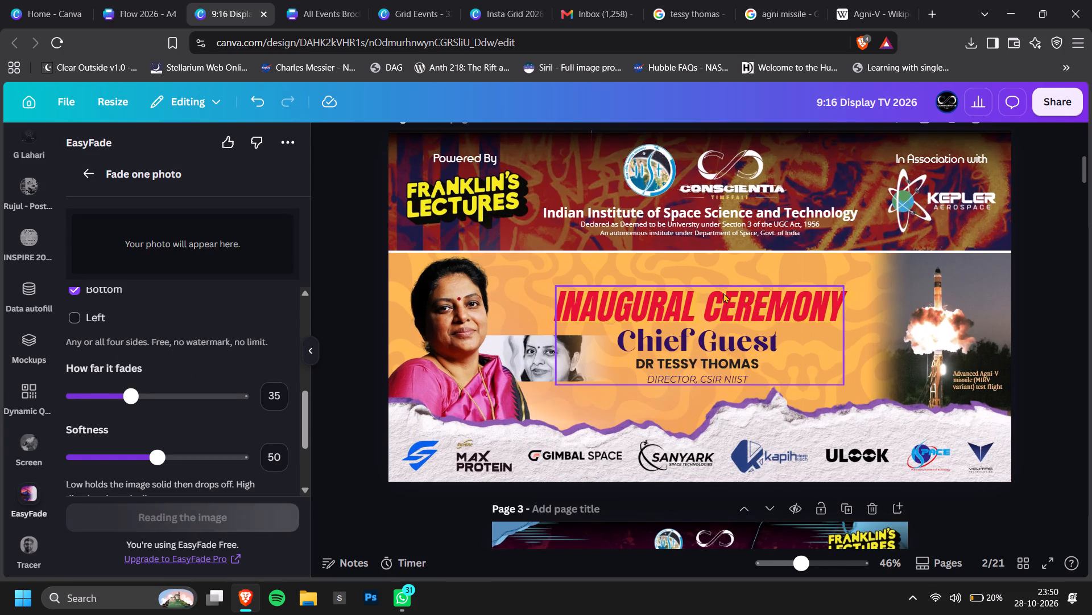
pyautogui.keyDown('ctrl'); pyautogui.scroll(-2, 823, 298); pyautogui.keyUp('ctrl')
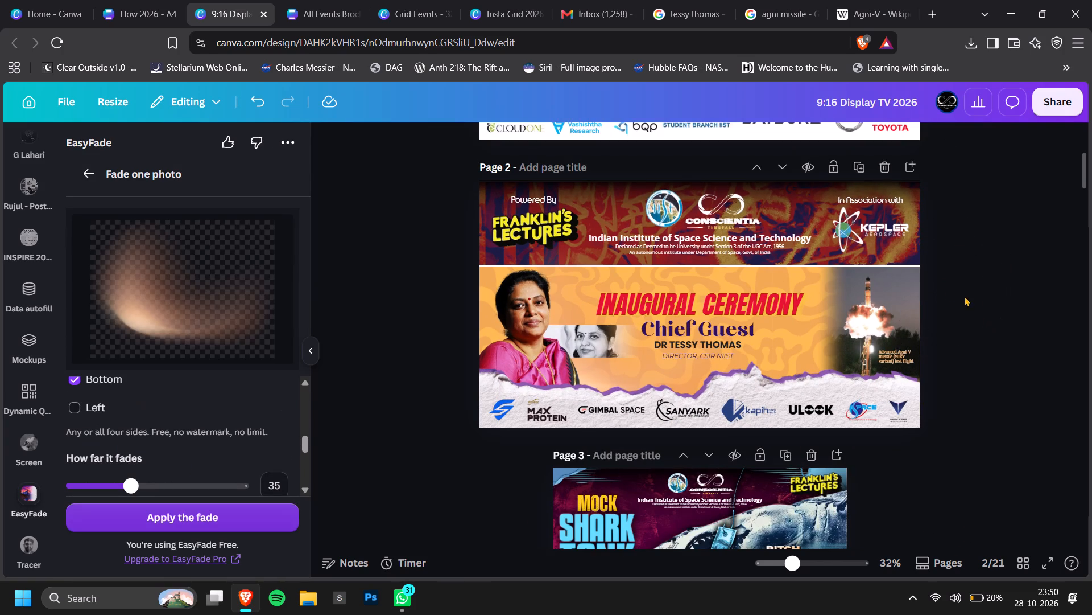
# Take both INAUGURAL CEREMONY text layers out of the chief guest group and group them together as a separate title.
pyautogui.click(739, 310)
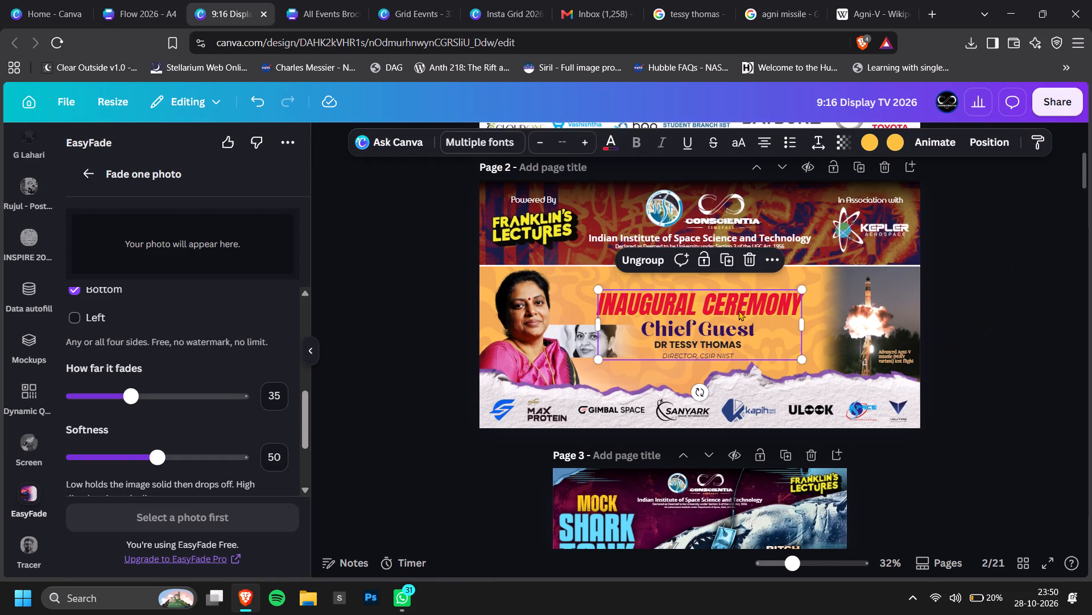
pyautogui.keyDown('ctrl'); pyautogui.scroll(3, 738, 306); pyautogui.keyUp('ctrl')
pyautogui.click(738, 306)
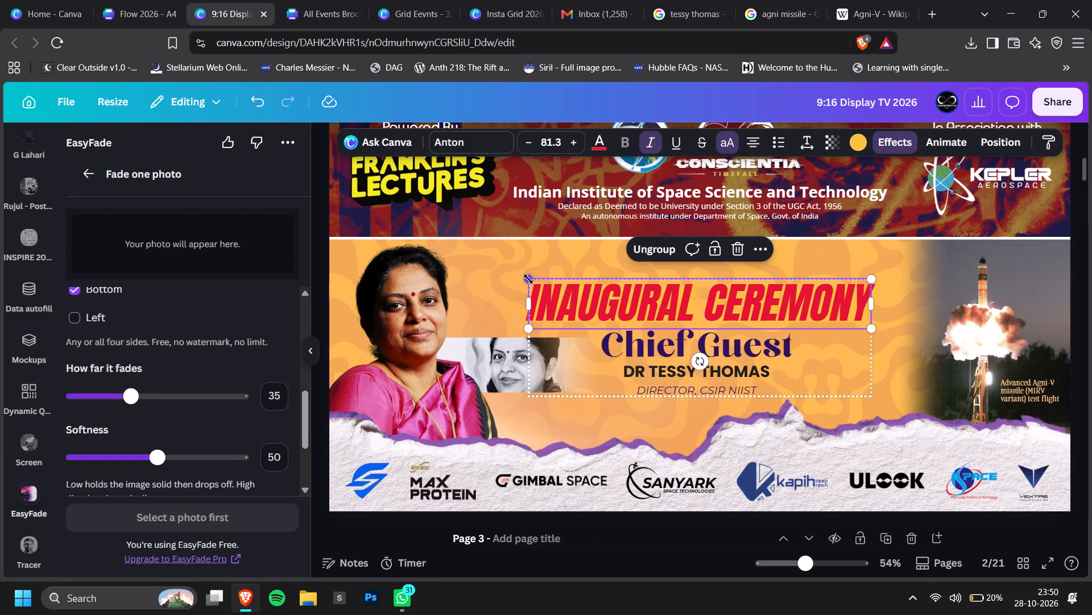
pyautogui.hotkey('alt', '1')
pyautogui.click(268, 313)
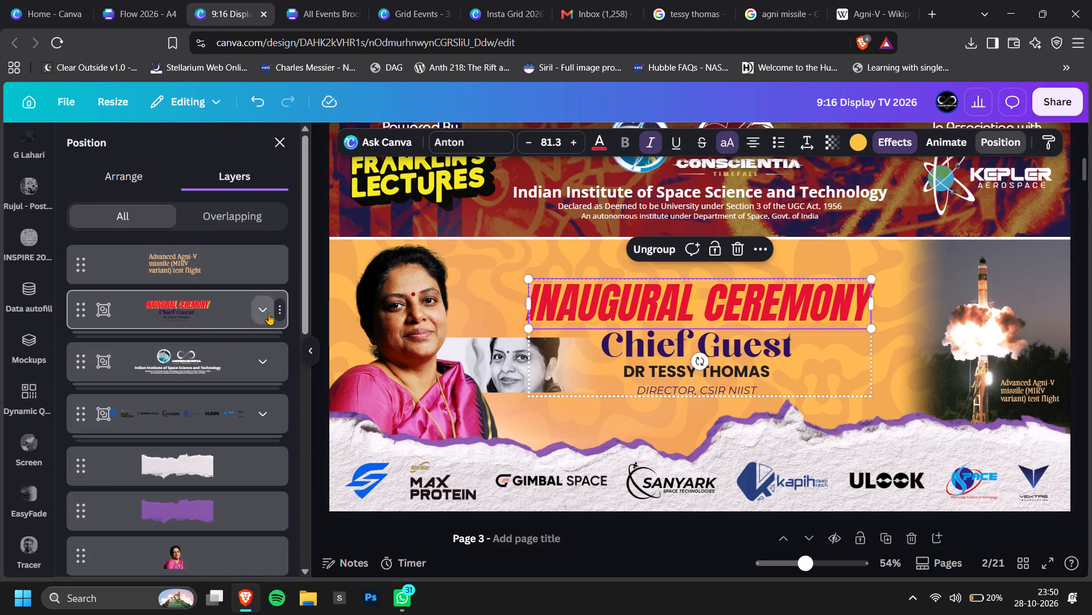
pyautogui.click(657, 255)
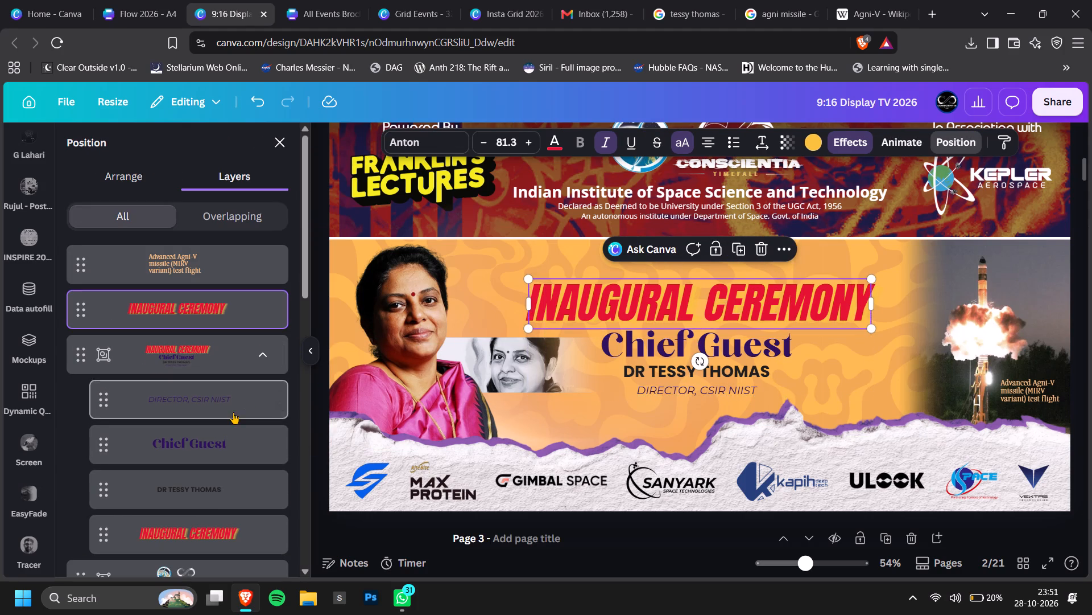
pyautogui.click(201, 534)
pyautogui.click(653, 248)
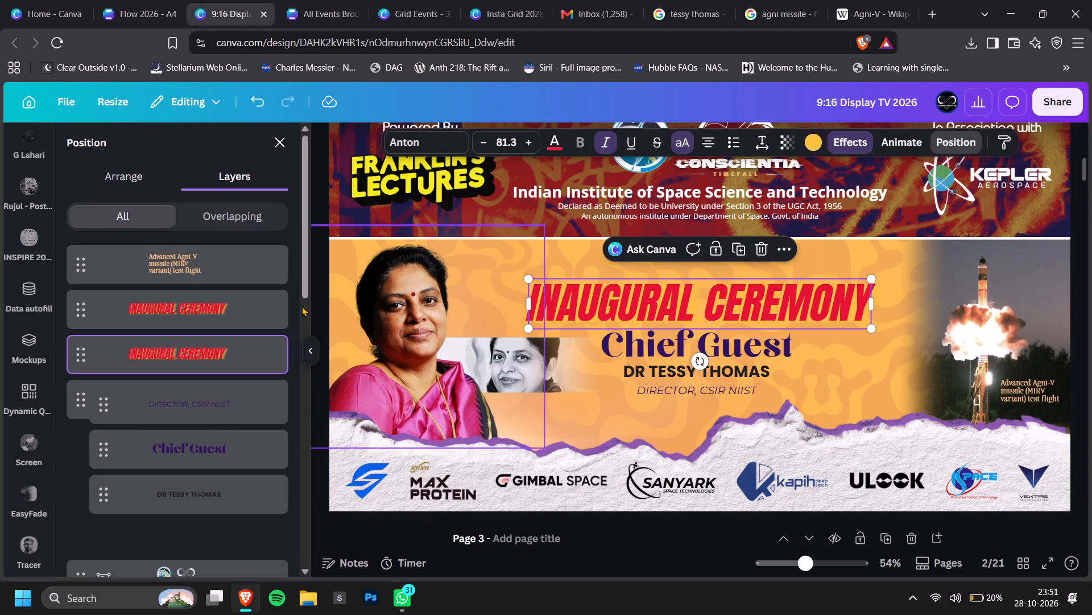
pyautogui.click(194, 339)
pyautogui.keyDown('shift'); pyautogui.click(207, 318); pyautogui.keyUp('shift')
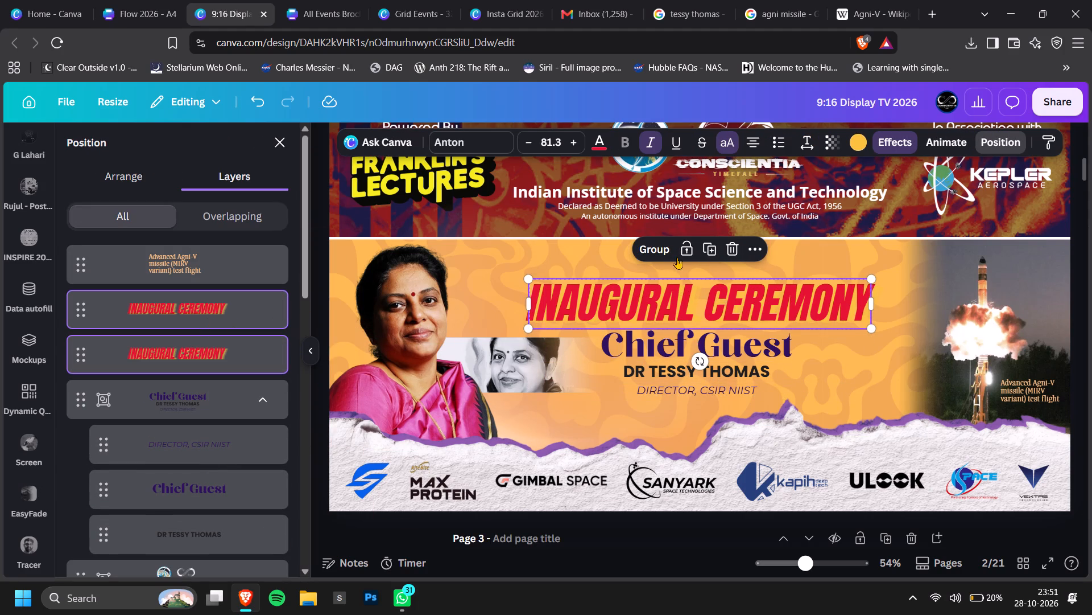
pyautogui.click(666, 251)
# Enlarge the INAUGURAL CEREMONY title to a font size of 88.4 and centre it horizontally on the page.
pyautogui.moveTo(531, 278); pyautogui.dragTo(490, 264)
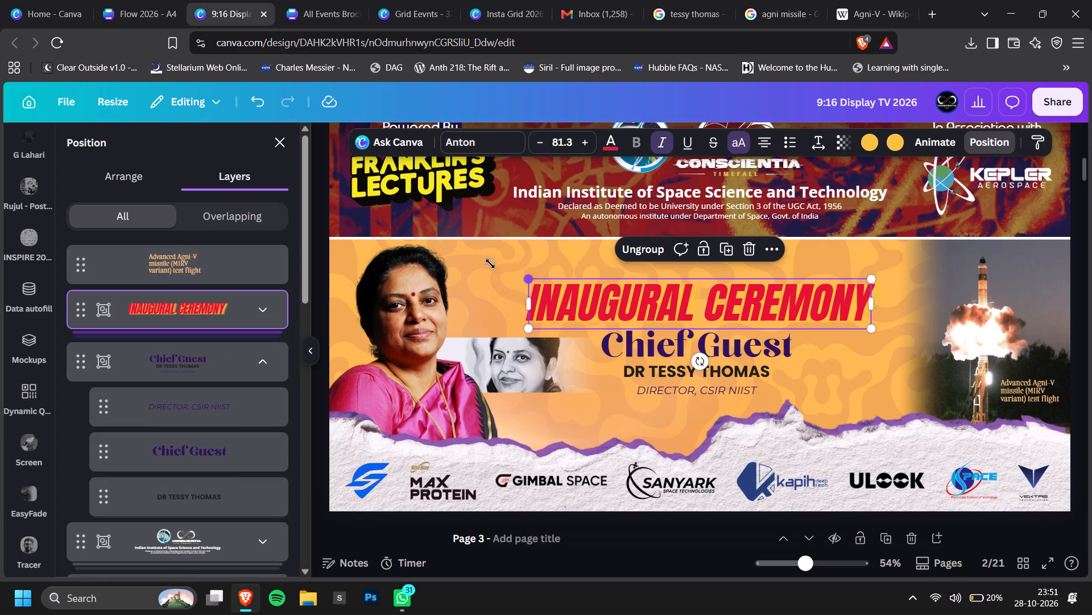
pyautogui.moveTo(490, 264); pyautogui.dragTo(457, 252)
pyautogui.moveTo(655, 288); pyautogui.dragTo(688, 287)
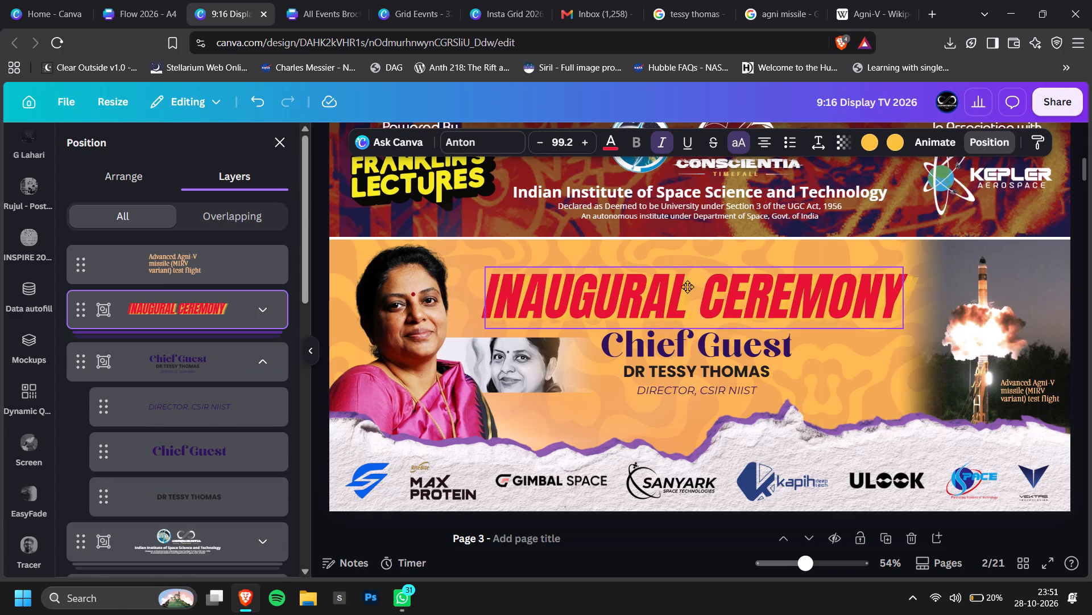
pyautogui.moveTo(688, 287); pyautogui.dragTo(694, 287)
pyautogui.moveTo(913, 266); pyautogui.dragTo(891, 274)
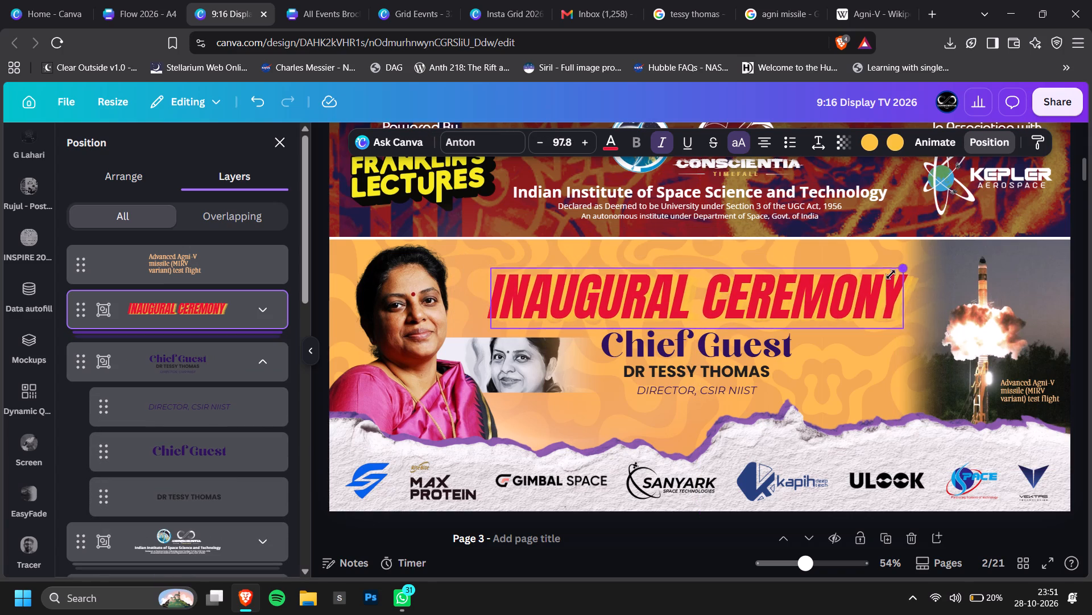
pyautogui.moveTo(891, 274); pyautogui.dragTo(865, 285)
pyautogui.click(132, 169)
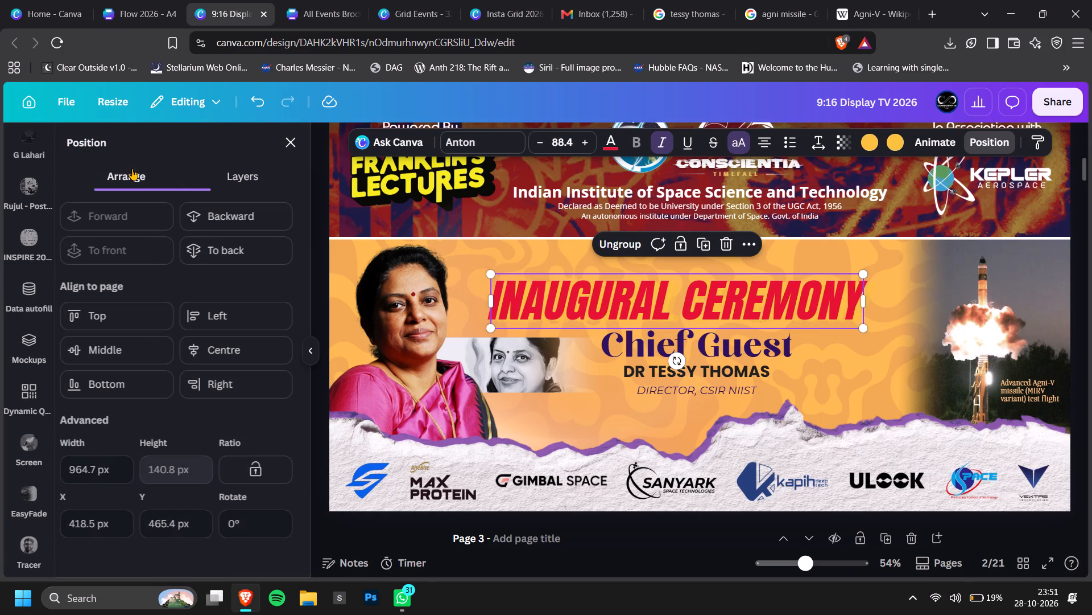
pyautogui.click(240, 345)
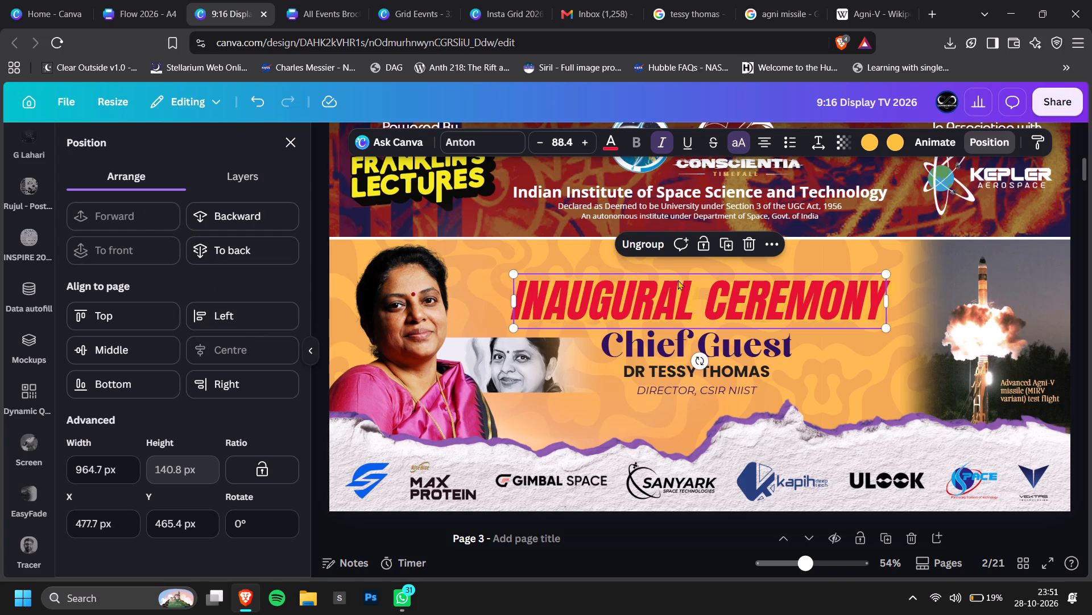
pyautogui.keyDown('ctrl'); pyautogui.scroll(-3, 681, 284); pyautogui.keyUp('ctrl')
pyautogui.doubleClick(1020, 320)
pyautogui.click(985, 325)
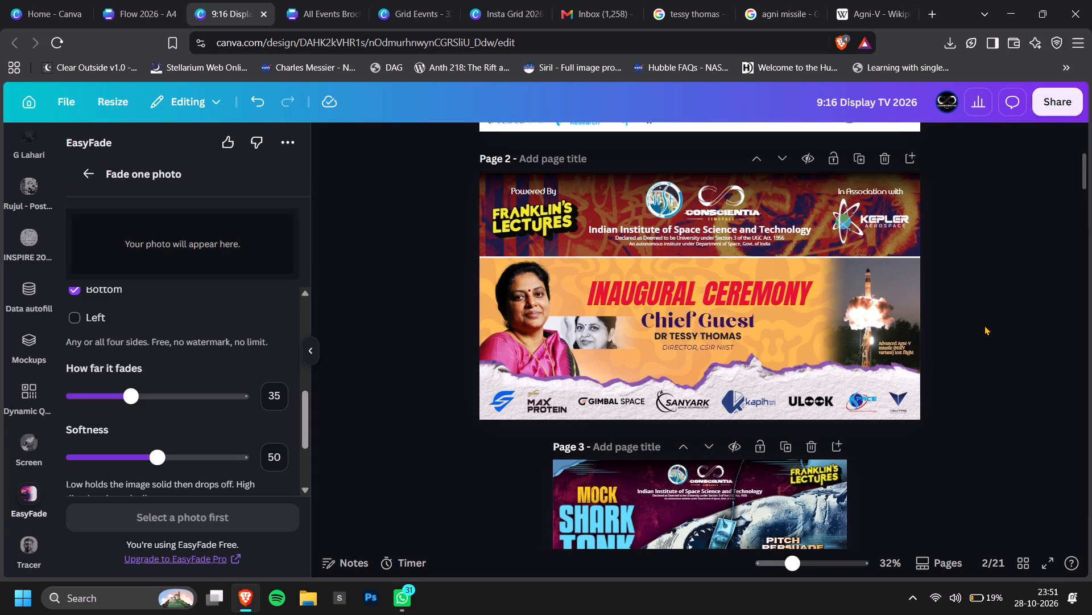
# Make the DIRECTOR, CSIR NIIST line under the chief guest's name bold.
pyautogui.keyDown('ctrl'); pyautogui.scroll(7, 652, 341); pyautogui.keyUp('ctrl')
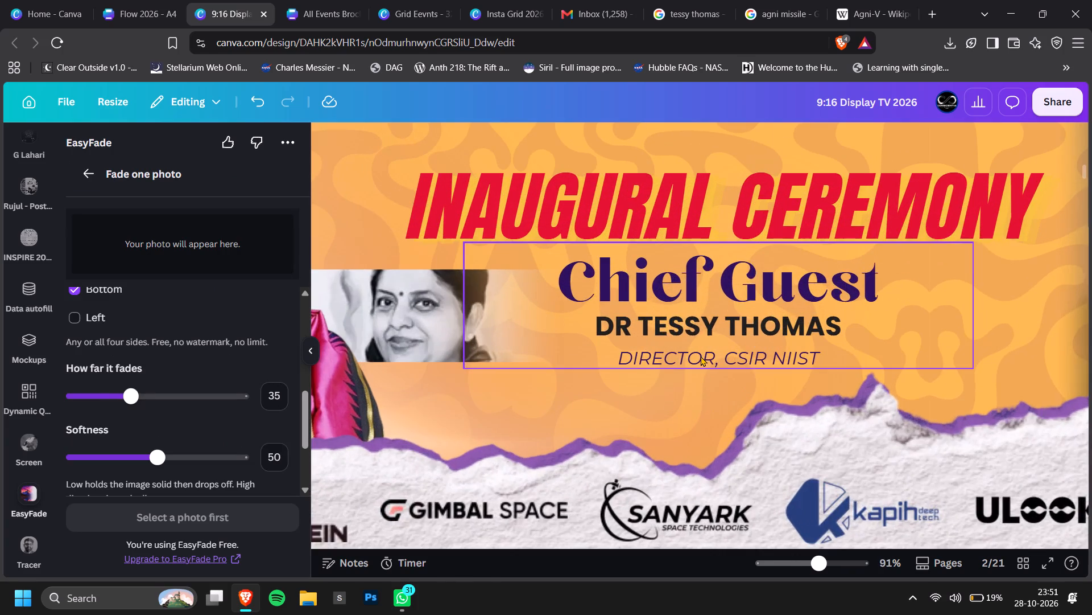
pyautogui.keyDown('ctrl'); pyautogui.scroll(-6, 701, 356); pyautogui.keyUp('ctrl')
pyautogui.click(1023, 342)
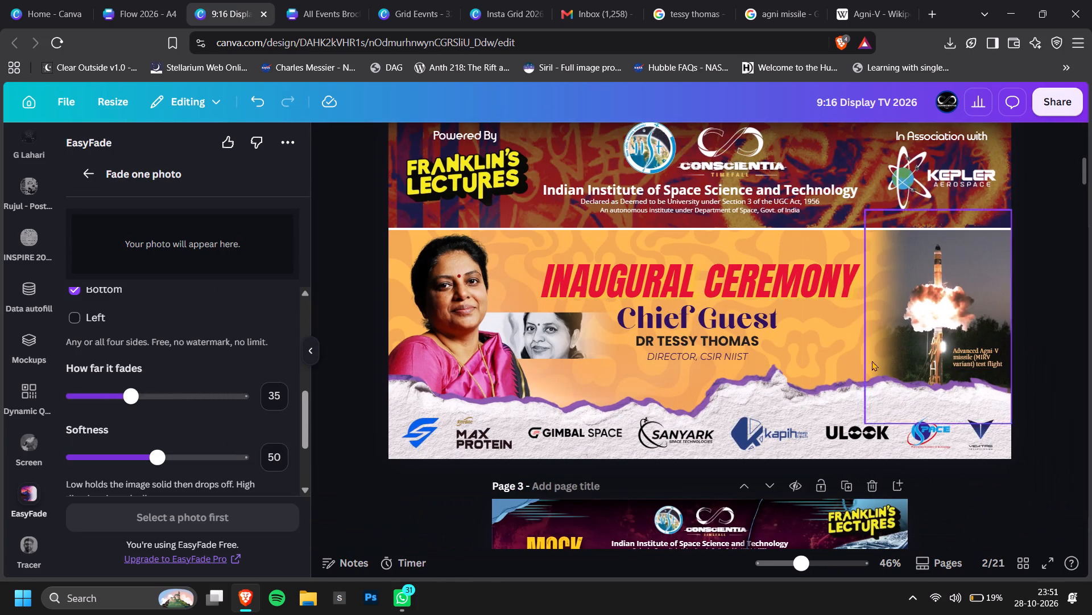
pyautogui.keyDown('ctrl'); pyautogui.scroll(7, 735, 360); pyautogui.keyUp('ctrl')
pyautogui.click(636, 343)
pyautogui.click(637, 351)
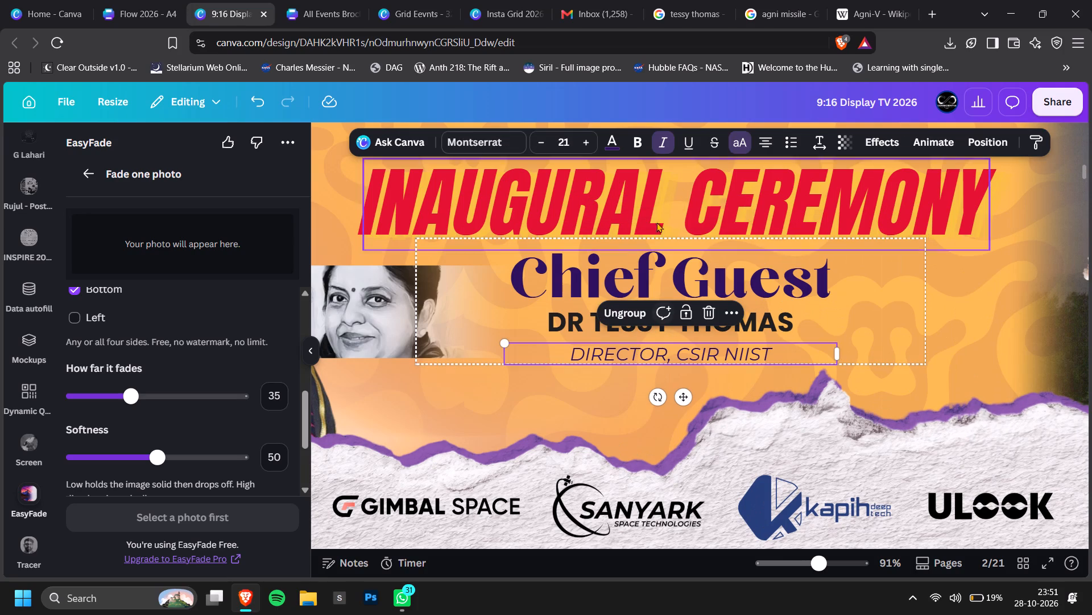
pyautogui.click(636, 143)
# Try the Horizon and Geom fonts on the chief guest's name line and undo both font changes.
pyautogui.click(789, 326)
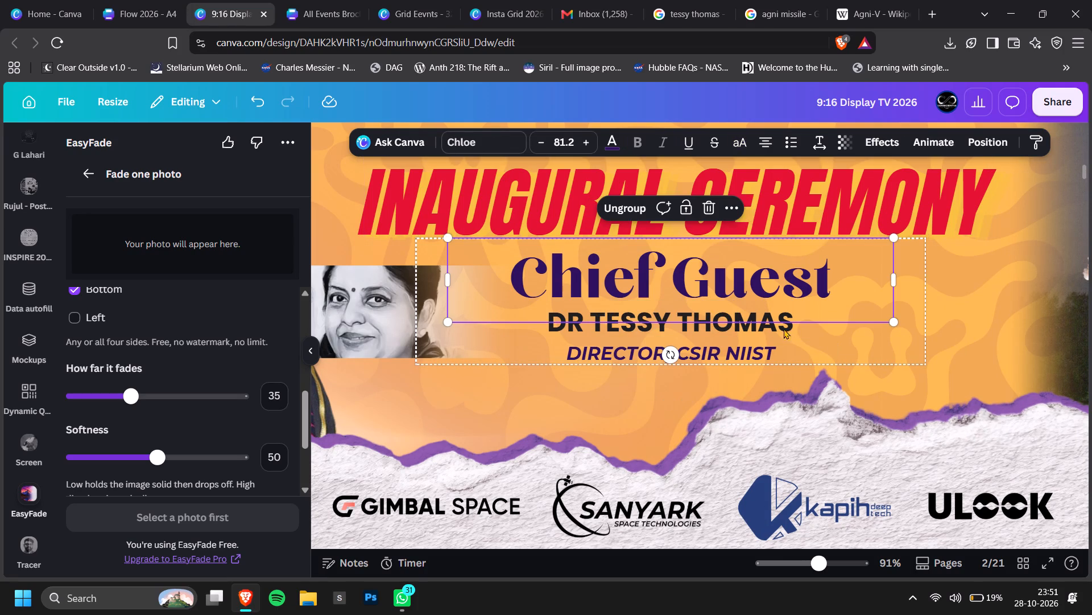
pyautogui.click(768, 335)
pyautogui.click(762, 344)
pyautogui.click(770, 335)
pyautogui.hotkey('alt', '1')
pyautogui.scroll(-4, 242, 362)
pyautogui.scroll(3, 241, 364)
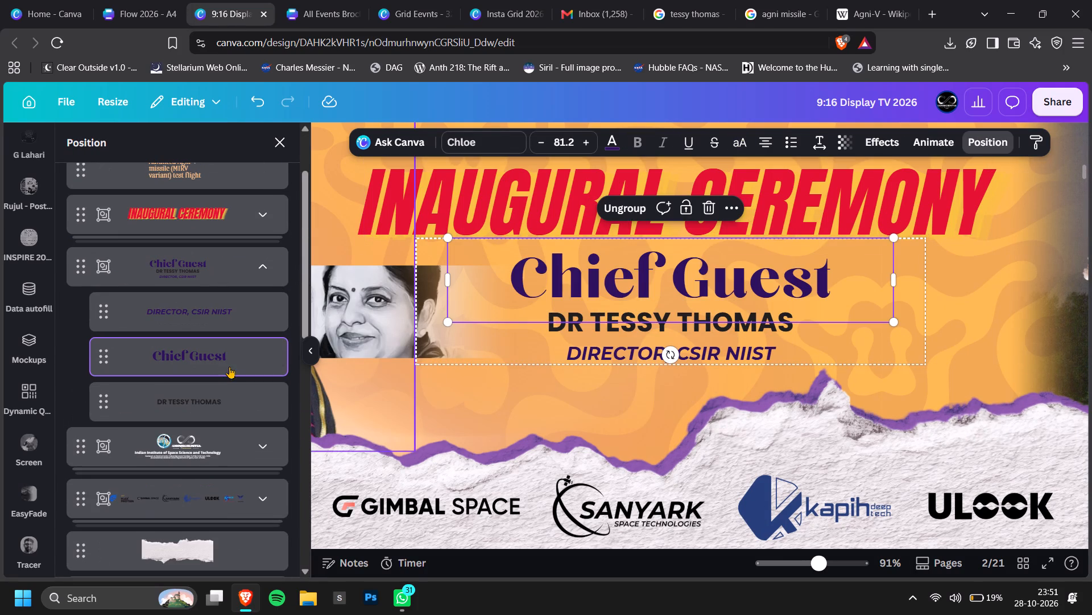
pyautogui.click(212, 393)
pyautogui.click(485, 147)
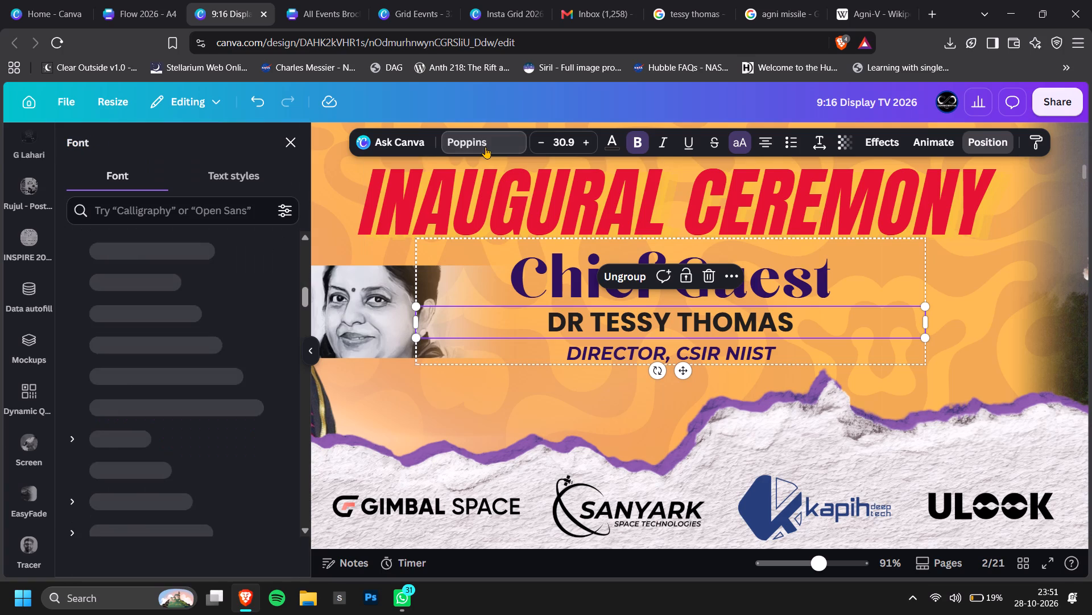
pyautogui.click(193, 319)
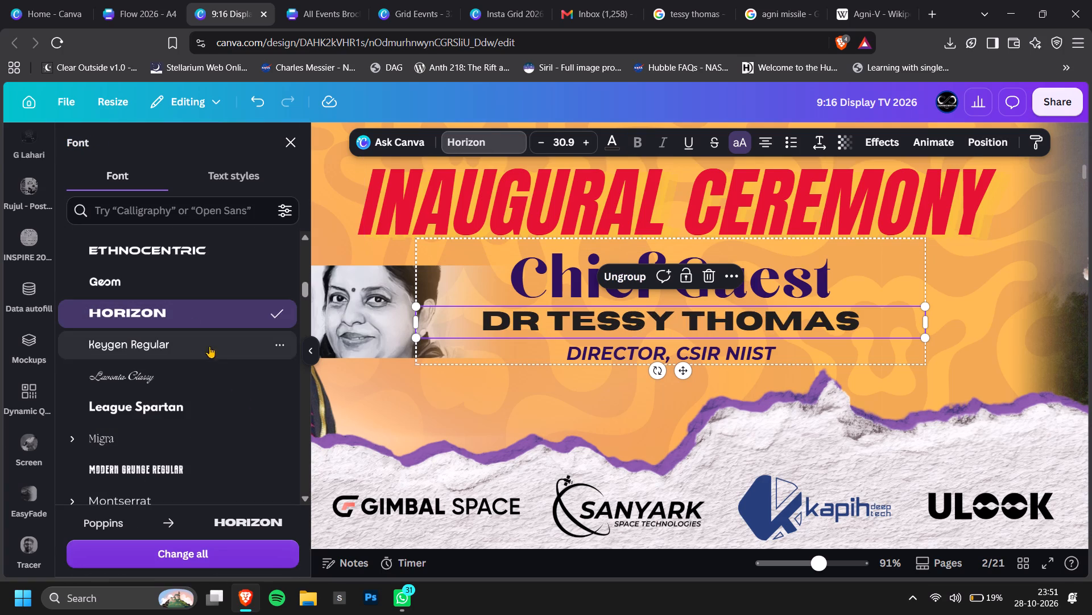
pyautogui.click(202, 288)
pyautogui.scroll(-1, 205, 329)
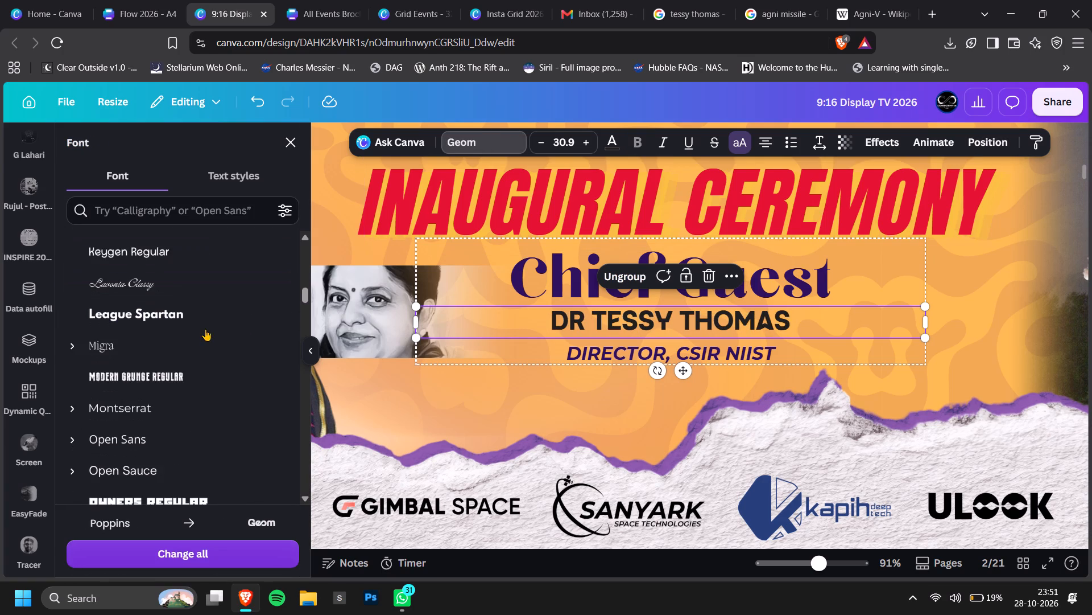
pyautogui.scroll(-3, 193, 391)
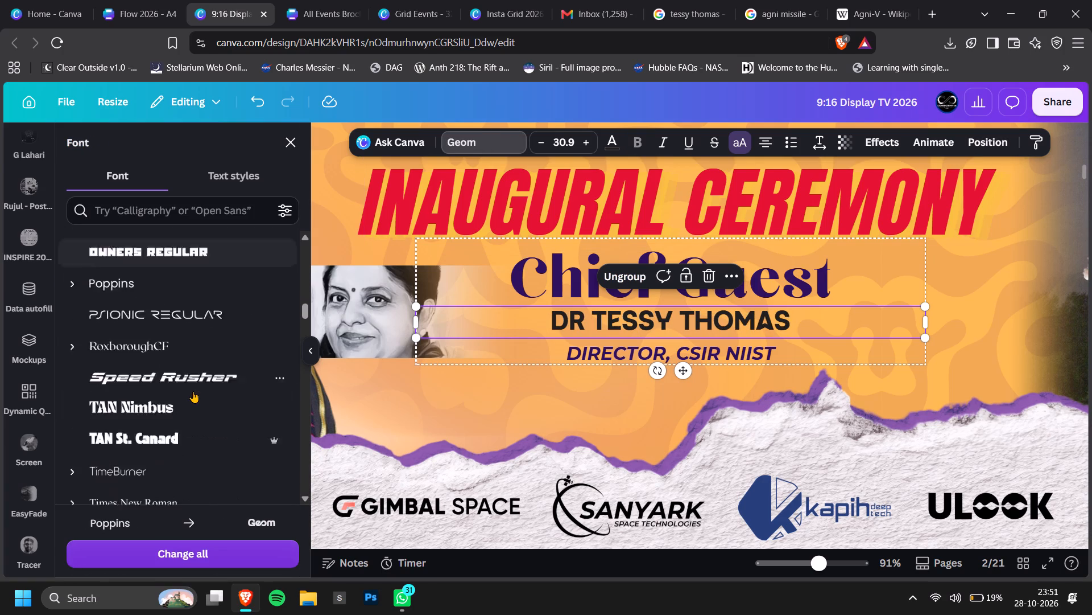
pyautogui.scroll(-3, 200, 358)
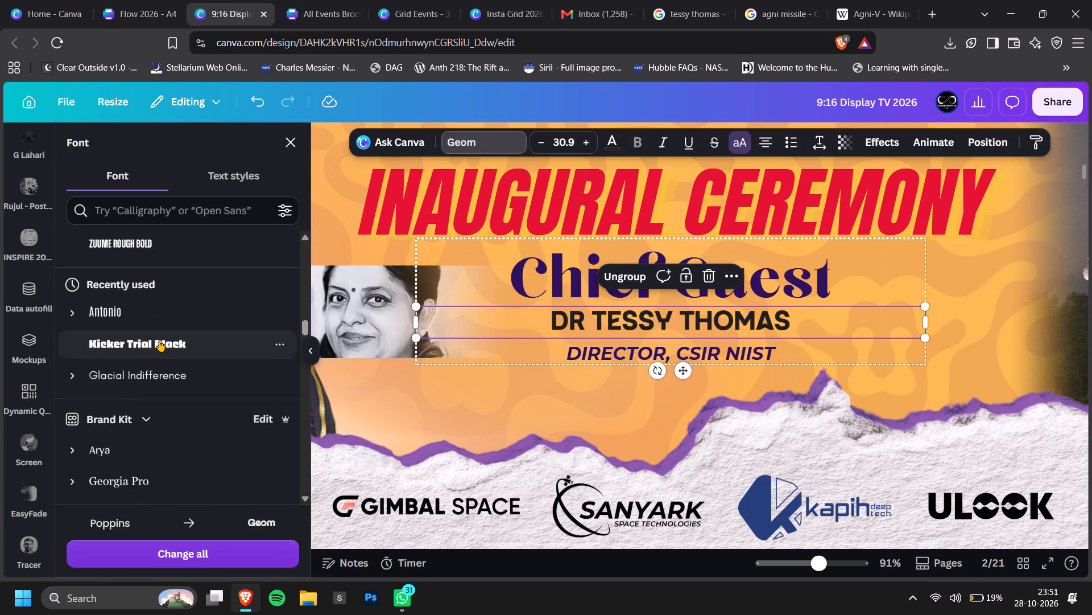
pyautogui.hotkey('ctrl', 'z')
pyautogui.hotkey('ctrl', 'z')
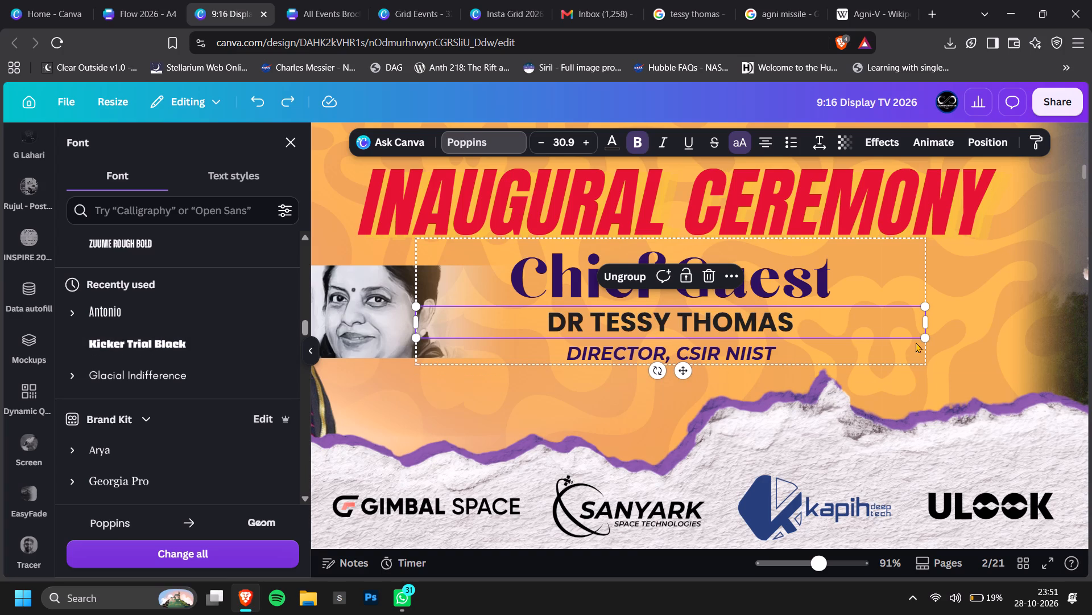
# Enlarge the chief guest's name line to a font size of 34.5 and re-centre it under the Chief Guest heading.
pyautogui.moveTo(926, 339); pyautogui.dragTo(985, 360)
pyautogui.moveTo(896, 319); pyautogui.dragTo(874, 317)
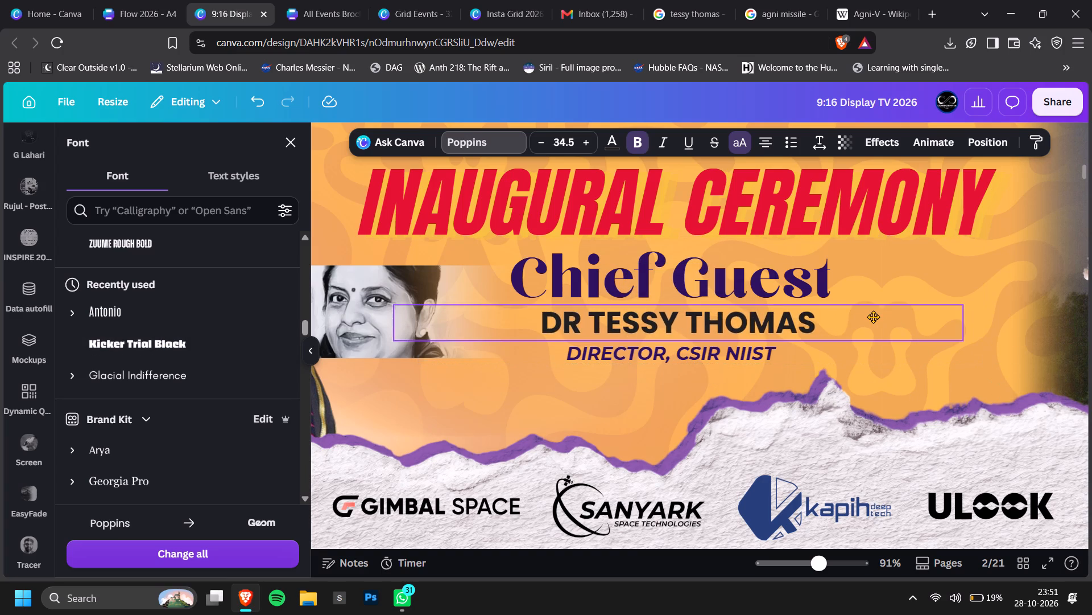
pyautogui.moveTo(874, 317); pyautogui.dragTo(867, 317)
# Enlarge the Chief Guest heading to a font size of 87.8 and centre it just above the name line.
pyautogui.click(784, 282)
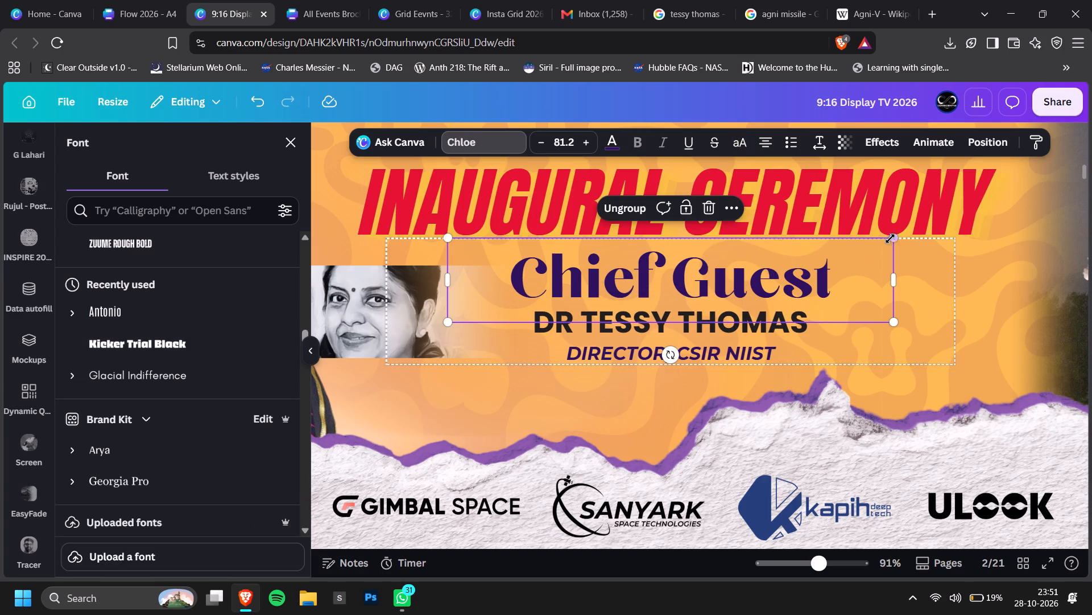
pyautogui.moveTo(891, 238); pyautogui.dragTo(929, 225)
pyautogui.moveTo(878, 260); pyautogui.dragTo(864, 266)
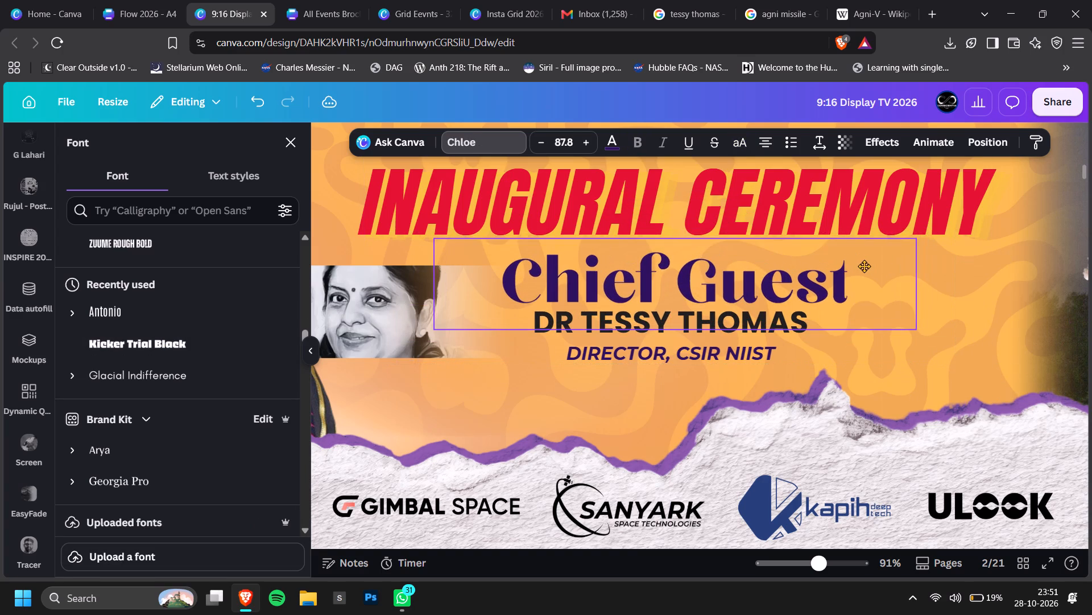
pyautogui.moveTo(864, 266); pyautogui.dragTo(863, 263)
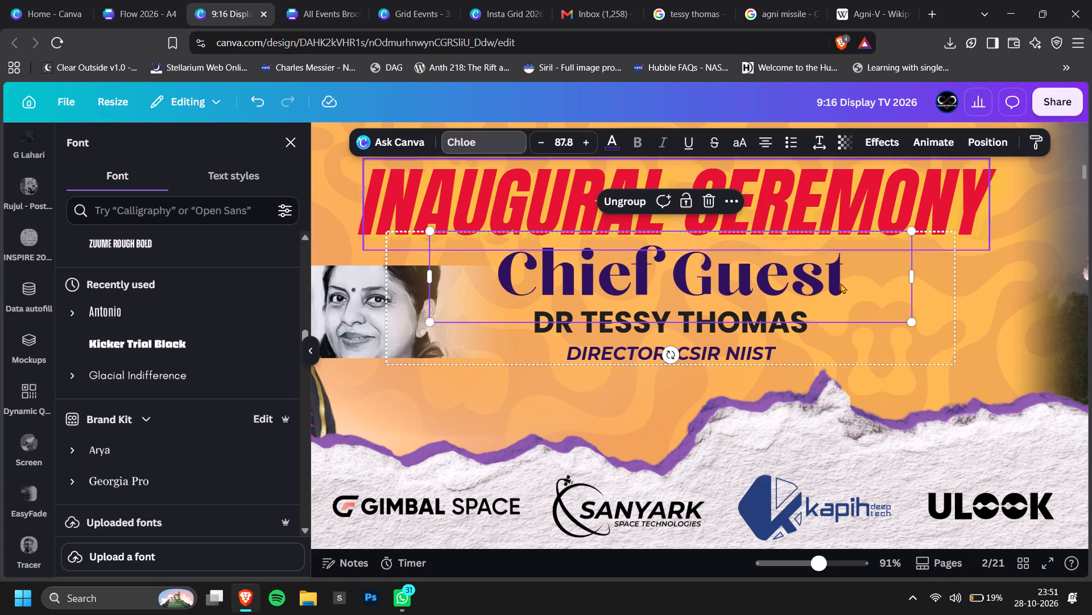
pyautogui.click(752, 276)
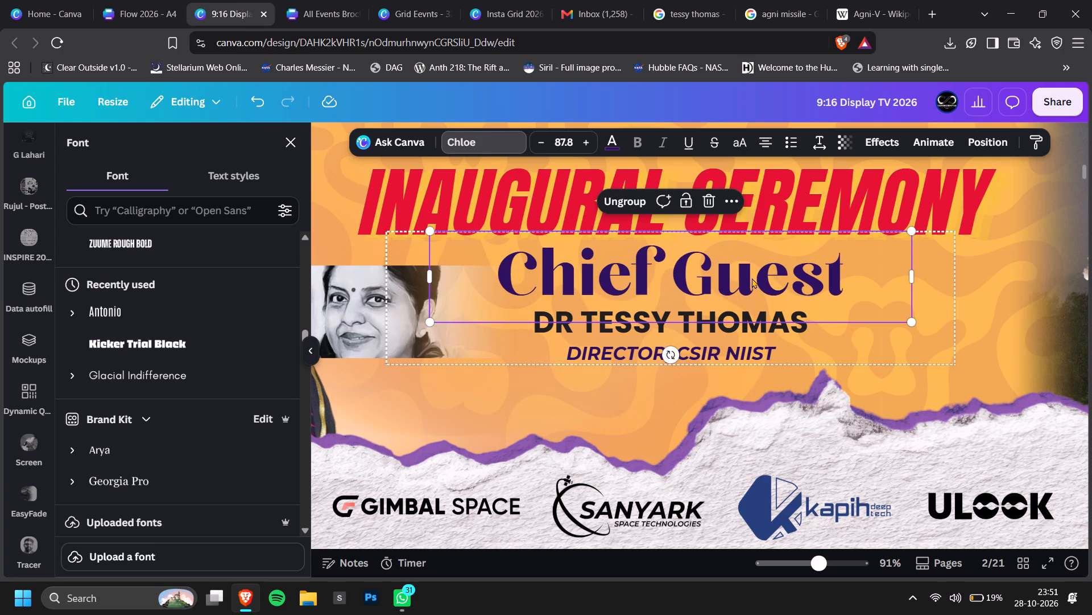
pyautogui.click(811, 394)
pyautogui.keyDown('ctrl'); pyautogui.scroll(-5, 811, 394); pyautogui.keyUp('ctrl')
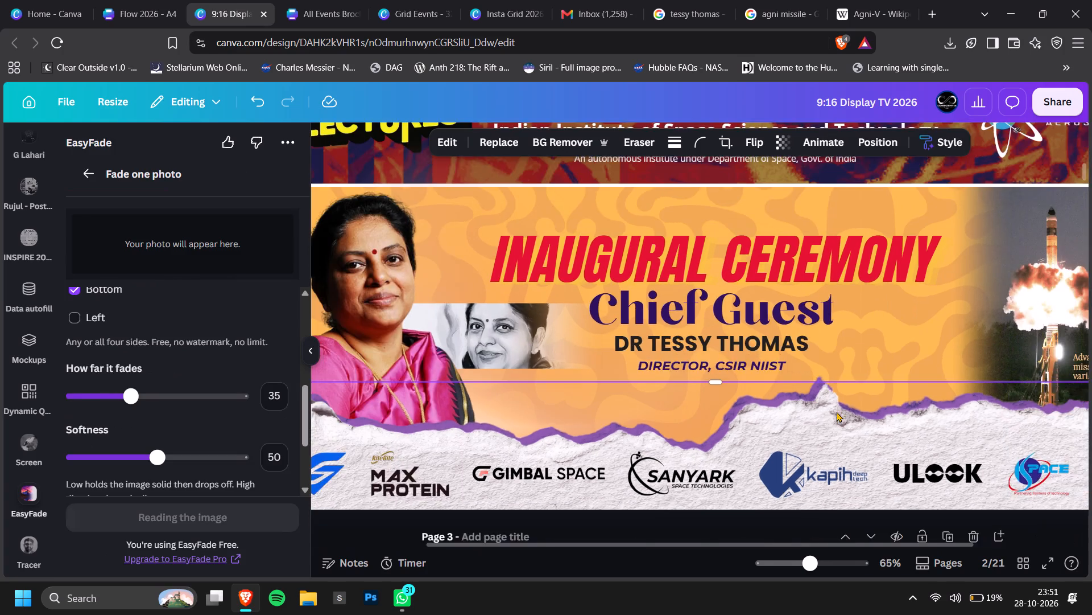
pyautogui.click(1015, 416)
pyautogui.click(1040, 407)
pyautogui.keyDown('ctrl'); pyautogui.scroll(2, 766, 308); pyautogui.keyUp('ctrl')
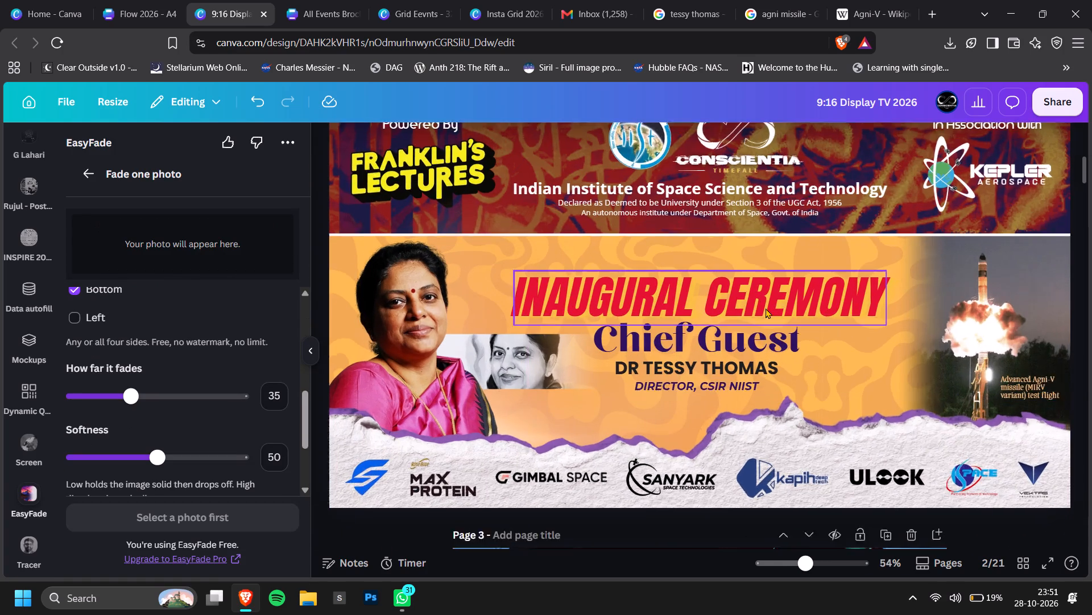
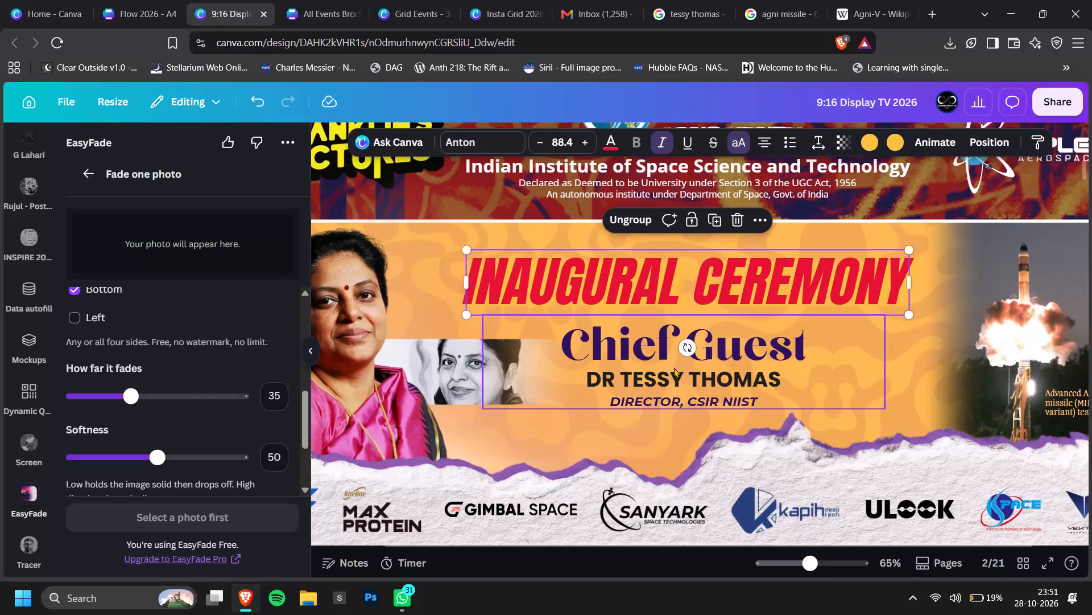
# Move the Inaugural Ceremony title and chief guest text block slightly lower on page 2 and centre both horizontally on the page.
pyautogui.moveTo(689, 392); pyautogui.dragTo(688, 404)
pyautogui.click(816, 146)
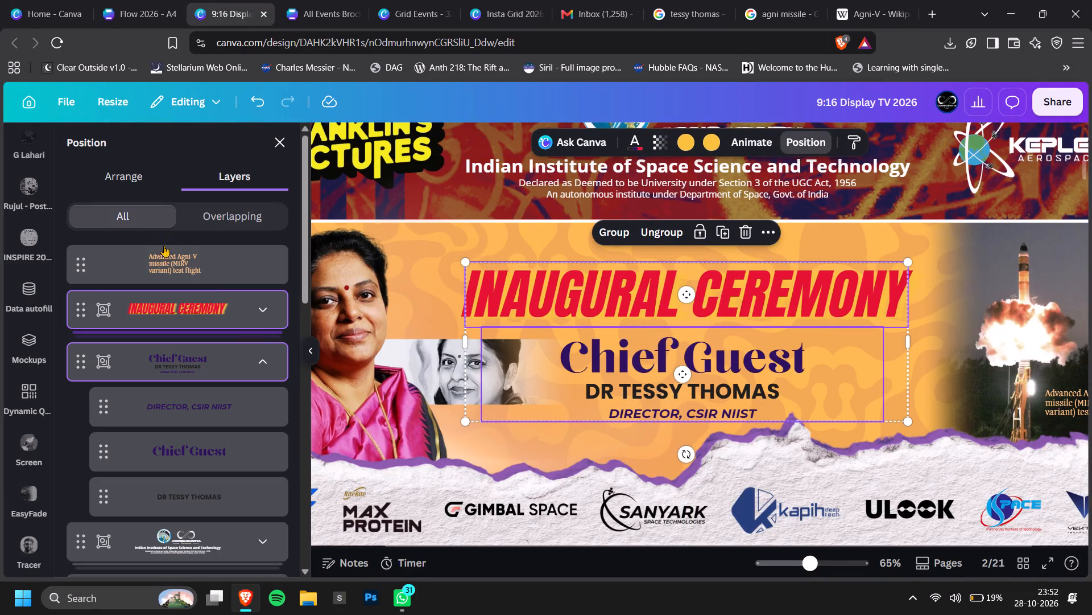
pyautogui.click(154, 180)
pyautogui.click(213, 353)
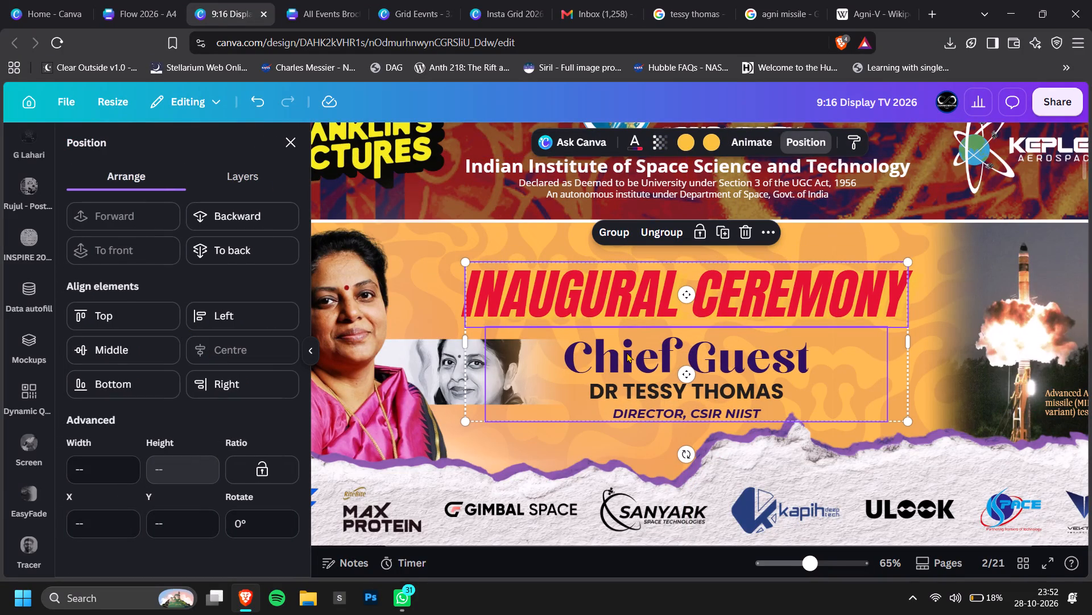
pyautogui.click(879, 482)
pyautogui.click(792, 287)
pyautogui.click(252, 351)
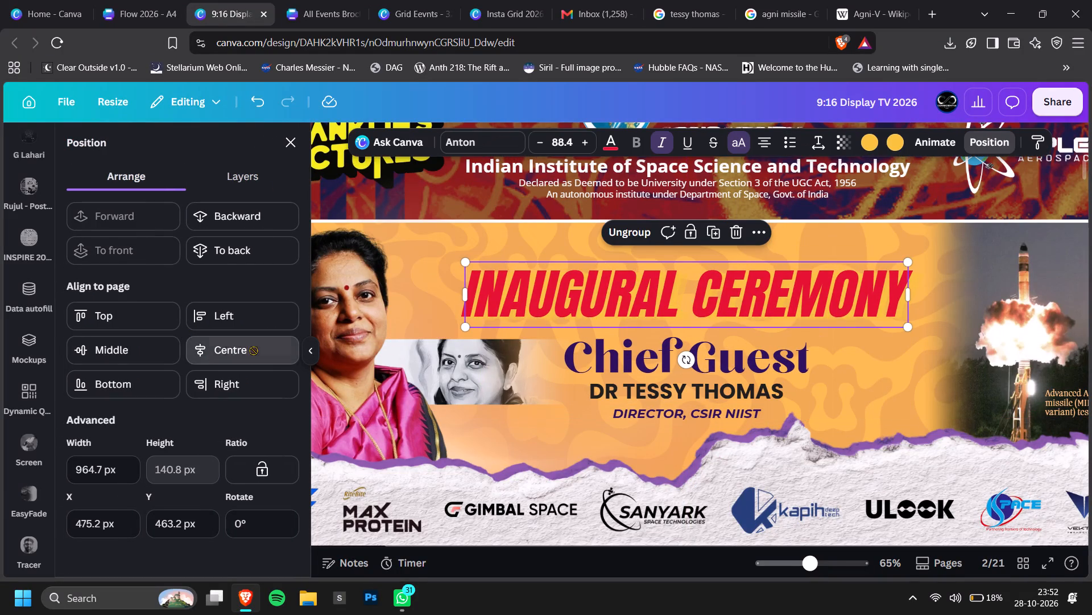
pyautogui.click(626, 360)
pyautogui.click(249, 360)
pyautogui.keyDown('ctrl'); pyautogui.scroll(-3, 741, 359); pyautogui.keyUp('ctrl')
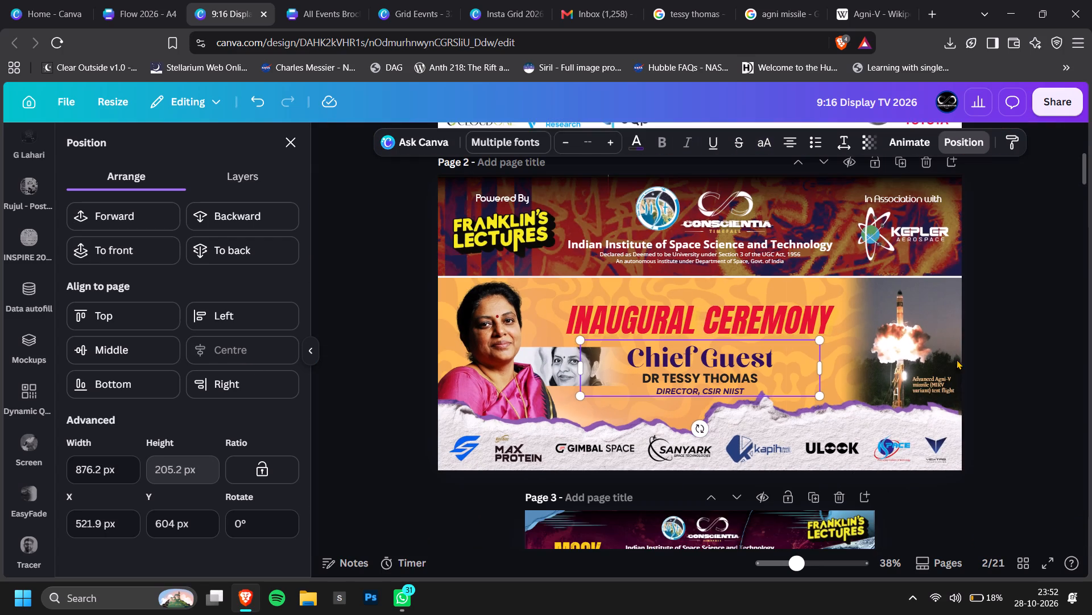
pyautogui.doubleClick(983, 342)
pyautogui.keyDown('ctrl'); pyautogui.scroll(-2, 949, 387); pyautogui.keyUp('ctrl')
pyautogui.click(948, 395)
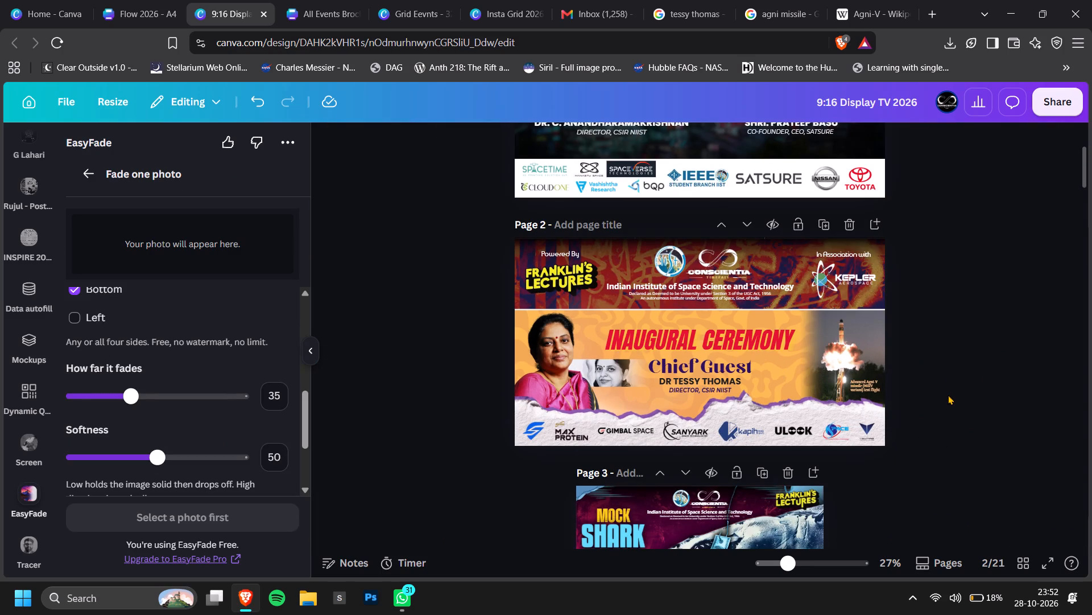
# Scale the chief guest text block on page 2 down slightly.
pyautogui.keyDown('ctrl'); pyautogui.scroll(4, 730, 391); pyautogui.keyUp('ctrl')
pyautogui.click(730, 391)
pyautogui.moveTo(842, 400); pyautogui.dragTo(843, 399)
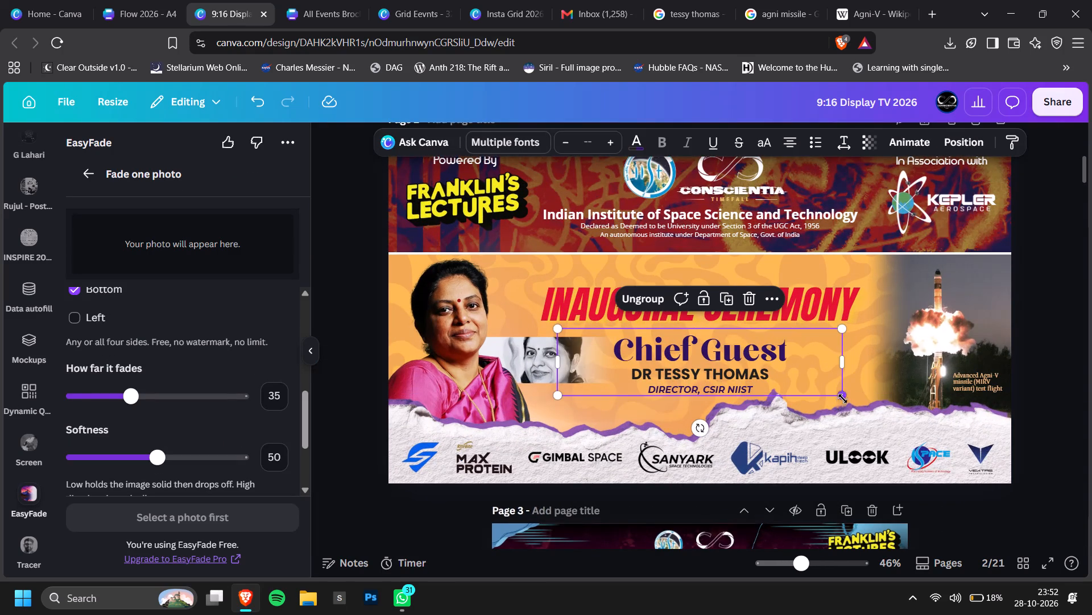
pyautogui.moveTo(843, 399); pyautogui.dragTo(830, 392)
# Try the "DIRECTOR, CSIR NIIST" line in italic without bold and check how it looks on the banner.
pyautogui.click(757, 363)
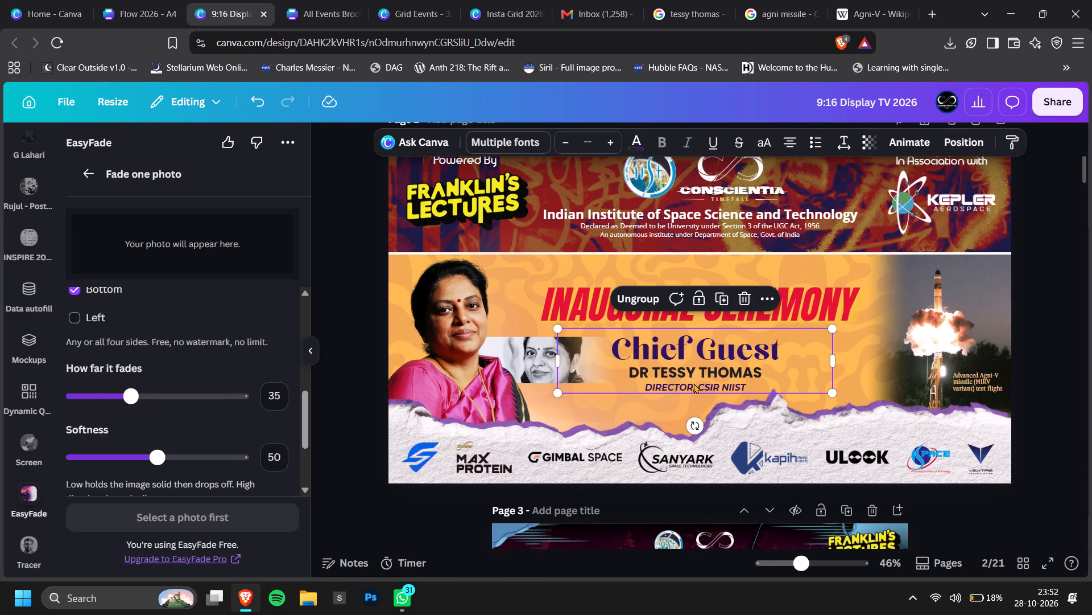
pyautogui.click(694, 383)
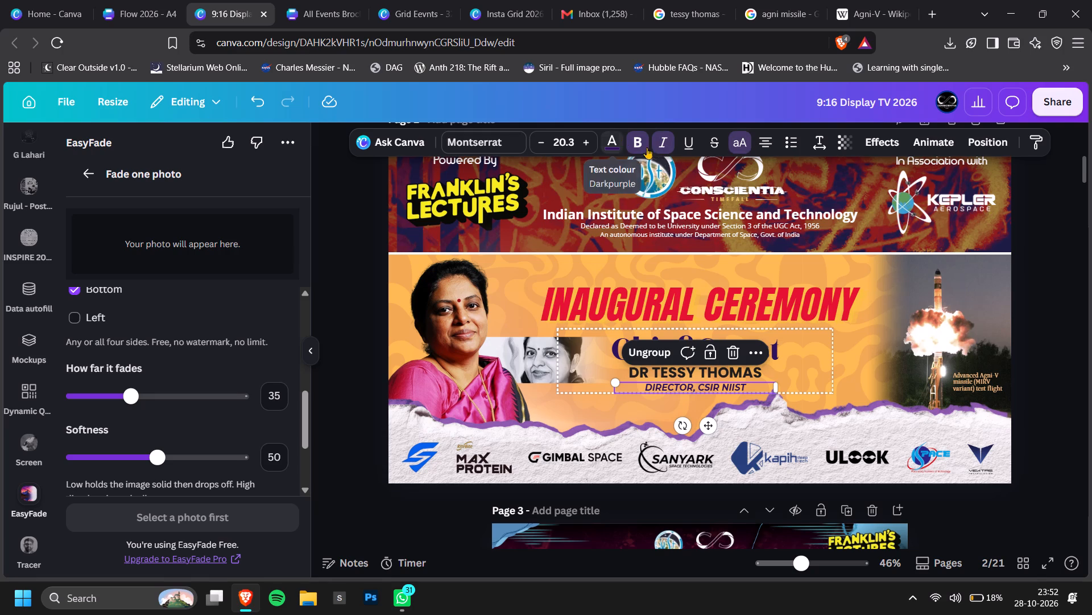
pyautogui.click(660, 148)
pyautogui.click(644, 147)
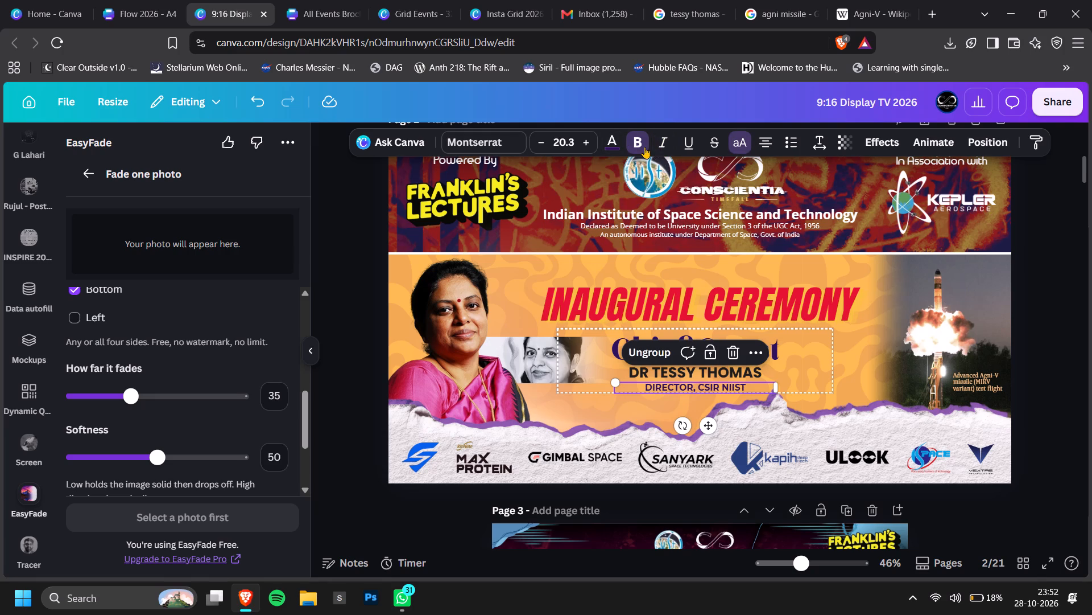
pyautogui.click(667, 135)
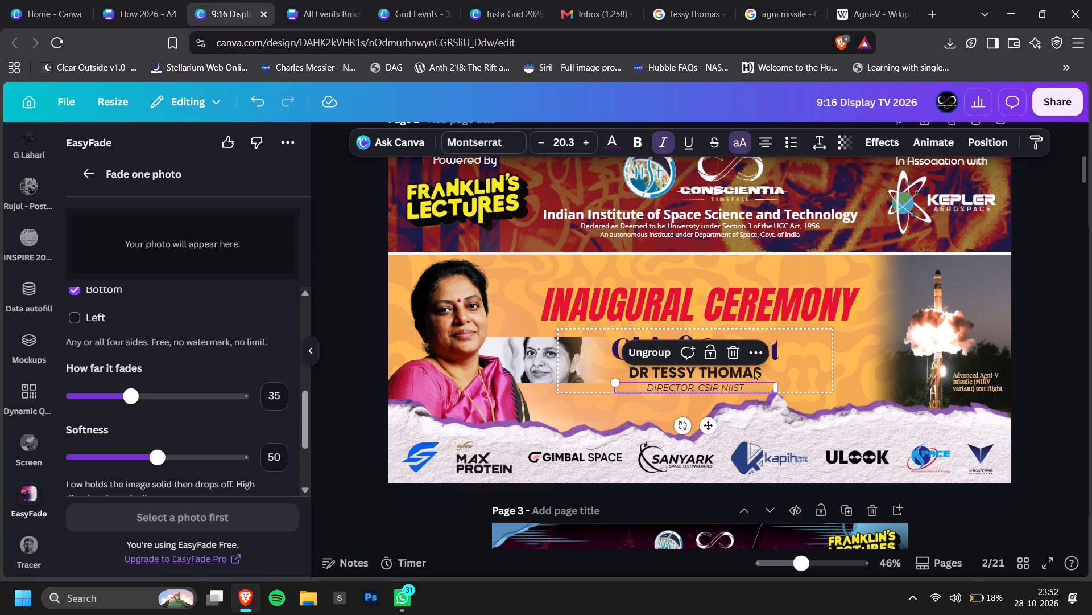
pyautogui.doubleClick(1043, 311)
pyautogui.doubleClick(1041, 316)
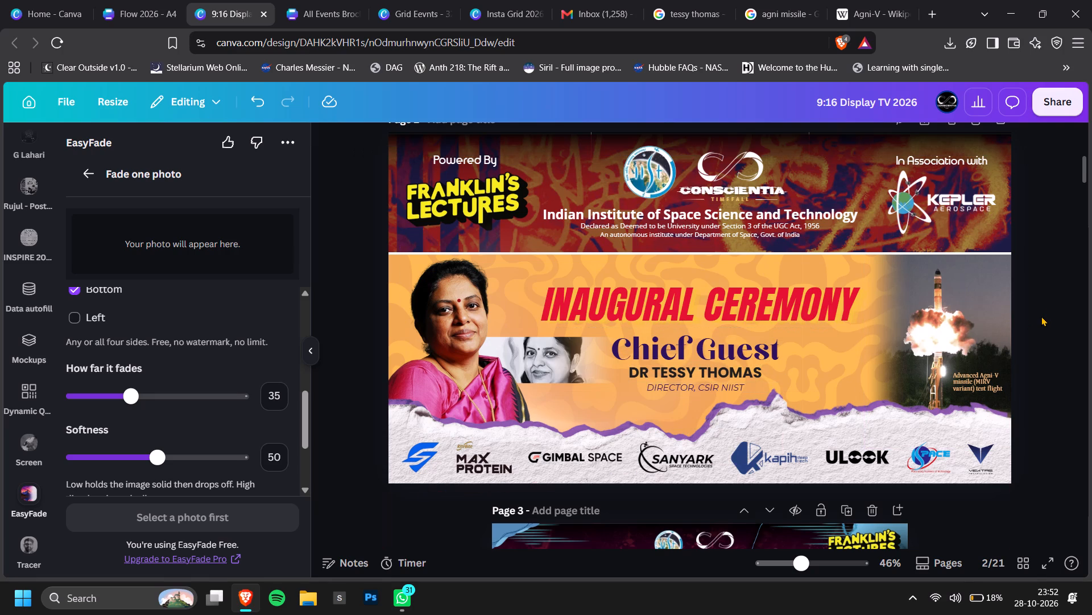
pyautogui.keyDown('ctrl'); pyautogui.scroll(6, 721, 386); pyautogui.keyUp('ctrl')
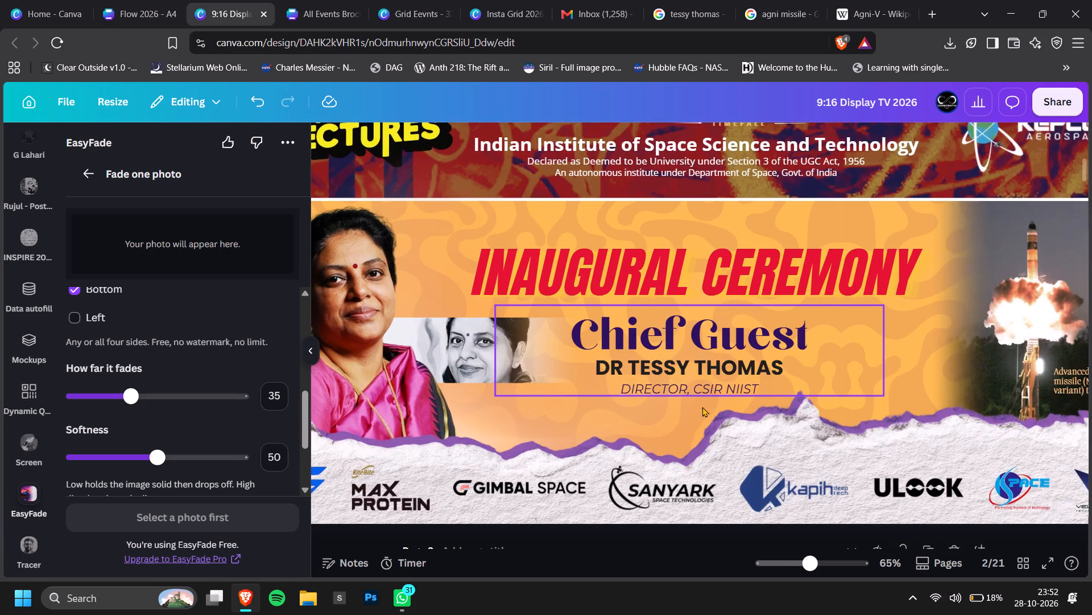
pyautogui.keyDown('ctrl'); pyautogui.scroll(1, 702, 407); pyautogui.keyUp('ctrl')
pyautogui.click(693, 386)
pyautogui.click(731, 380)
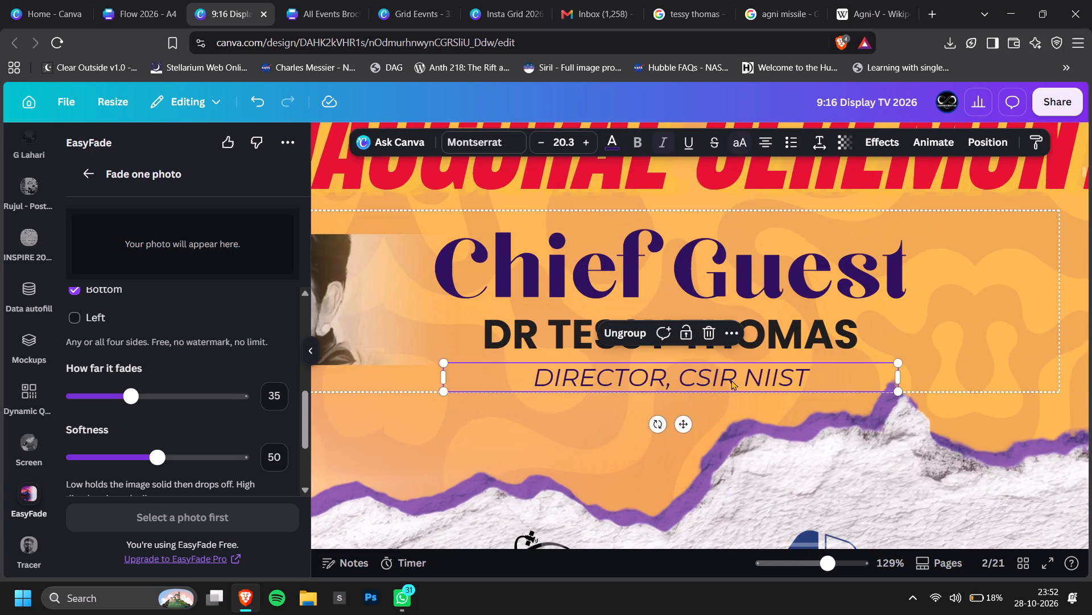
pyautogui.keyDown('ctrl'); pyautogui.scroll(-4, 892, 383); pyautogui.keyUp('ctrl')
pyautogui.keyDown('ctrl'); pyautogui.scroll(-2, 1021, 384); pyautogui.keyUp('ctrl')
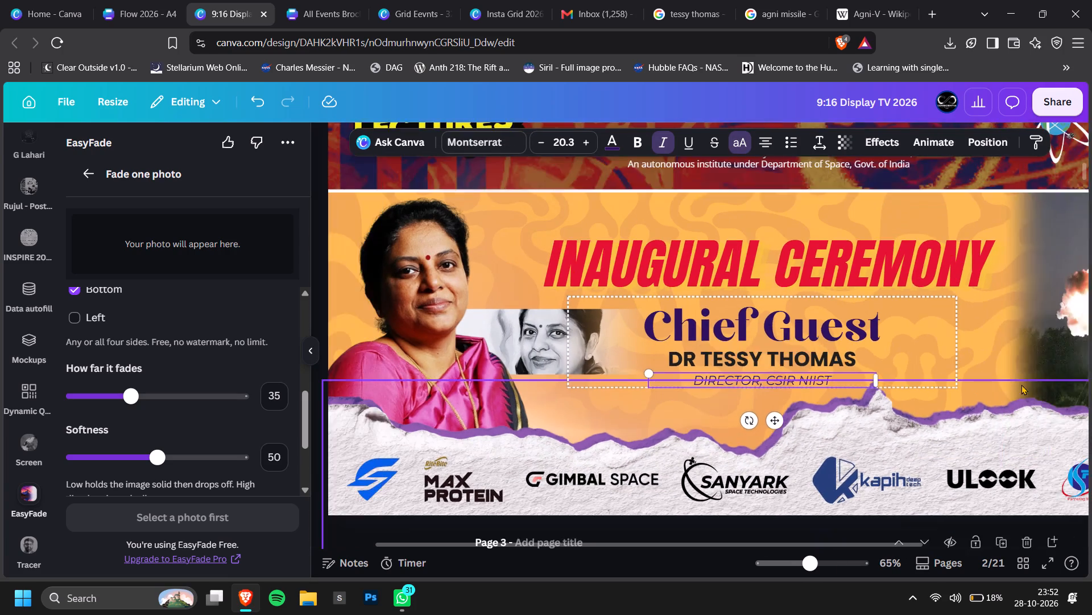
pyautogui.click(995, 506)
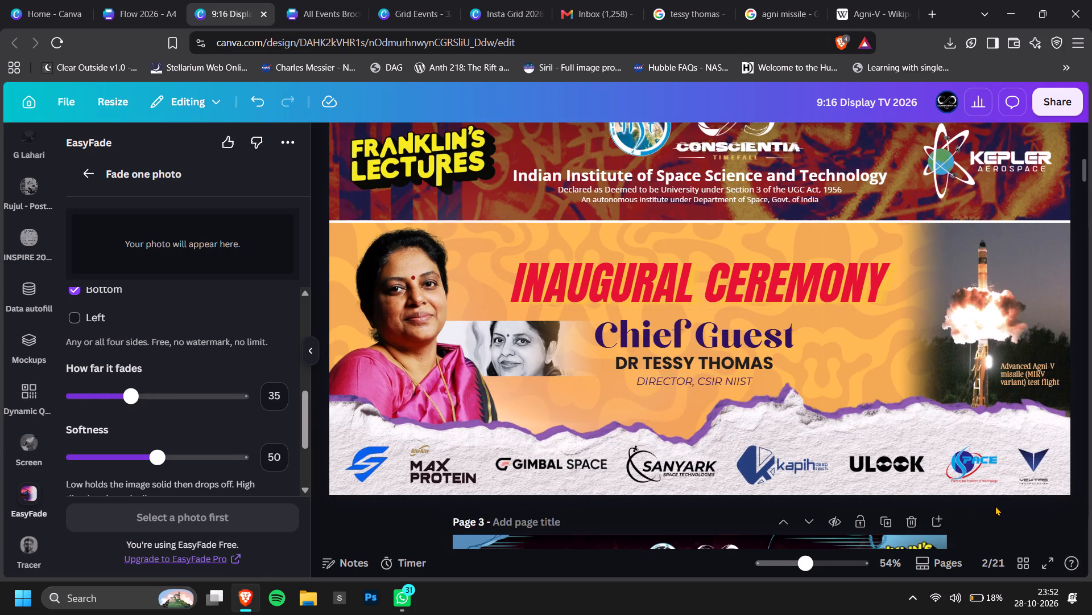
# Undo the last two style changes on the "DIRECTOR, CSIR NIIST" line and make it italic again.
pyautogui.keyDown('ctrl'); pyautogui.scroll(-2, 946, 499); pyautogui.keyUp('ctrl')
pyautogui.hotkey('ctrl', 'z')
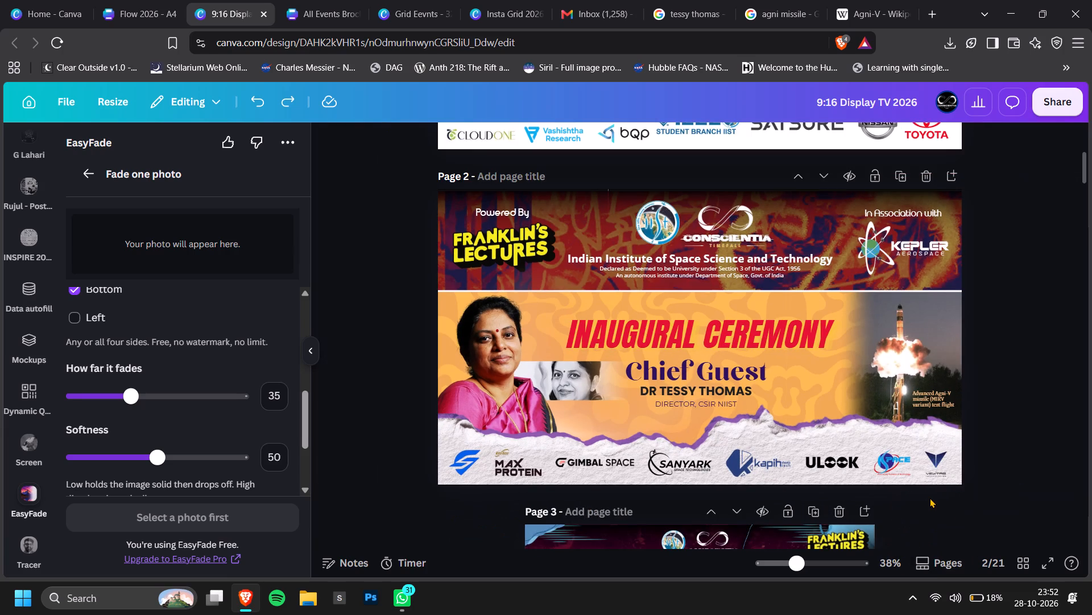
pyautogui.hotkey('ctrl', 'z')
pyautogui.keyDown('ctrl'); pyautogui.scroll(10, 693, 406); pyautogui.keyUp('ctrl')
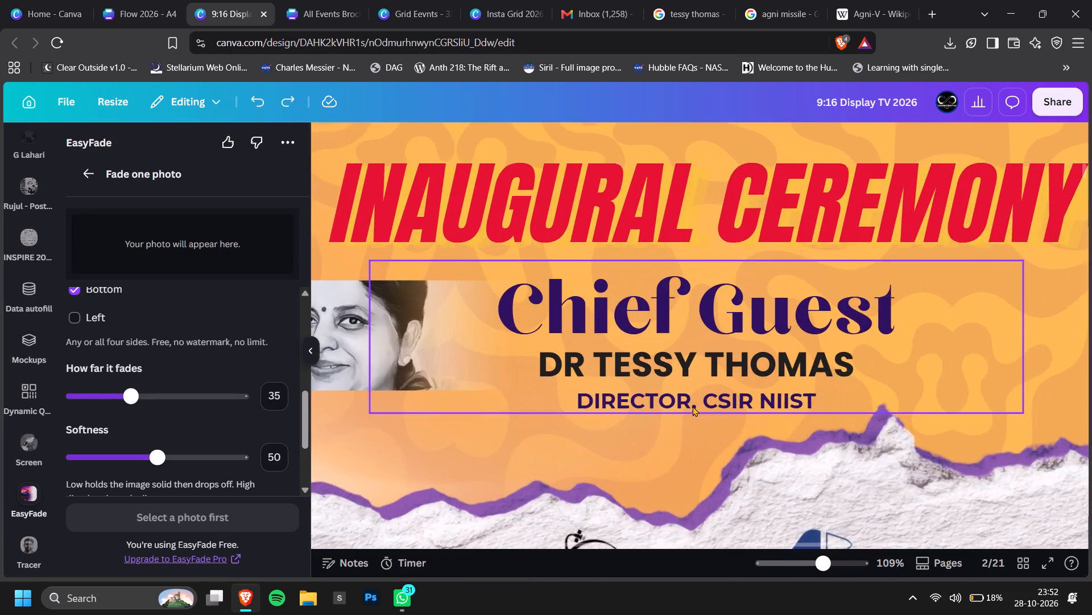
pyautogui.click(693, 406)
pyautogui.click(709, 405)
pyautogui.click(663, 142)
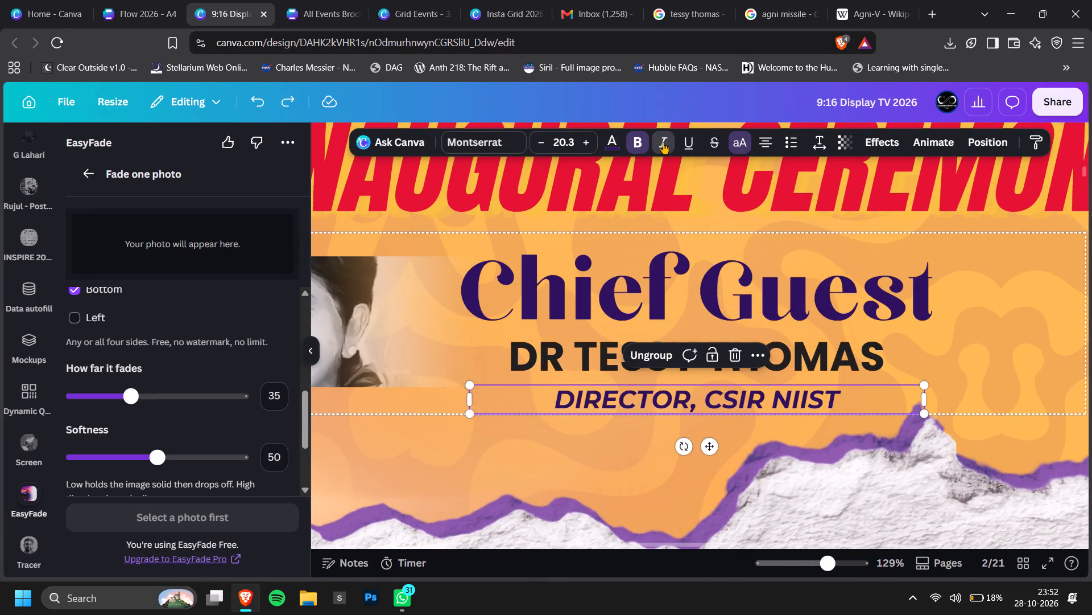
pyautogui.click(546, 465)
# Try red on the "DIRECTOR, CSIR NIIST" line, settling on dark blue from the design's existing colours.
pyautogui.click(561, 399)
pyautogui.click(572, 404)
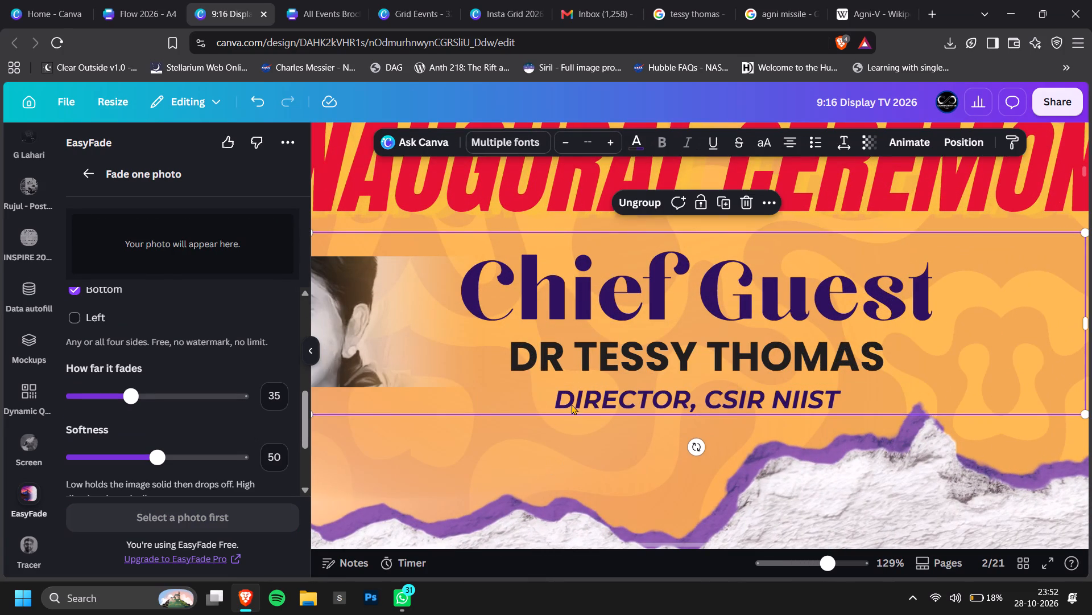
pyautogui.click(608, 146)
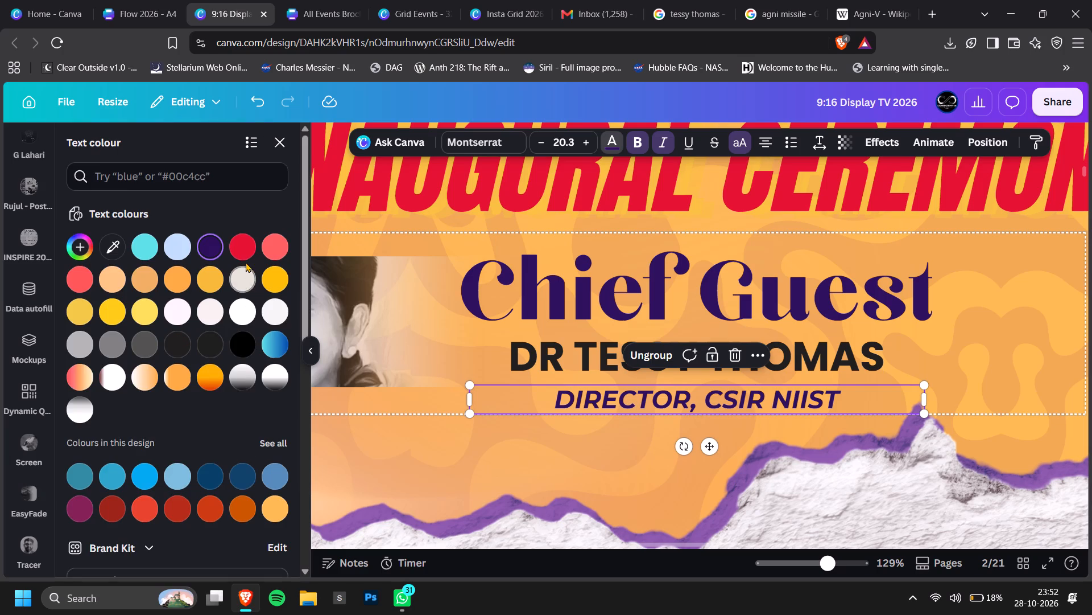
pyautogui.click(246, 261)
pyautogui.click(246, 249)
pyautogui.scroll(-1, 177, 438)
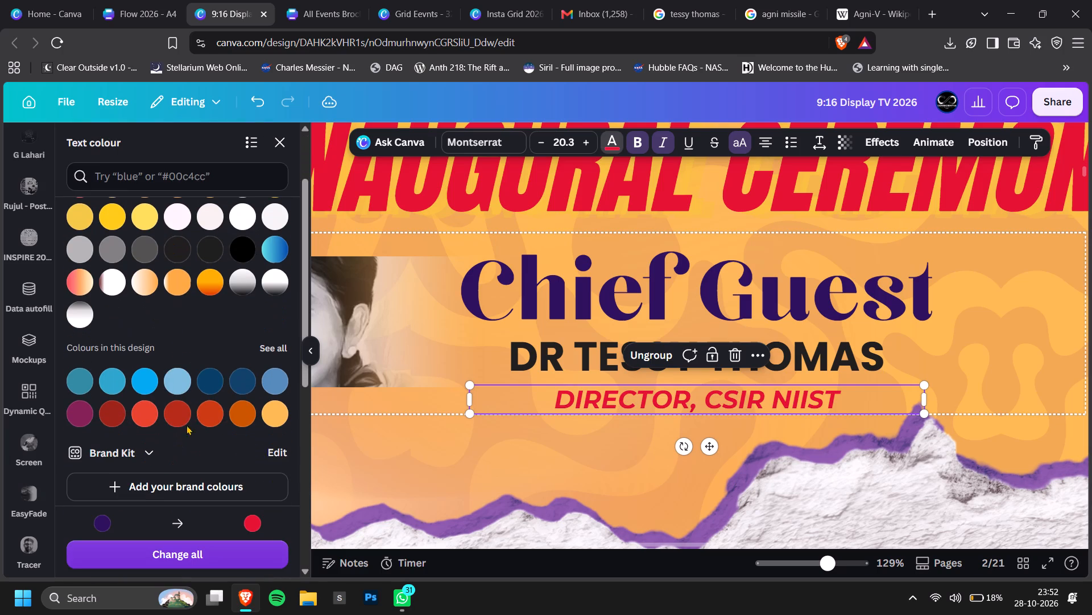
pyautogui.click(209, 383)
pyautogui.keyDown('ctrl'); pyautogui.scroll(-7, 631, 425); pyautogui.keyUp('ctrl')
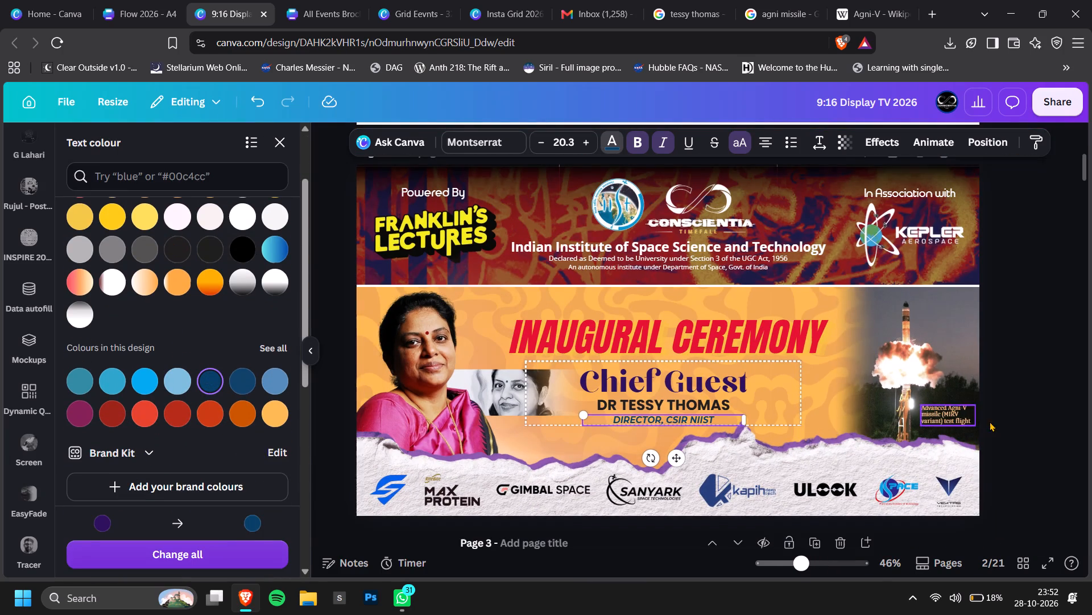
pyautogui.doubleClick(1008, 415)
pyautogui.keyDown('ctrl'); pyautogui.scroll(-2, 1023, 433); pyautogui.keyUp('ctrl')
pyautogui.doubleClick(965, 444)
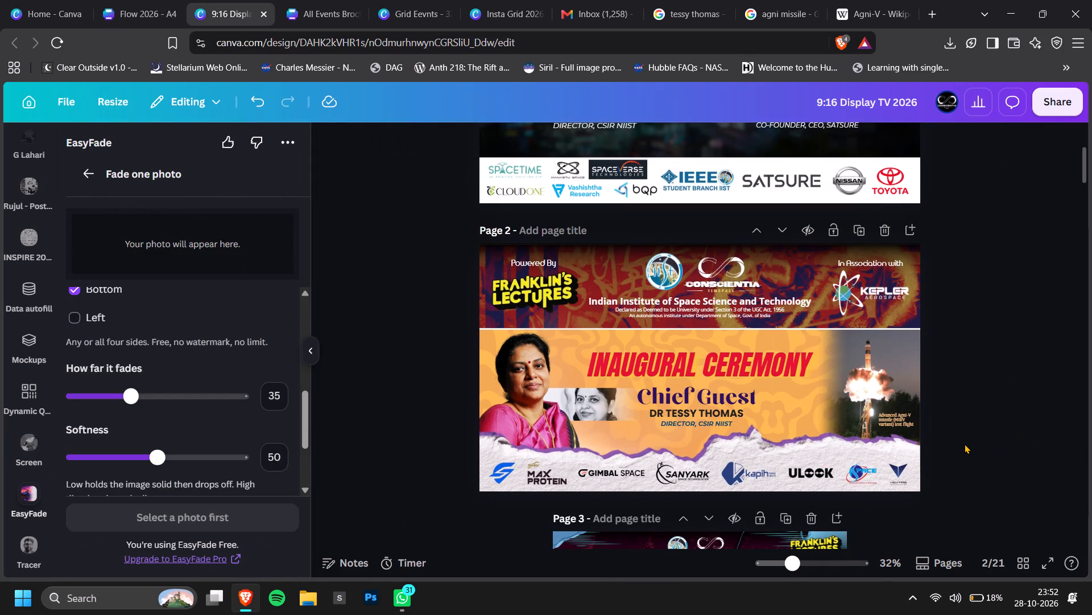
pyautogui.keyDown('ctrl'); pyautogui.scroll(-1, 965, 444); pyautogui.keyUp('ctrl')
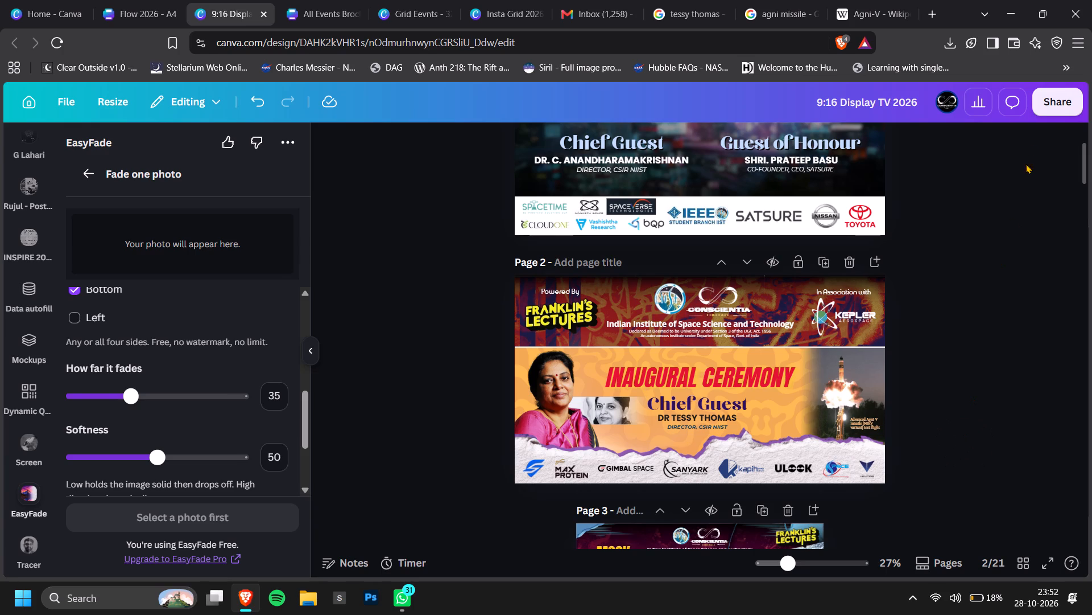
# Download only page 2 as a PNG and save it under the file name tessy.
pyautogui.click(1049, 108)
pyautogui.click(841, 432)
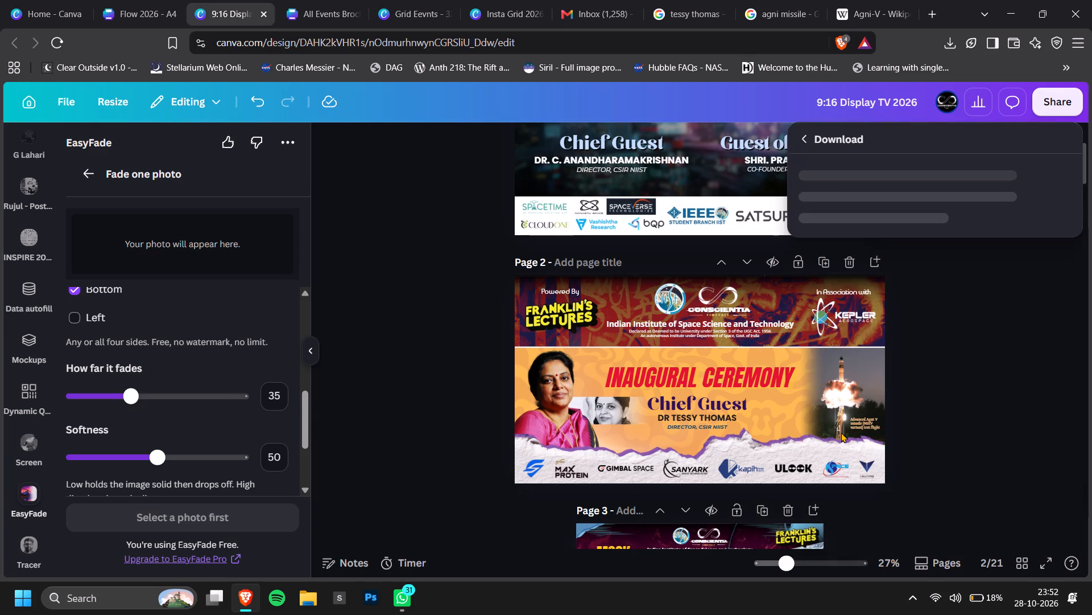
pyautogui.click(941, 402)
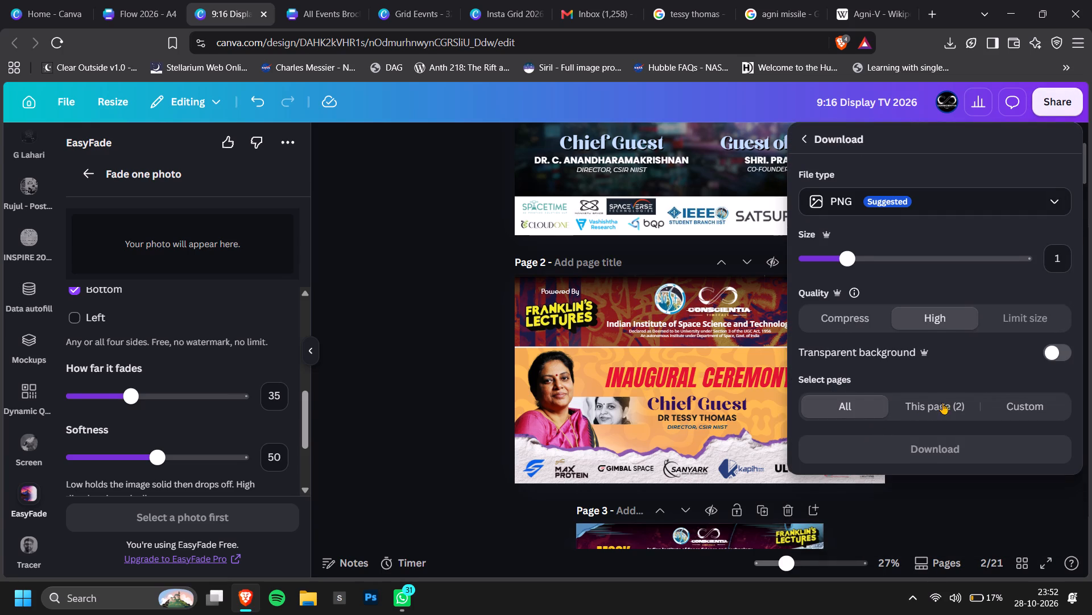
pyautogui.click(928, 449)
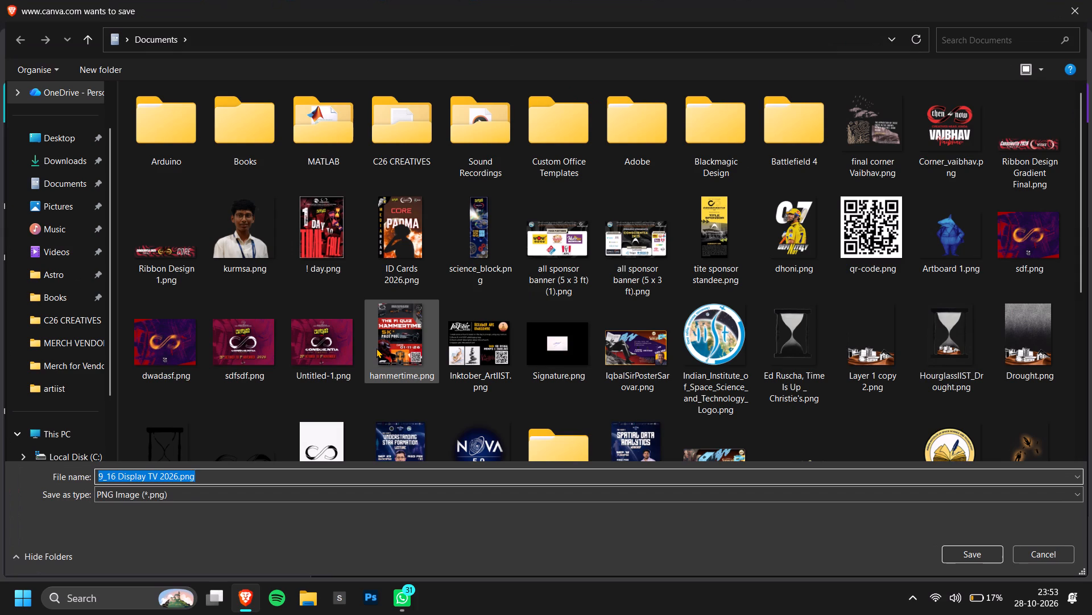
pyautogui.write('tessy')
pyautogui.press('Return')
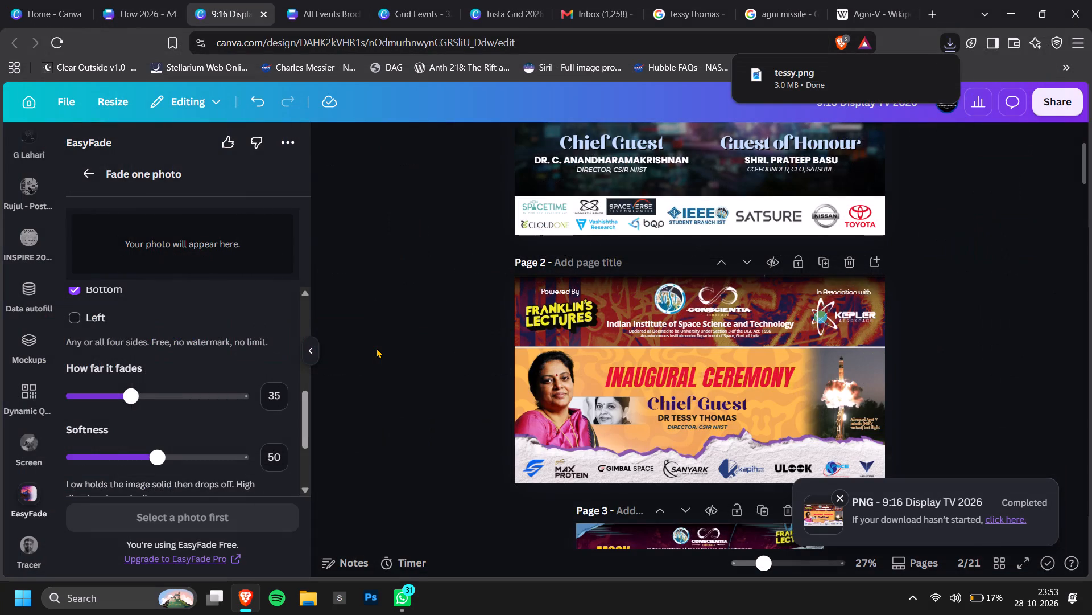
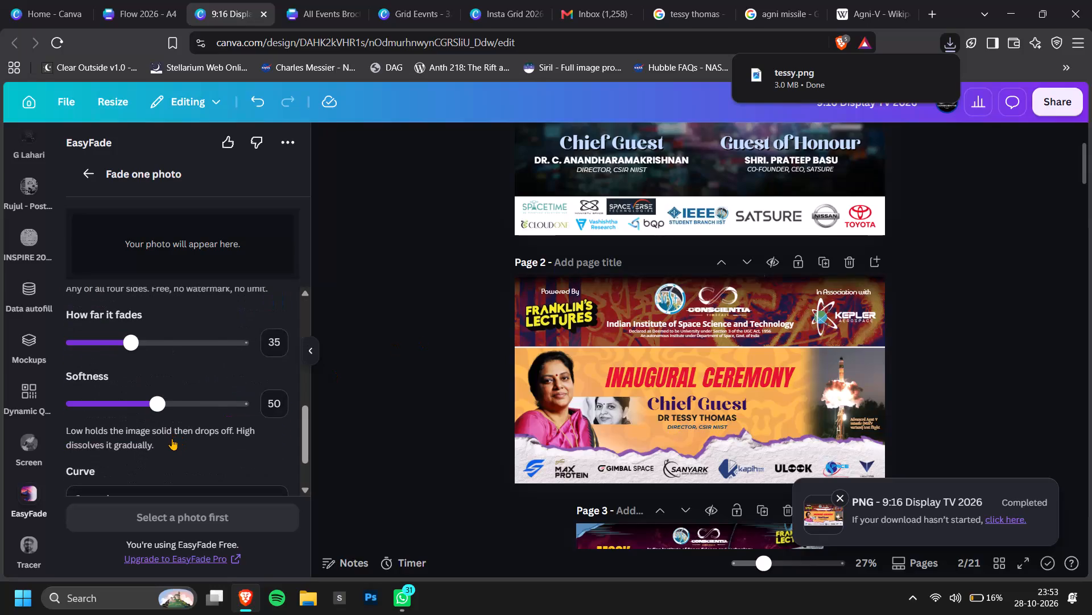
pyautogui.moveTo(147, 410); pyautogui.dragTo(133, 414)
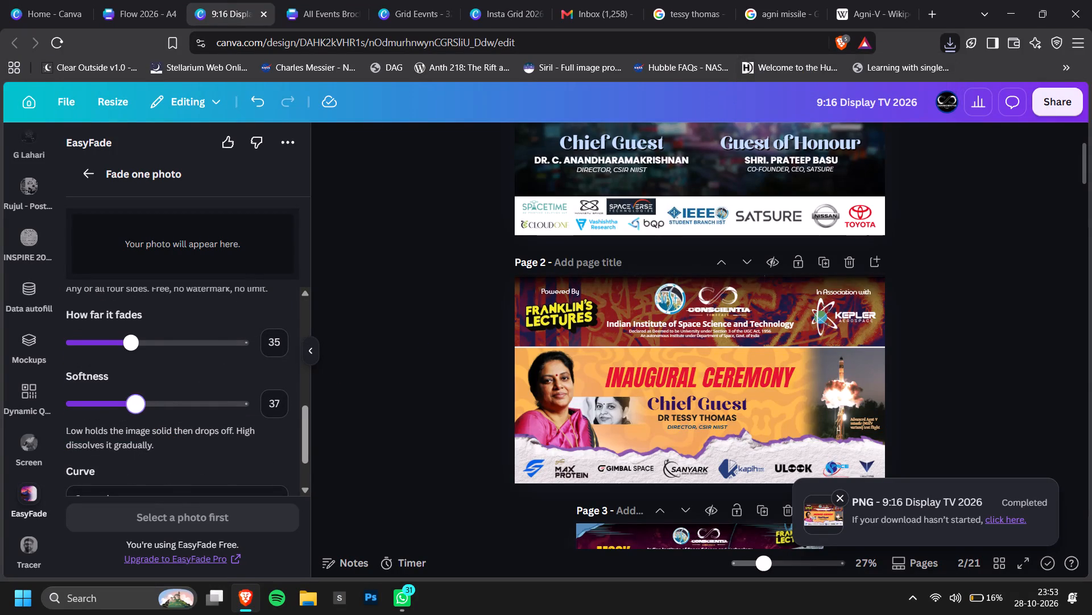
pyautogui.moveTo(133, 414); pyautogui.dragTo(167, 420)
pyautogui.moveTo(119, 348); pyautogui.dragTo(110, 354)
# Leave EasyFade's single-photo fade settings and collapse the EasyFade sidebar to give the page 2 banner more room.
pyautogui.click(100, 165)
pyautogui.click(304, 351)
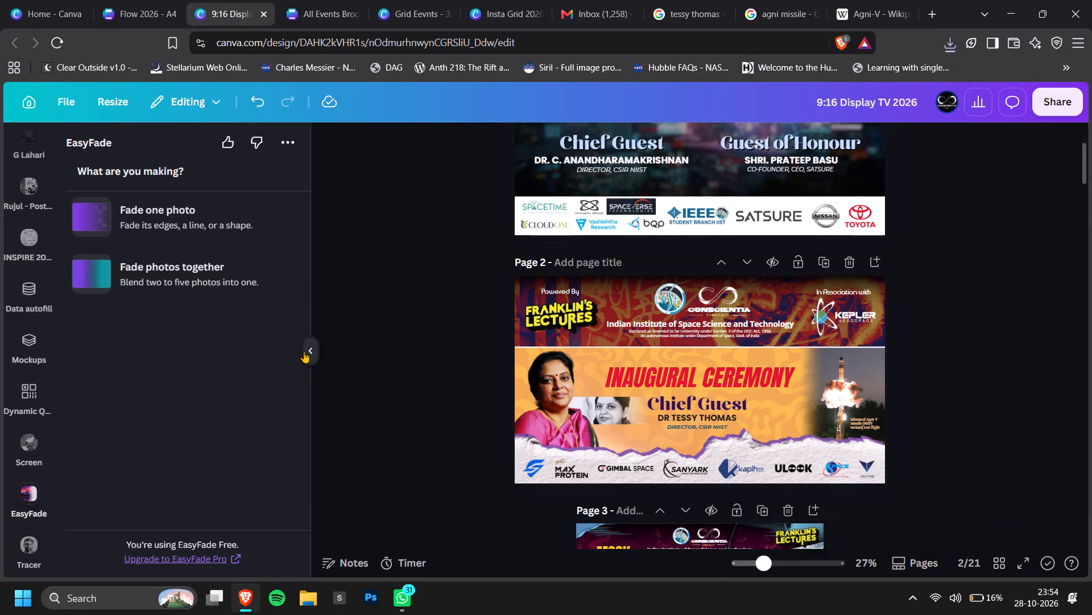
pyautogui.click(295, 360)
pyautogui.keyDown('ctrl'); pyautogui.scroll(5, 923, 374); pyautogui.keyUp('ctrl')
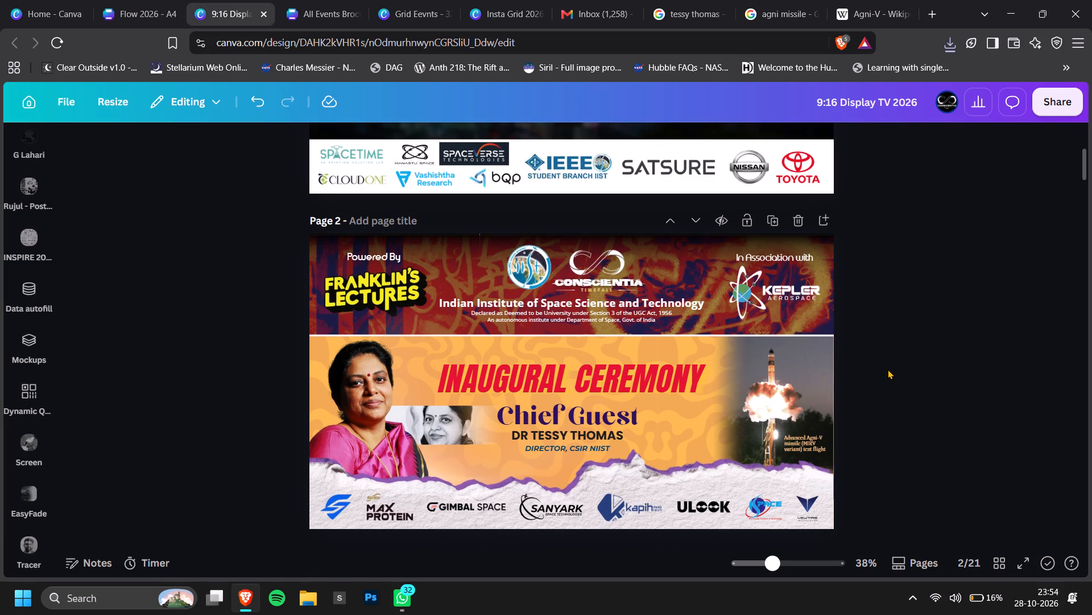
pyautogui.keyDown('ctrl'); pyautogui.scroll(-1, 888, 369); pyautogui.keyUp('ctrl')
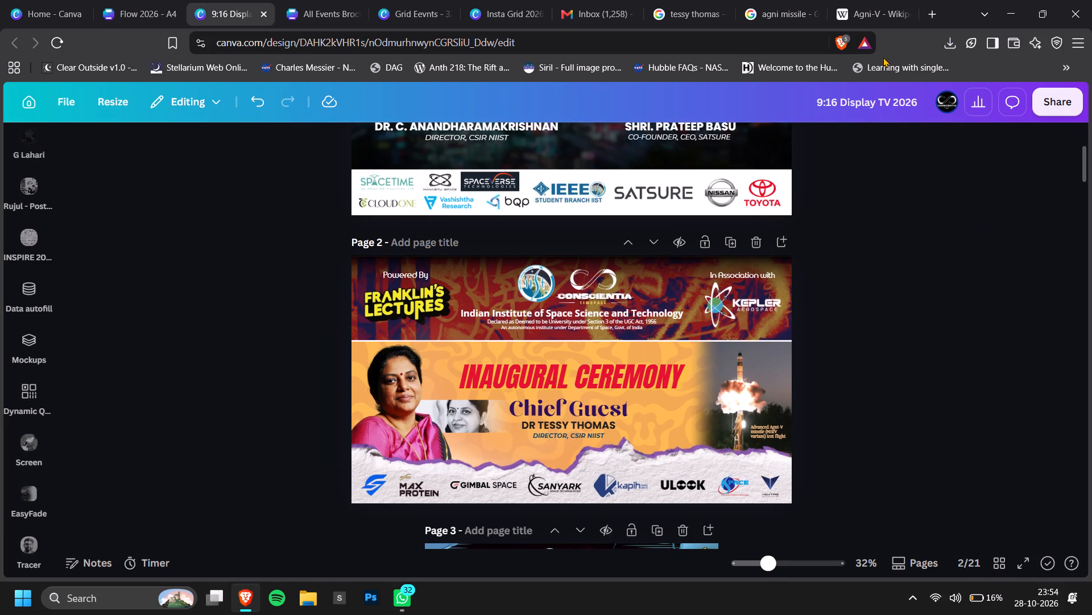
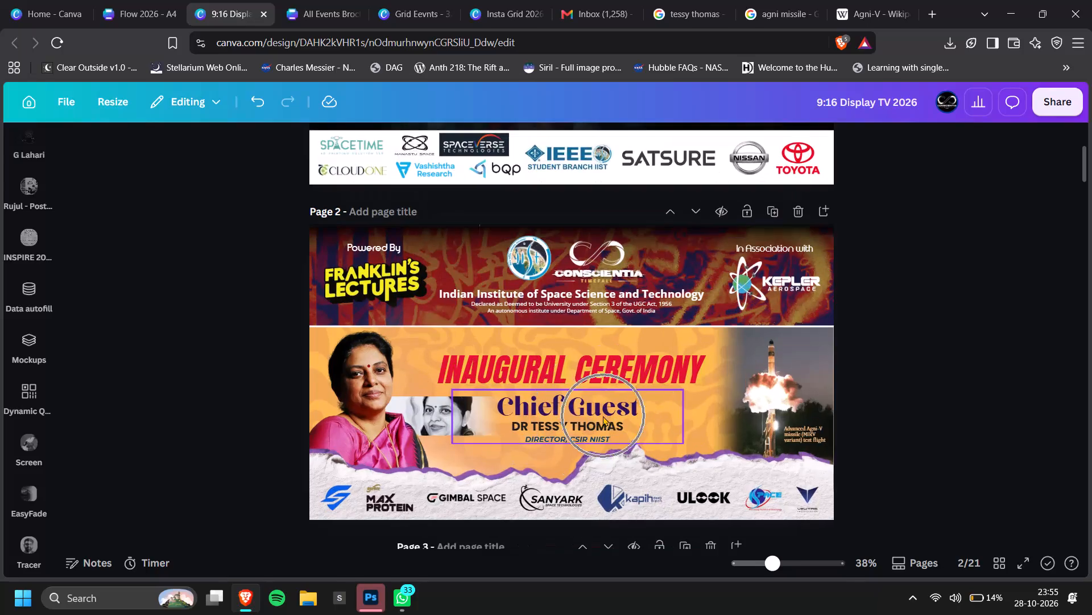
# Slightly shrink the grouped "Chief Guest", "DR TESSY THOMAS" and "DIRECTOR, CSIR NIIST" text on the page 2 banner.
pyautogui.click(598, 425)
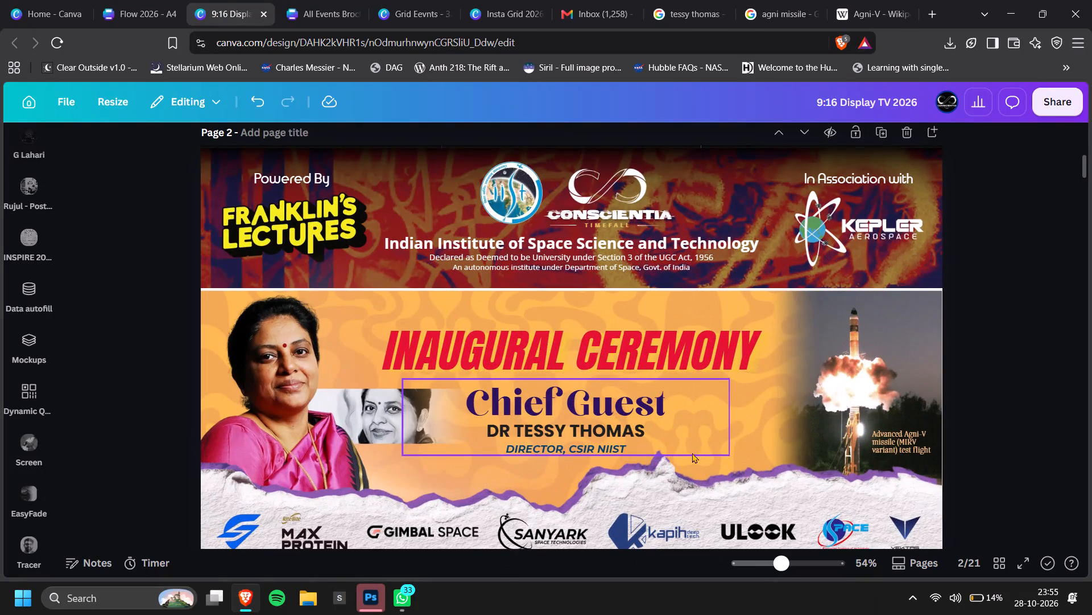
pyautogui.moveTo(725, 453); pyautogui.dragTo(714, 451)
pyautogui.click(643, 430)
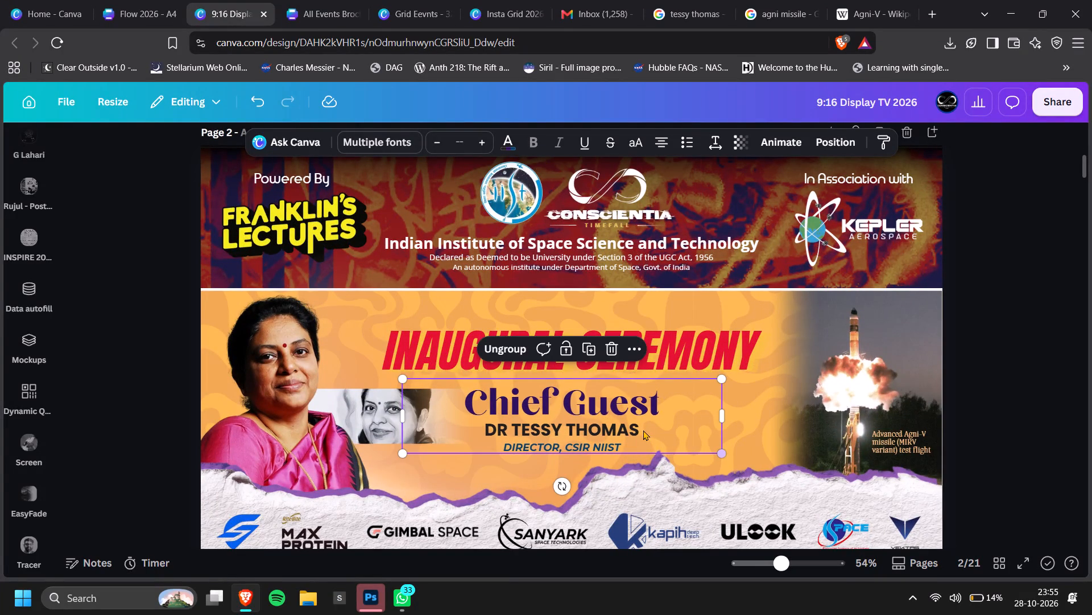
pyautogui.doubleClick(983, 359)
pyautogui.keyDown('ctrl'); pyautogui.scroll(-3, 980, 363); pyautogui.keyUp('ctrl')
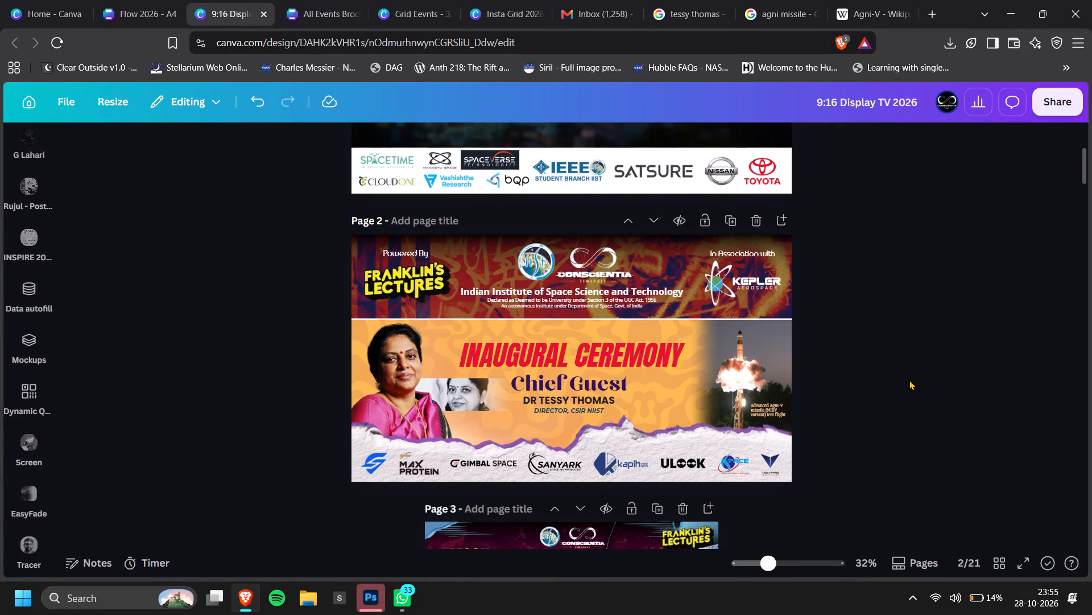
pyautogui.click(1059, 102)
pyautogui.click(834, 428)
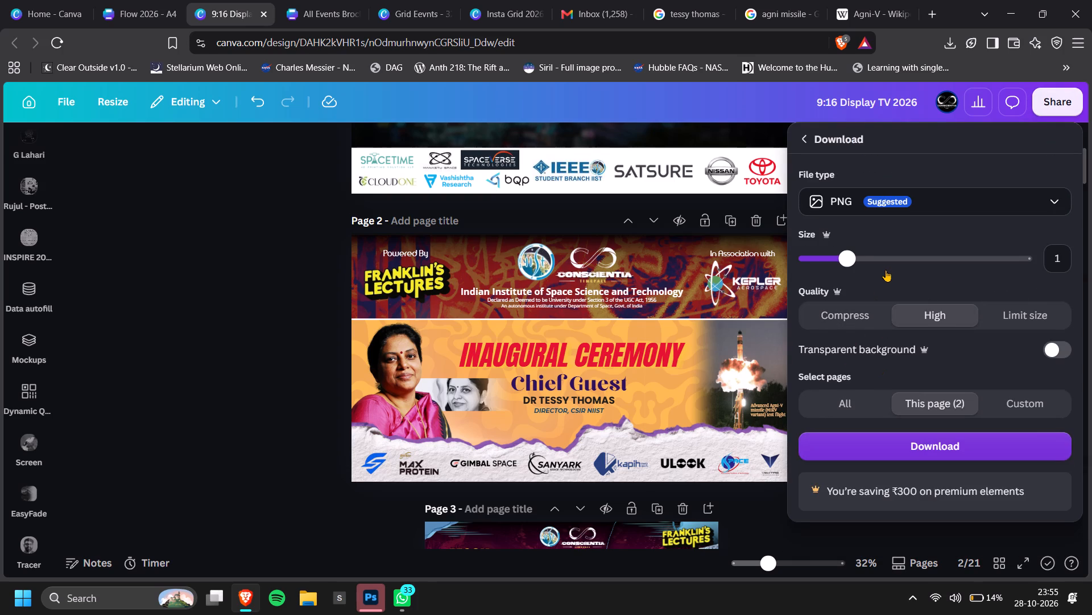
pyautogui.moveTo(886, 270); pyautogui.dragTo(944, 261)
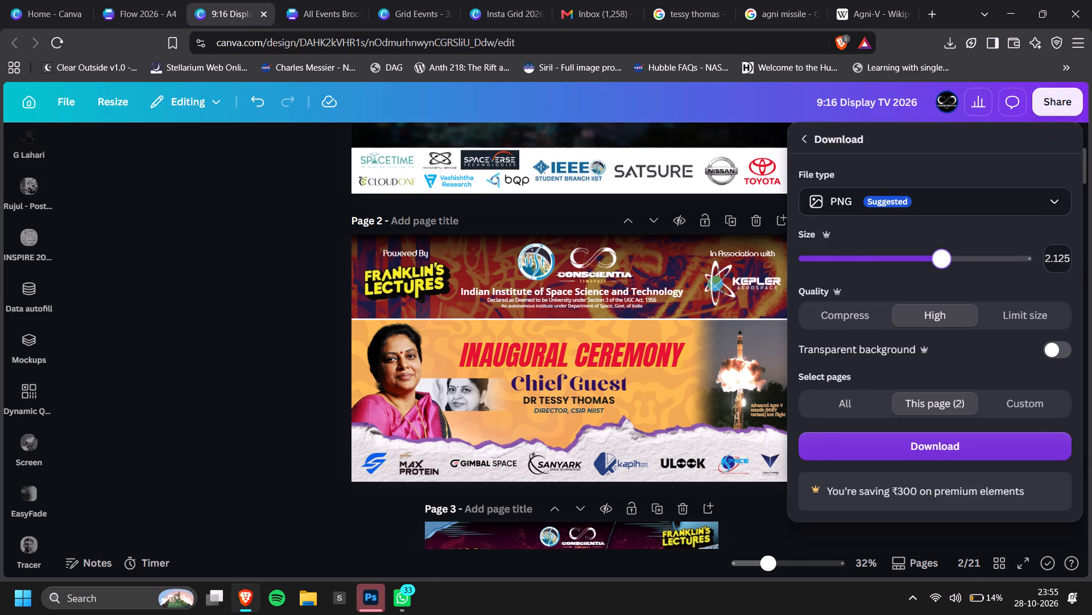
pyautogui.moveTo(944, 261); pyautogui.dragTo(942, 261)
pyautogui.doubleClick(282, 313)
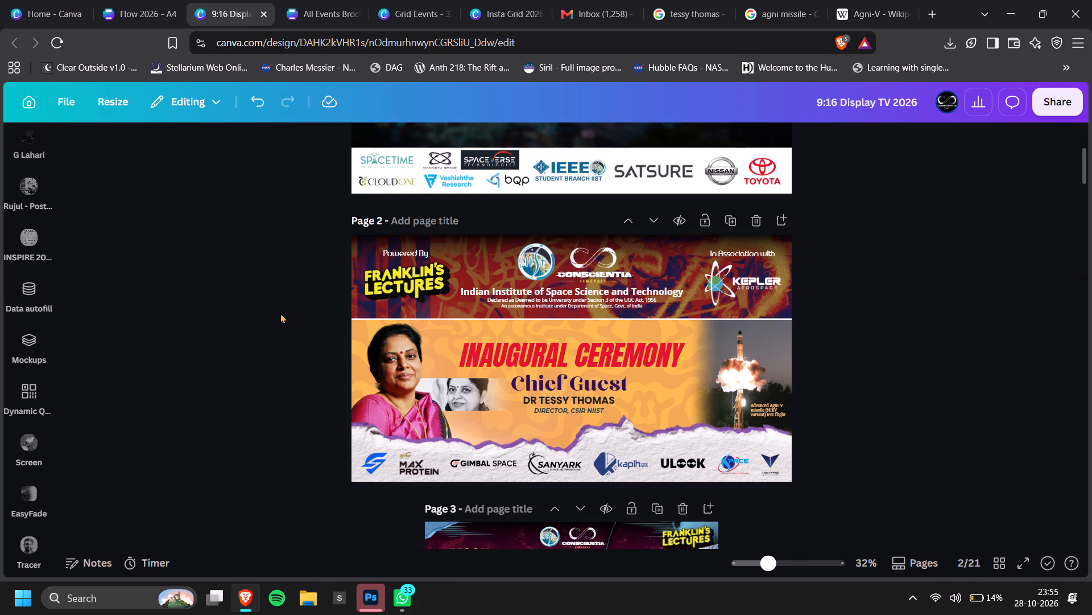
# Switch to WhatsApp.
pyautogui.hotkey('alt', 'Tab')
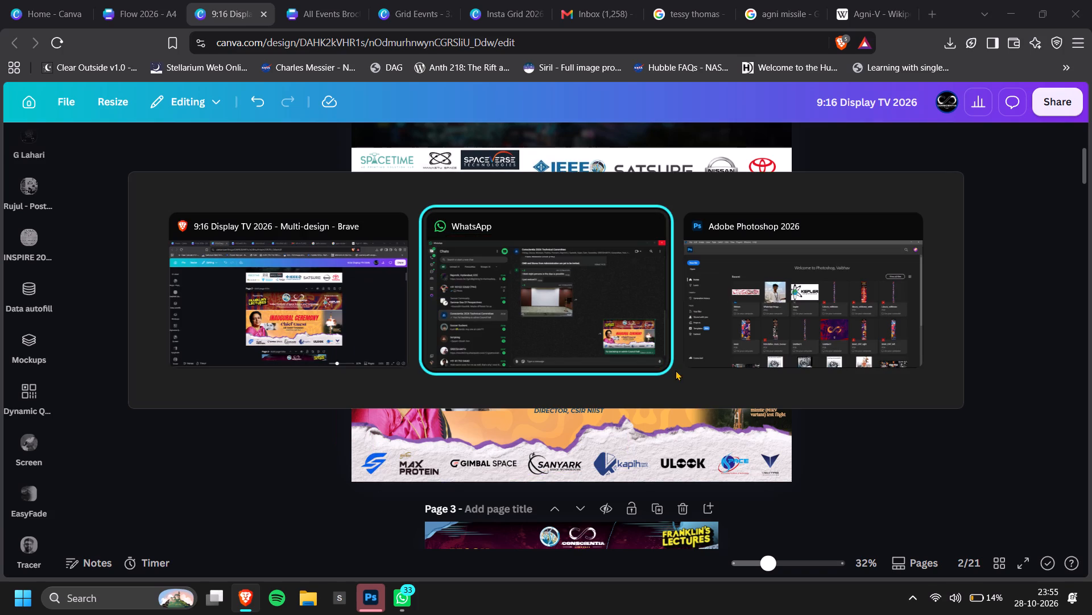
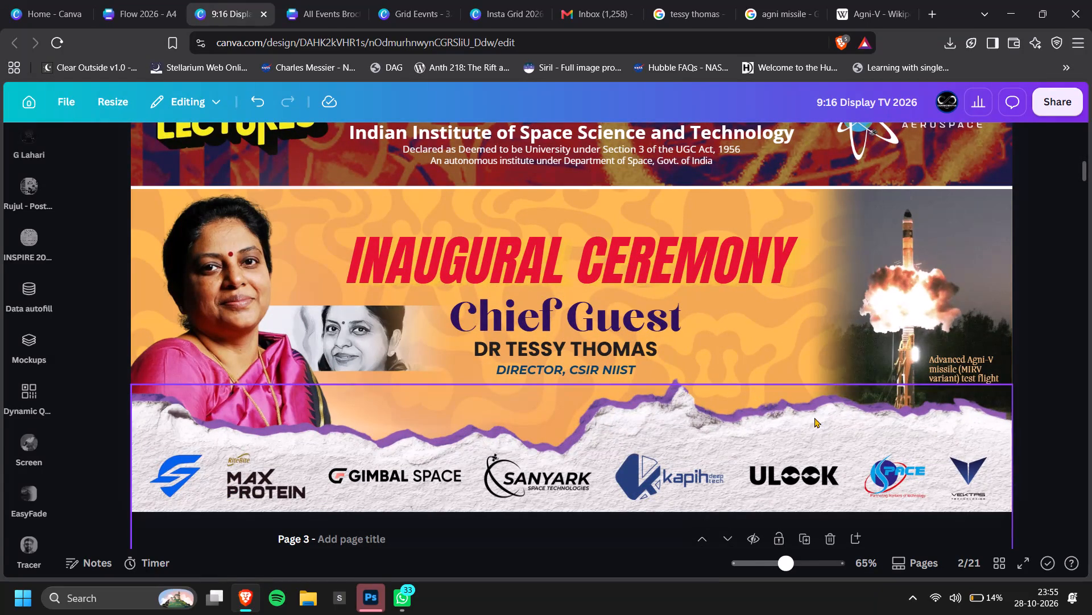
# Ungroup the sponsor logo row on page 2 and delete the Kapih deep tech logo from it.
pyautogui.click(1043, 345)
pyautogui.click(785, 473)
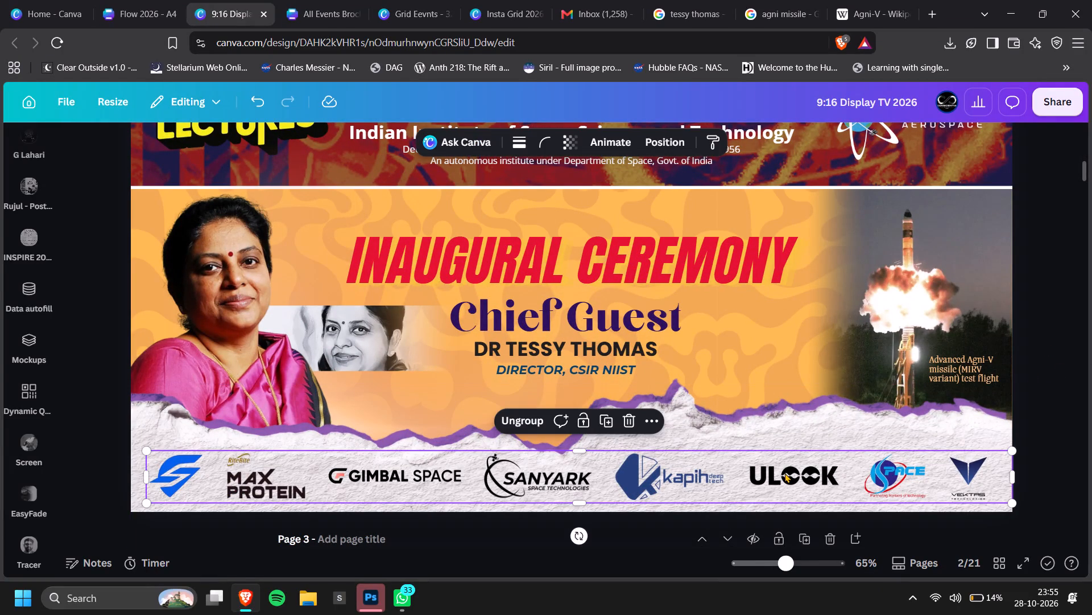
pyautogui.click(514, 415)
pyautogui.click(1046, 333)
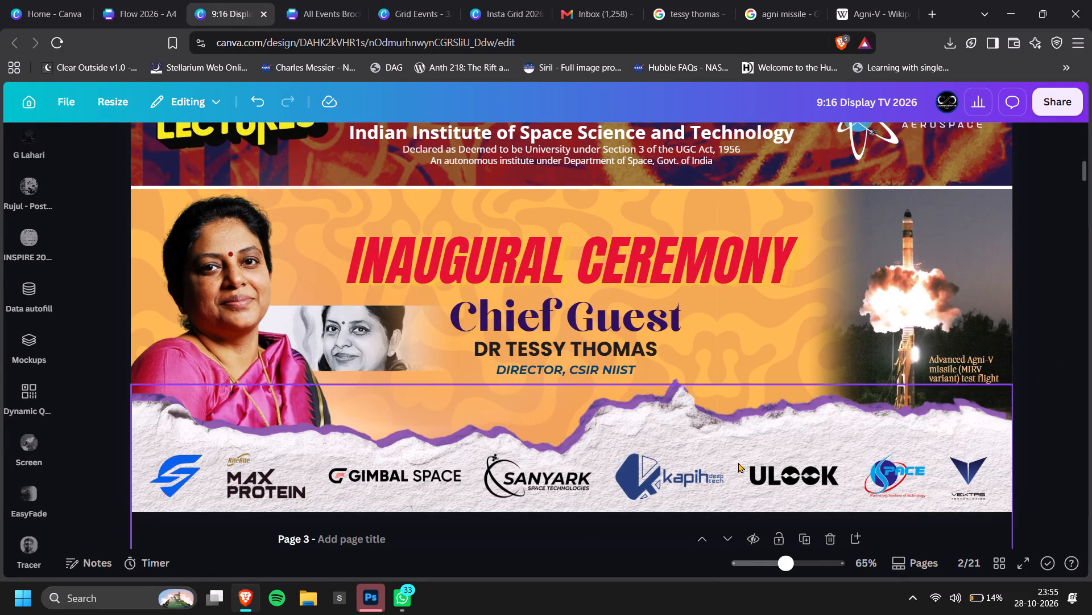
pyautogui.click(683, 483)
pyautogui.press('BackSpace')
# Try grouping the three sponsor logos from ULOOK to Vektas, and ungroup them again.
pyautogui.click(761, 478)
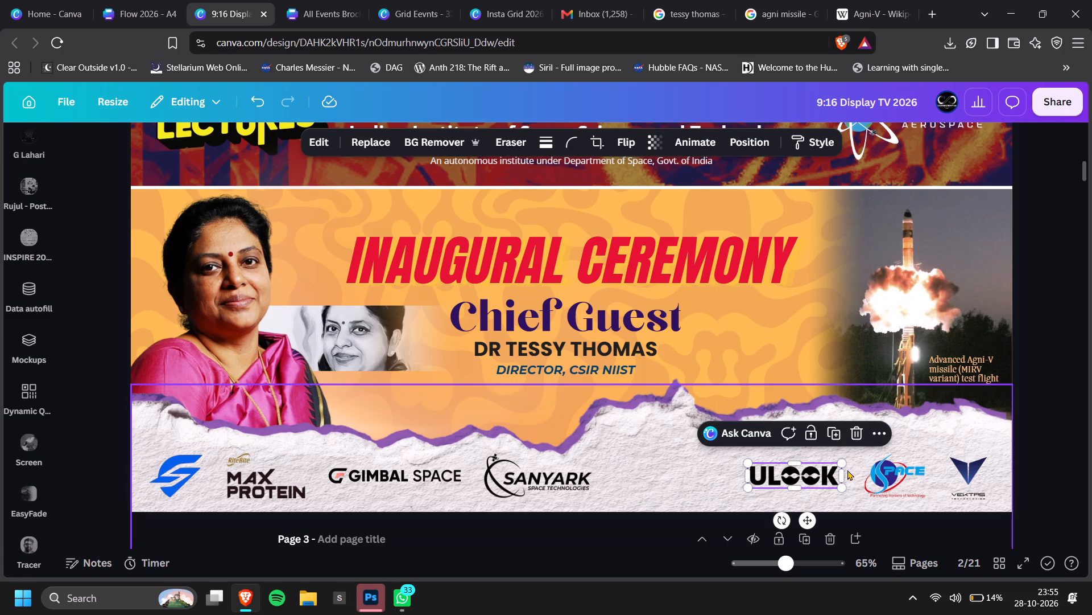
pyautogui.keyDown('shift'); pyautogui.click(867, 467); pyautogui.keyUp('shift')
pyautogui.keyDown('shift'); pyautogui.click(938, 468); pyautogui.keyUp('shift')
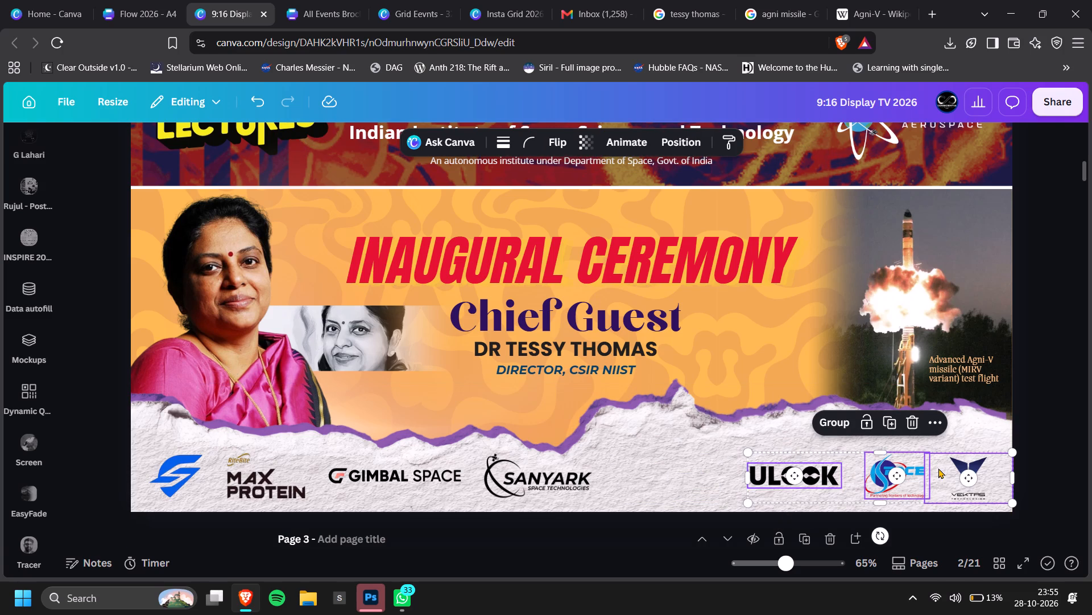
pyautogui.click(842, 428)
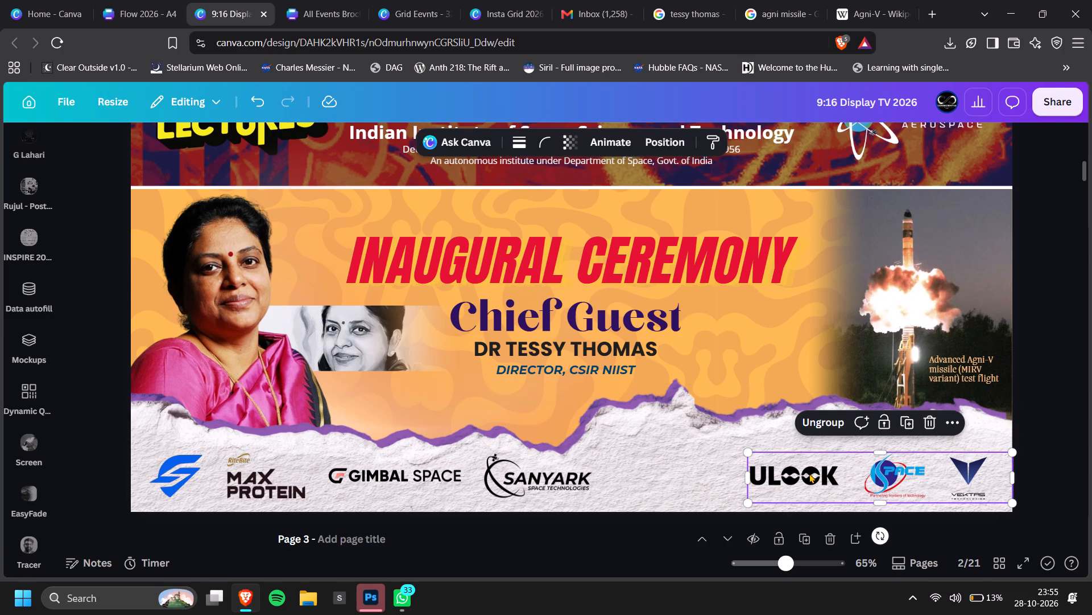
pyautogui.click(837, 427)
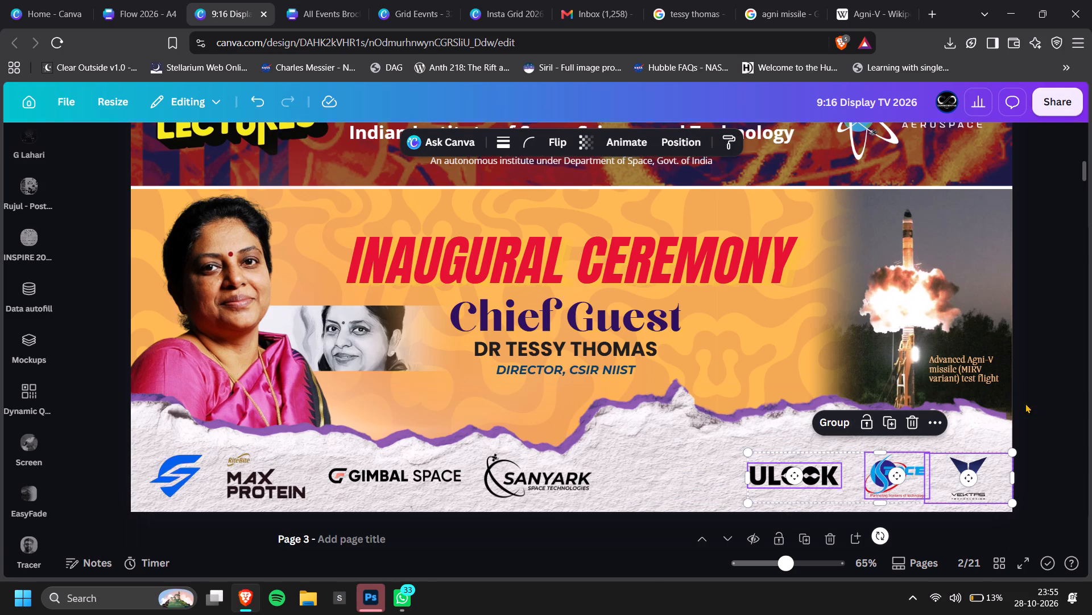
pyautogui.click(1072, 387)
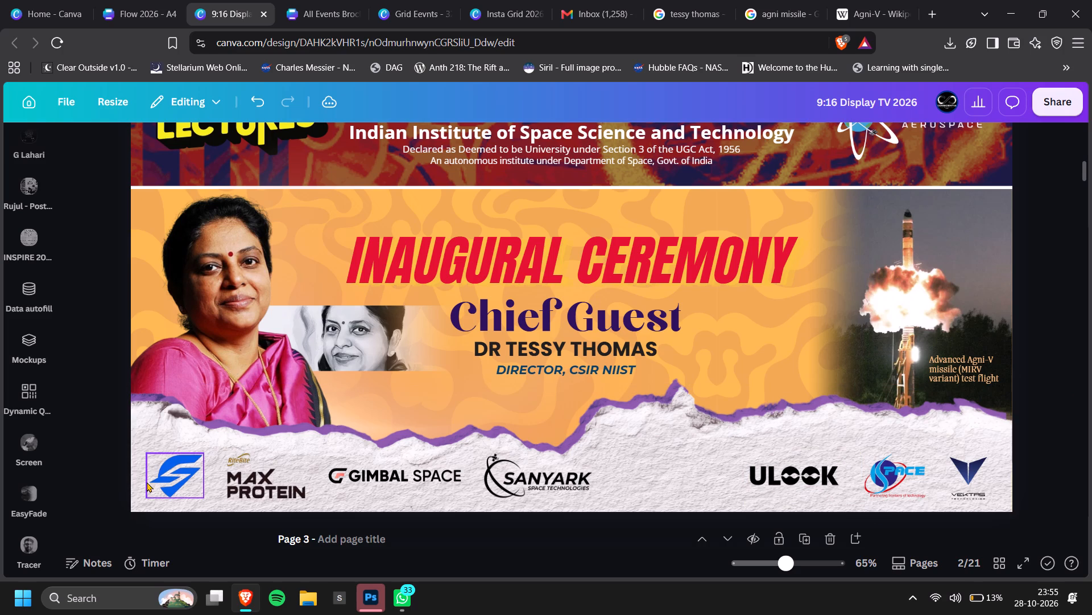
# Select the first sponsor logos together, starting with the blue S-shaped logo and Max Protein and adding Gimbal Space.
pyautogui.click(180, 480)
pyautogui.keyDown('shift'); pyautogui.click(297, 479); pyautogui.keyUp('shift')
pyautogui.keyDown('shift'); pyautogui.click(406, 465); pyautogui.keyUp('shift')
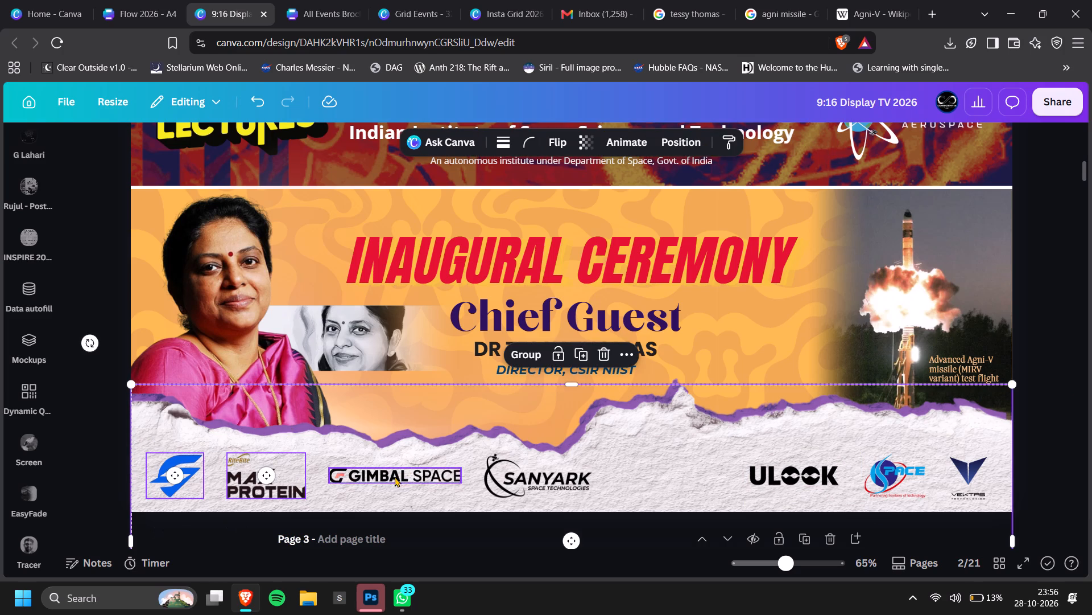
# Select all seven sponsor logos on page 2's torn-paper strip and space them evenly across horizontally.
pyautogui.click(477, 528)
pyautogui.click(197, 487)
pyautogui.keyDown('shift'); pyautogui.click(234, 483); pyautogui.keyUp('shift')
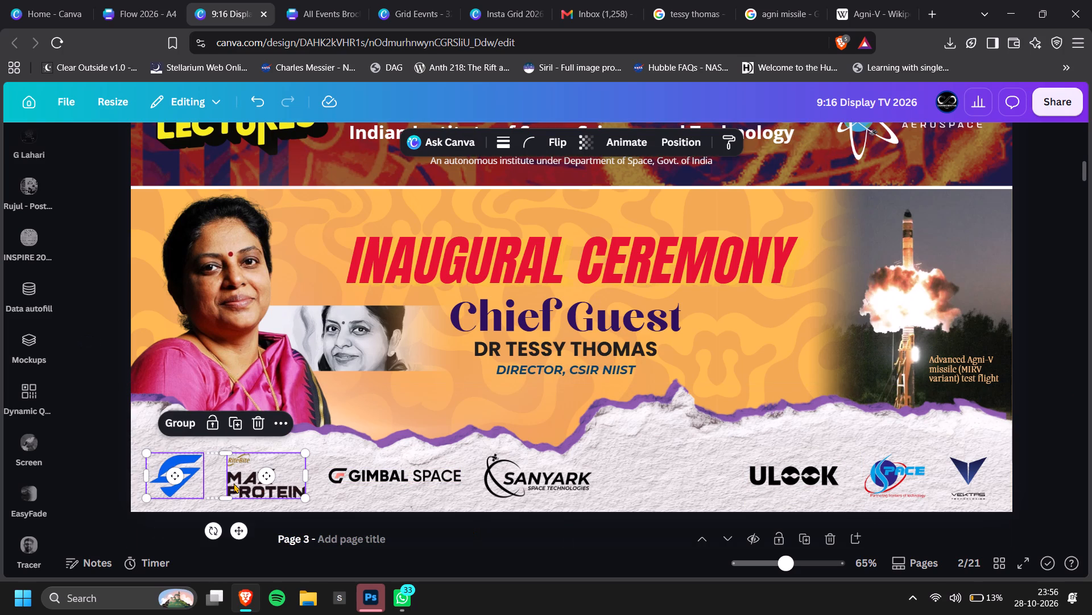
pyautogui.keyDown('shift'); pyautogui.click(350, 474); pyautogui.keyUp('shift')
pyautogui.keyDown('shift'); pyautogui.click(499, 469); pyautogui.keyUp('shift')
pyautogui.keyDown('shift'); pyautogui.click(776, 479); pyautogui.keyUp('shift')
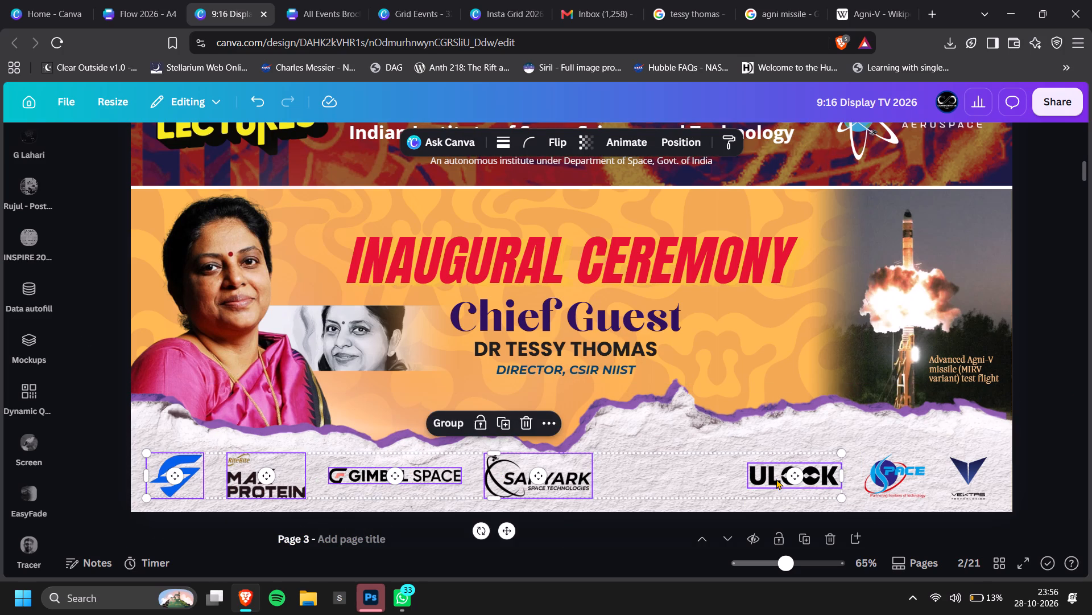
pyautogui.keyDown('shift'); pyautogui.click(913, 475); pyautogui.keyUp('shift')
pyautogui.keyDown('shift'); pyautogui.click(944, 471); pyautogui.keyUp('shift')
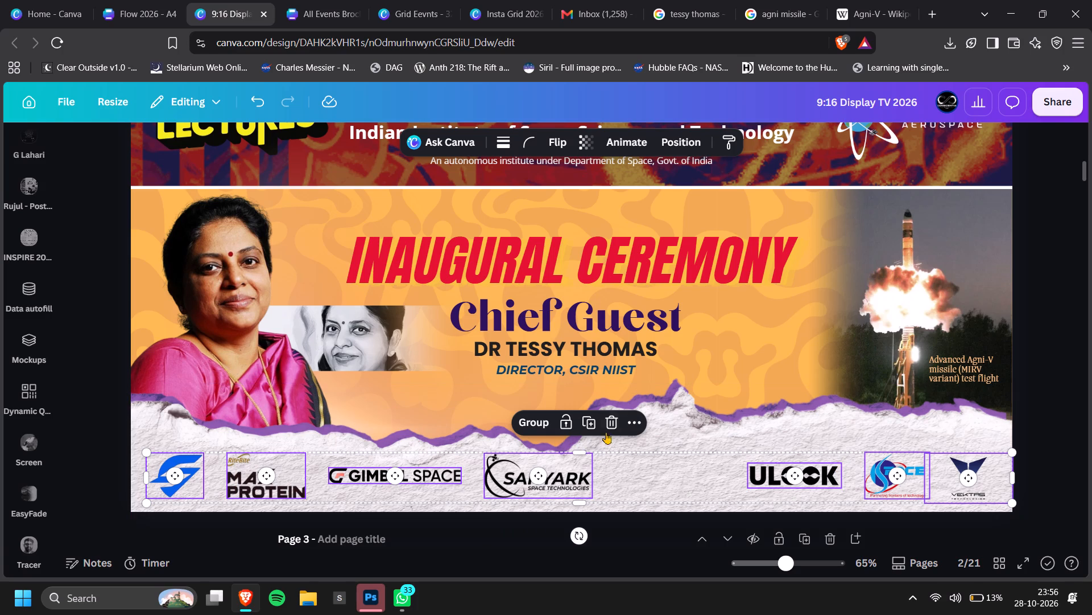
pyautogui.click(630, 428)
pyautogui.scroll(-3, 713, 345)
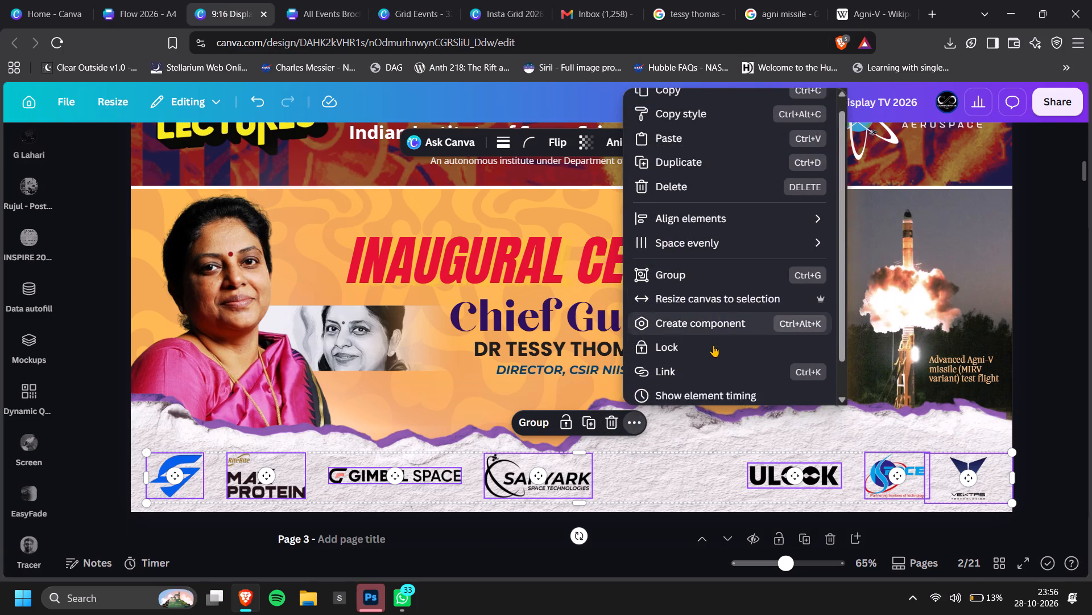
pyautogui.scroll(-3, 710, 326)
pyautogui.scroll(3, 688, 252)
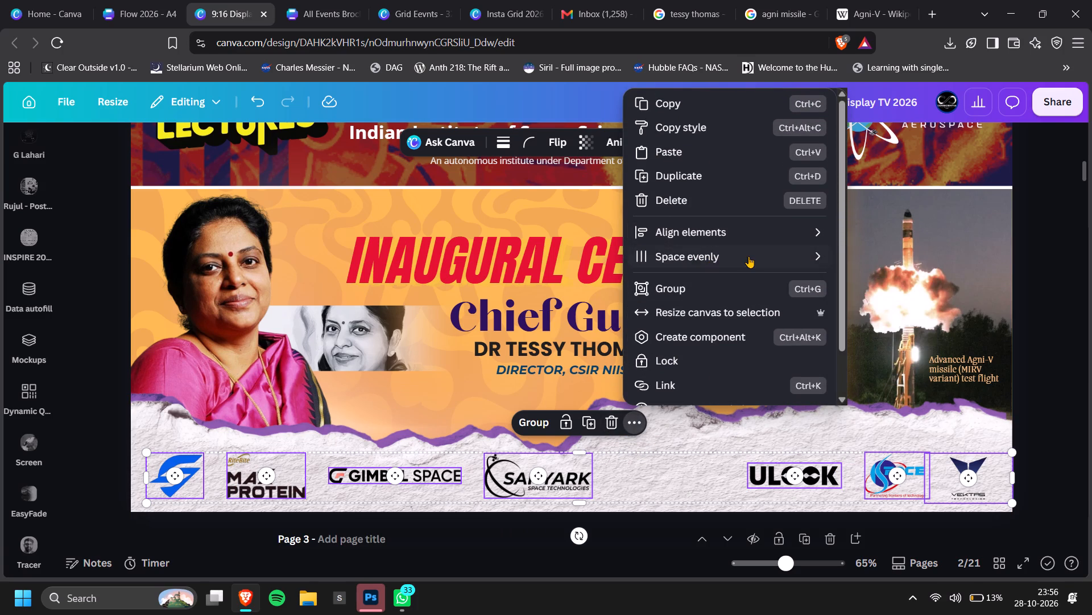
pyautogui.click(877, 305)
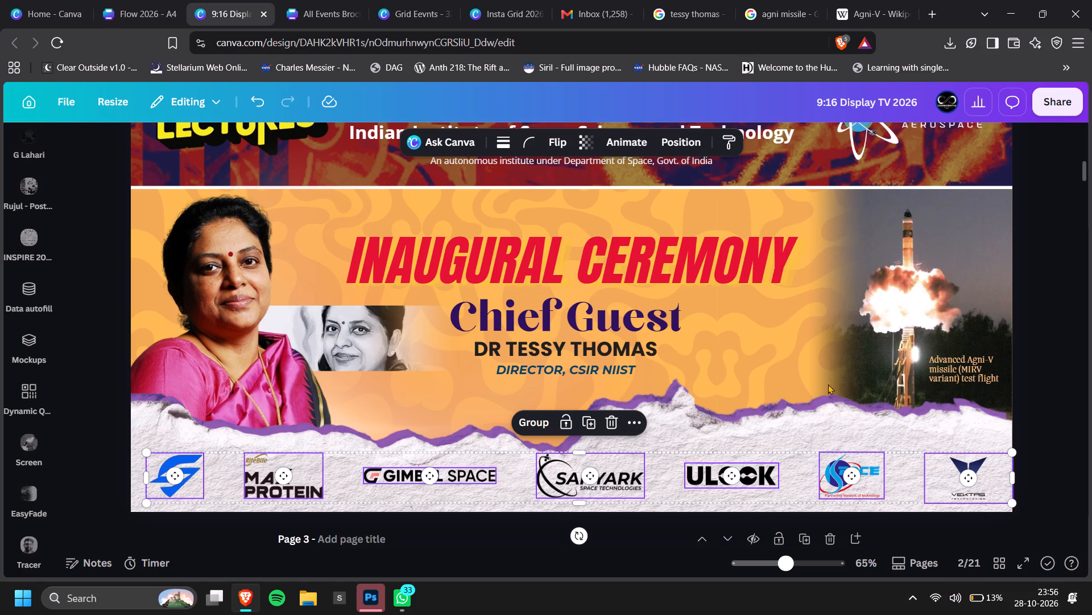
# Align the seven selected sponsor logos to their common middle line.
pyautogui.click(630, 417)
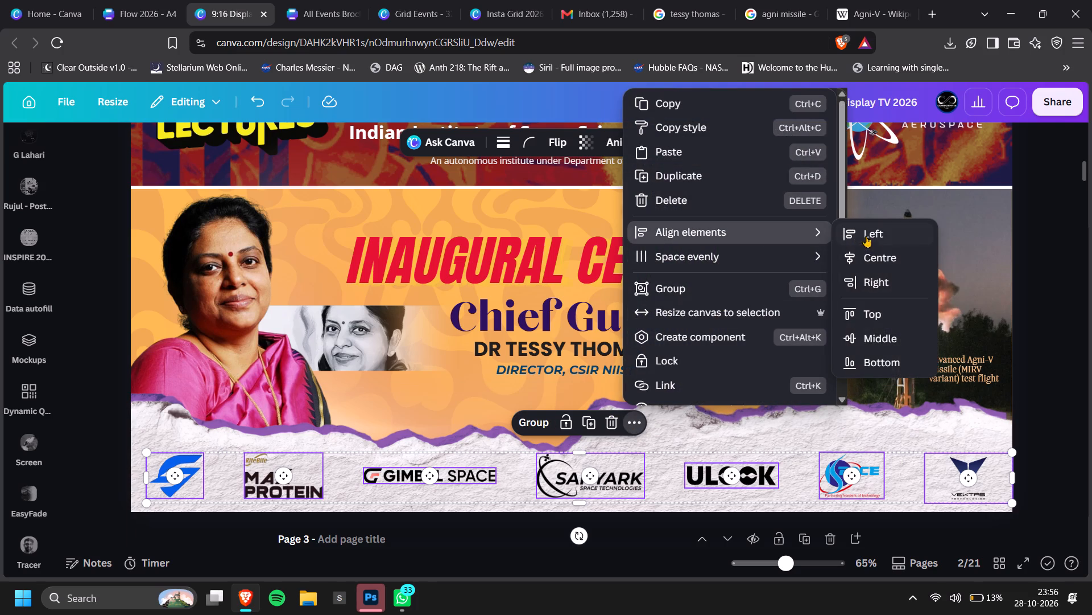
pyautogui.click(878, 334)
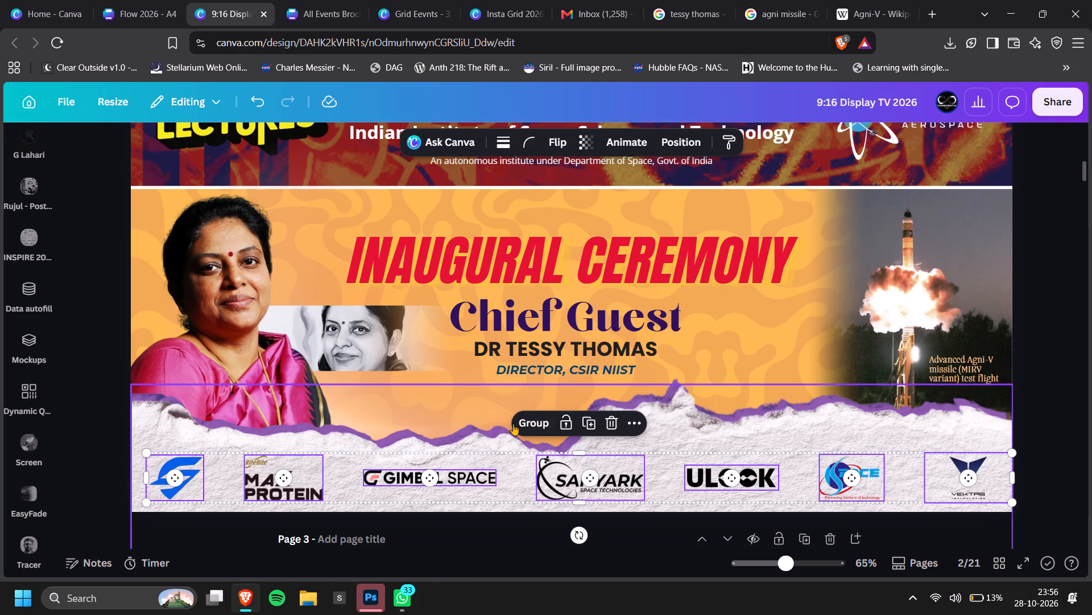
# Group the seven aligned sponsor logos into one object.
pyautogui.click(513, 424)
pyautogui.keyDown('ctrl'); pyautogui.scroll(-2, 935, 457); pyautogui.keyUp('ctrl')
pyautogui.doubleClick(996, 439)
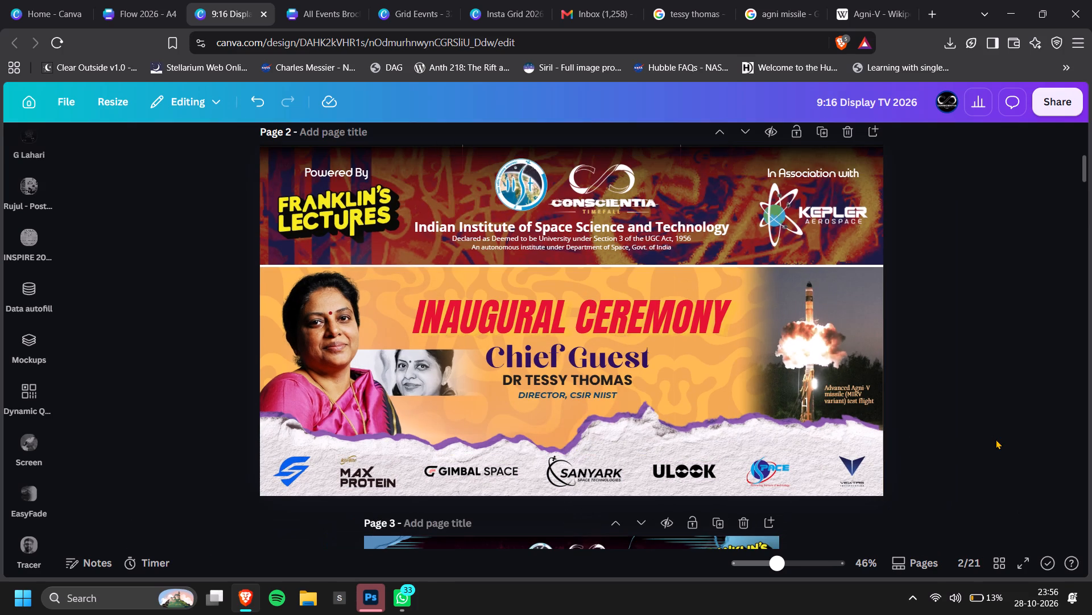
pyautogui.keyDown('ctrl'); pyautogui.scroll(-1, 928, 462); pyautogui.keyUp('ctrl')
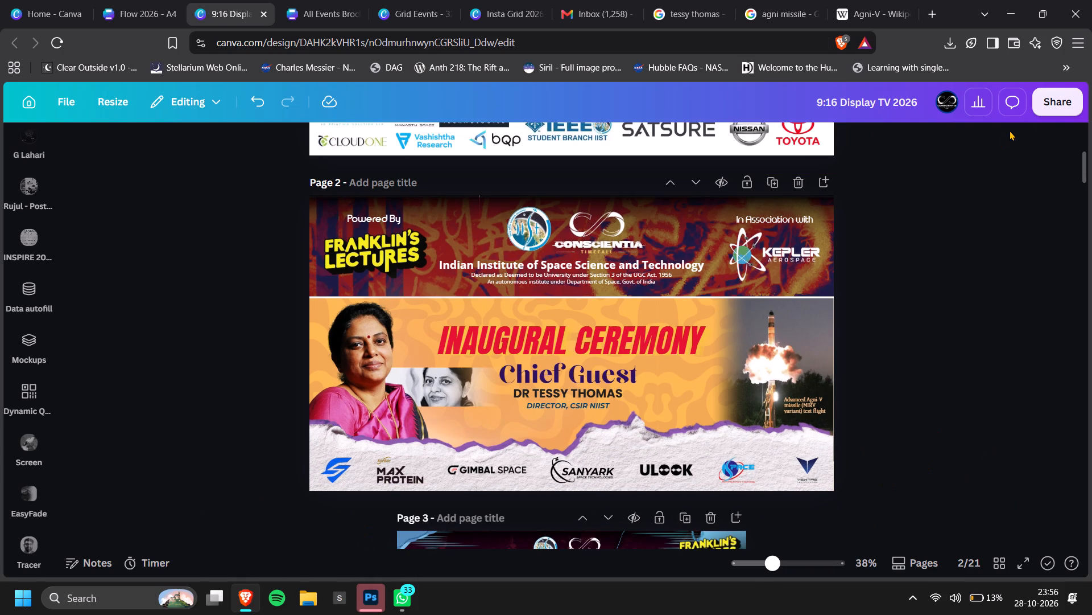
pyautogui.click(1057, 110)
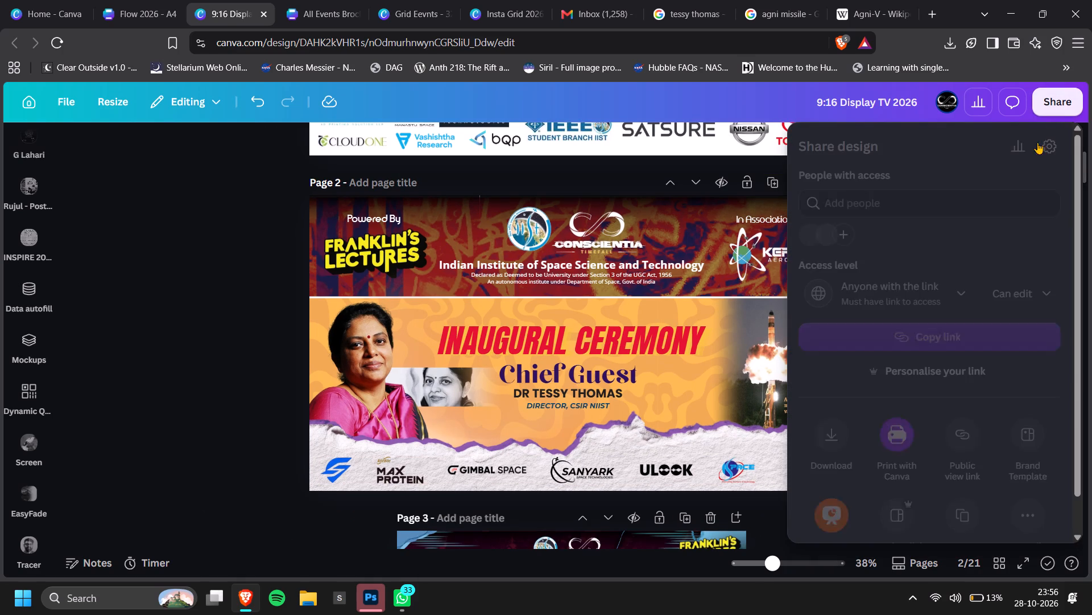
pyautogui.click(179, 448)
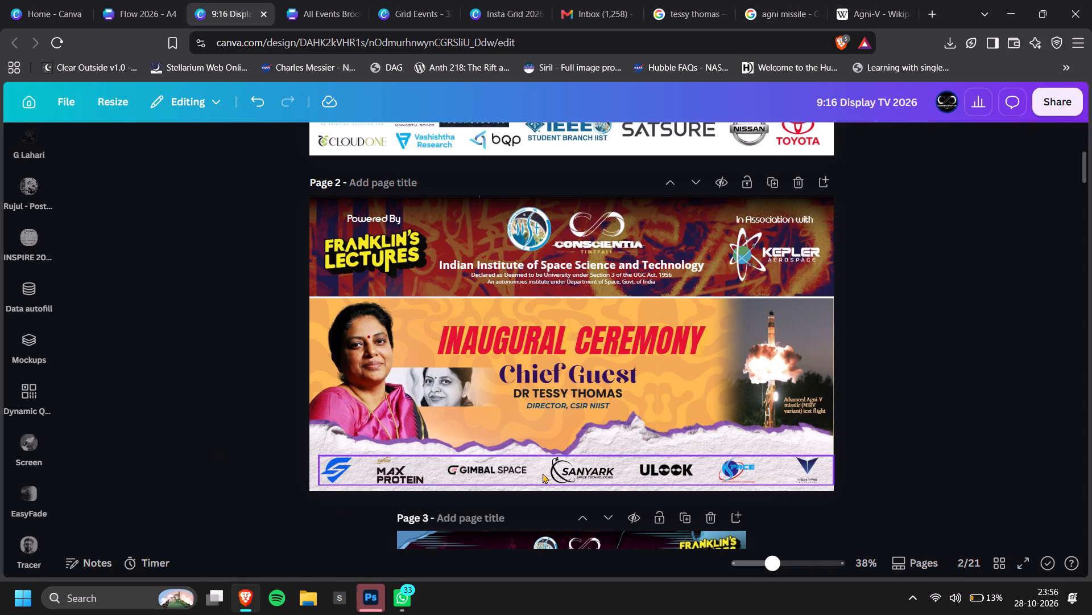
# Scale up the sponsor logo group slightly so it spans the full width of page 2.
pyautogui.click(543, 473)
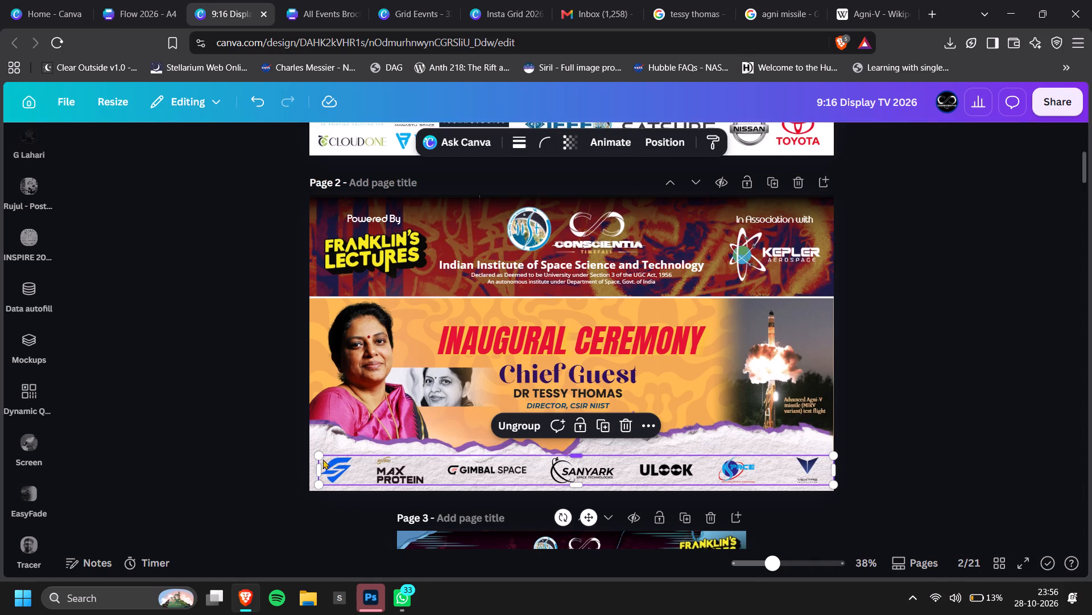
pyautogui.moveTo(318, 457); pyautogui.dragTo(308, 453)
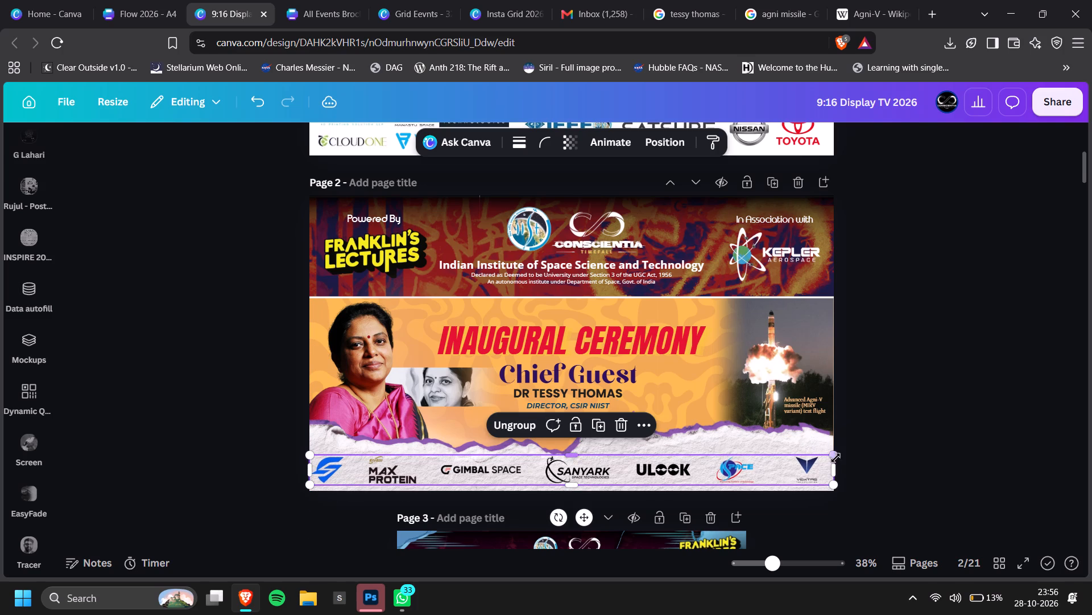
pyautogui.moveTo(834, 454); pyautogui.dragTo(836, 448)
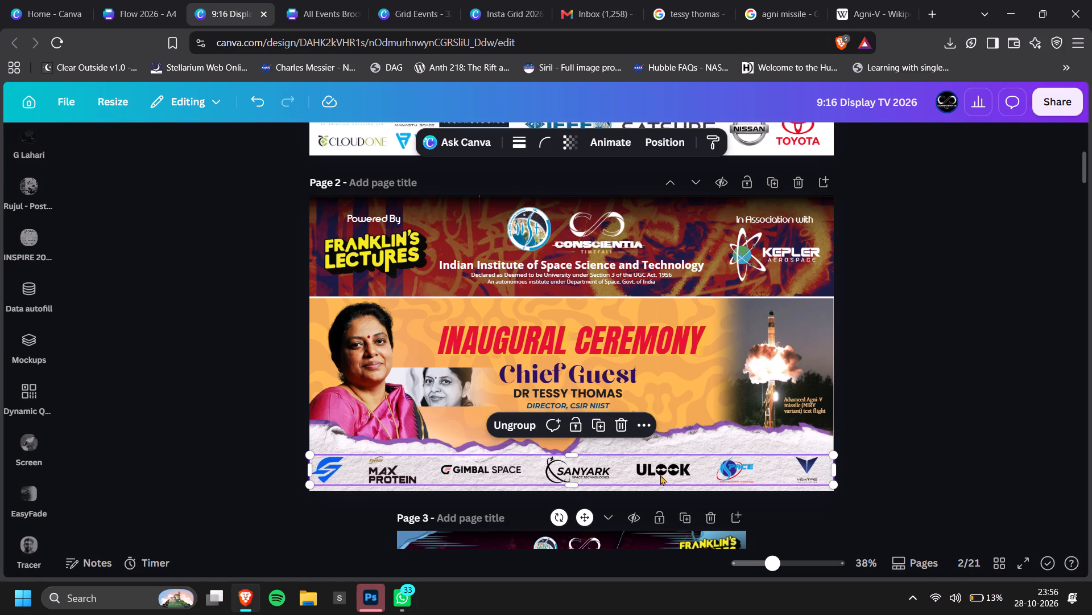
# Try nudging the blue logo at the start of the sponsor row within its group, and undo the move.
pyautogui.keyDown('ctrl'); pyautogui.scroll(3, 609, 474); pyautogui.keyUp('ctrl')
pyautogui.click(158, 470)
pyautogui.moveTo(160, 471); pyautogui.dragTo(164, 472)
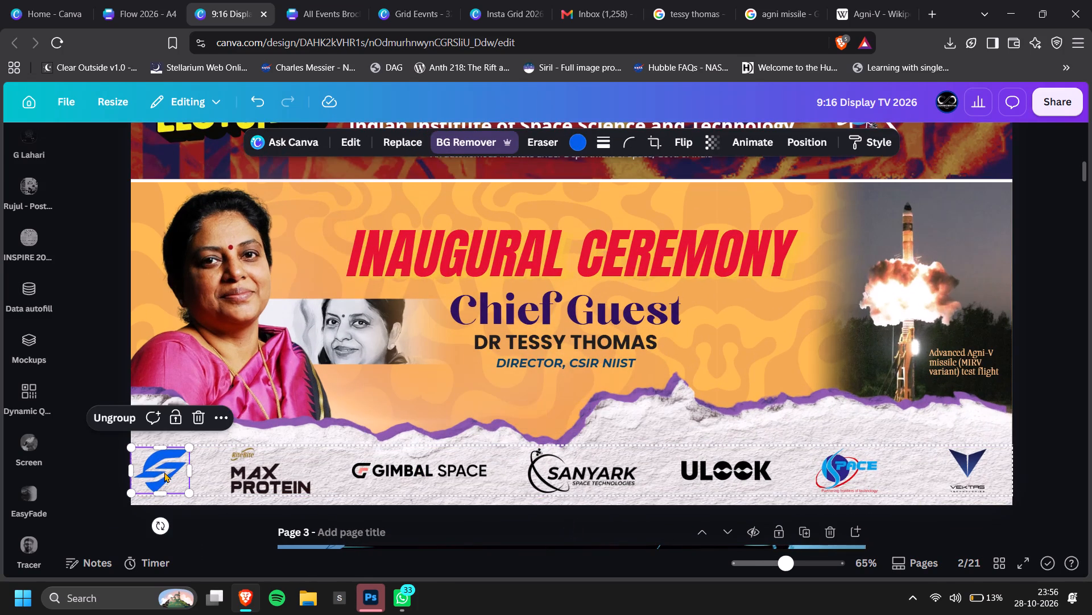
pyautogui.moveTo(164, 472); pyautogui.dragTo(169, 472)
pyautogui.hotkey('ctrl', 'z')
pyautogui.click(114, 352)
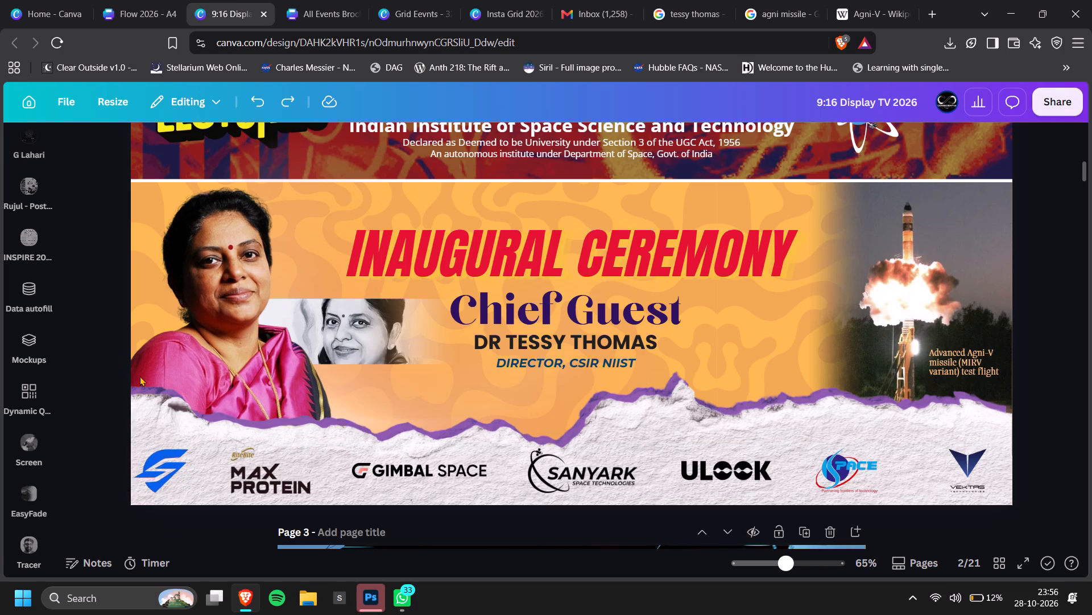
# Shift the whole sponsor logo group slightly right and down on the torn-paper strip.
pyautogui.moveTo(345, 486); pyautogui.dragTo(352, 486)
pyautogui.keyDown('ctrl'); pyautogui.scroll(-1, 741, 452); pyautogui.keyUp('ctrl')
pyautogui.click(1064, 382)
pyautogui.click(1029, 388)
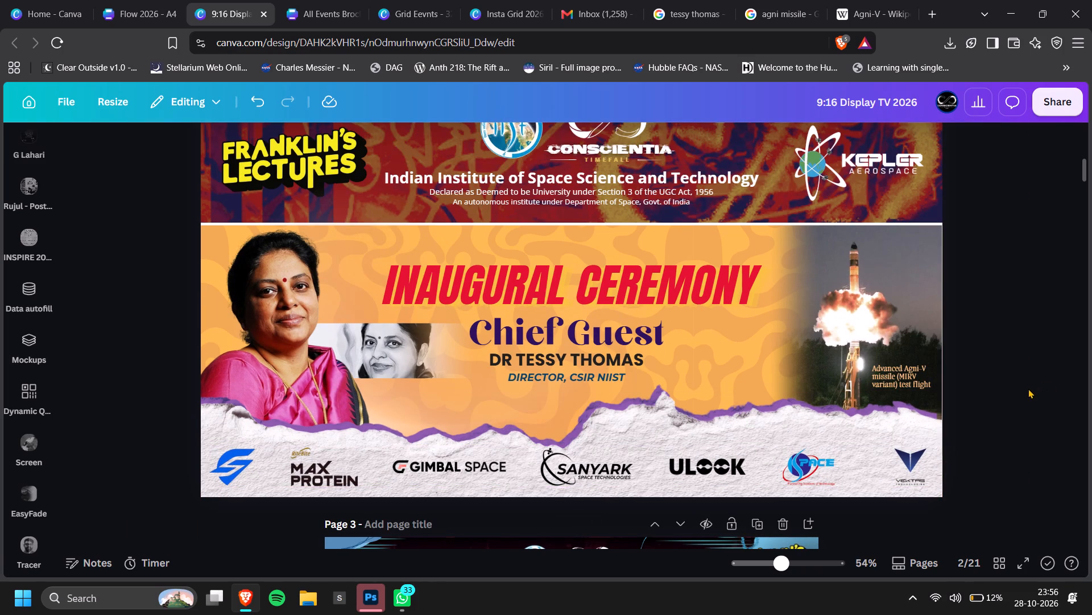
pyautogui.click(817, 468)
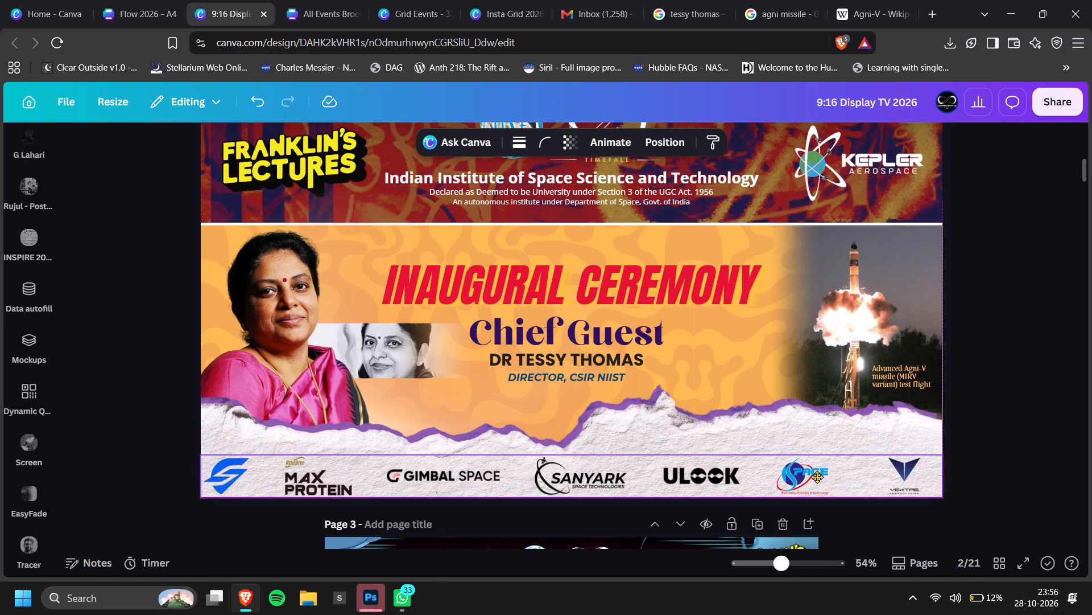
pyautogui.click(985, 407)
pyautogui.keyDown('ctrl'); pyautogui.scroll(-3, 967, 412); pyautogui.keyUp('ctrl')
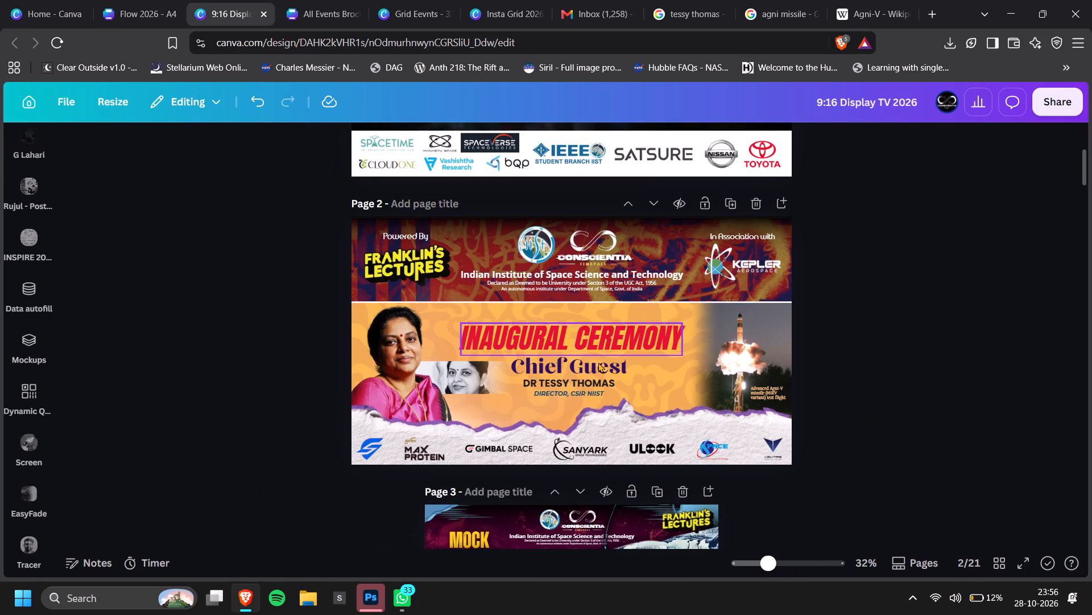
# Recolour the INAUGURAL CEREMONY title, trying coral shades before fine-tuning it to the deeper red #DE0A2A.
pyautogui.click(593, 353)
pyautogui.keyDown('ctrl'); pyautogui.scroll(2, 602, 335); pyautogui.keyUp('ctrl')
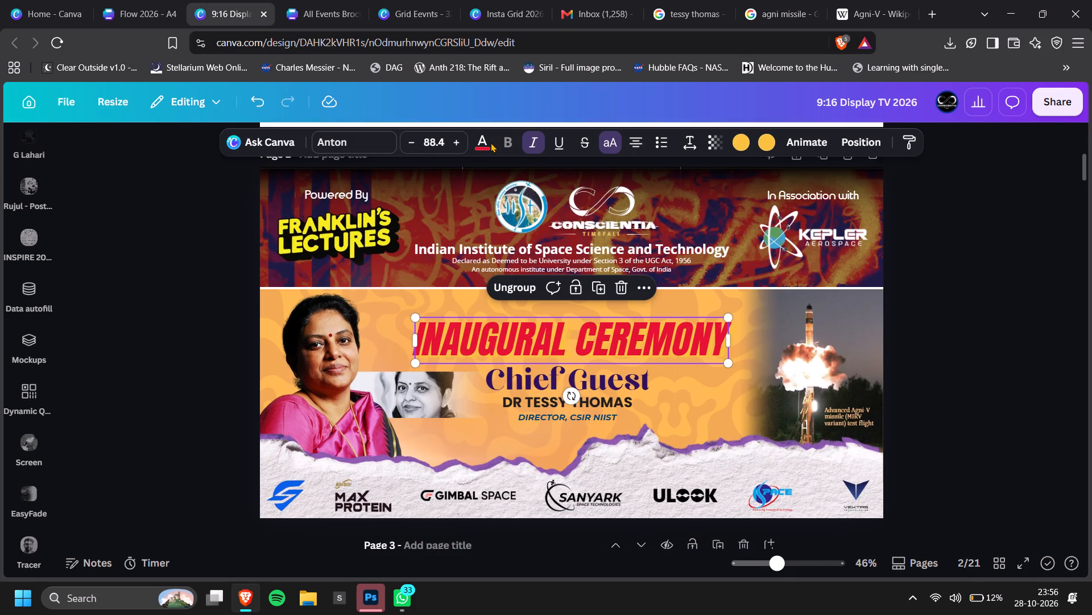
pyautogui.click(491, 142)
pyautogui.click(119, 323)
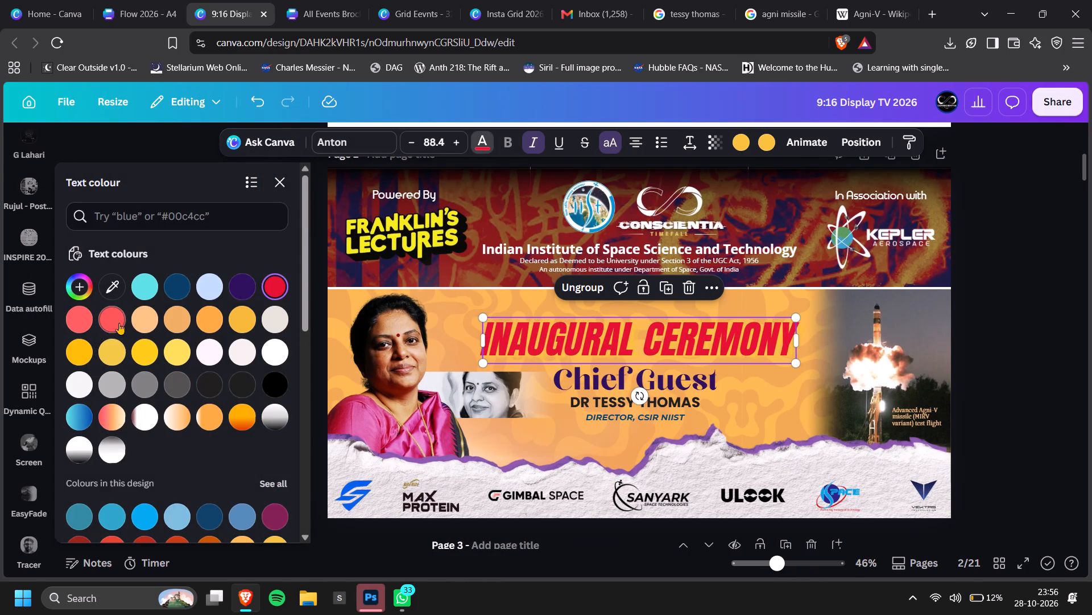
pyautogui.click(78, 322)
pyautogui.click(275, 288)
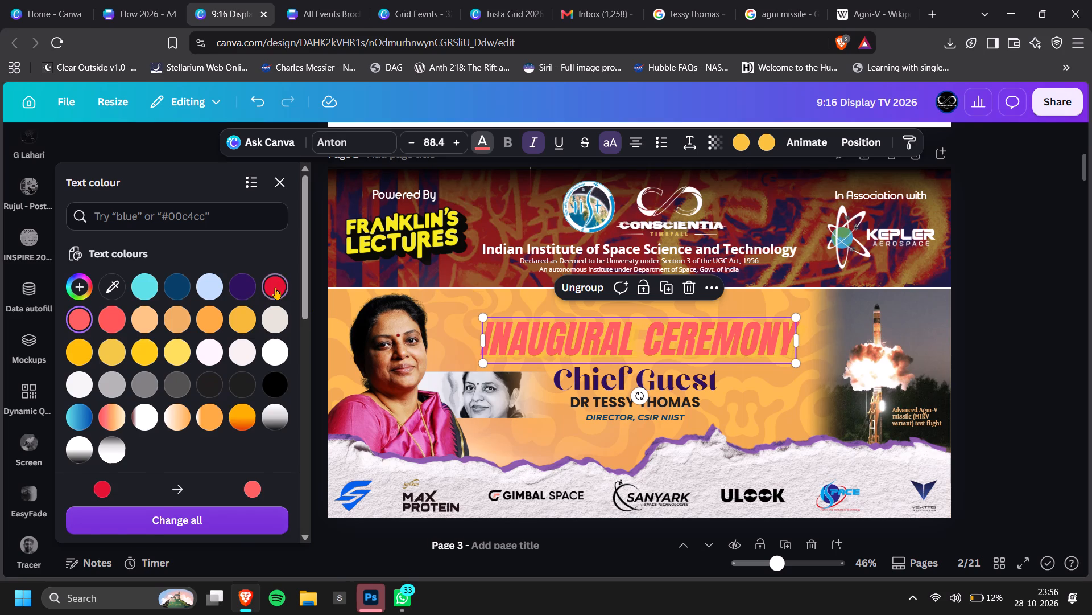
pyautogui.click(273, 291)
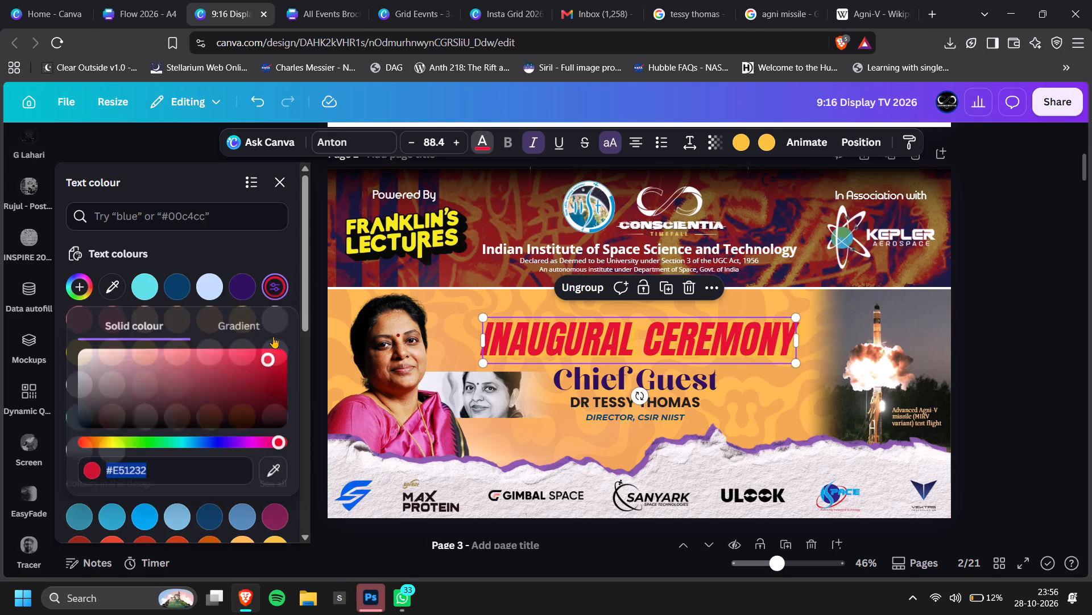
pyautogui.moveTo(266, 361); pyautogui.dragTo(272, 360)
pyautogui.click(272, 356)
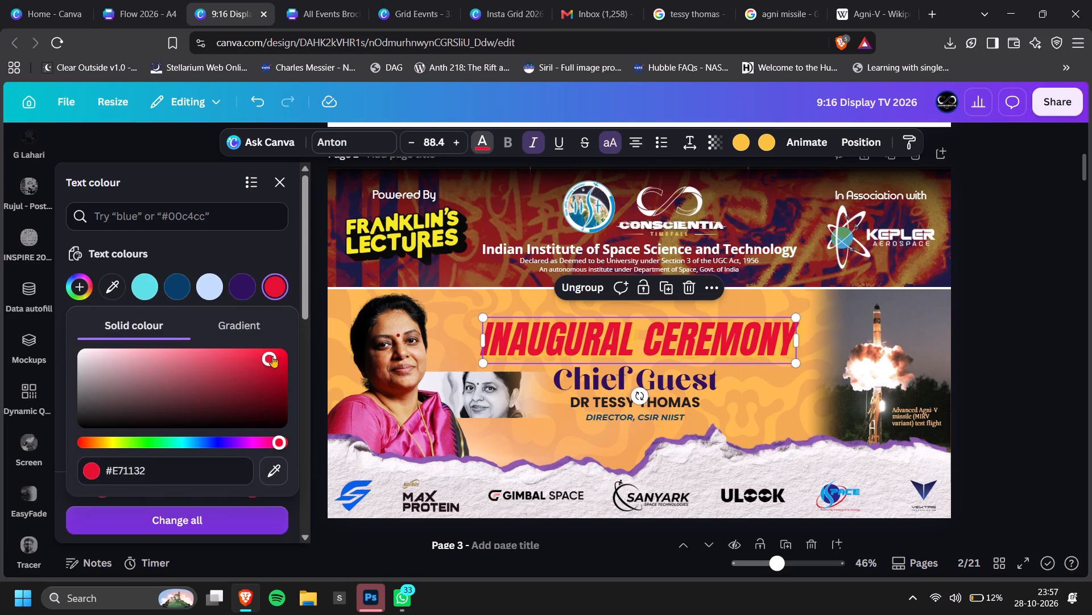
pyautogui.click(274, 356)
pyautogui.click(278, 357)
pyautogui.click(278, 358)
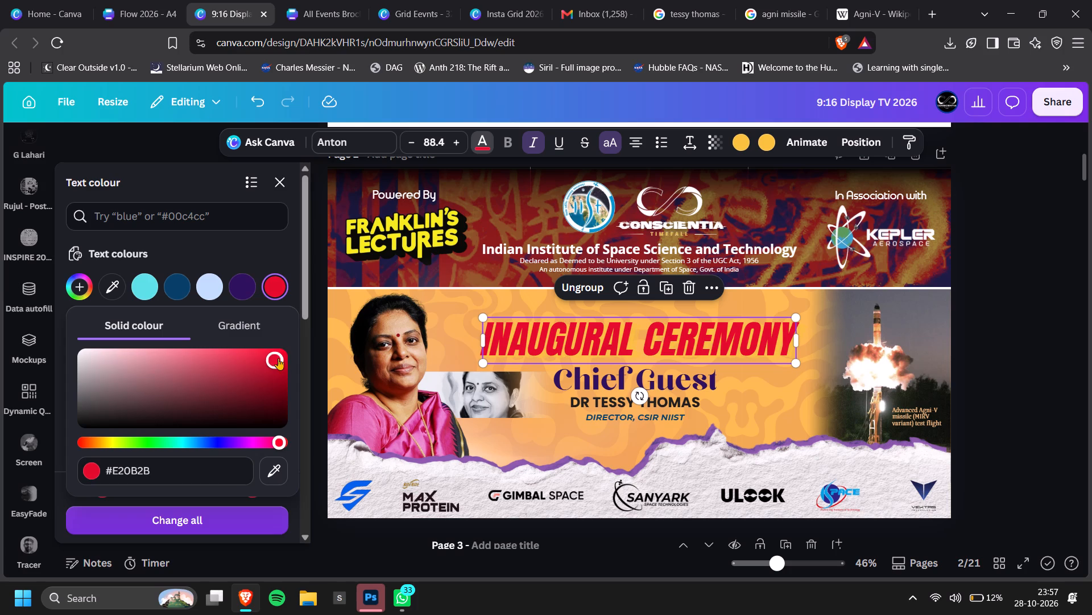
pyautogui.click(279, 359)
pyautogui.click(279, 359)
pyautogui.click(1032, 167)
pyautogui.click(1025, 153)
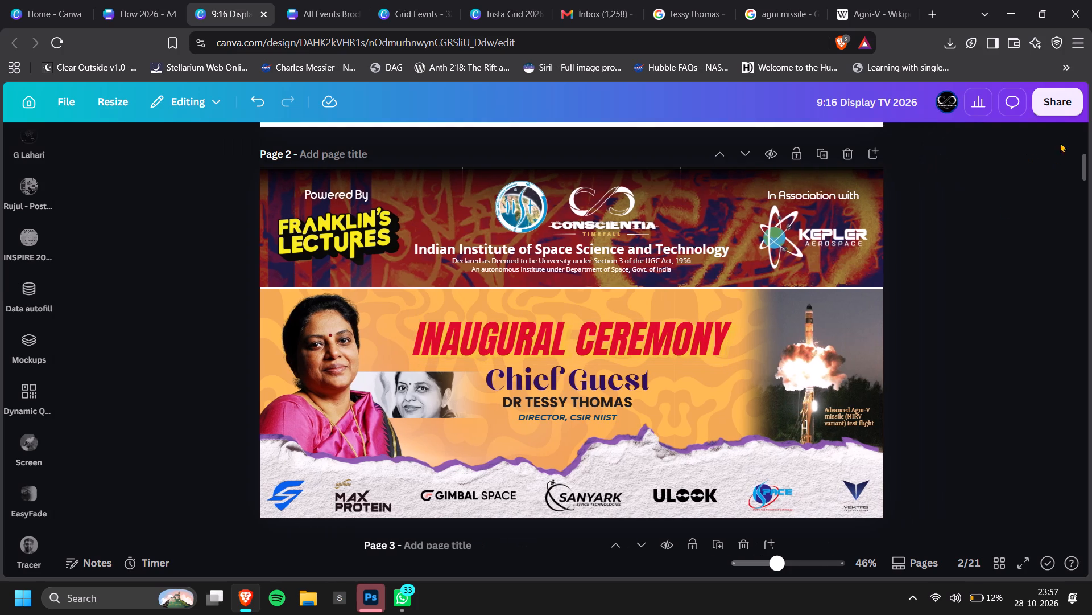
# Shrink the "Powered By Franklin's Lectures" group slightly and nudge it down in the page 2 header.
pyautogui.click(315, 235)
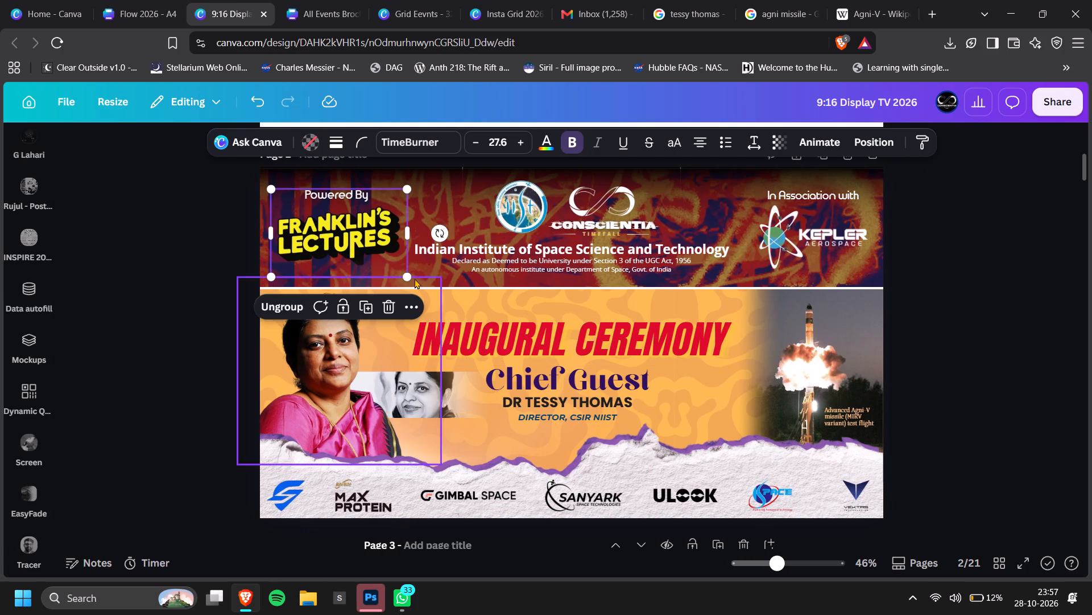
pyautogui.moveTo(410, 278); pyautogui.dragTo(403, 274)
pyautogui.moveTo(384, 255); pyautogui.dragTo(384, 263)
# Scale the "In Association with Kepler Aerospace" group down to text size 24.4 and nudge it down in the header.
pyautogui.click(835, 259)
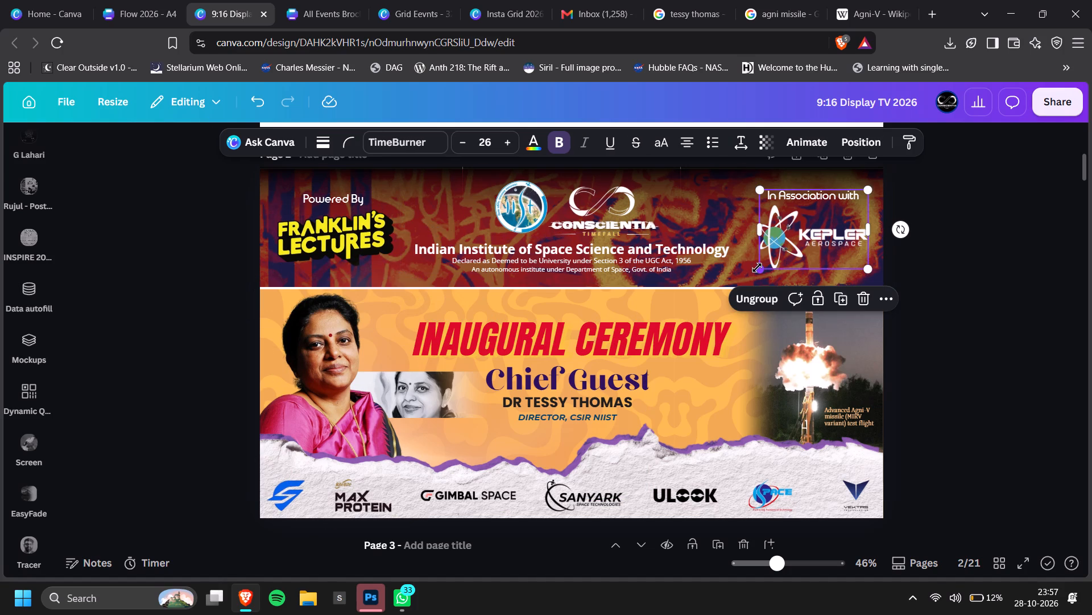
pyautogui.moveTo(757, 268); pyautogui.dragTo(766, 266)
pyautogui.click(825, 241)
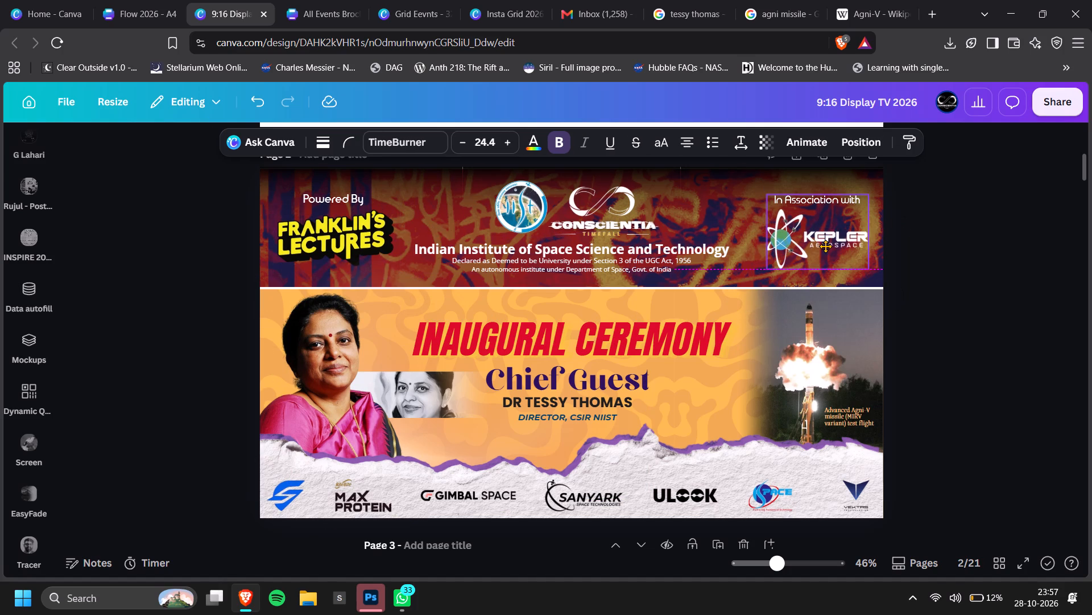
pyautogui.click(998, 227)
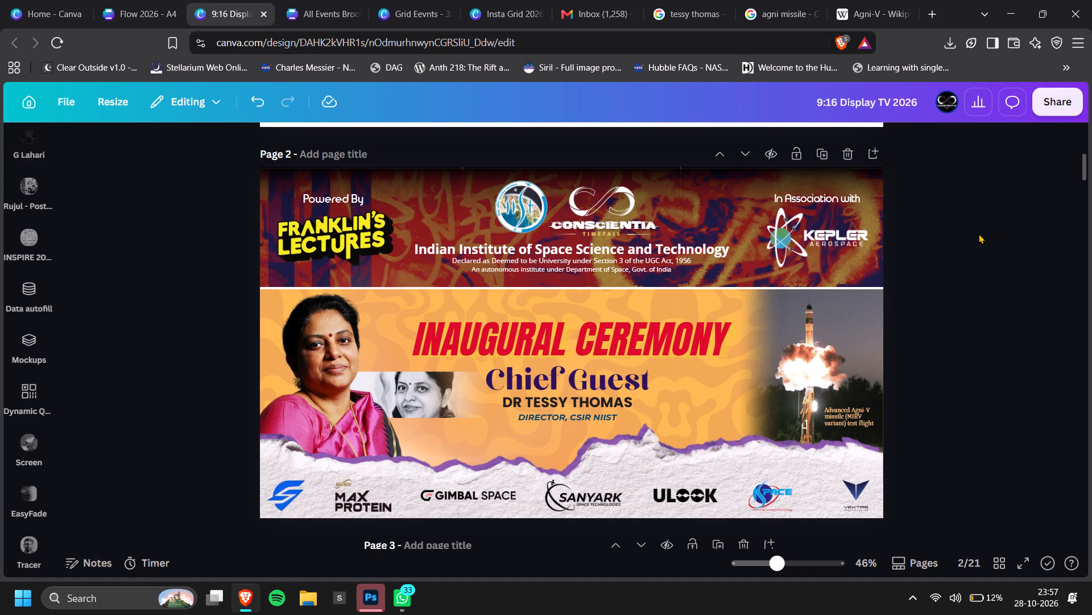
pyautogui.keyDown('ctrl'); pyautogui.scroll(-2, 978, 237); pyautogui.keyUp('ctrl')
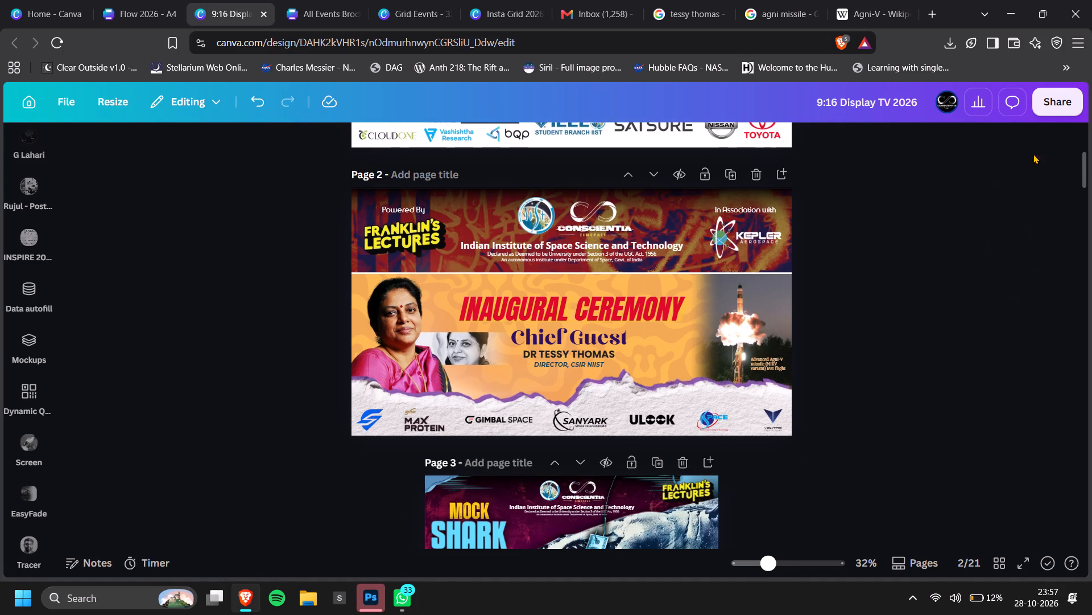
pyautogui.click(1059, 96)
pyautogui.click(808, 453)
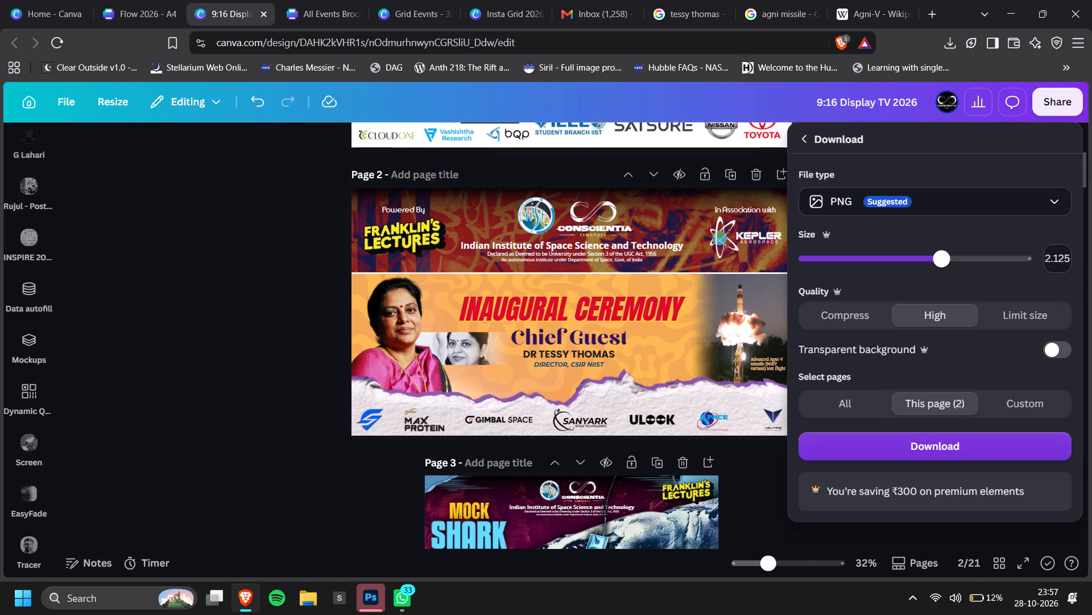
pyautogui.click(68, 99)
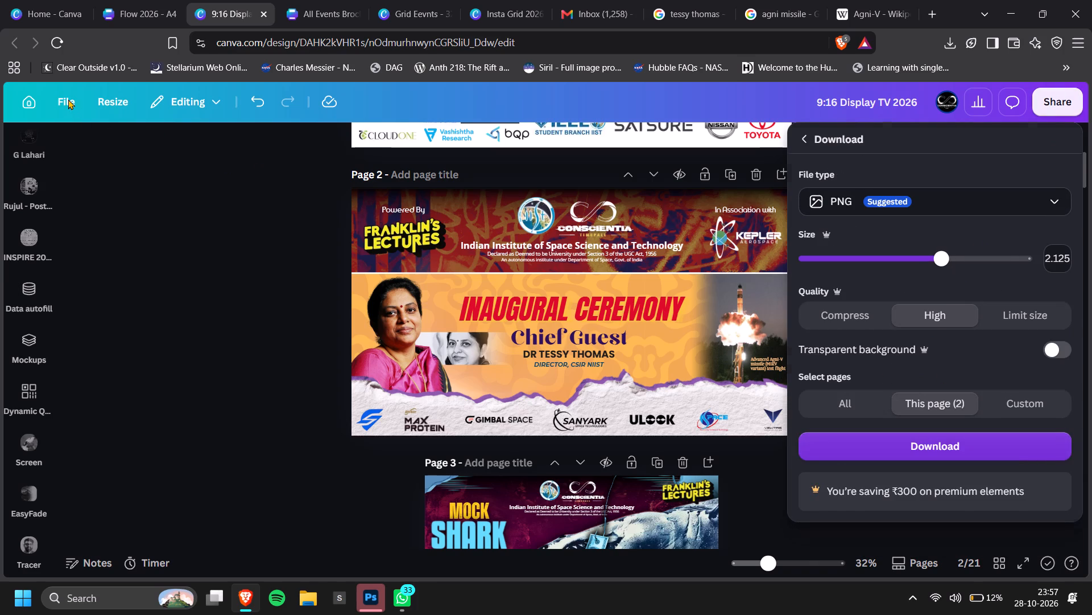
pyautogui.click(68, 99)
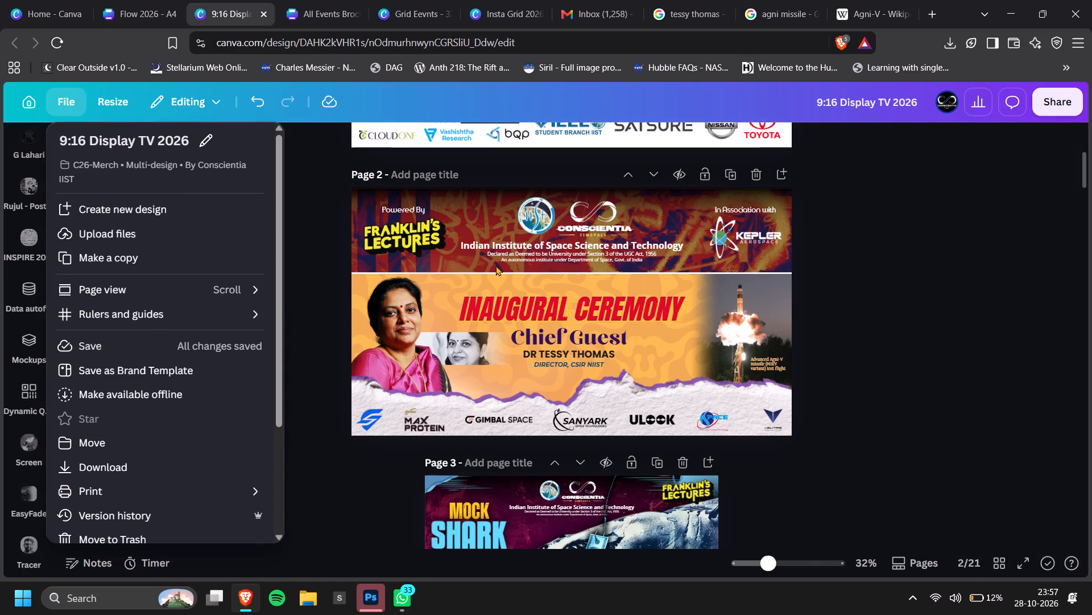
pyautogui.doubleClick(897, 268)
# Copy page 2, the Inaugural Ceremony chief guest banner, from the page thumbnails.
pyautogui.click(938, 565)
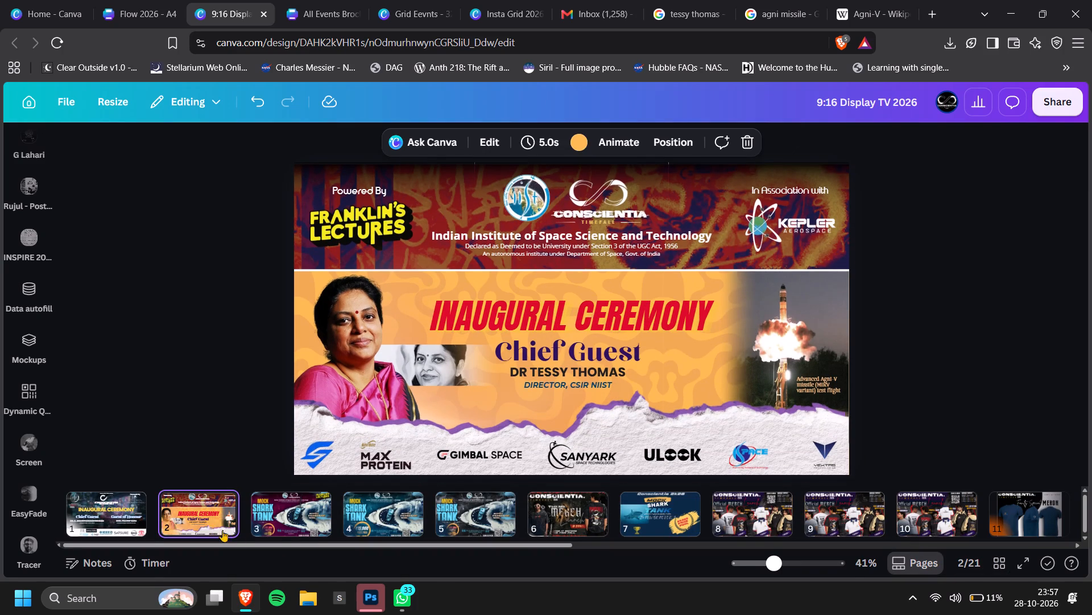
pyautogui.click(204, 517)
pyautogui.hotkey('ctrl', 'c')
# Close the Flow 2026 design.
pyautogui.click(134, 0)
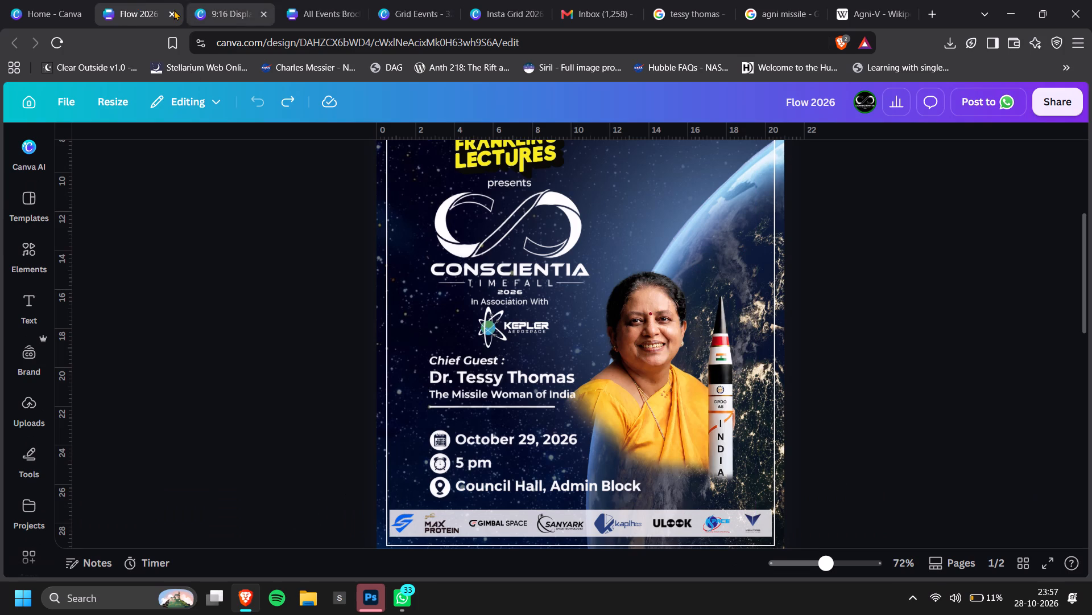
pyautogui.click(174, 11)
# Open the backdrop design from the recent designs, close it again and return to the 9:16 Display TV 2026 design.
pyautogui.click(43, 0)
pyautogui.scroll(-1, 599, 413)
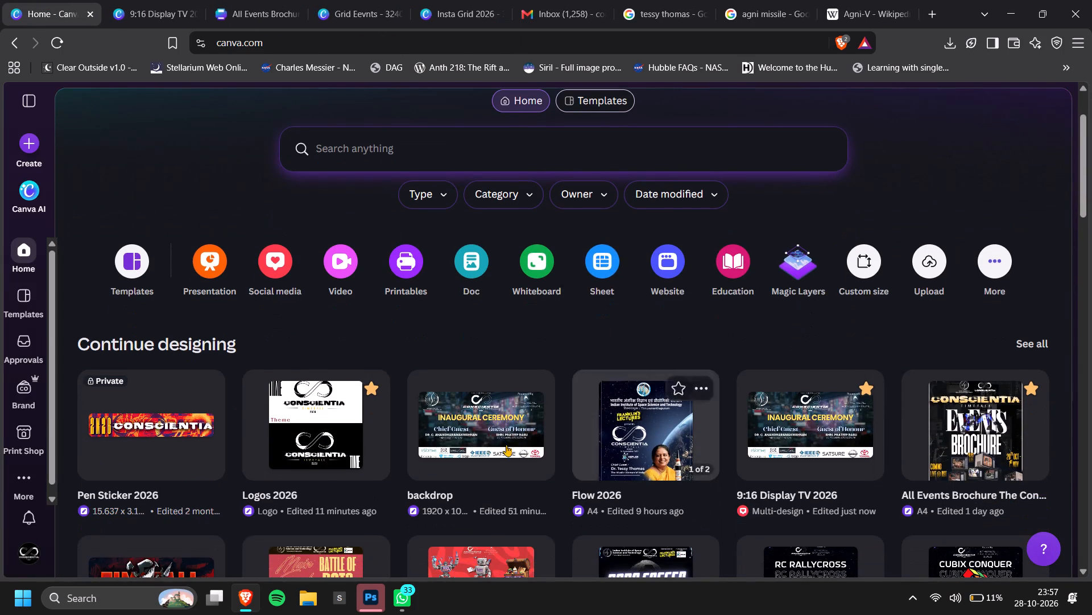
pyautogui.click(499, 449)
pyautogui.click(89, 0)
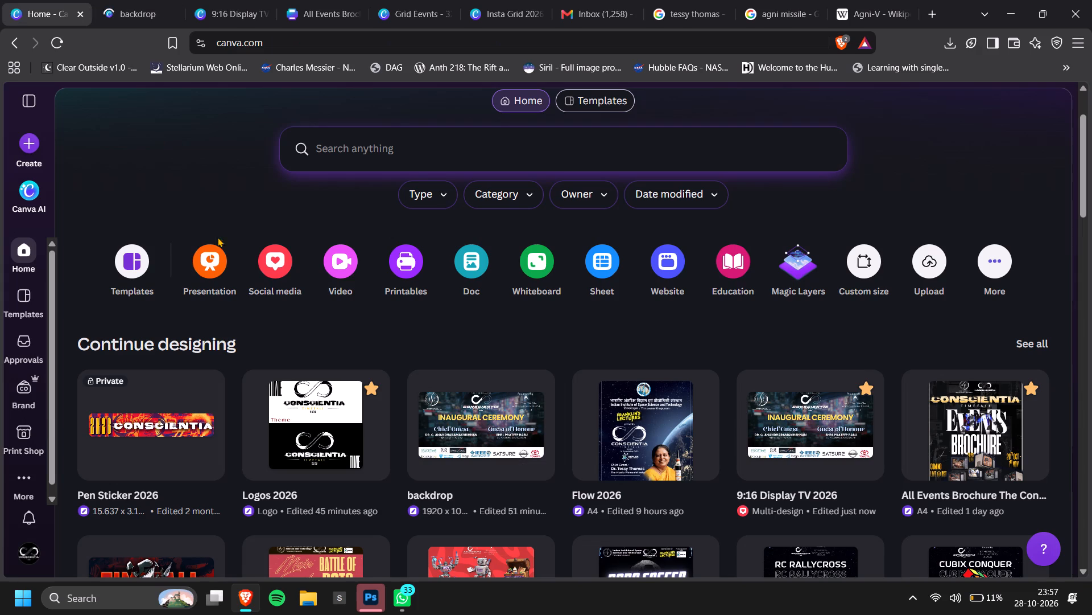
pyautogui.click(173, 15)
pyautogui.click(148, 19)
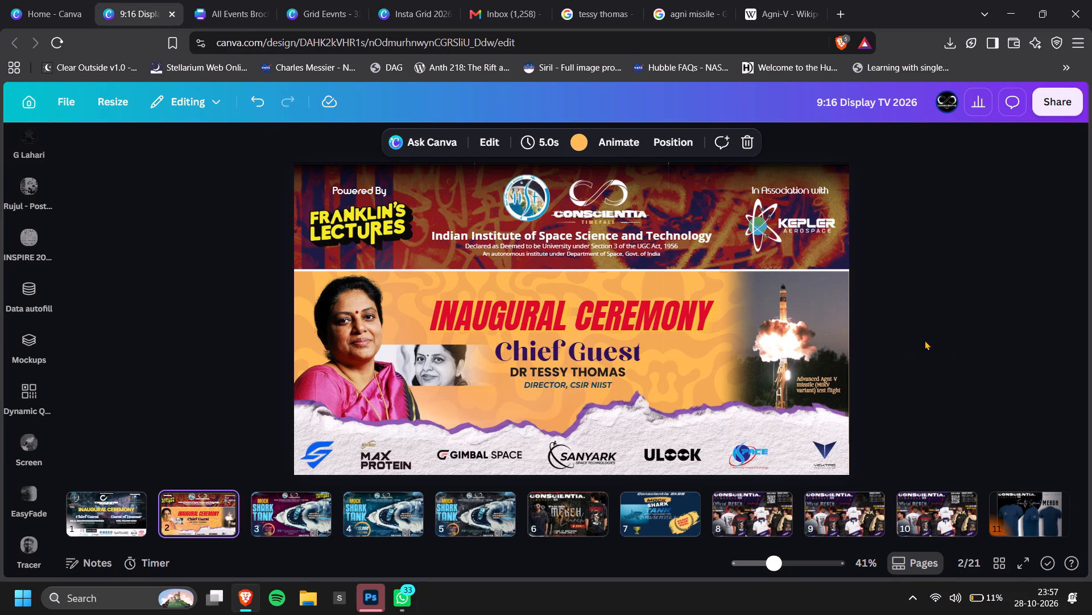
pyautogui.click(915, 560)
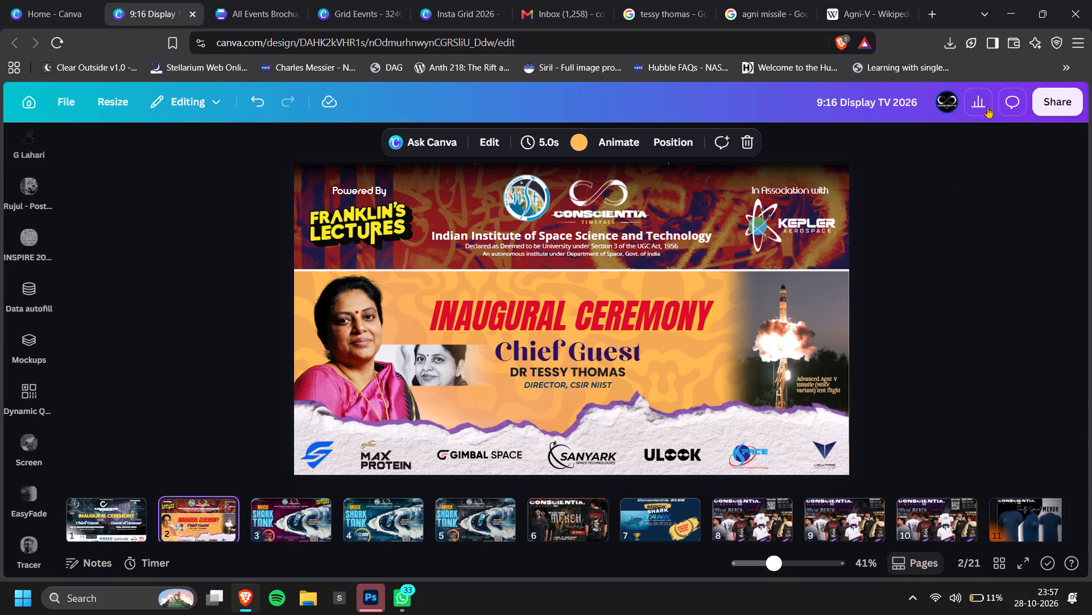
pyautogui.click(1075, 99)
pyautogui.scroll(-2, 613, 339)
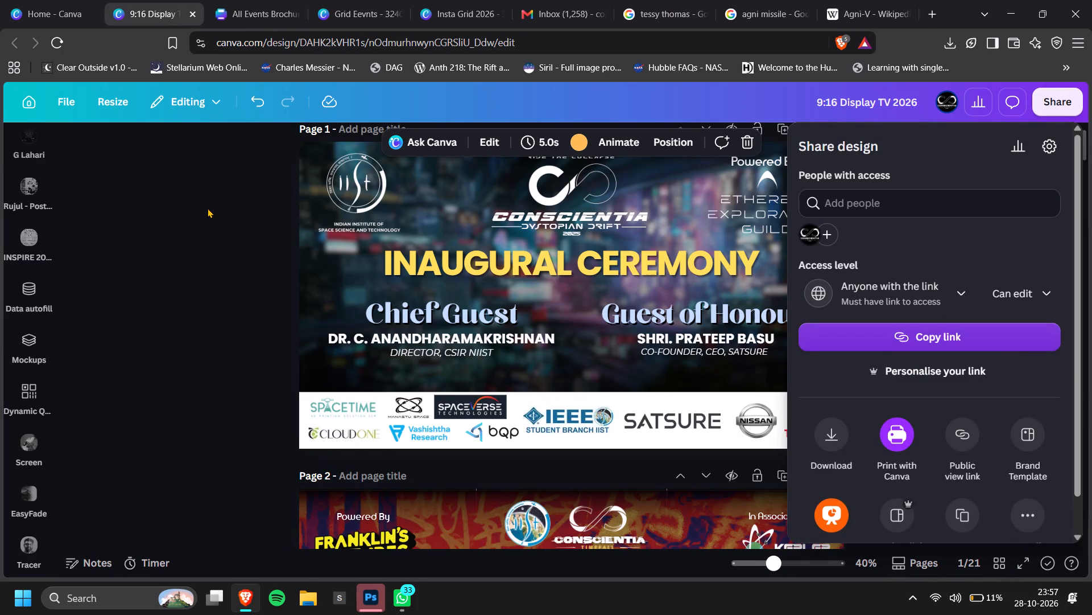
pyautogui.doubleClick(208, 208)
# Delete page 1, the old dark Inaugural Ceremony banner with the Chief Guest and Guest of Honour.
pyautogui.scroll(-3, 208, 208)
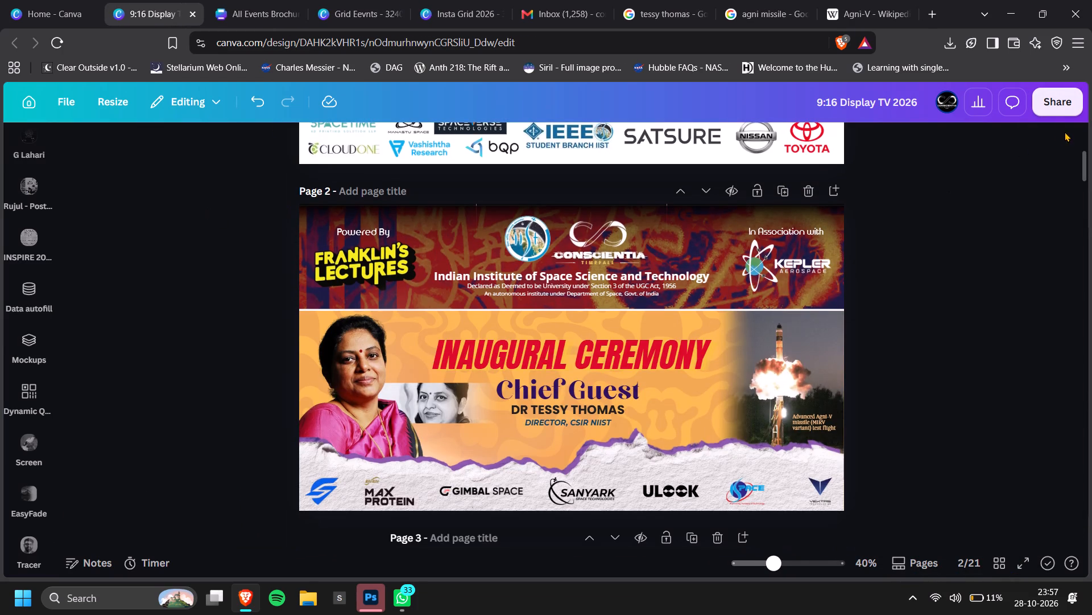
pyautogui.scroll(6, 961, 258)
pyautogui.click(817, 160)
pyautogui.click(810, 165)
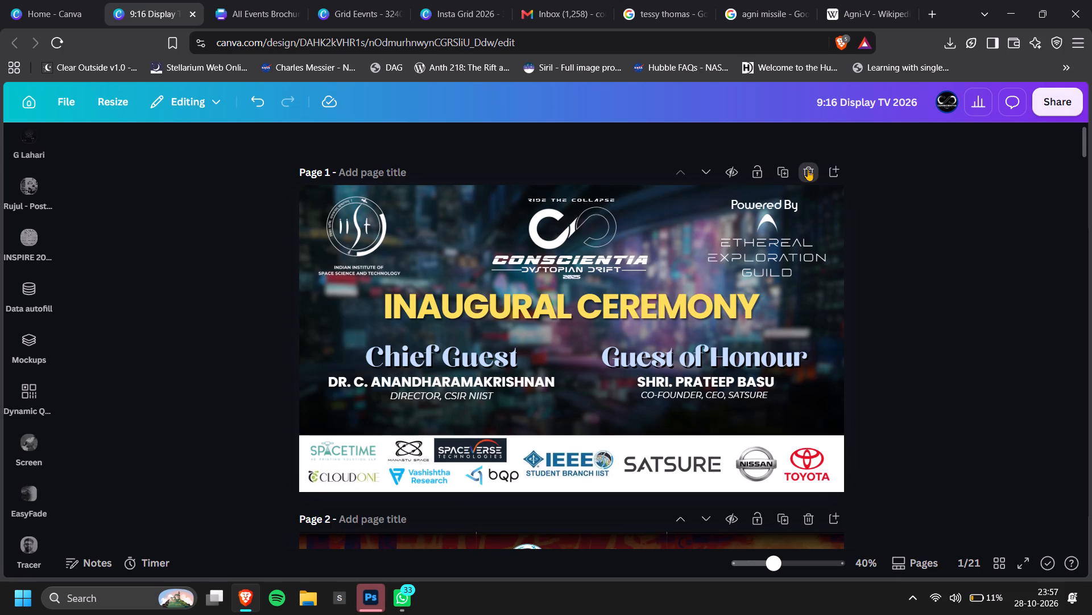
# Download only the chief guest banner page as a PNG with the size multiplier set to 3.125.
pyautogui.click(1073, 99)
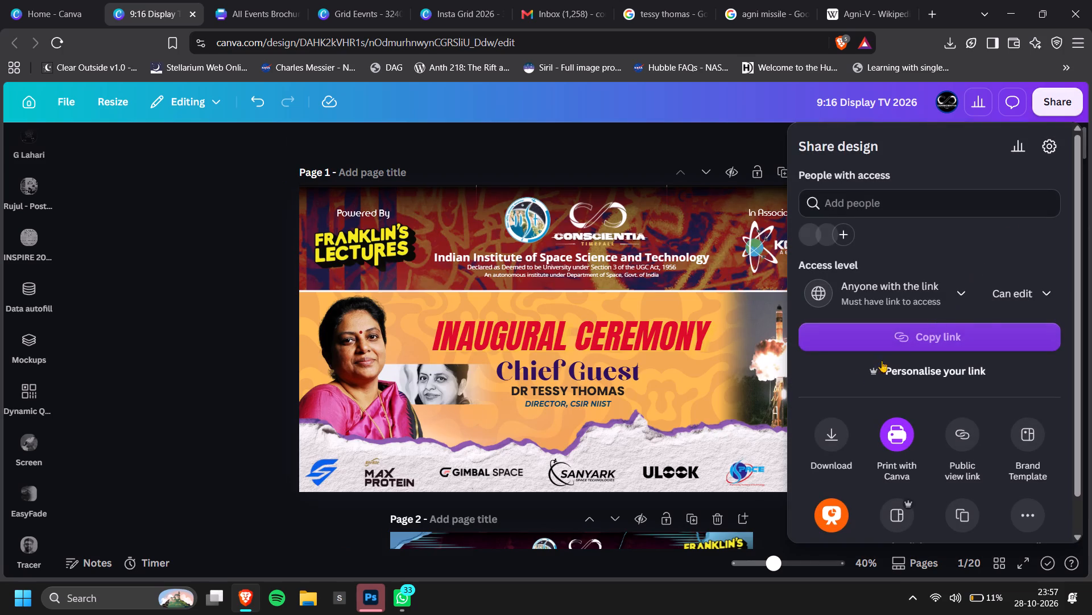
pyautogui.click(821, 435)
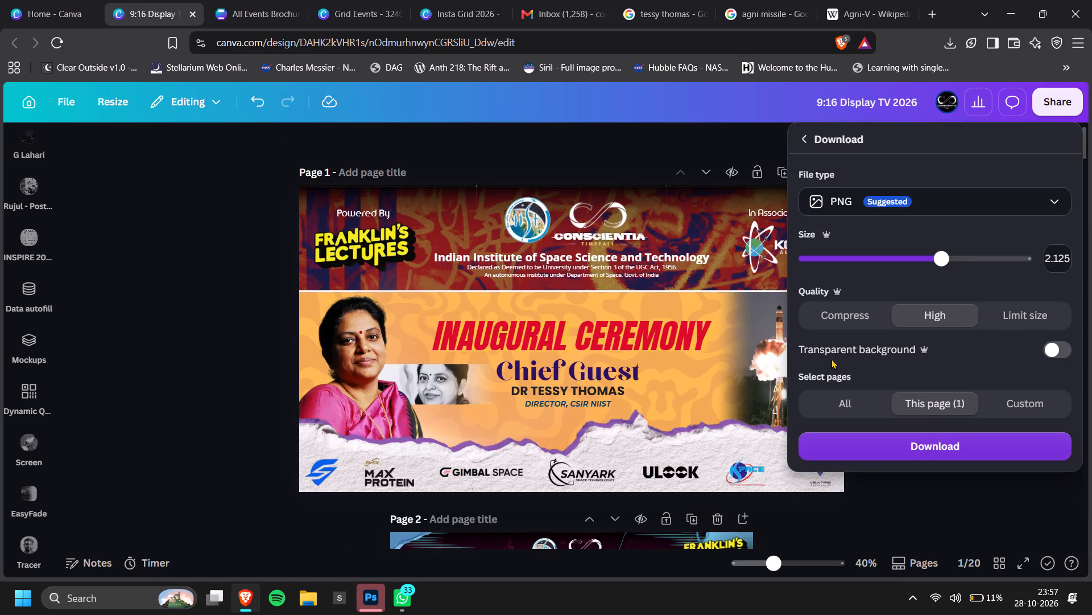
pyautogui.moveTo(977, 266); pyautogui.dragTo(1024, 261)
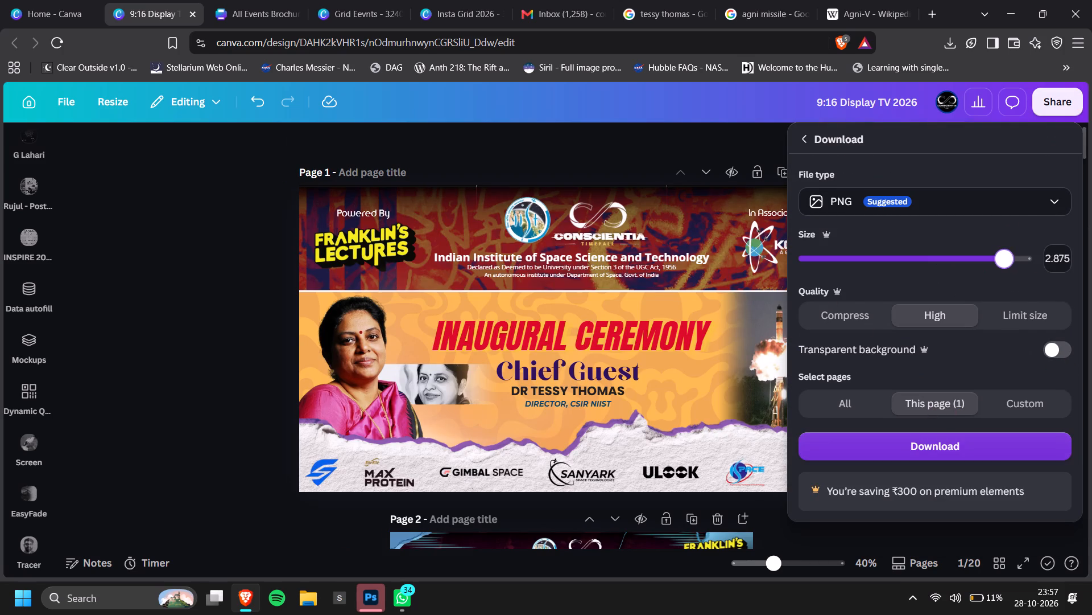
pyautogui.moveTo(1024, 261); pyautogui.dragTo(1065, 261)
pyautogui.click(952, 444)
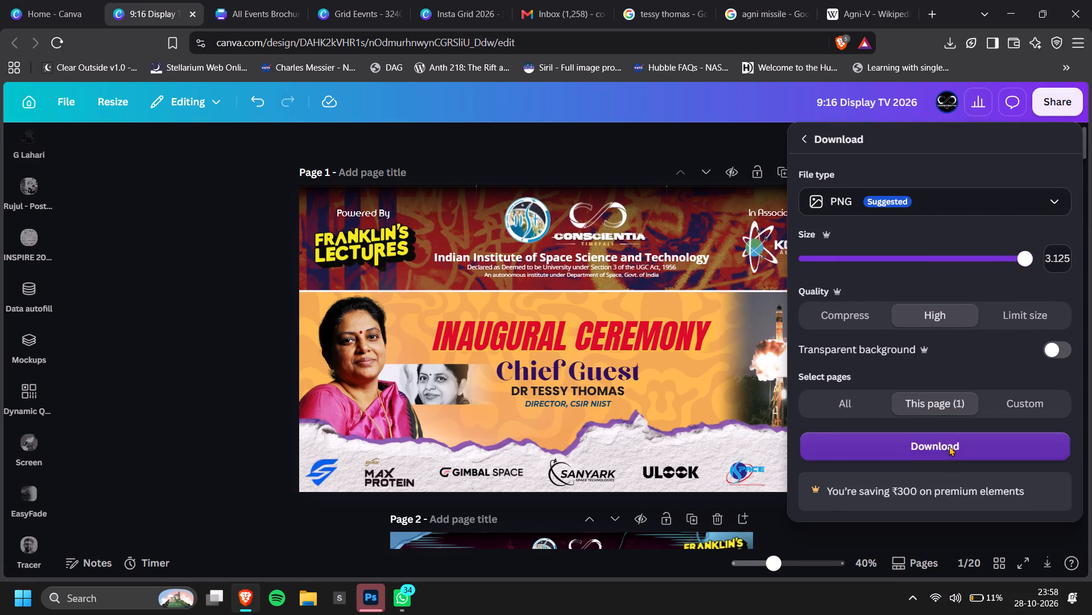
# Switch to WhatsApp.
pyautogui.hotkey('alt', 'Tab')
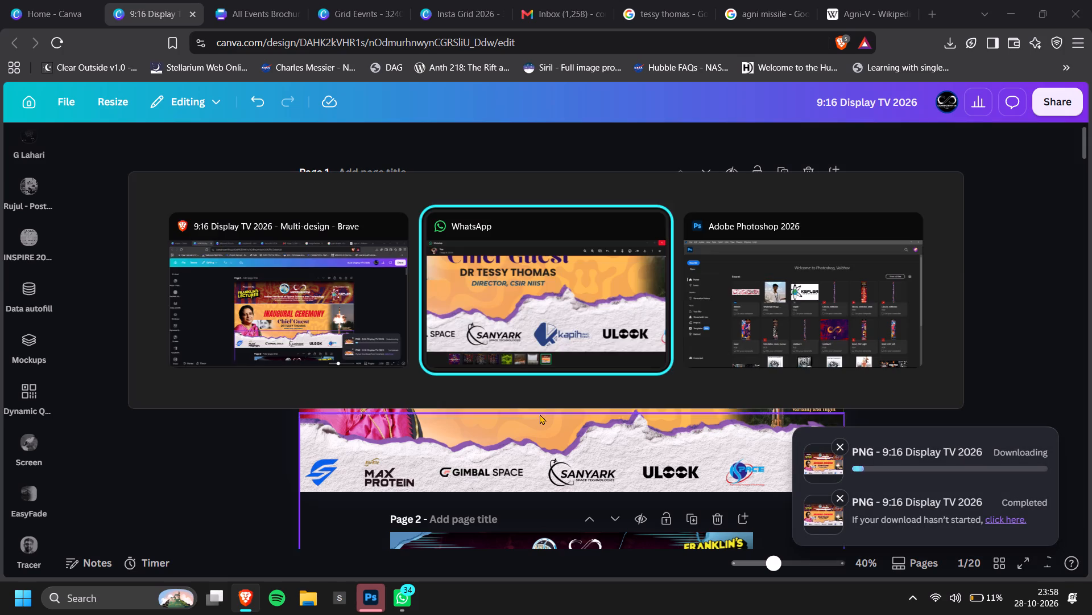
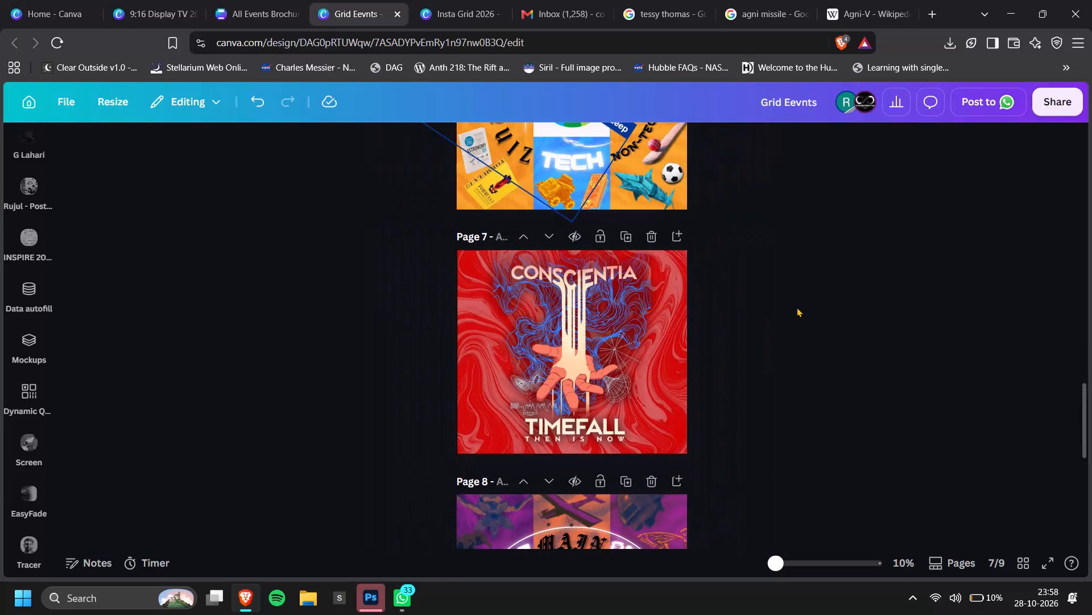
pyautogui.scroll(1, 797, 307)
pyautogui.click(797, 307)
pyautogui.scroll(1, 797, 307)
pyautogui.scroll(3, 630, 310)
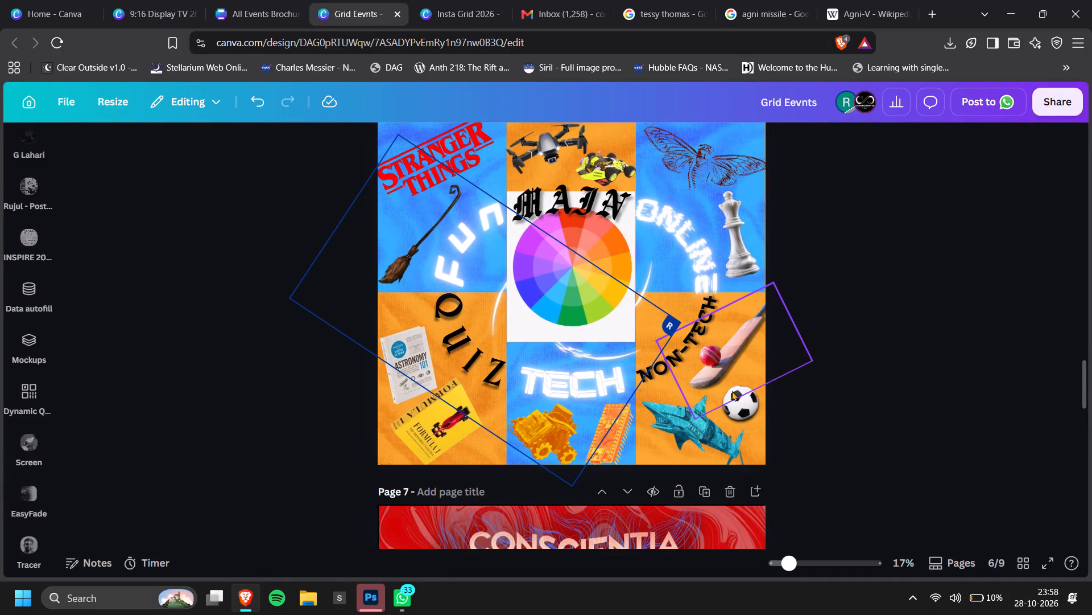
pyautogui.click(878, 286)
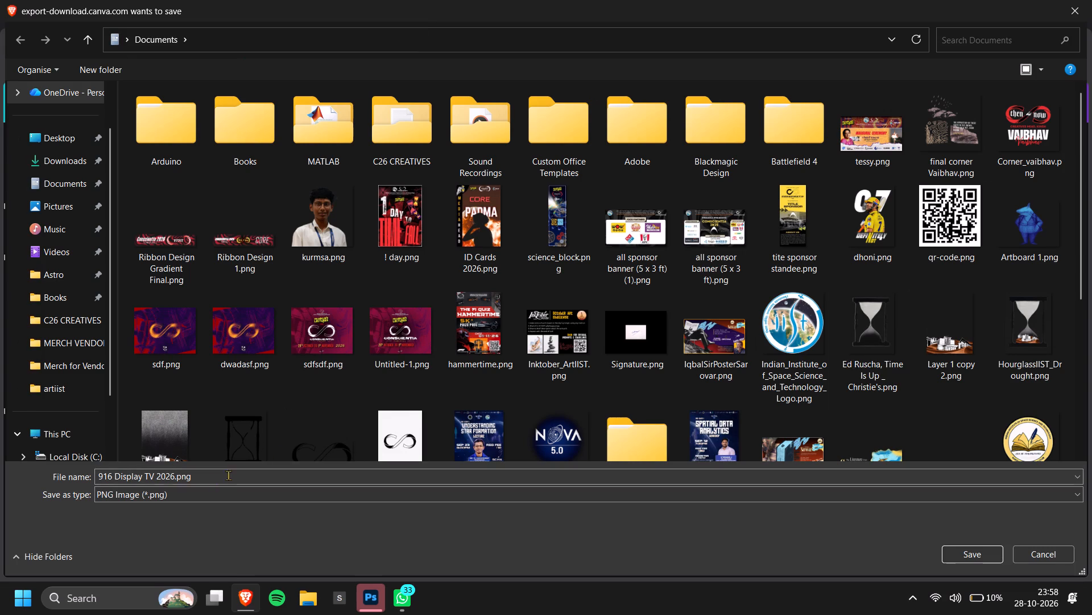
# Save the exported chief guest banner PNG in the Documents folder under the name Backdrop_Inauguration.
pyautogui.doubleClick(222, 482)
pyautogui.hotkey('ctrl', 'a')
pyautogui.write('Backdrop')
pyautogui.write('_In')
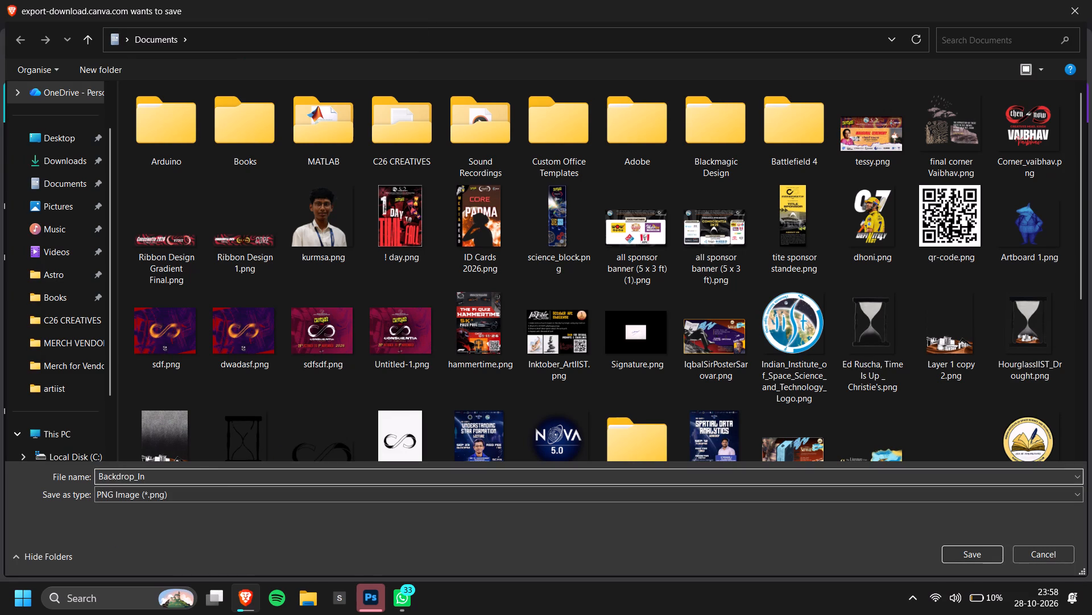
pyautogui.write('auguration')
pyautogui.press('Return')
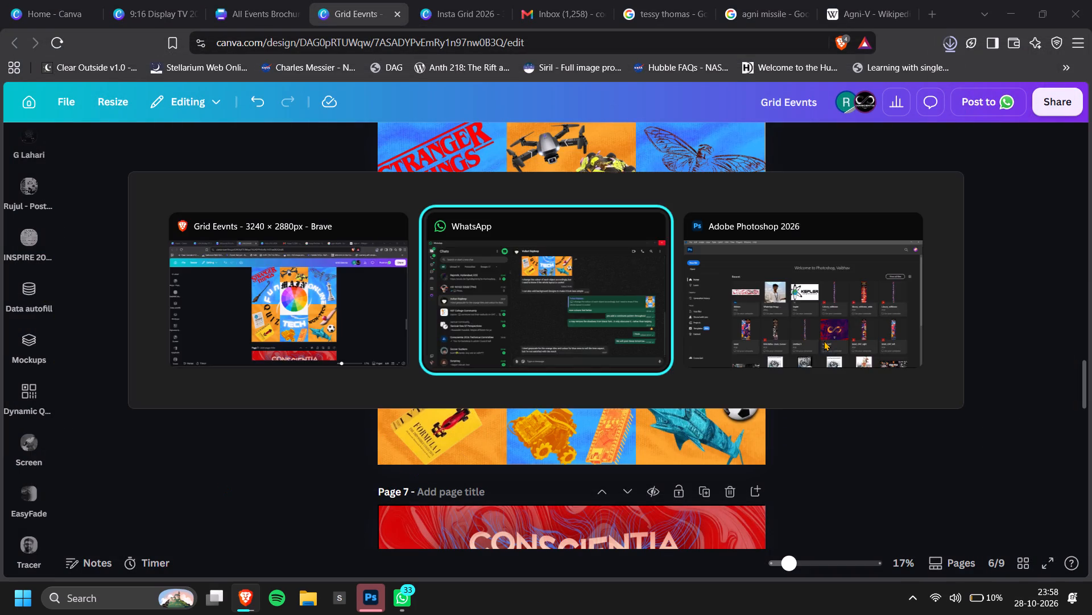
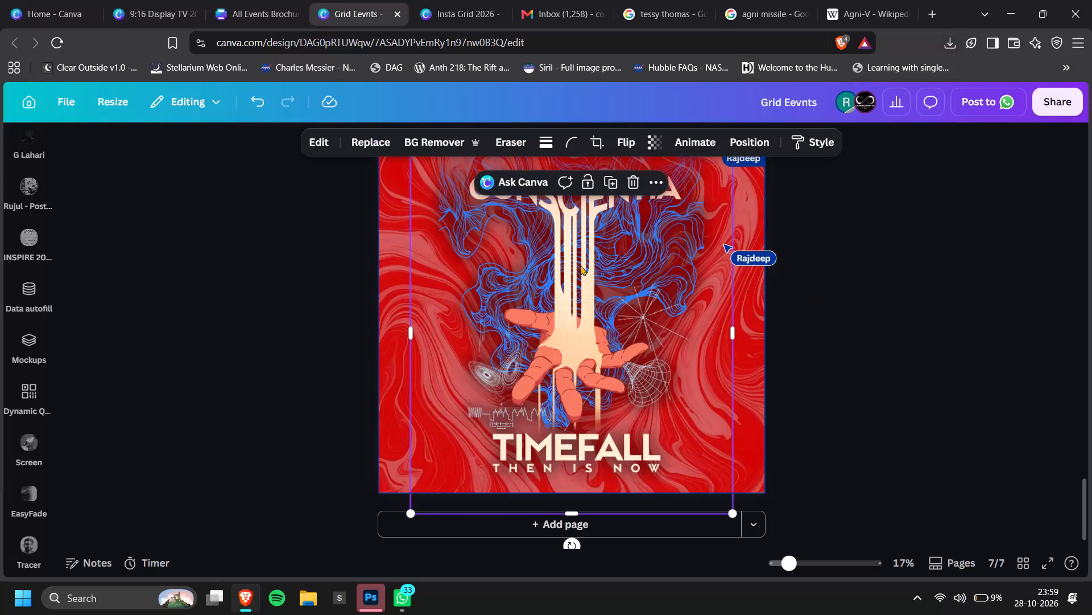
# Set the shadow effect of the Conscientia Timefall artwork on page 7 to None after trying Drop.
pyautogui.scroll(1, 581, 265)
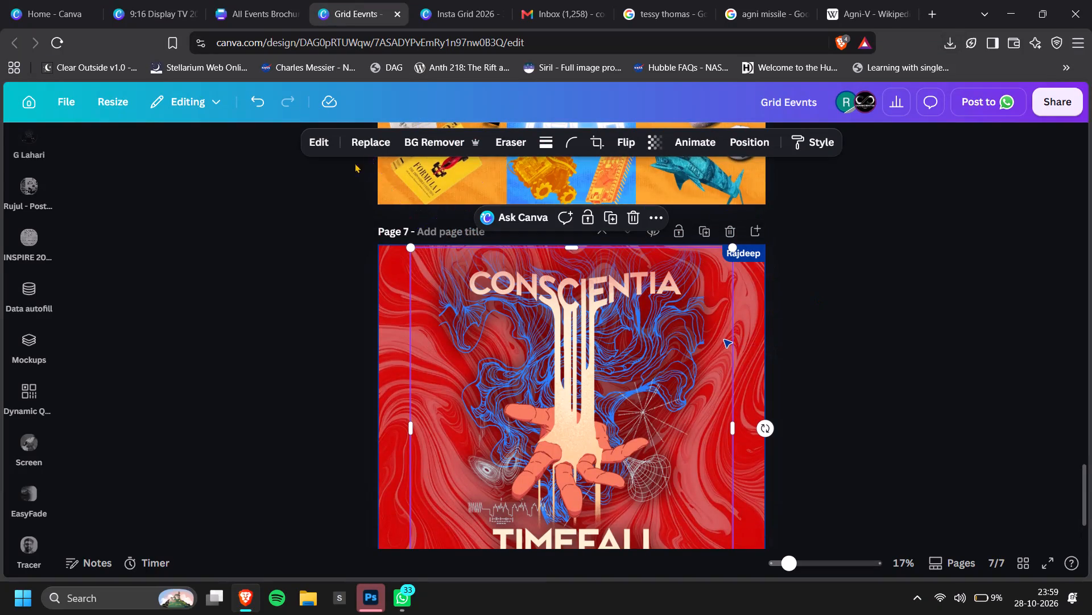
pyautogui.click(328, 144)
pyautogui.scroll(-2, 164, 424)
pyautogui.scroll(-4, 212, 473)
pyautogui.click(225, 483)
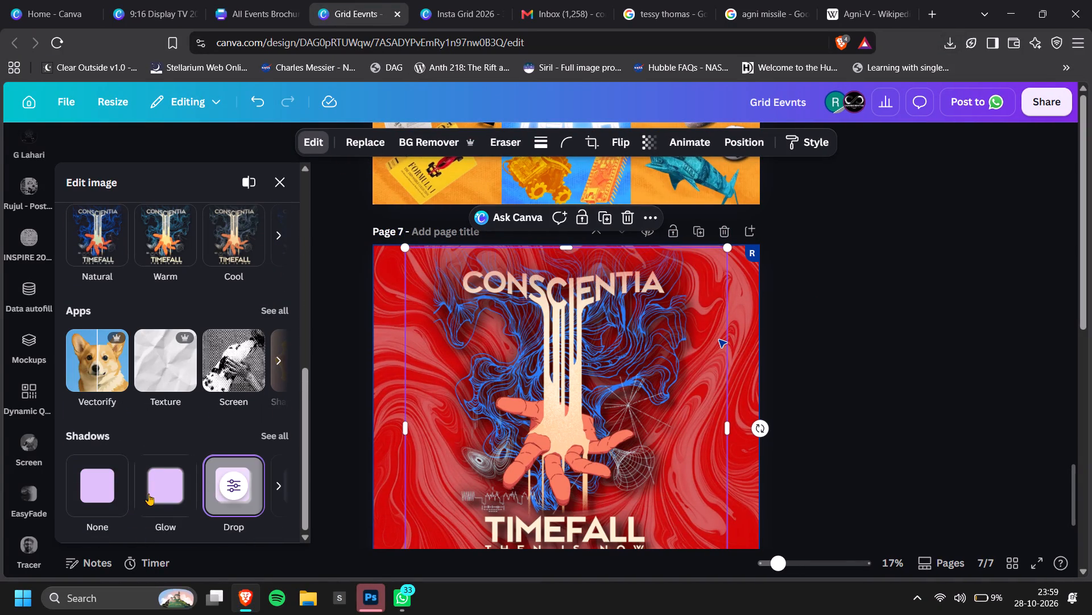
pyautogui.click(97, 494)
pyautogui.doubleClick(893, 409)
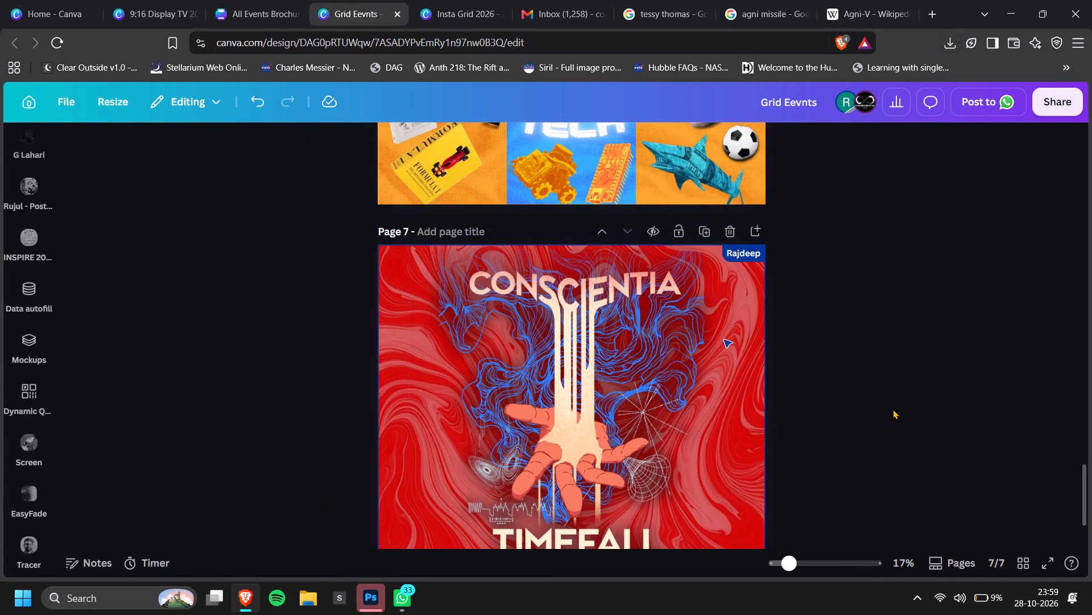
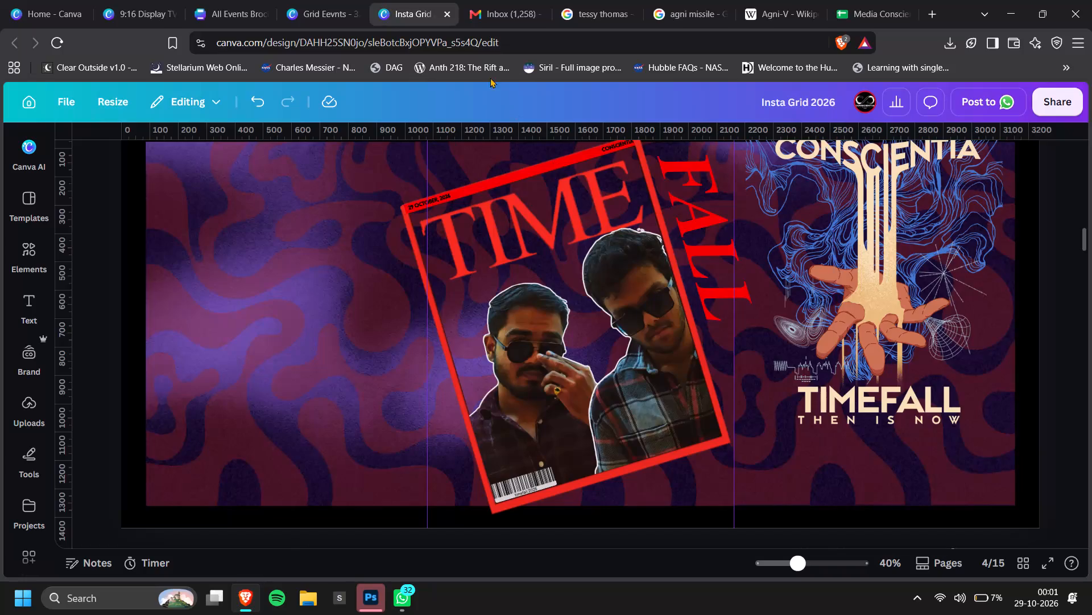
# Return to the Grid Eevnts design and review the whole Conscientia Timefall artwork on page 7.
pyautogui.click(327, 0)
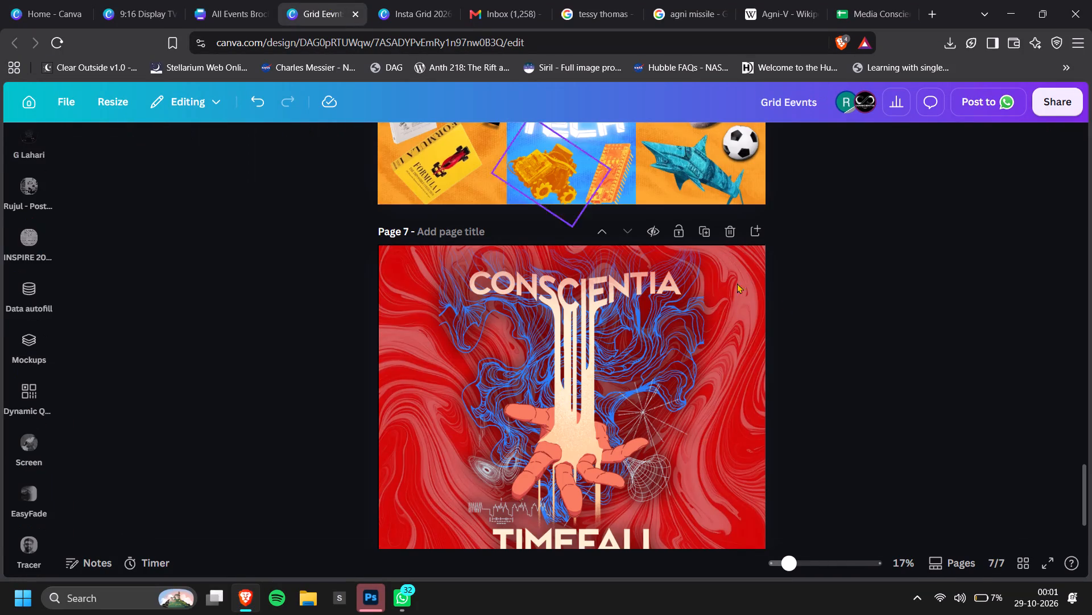
pyautogui.click(877, 300)
pyautogui.scroll(-1, 877, 300)
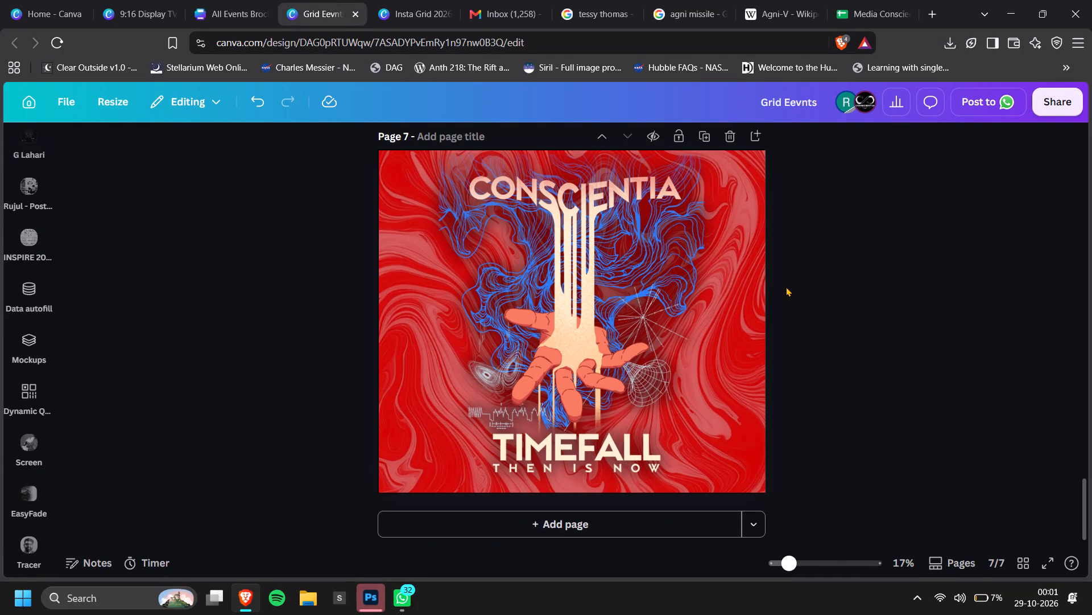